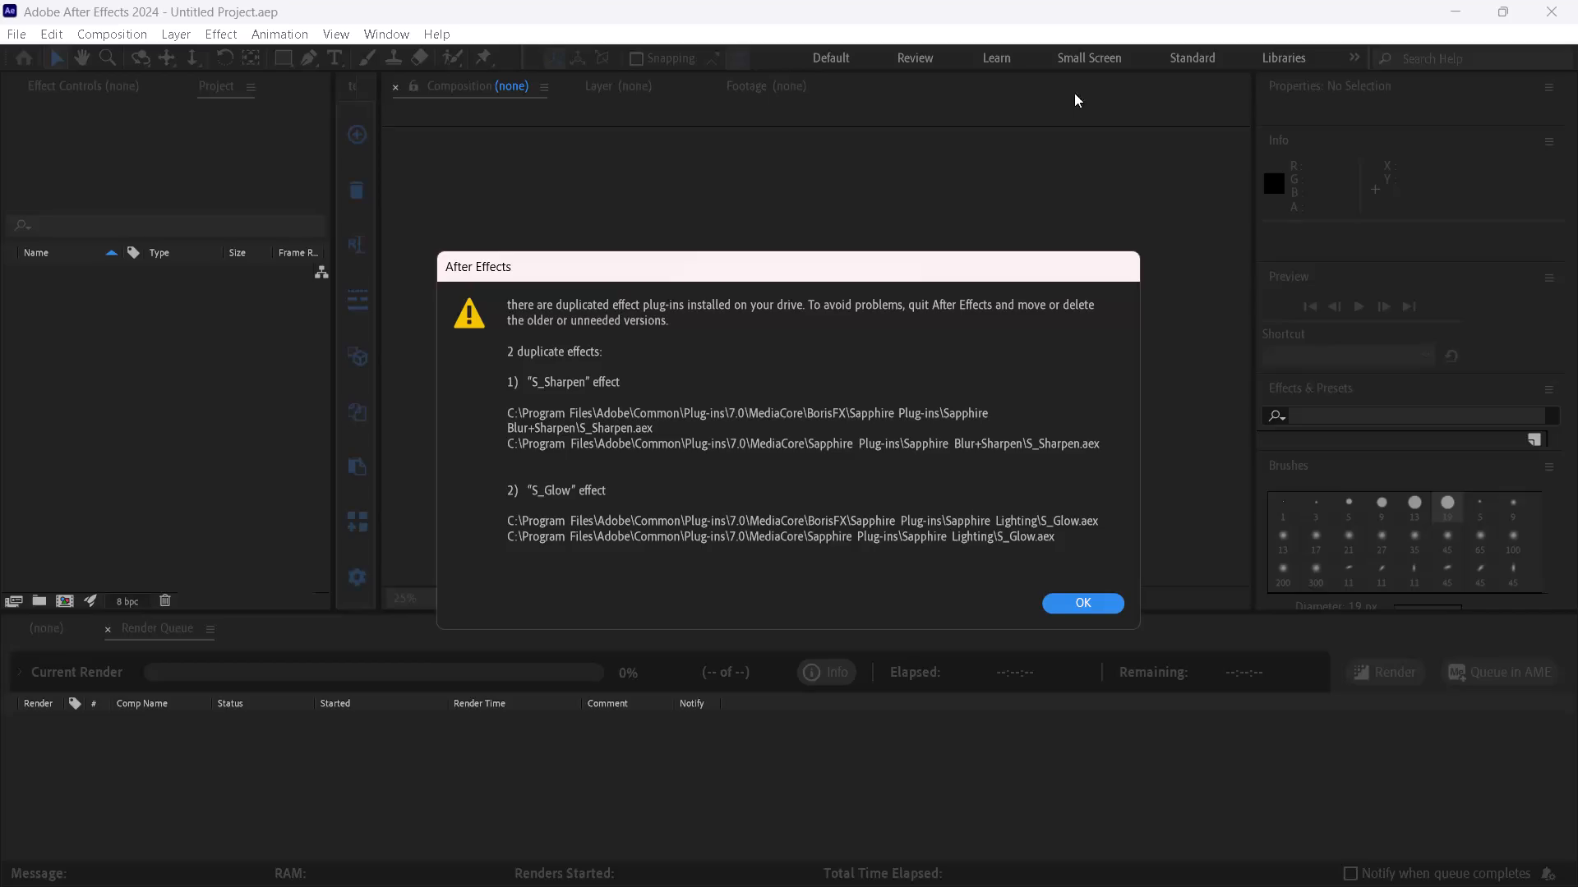
Dismiss the duplicate plug-ins alert and open yesterday's 8 MB Untitled Project from the recent files.
{"action": "left_click", "coordinate": [1091, 609]}
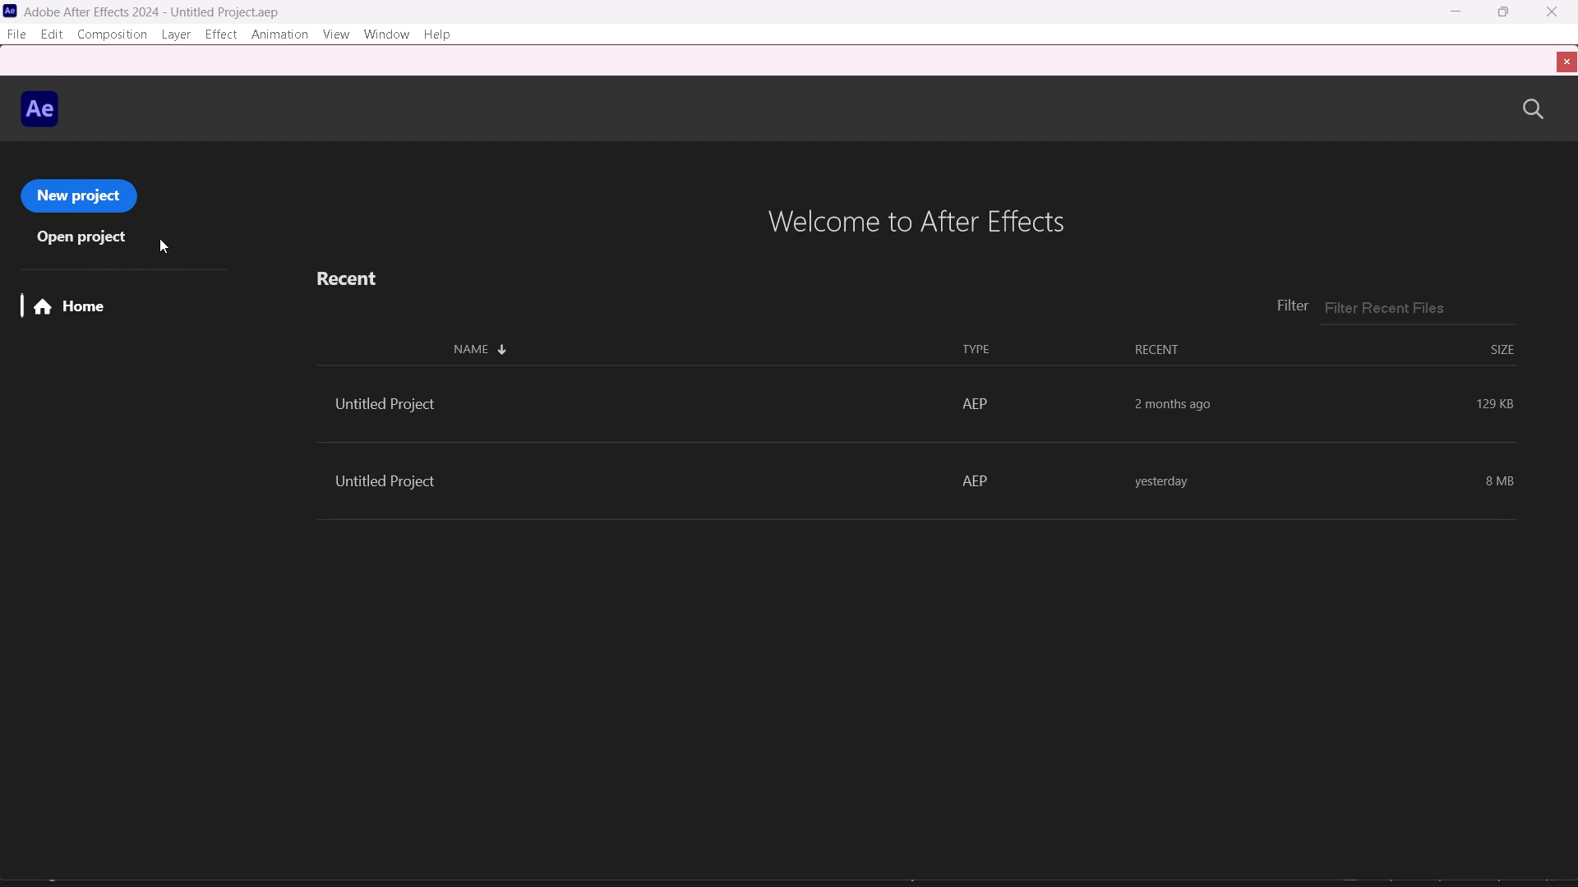
{"action": "left_click", "coordinate": [436, 465]}
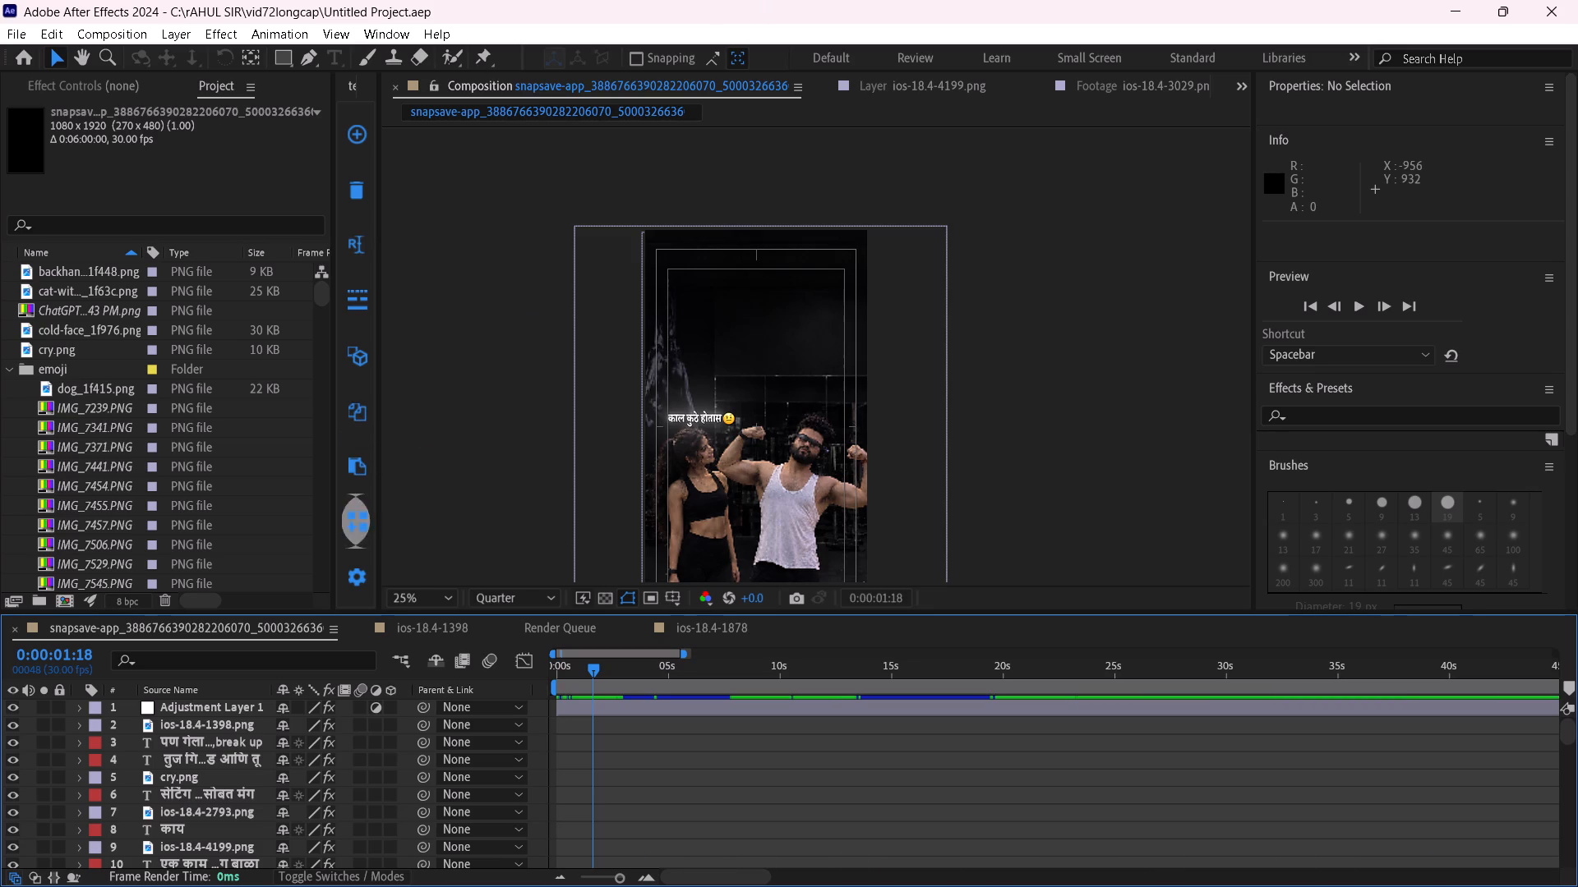
Scrub through the first five seconds or so of the composition to review the opening captions and emojis against their bottom-most layers.
{"action": "scroll", "coordinate": [679, 796], "scroll_direction": "down", "scroll_amount": 13}
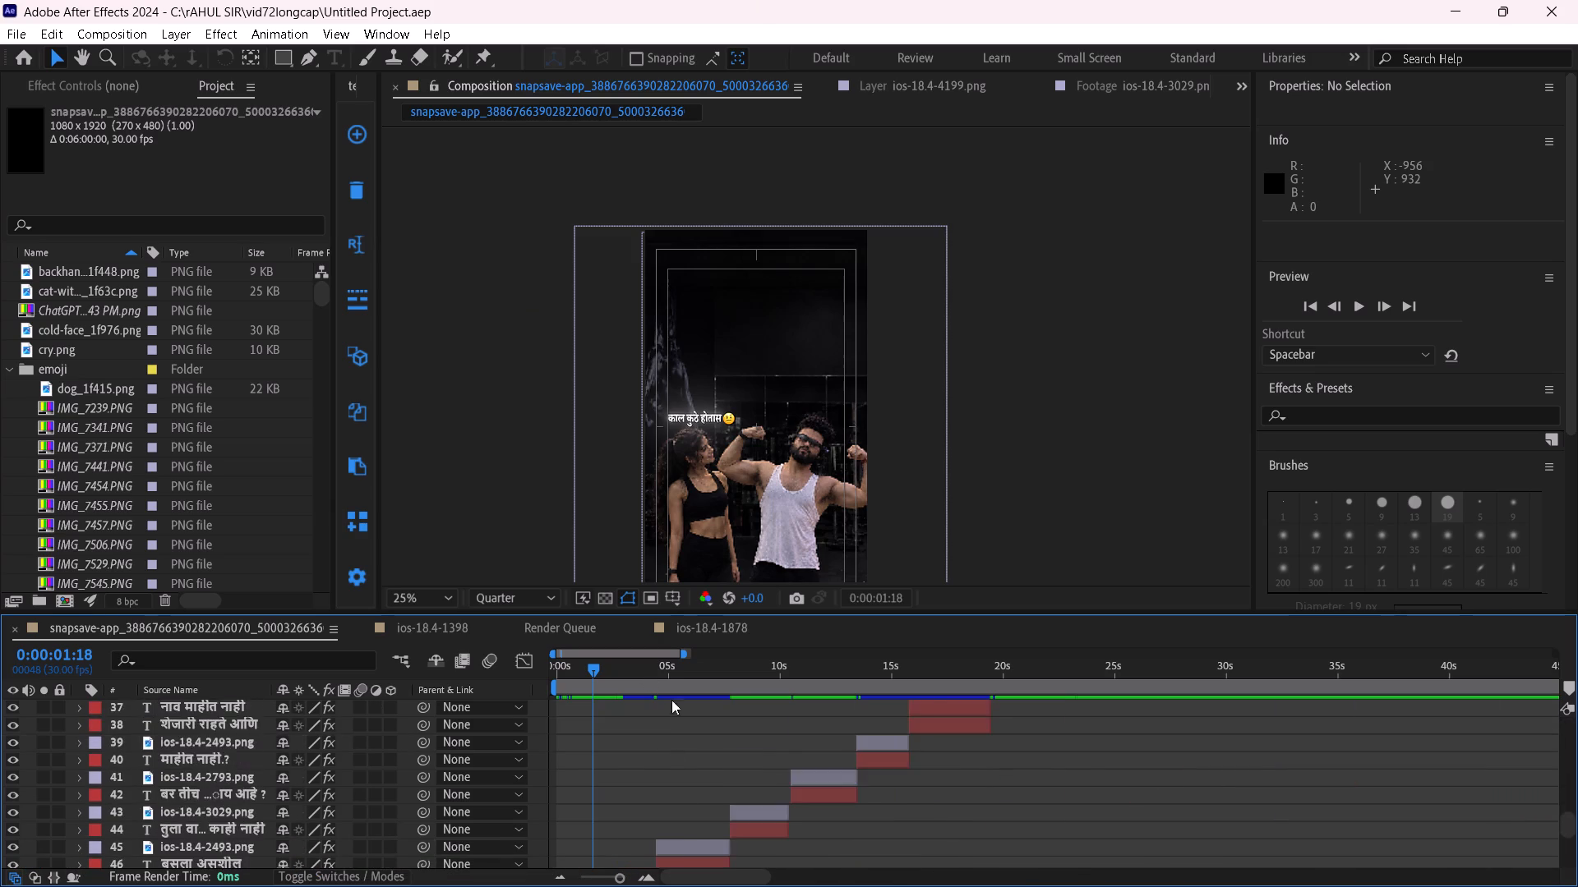
{"action": "scroll", "coordinate": [694, 792], "scroll_direction": "down", "scroll_amount": 4}
{"action": "left_click_drag", "start_coordinate": [639, 668], "coordinate": [595, 677]}
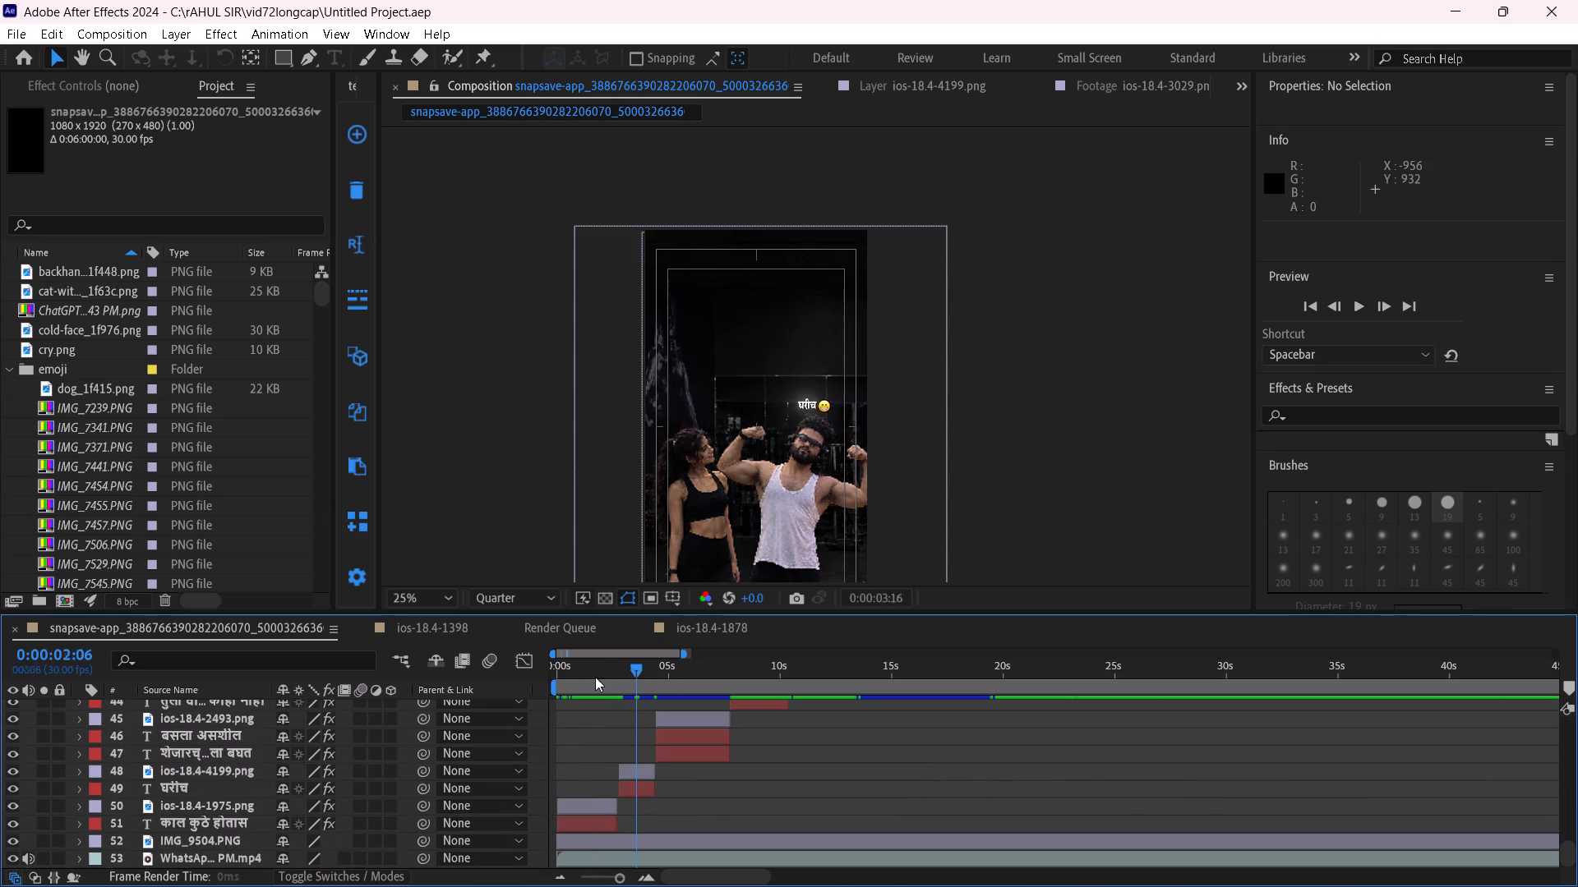
{"action": "left_click_drag", "start_coordinate": [595, 677], "coordinate": [657, 705]}
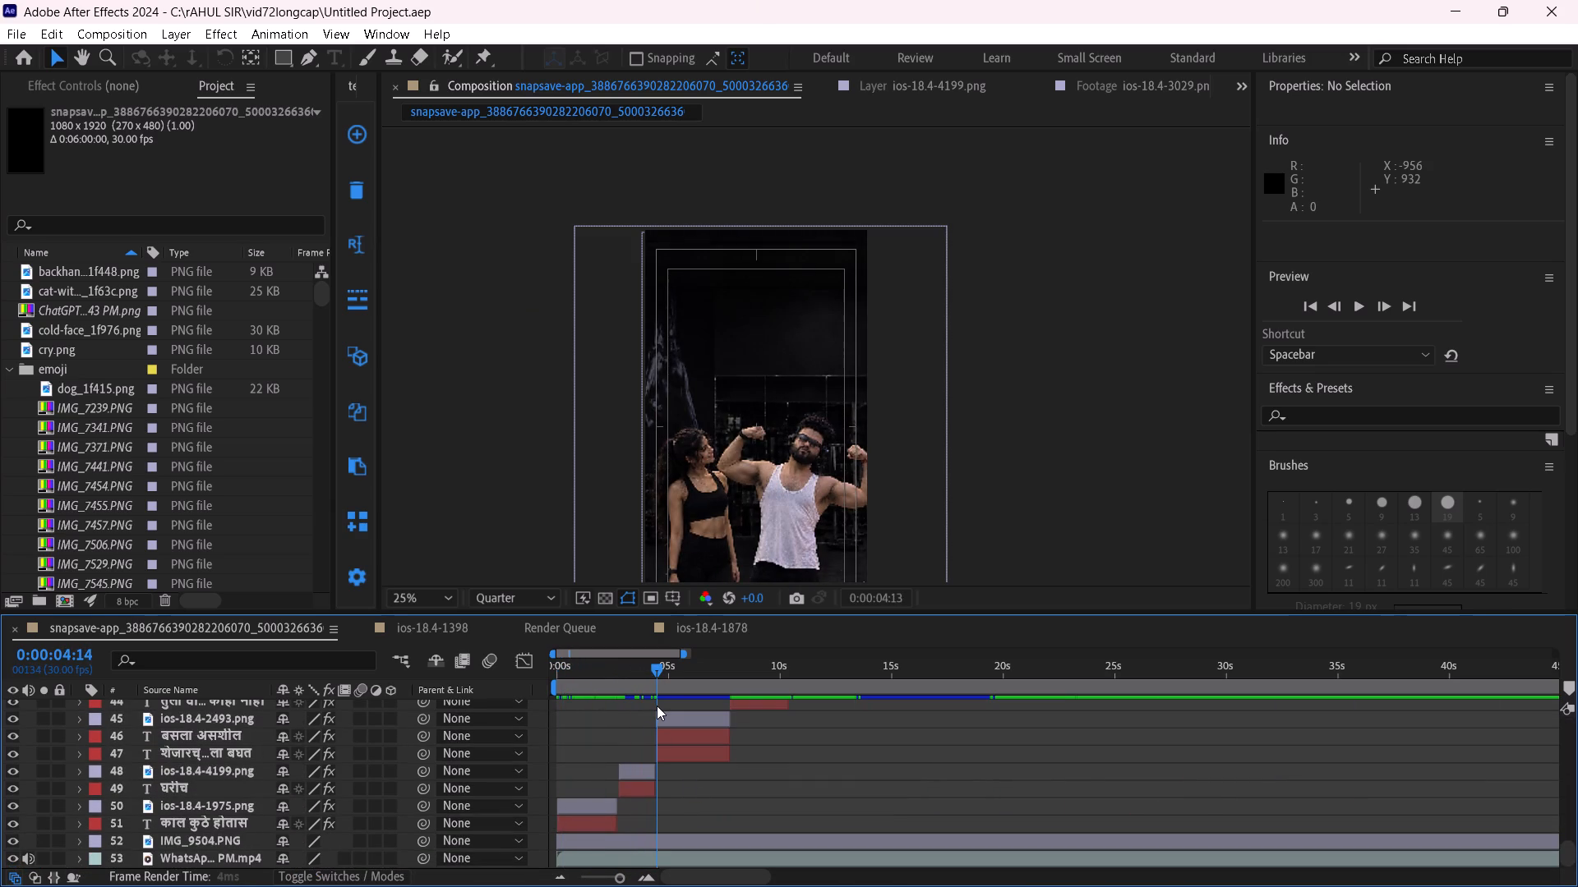
{"action": "left_click_drag", "start_coordinate": [657, 705], "coordinate": [676, 711]}
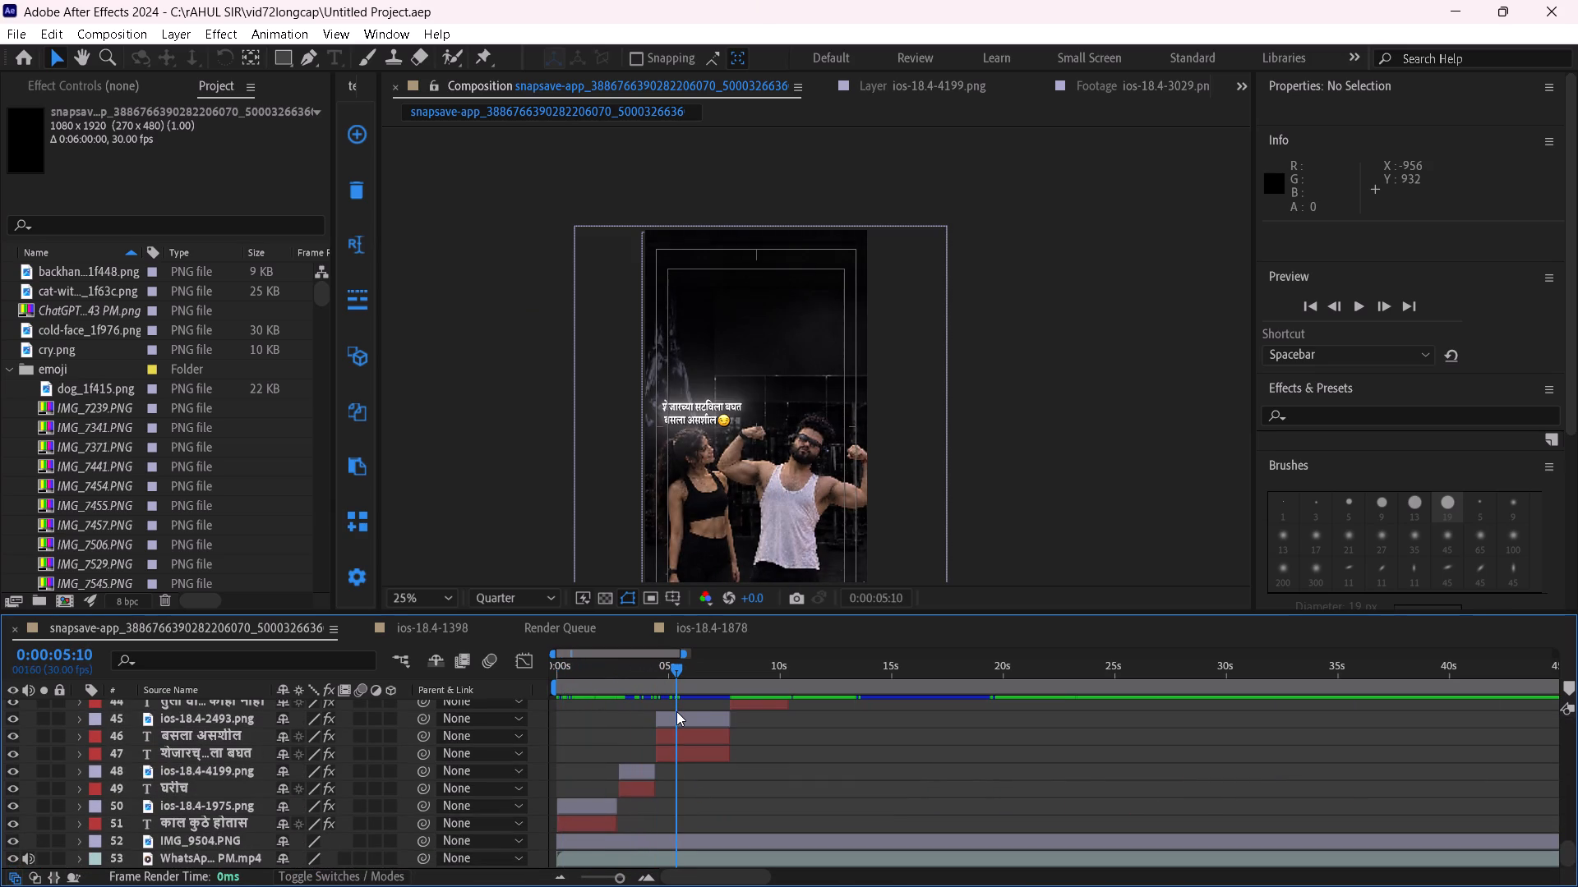
{"action": "left_click_drag", "start_coordinate": [676, 711], "coordinate": [670, 715]}
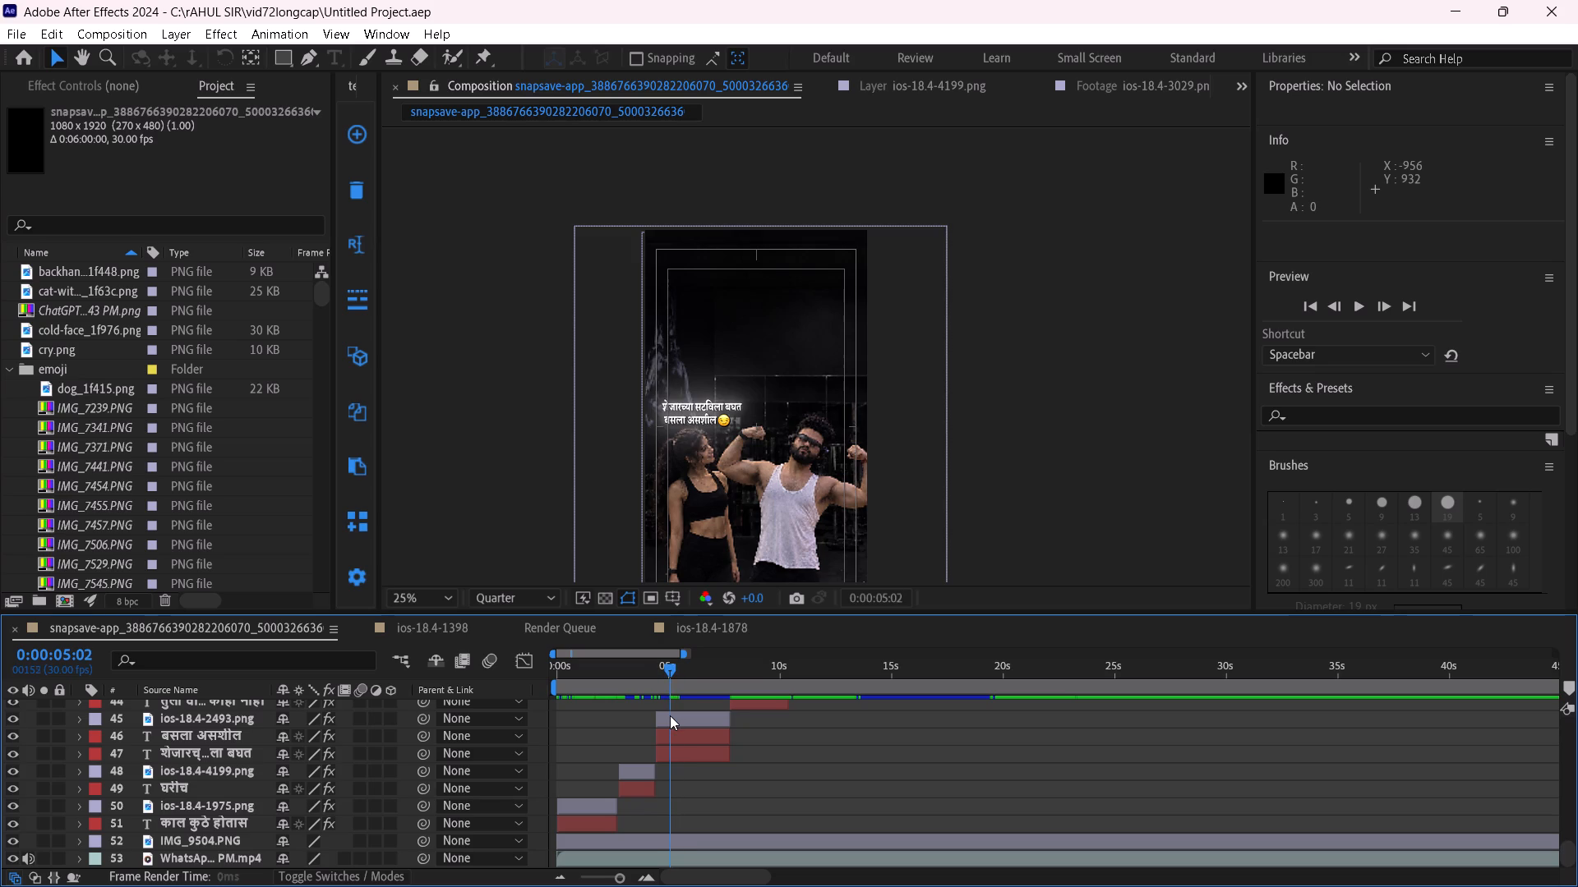
{"action": "left_click_drag", "start_coordinate": [670, 715], "coordinate": [615, 740]}
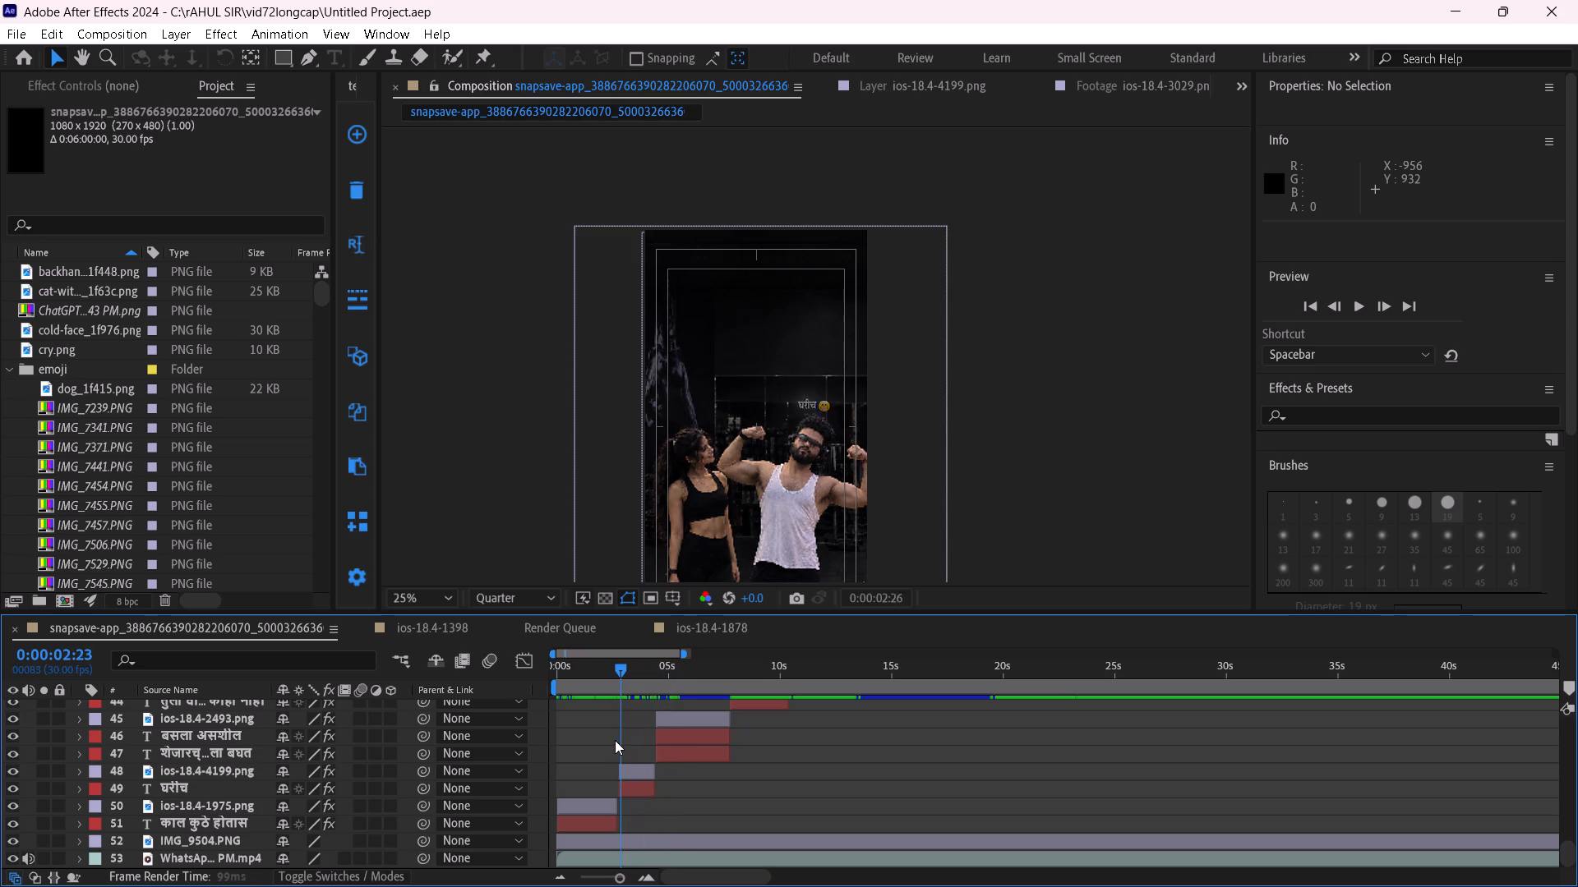
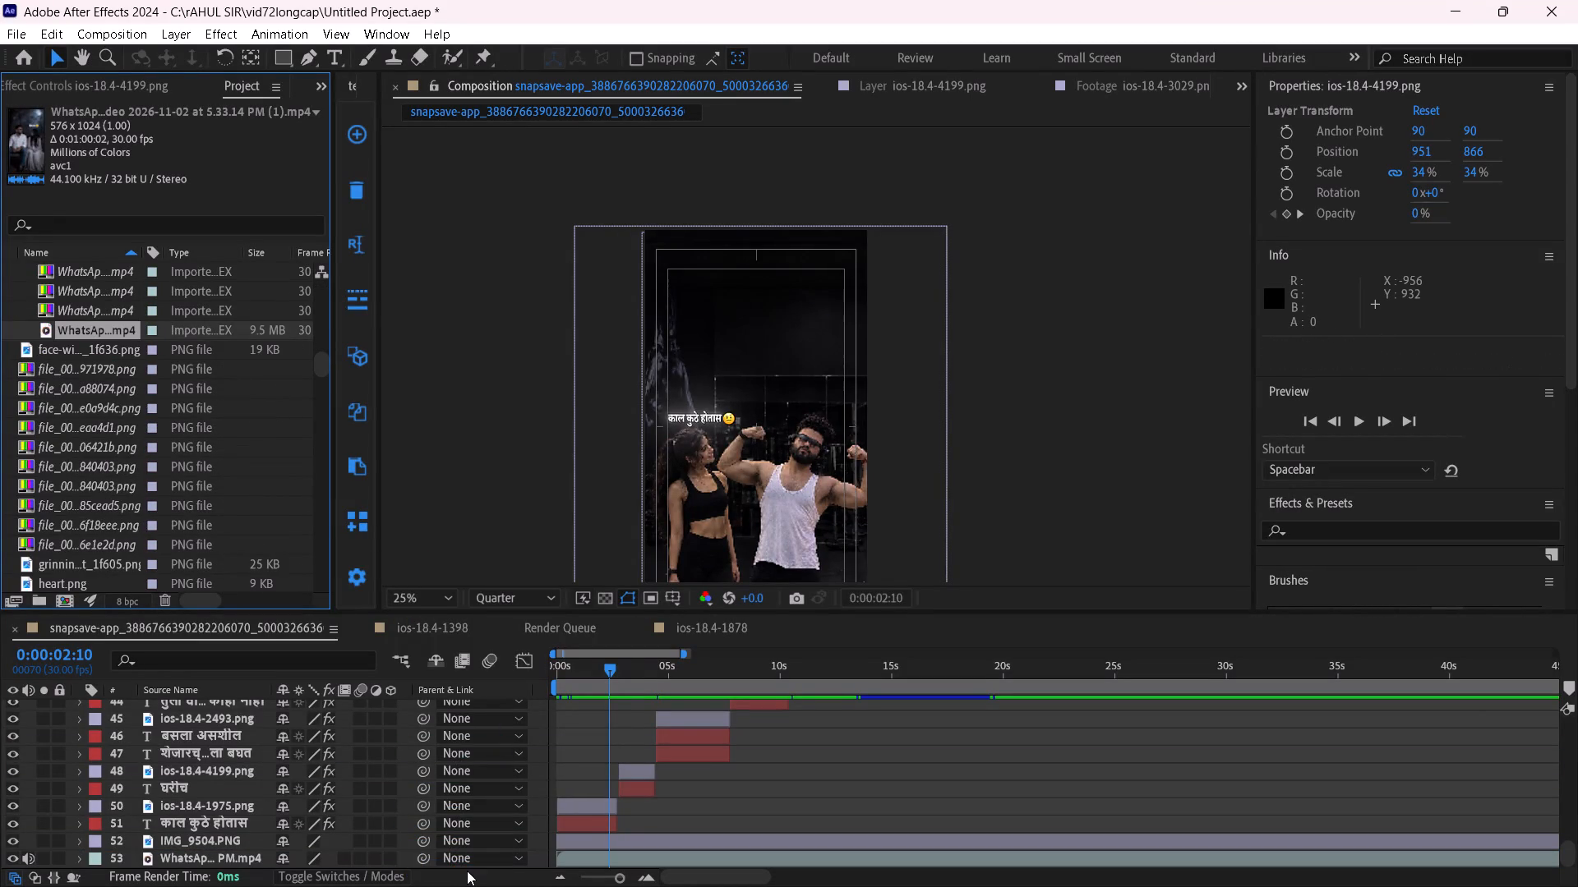
Add the 5.33.14 PM (1) WhatsApp video as the composition's bottom layer and delete the 5.48.17 PM WhatsApp video layer above it.
{"action": "left_click_drag", "start_coordinate": [99, 329], "coordinate": [270, 886]}
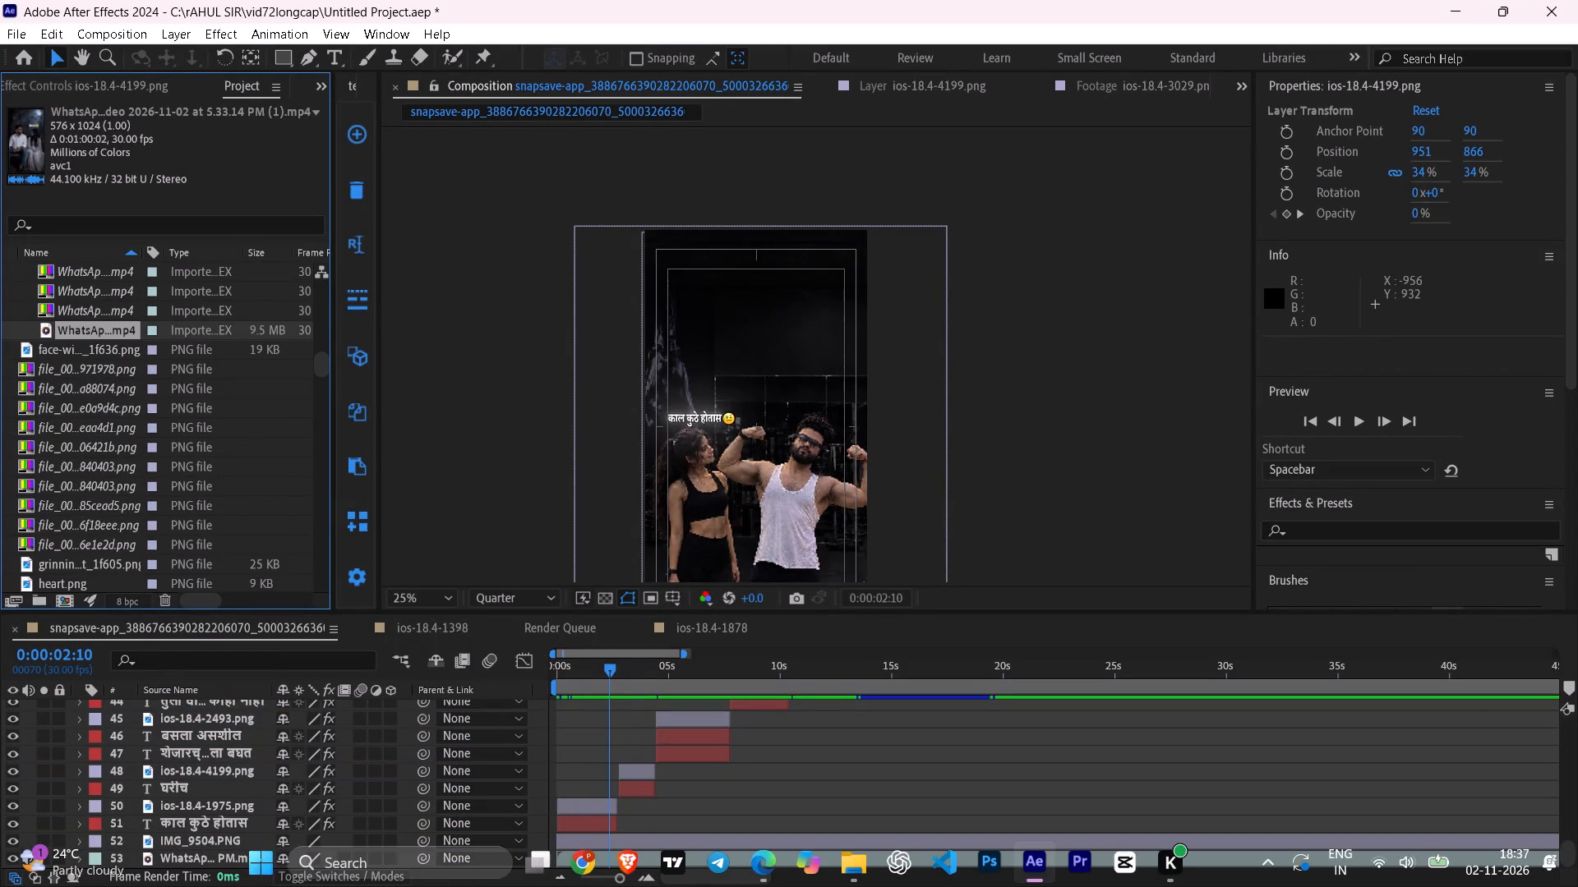
{"action": "left_click_drag", "start_coordinate": [270, 886], "coordinate": [288, 865]}
{"action": "left_click", "coordinate": [658, 841]}
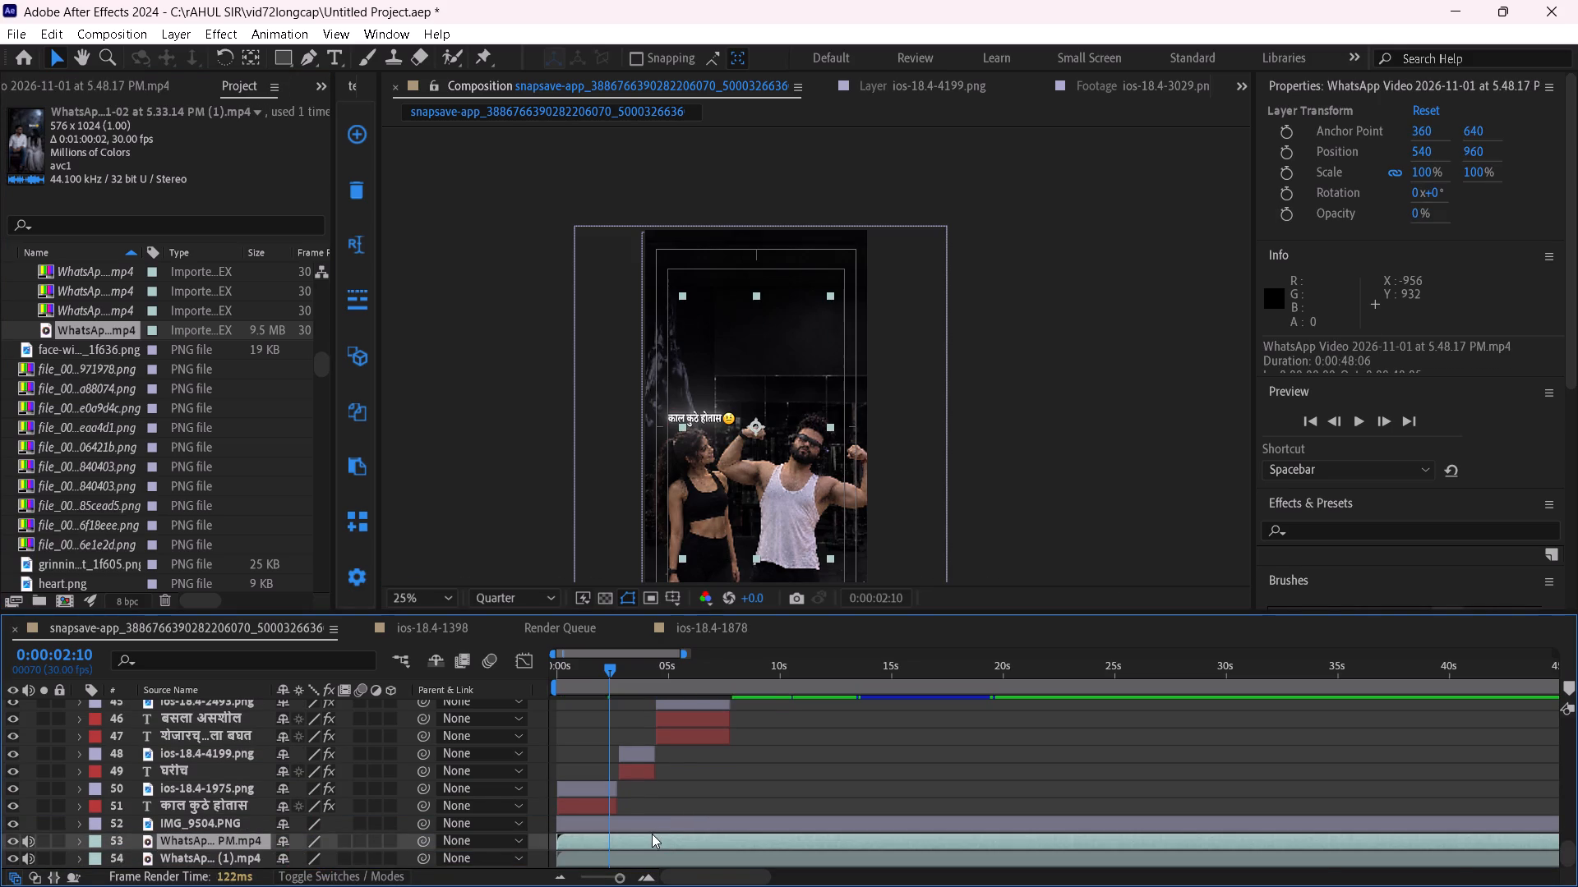
{"action": "key", "text": "BackSpace"}
Return the playhead to 0:00:00:00 and expand the properties of the new bottom WhatsApp (1) video layer.
{"action": "left_click_drag", "start_coordinate": [585, 672], "coordinate": [560, 675]}
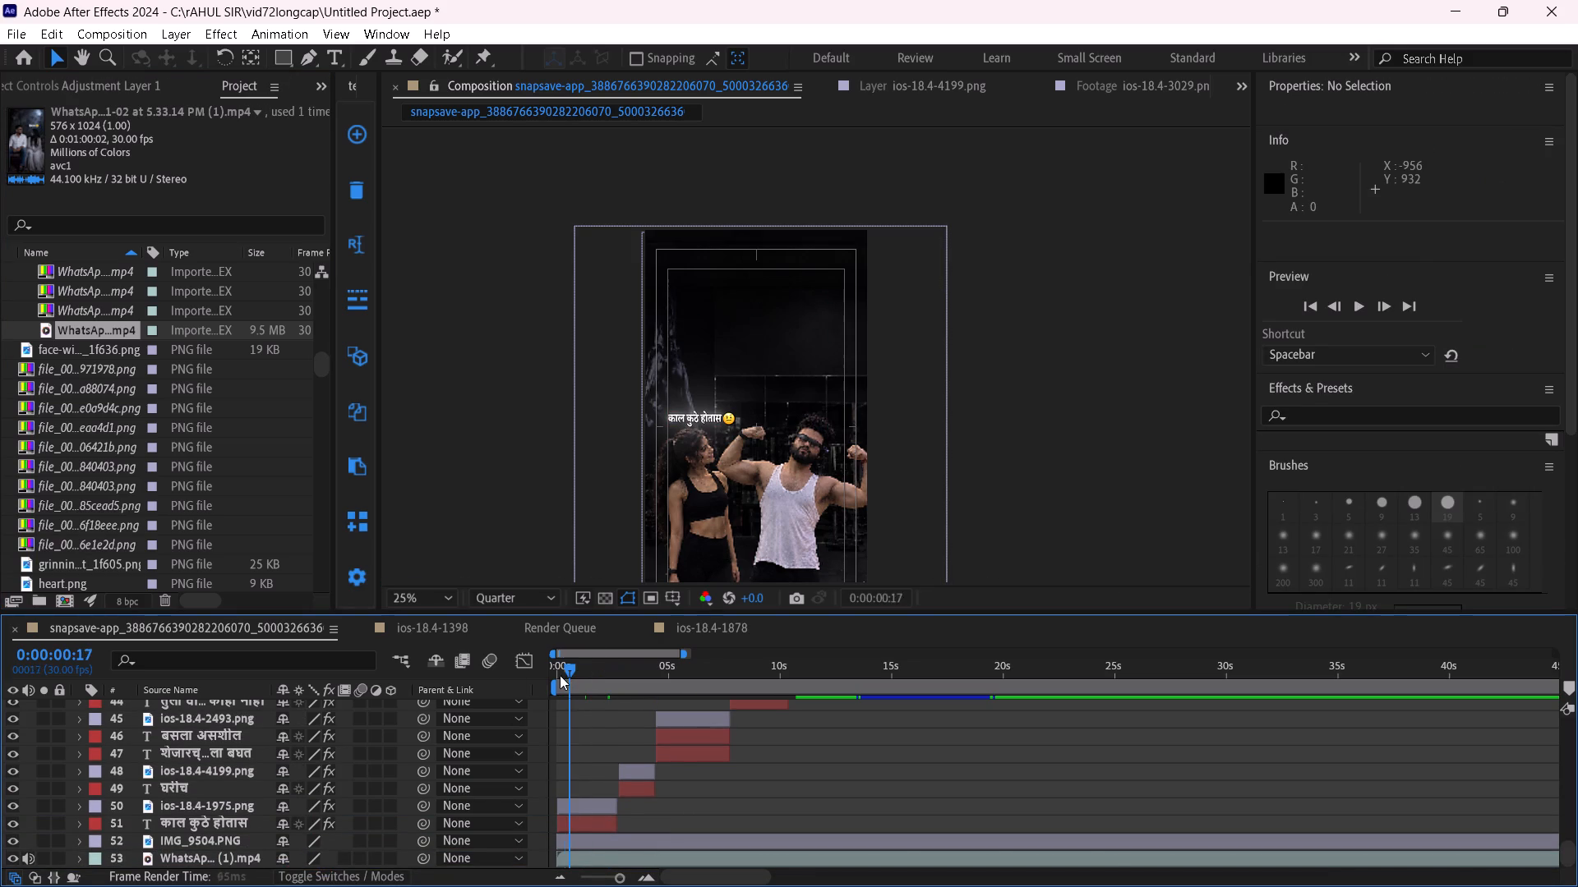
{"action": "left_click_drag", "start_coordinate": [560, 675], "coordinate": [546, 674]}
{"action": "scroll", "coordinate": [171, 857], "scroll_direction": "down", "scroll_amount": 4}
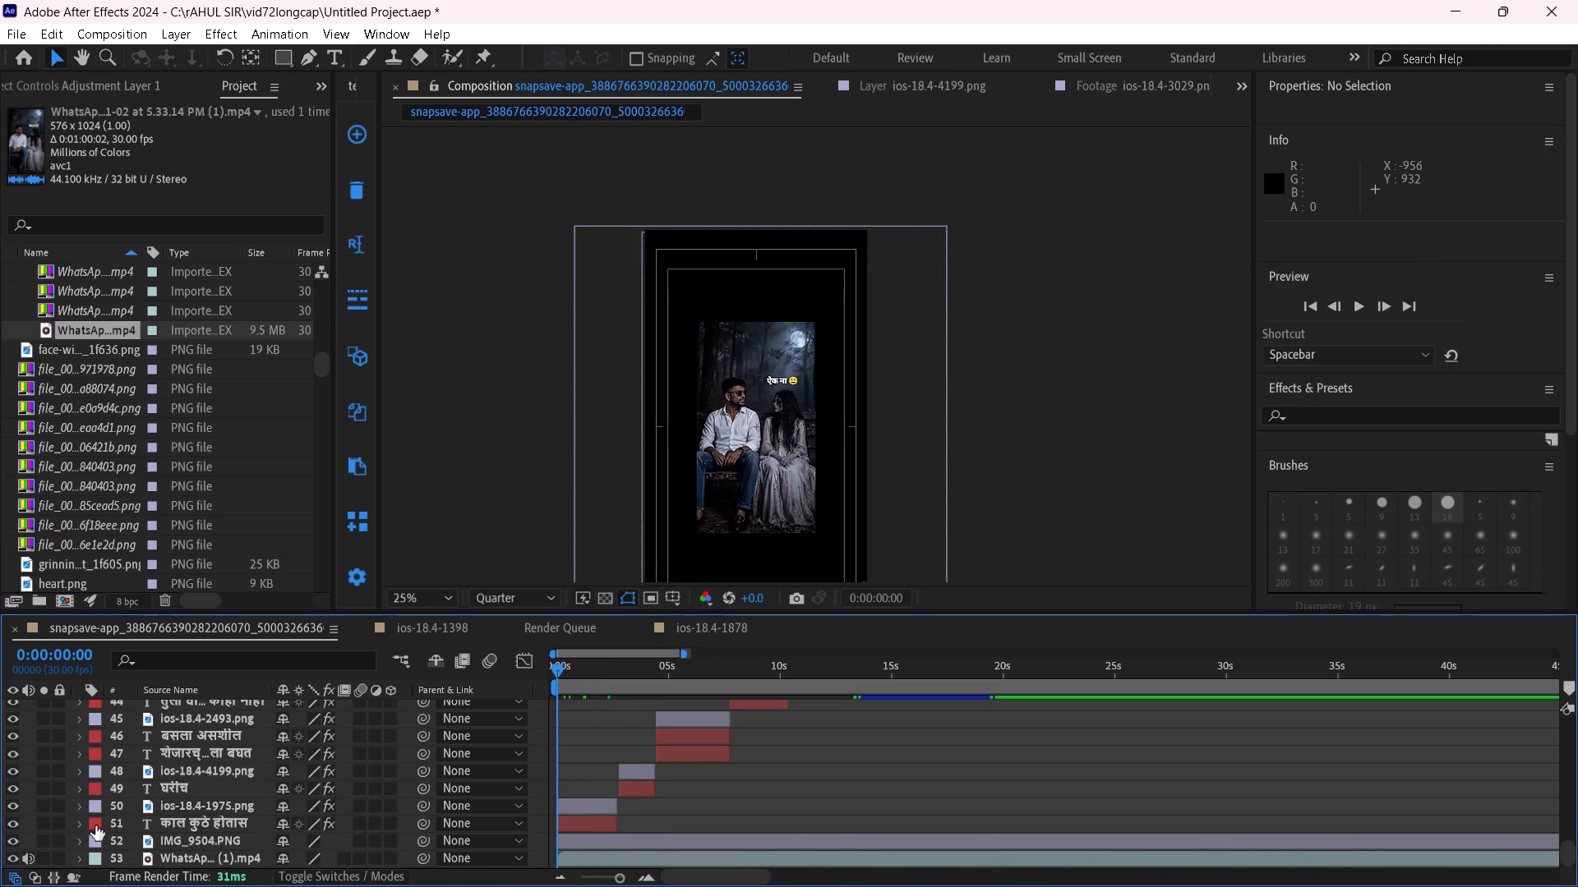
{"action": "left_click", "coordinate": [78, 858]}
{"action": "scroll", "coordinate": [97, 821], "scroll_direction": "down", "scroll_amount": 4}
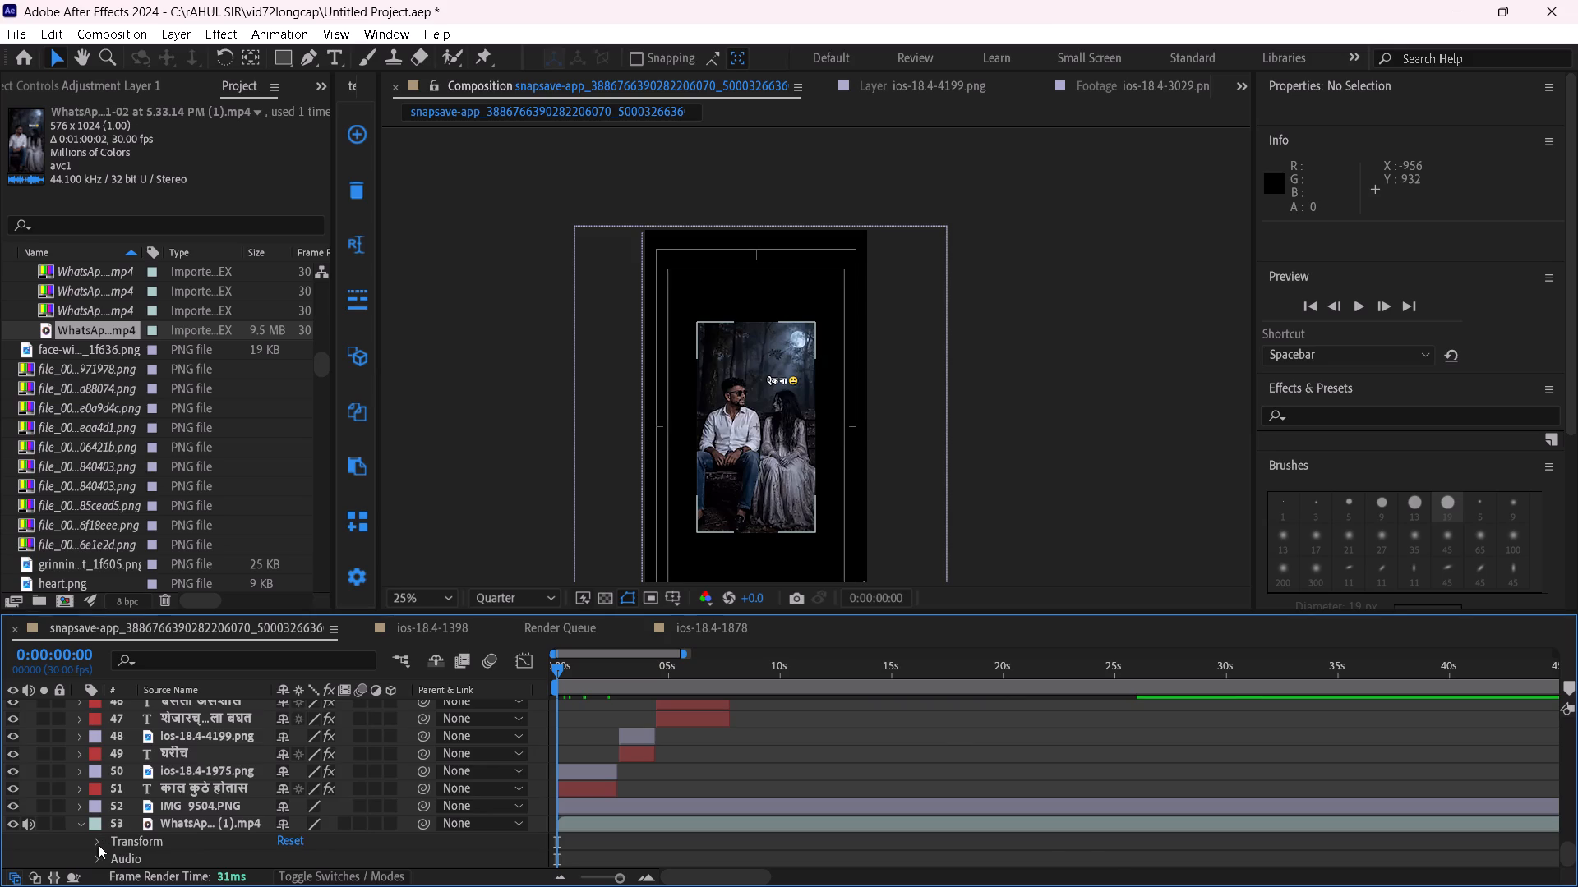
Set the opacity of the bottom WhatsApp video layer (layer 53) to 0% and collapse its properties.
{"action": "left_click", "coordinate": [95, 843]}
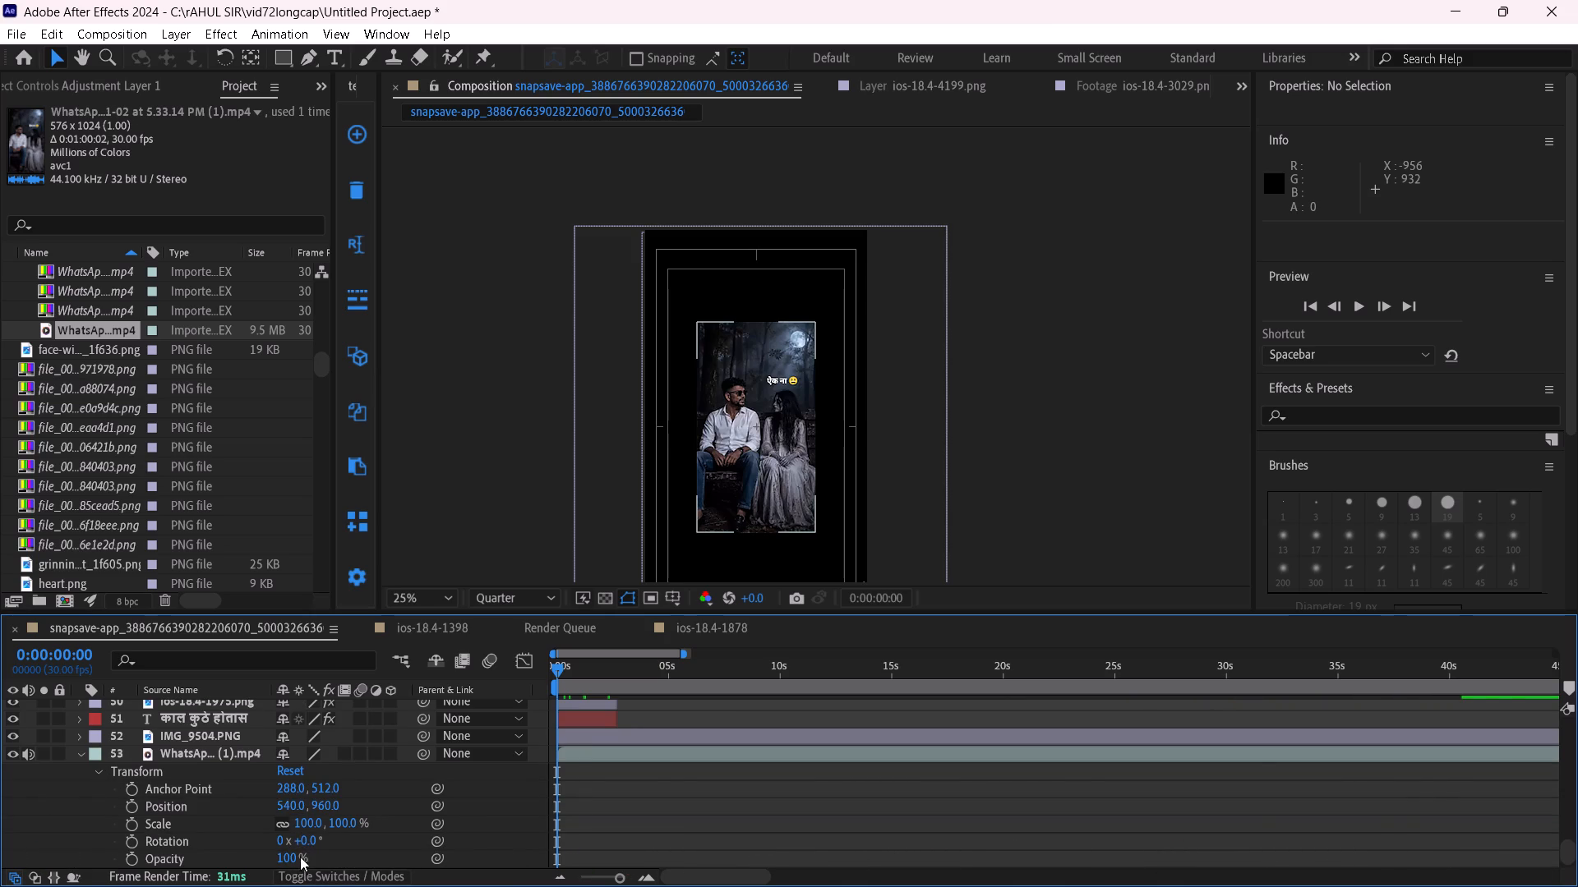
{"action": "left_click_drag", "start_coordinate": [291, 854], "coordinate": [133, 849]}
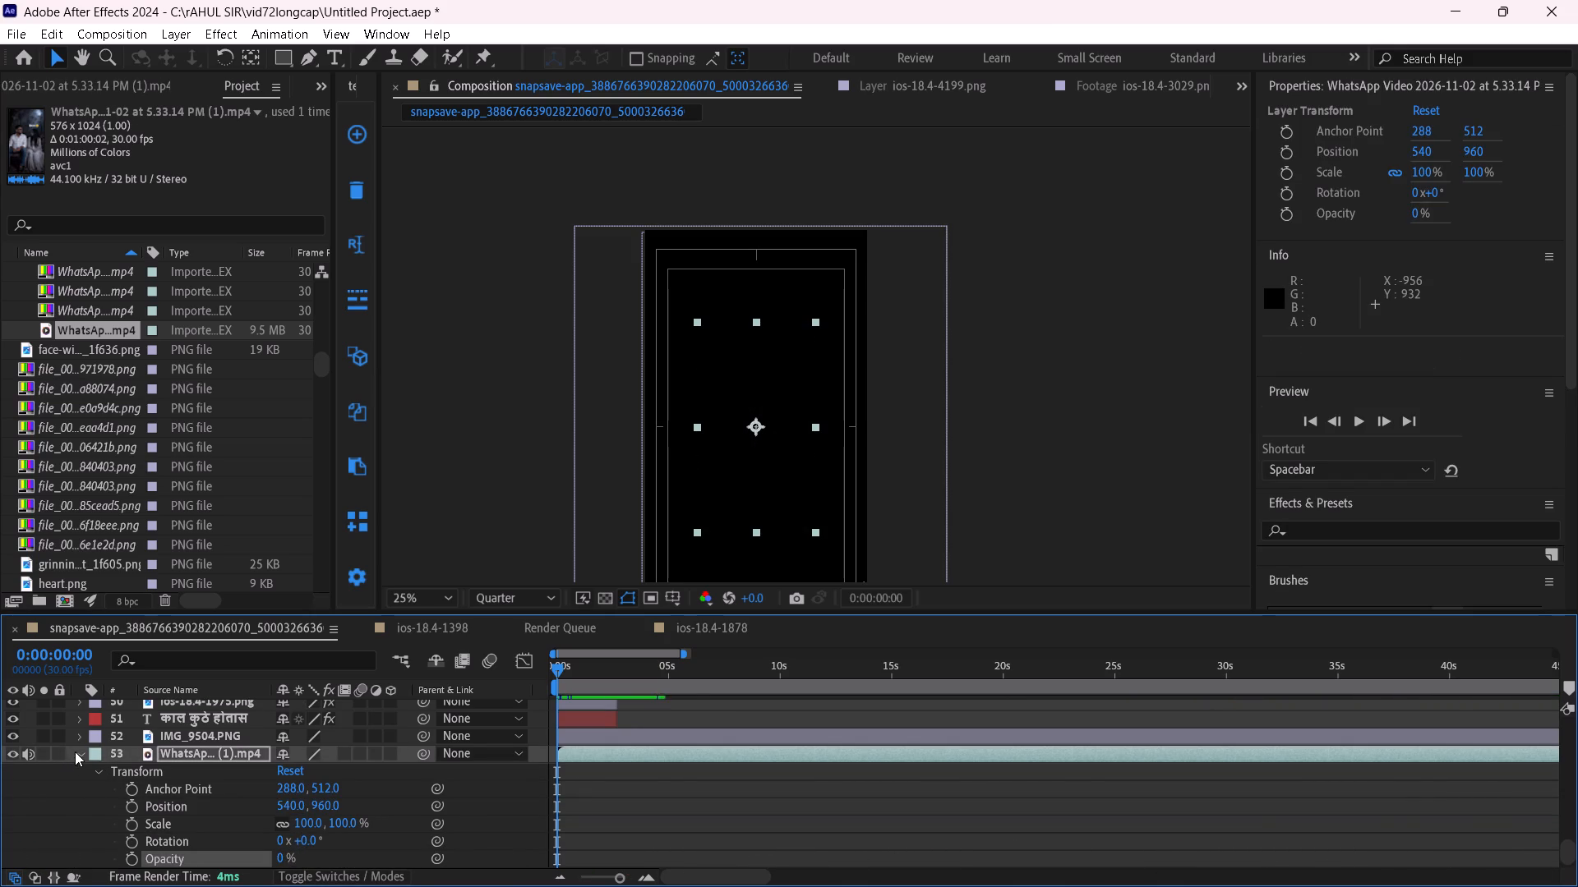
{"action": "left_click", "coordinate": [77, 751]}
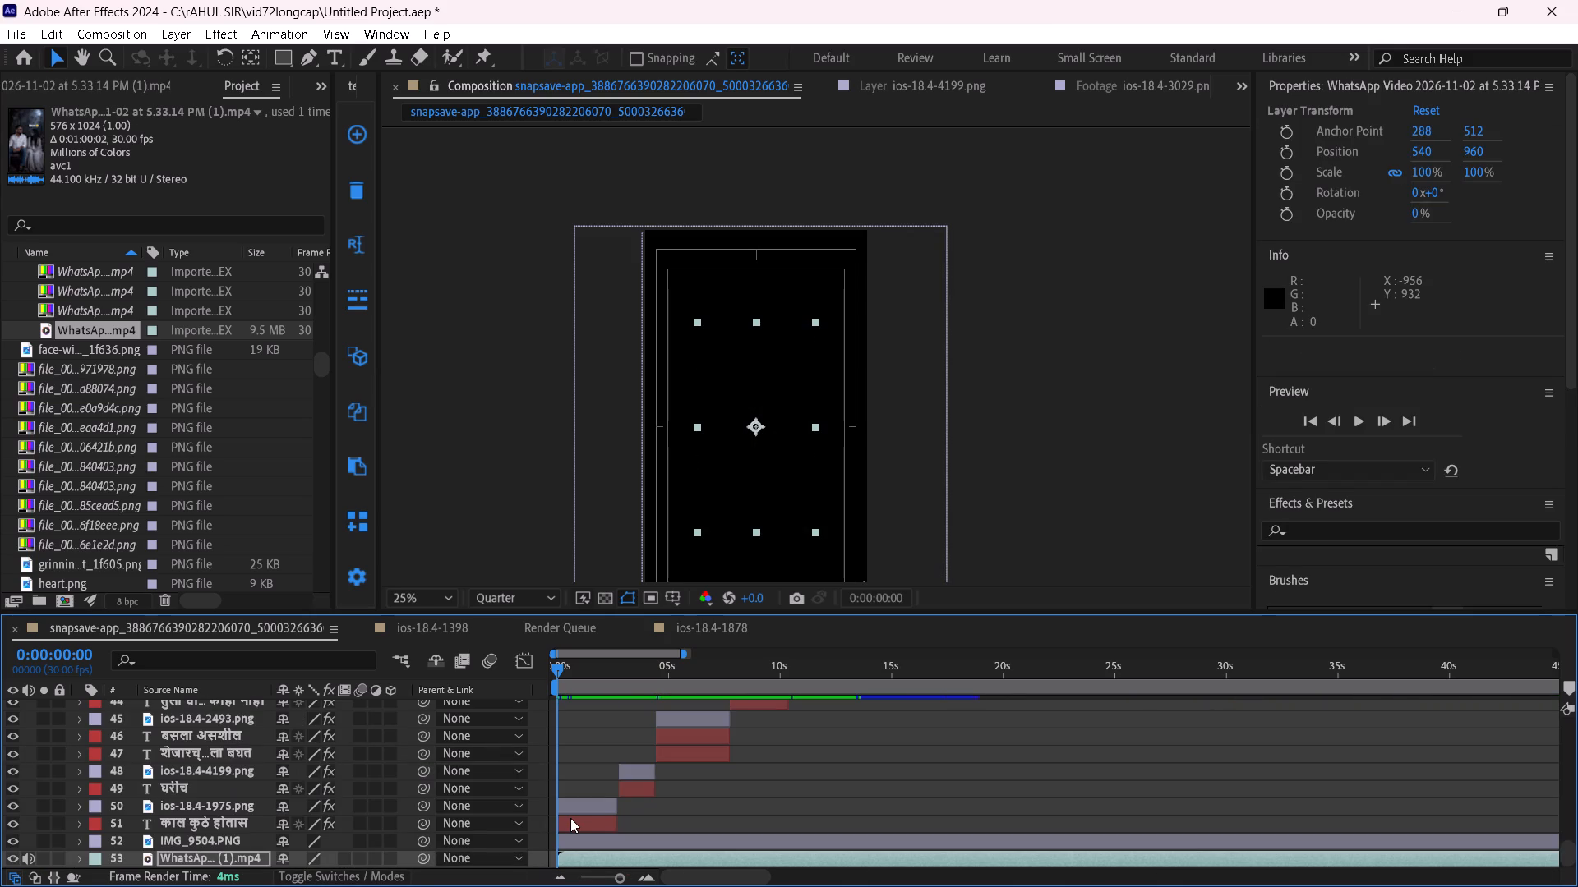
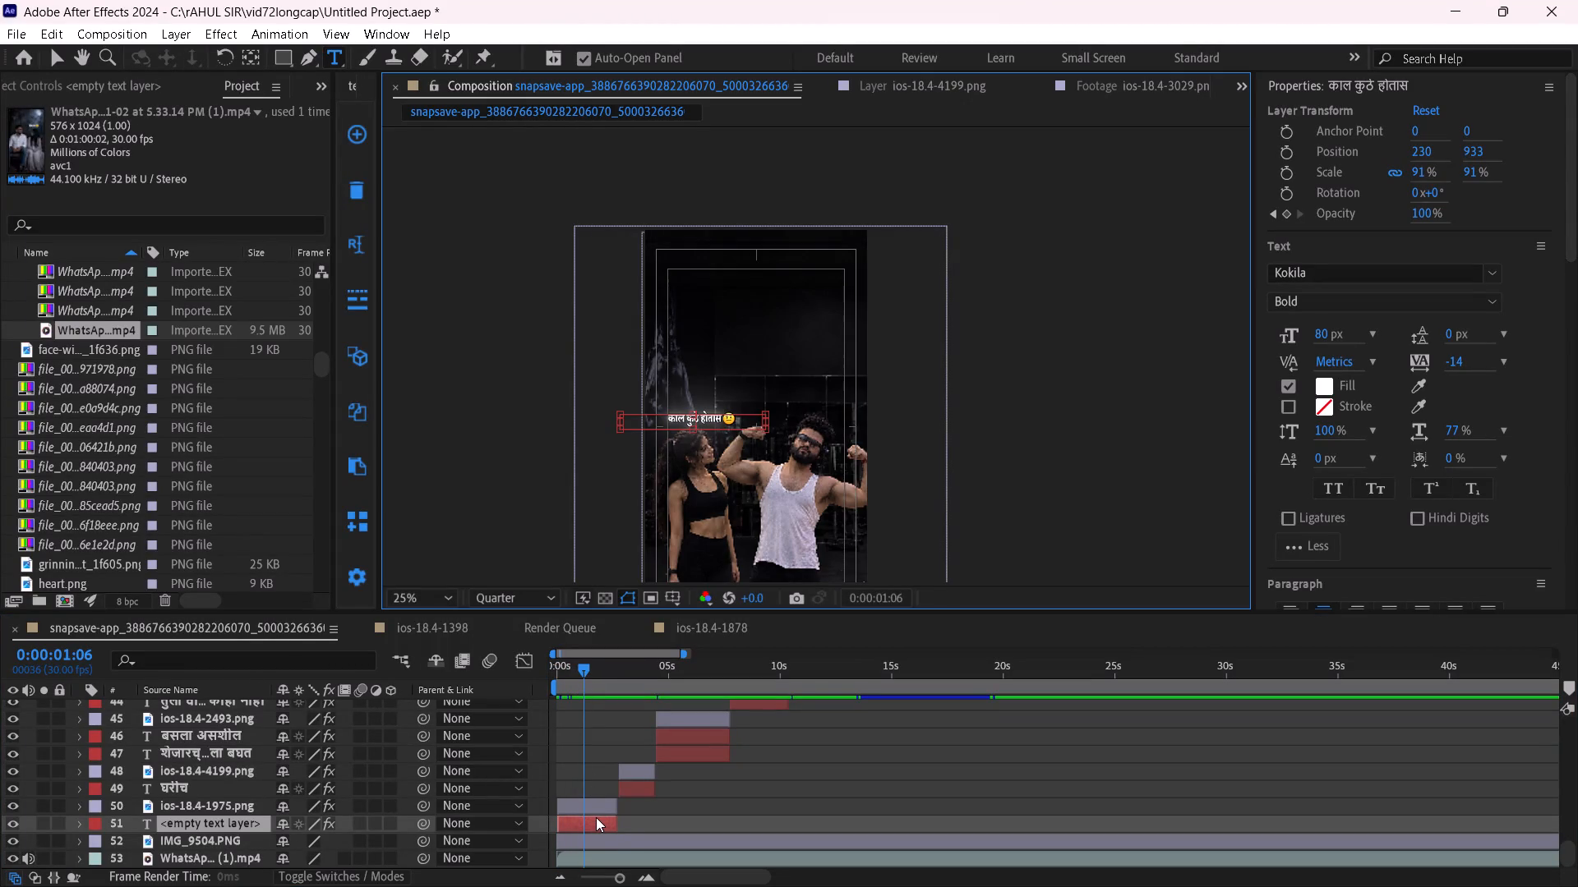
Replace the opening caption's text in layer 51 with the copied words "ऐक ना".
{"action": "key", "text": "ctrl+v"}
{"action": "left_click", "coordinate": [48, 56]}
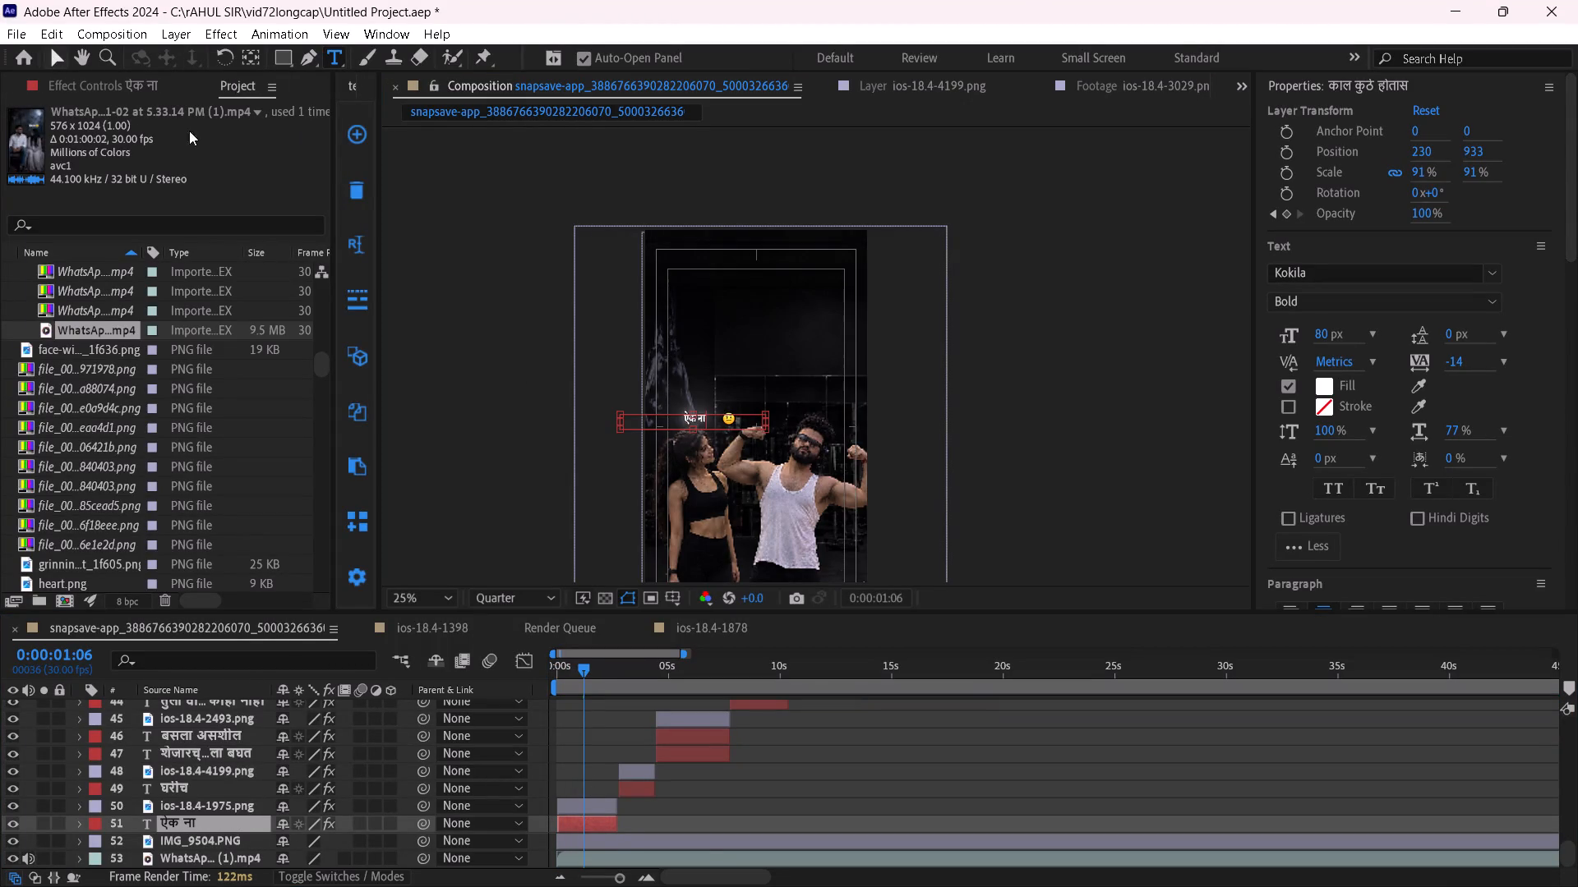
Shift the ios-18.4-1975.png emoji (layer 50) horizontally to X position 334, right beside the opening caption.
{"action": "left_click", "coordinate": [612, 812]}
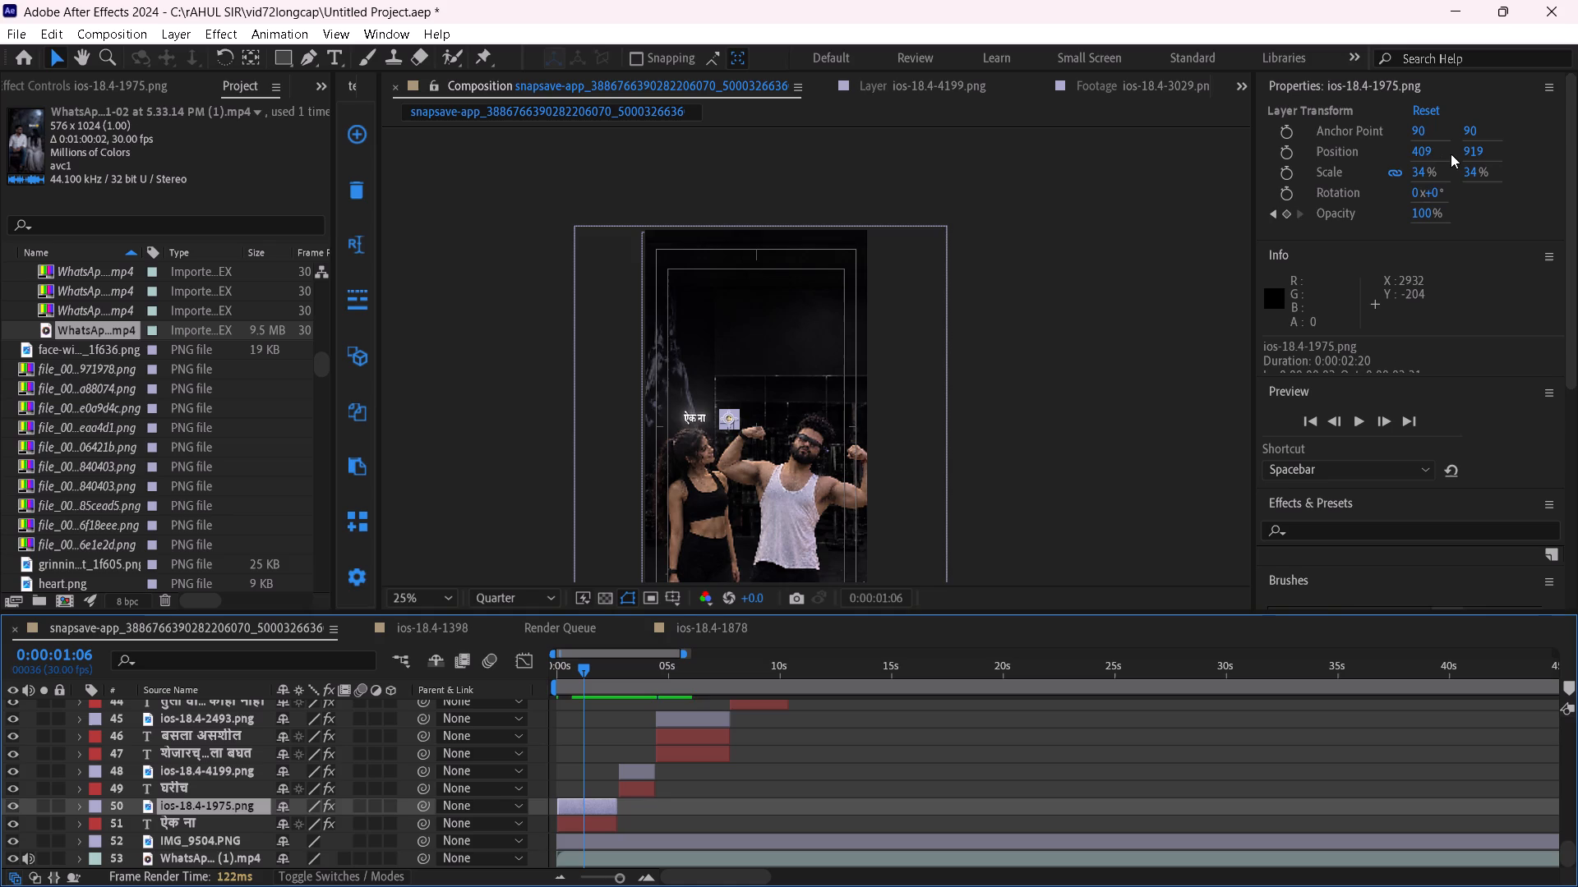
{"action": "left_click_drag", "start_coordinate": [1415, 152], "coordinate": [1343, 161]}
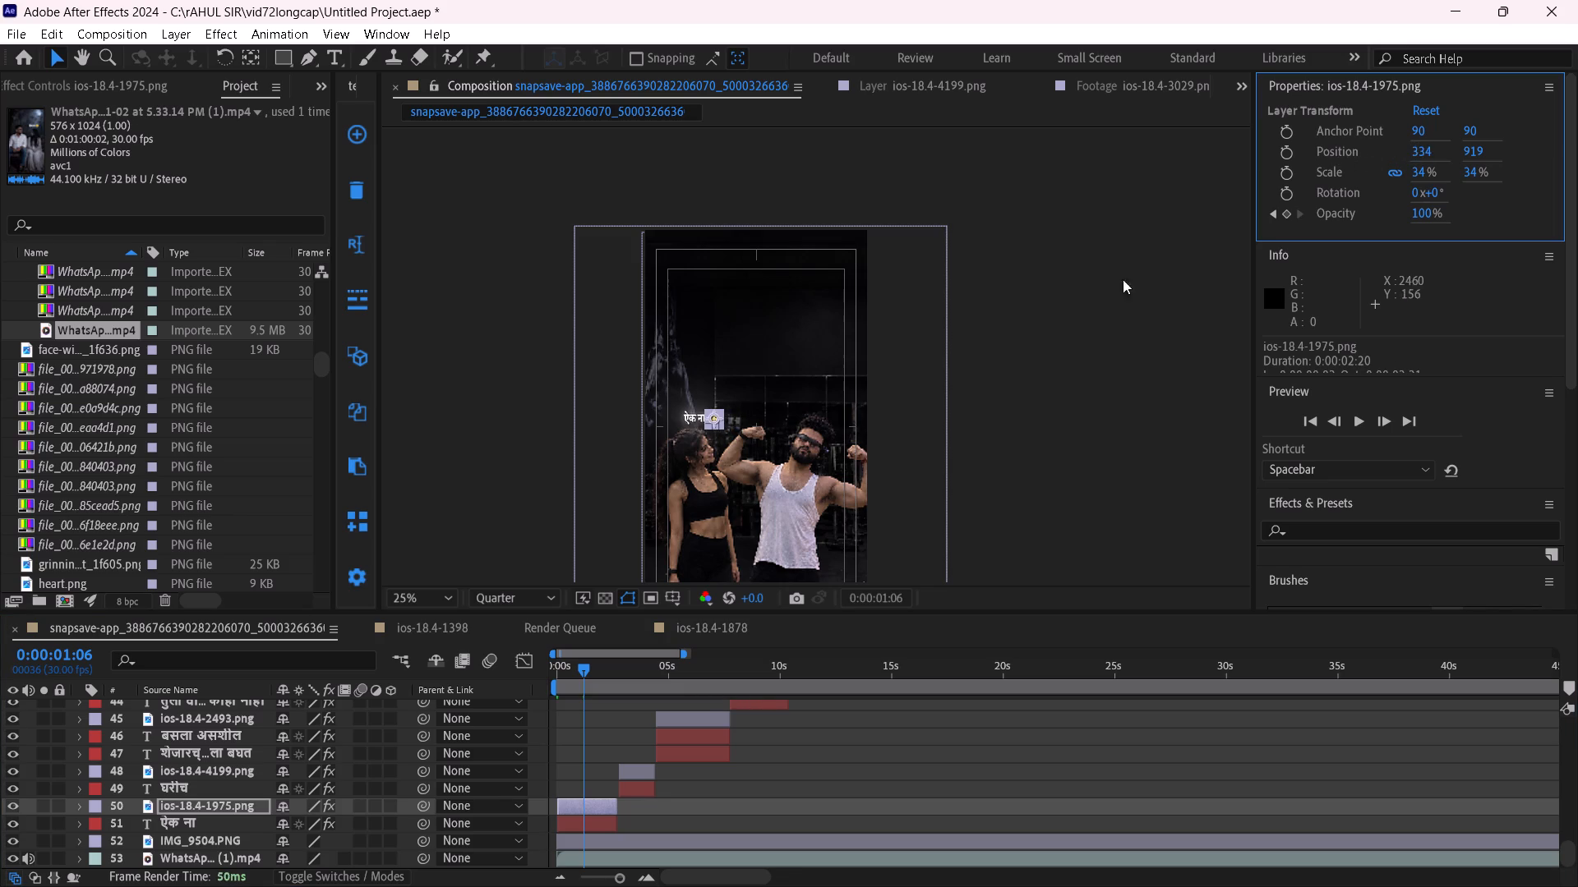
{"action": "left_click", "coordinate": [1085, 319]}
{"action": "left_click_drag", "start_coordinate": [622, 663], "coordinate": [624, 662]}
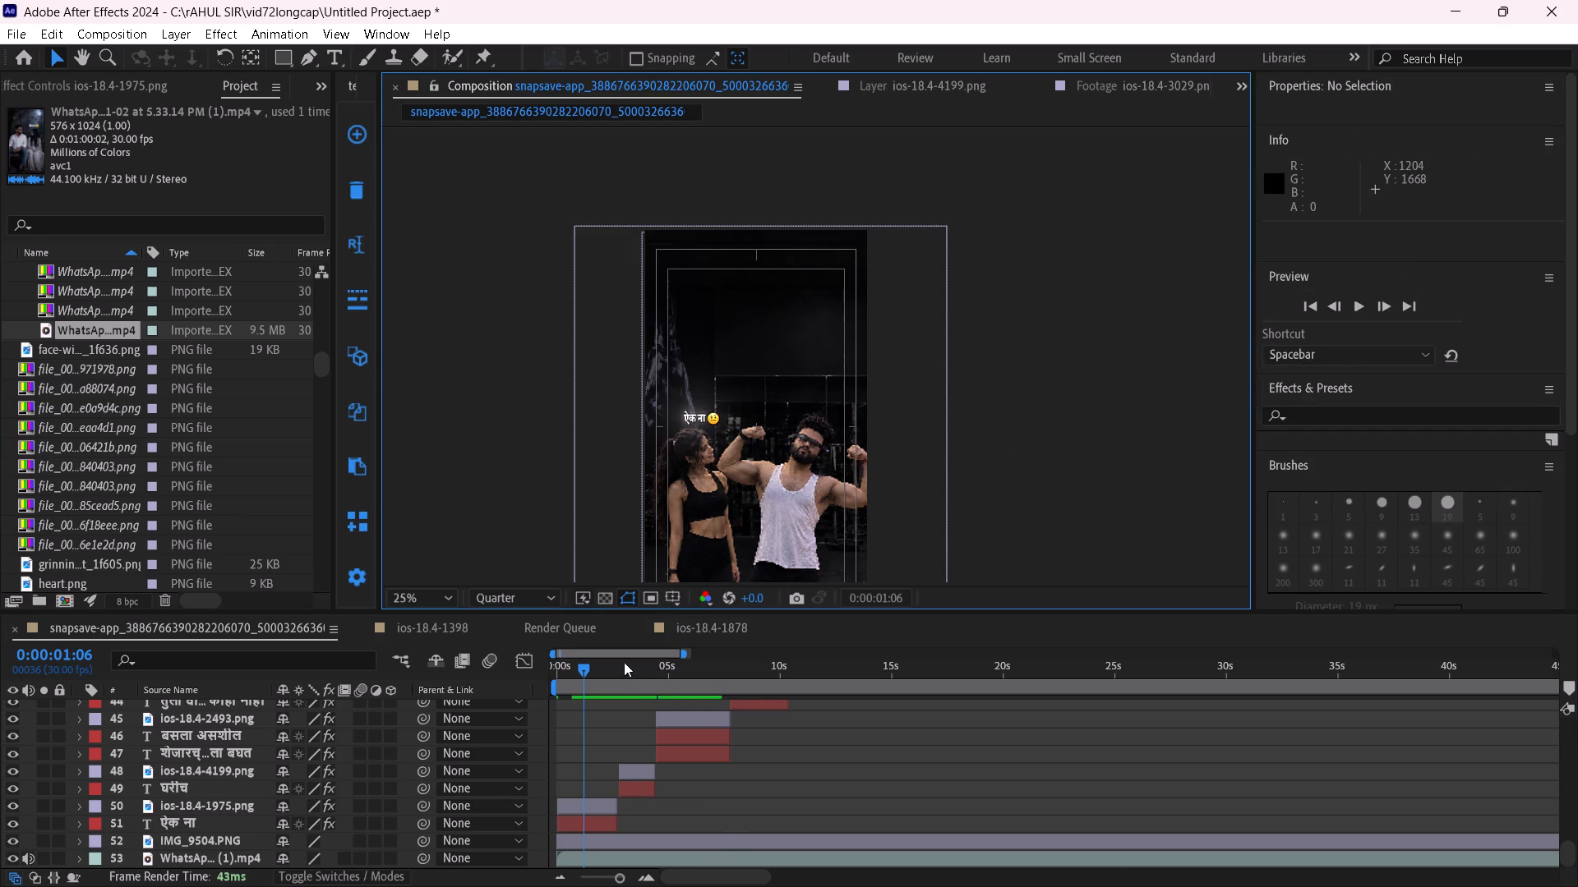
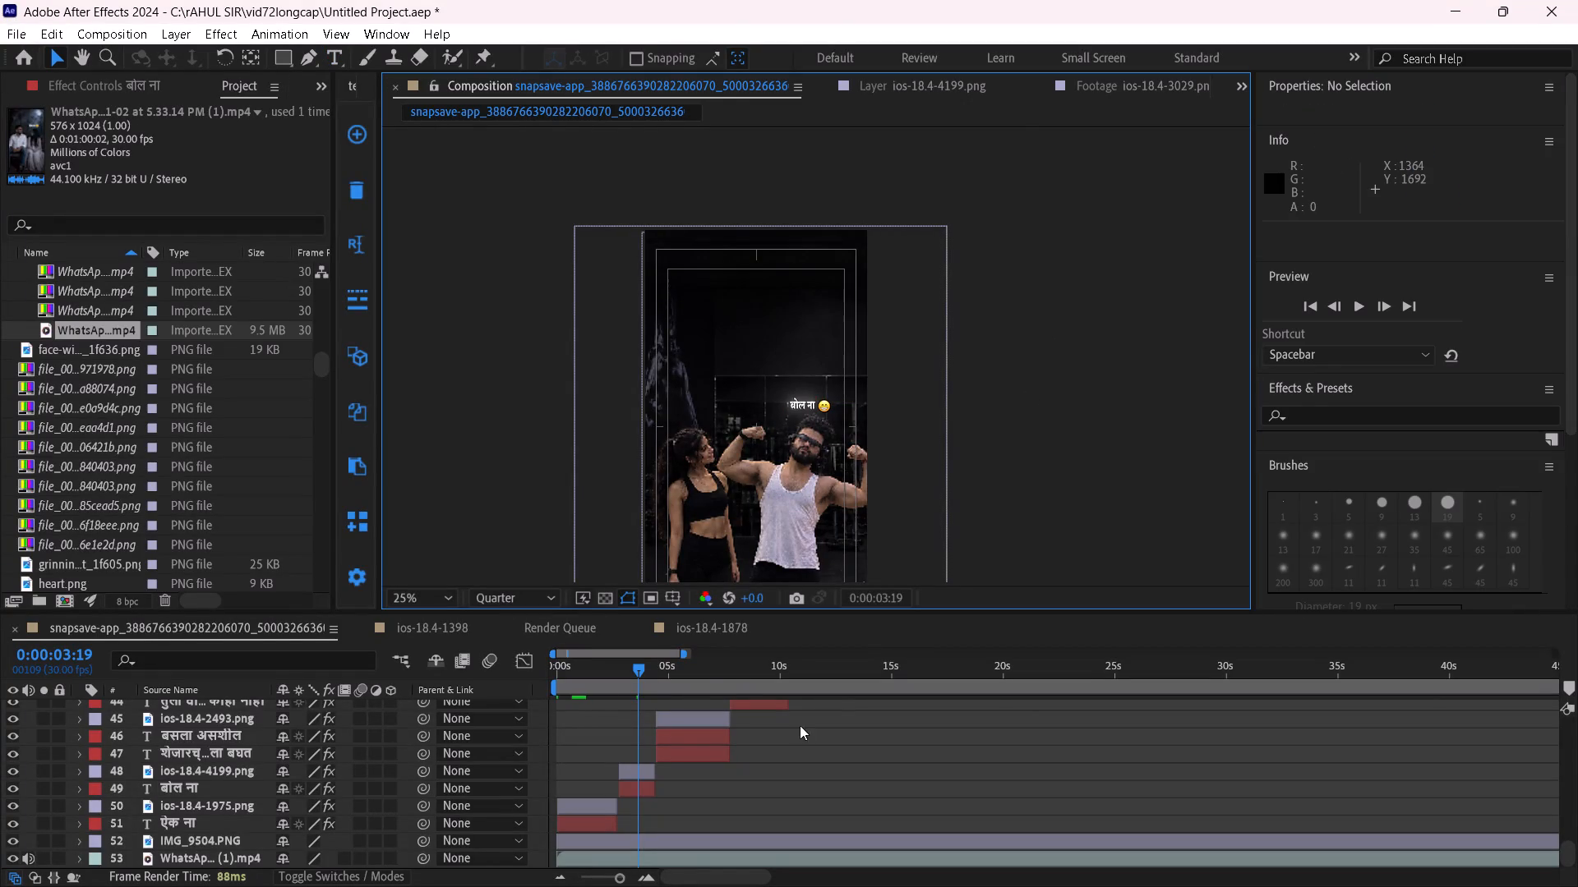
Shift the बोल ना caption and its ios-18.4-4199.png emoji (layers 48 and 49) together slightly to the right in the frame.
{"action": "left_click", "coordinate": [651, 779]}
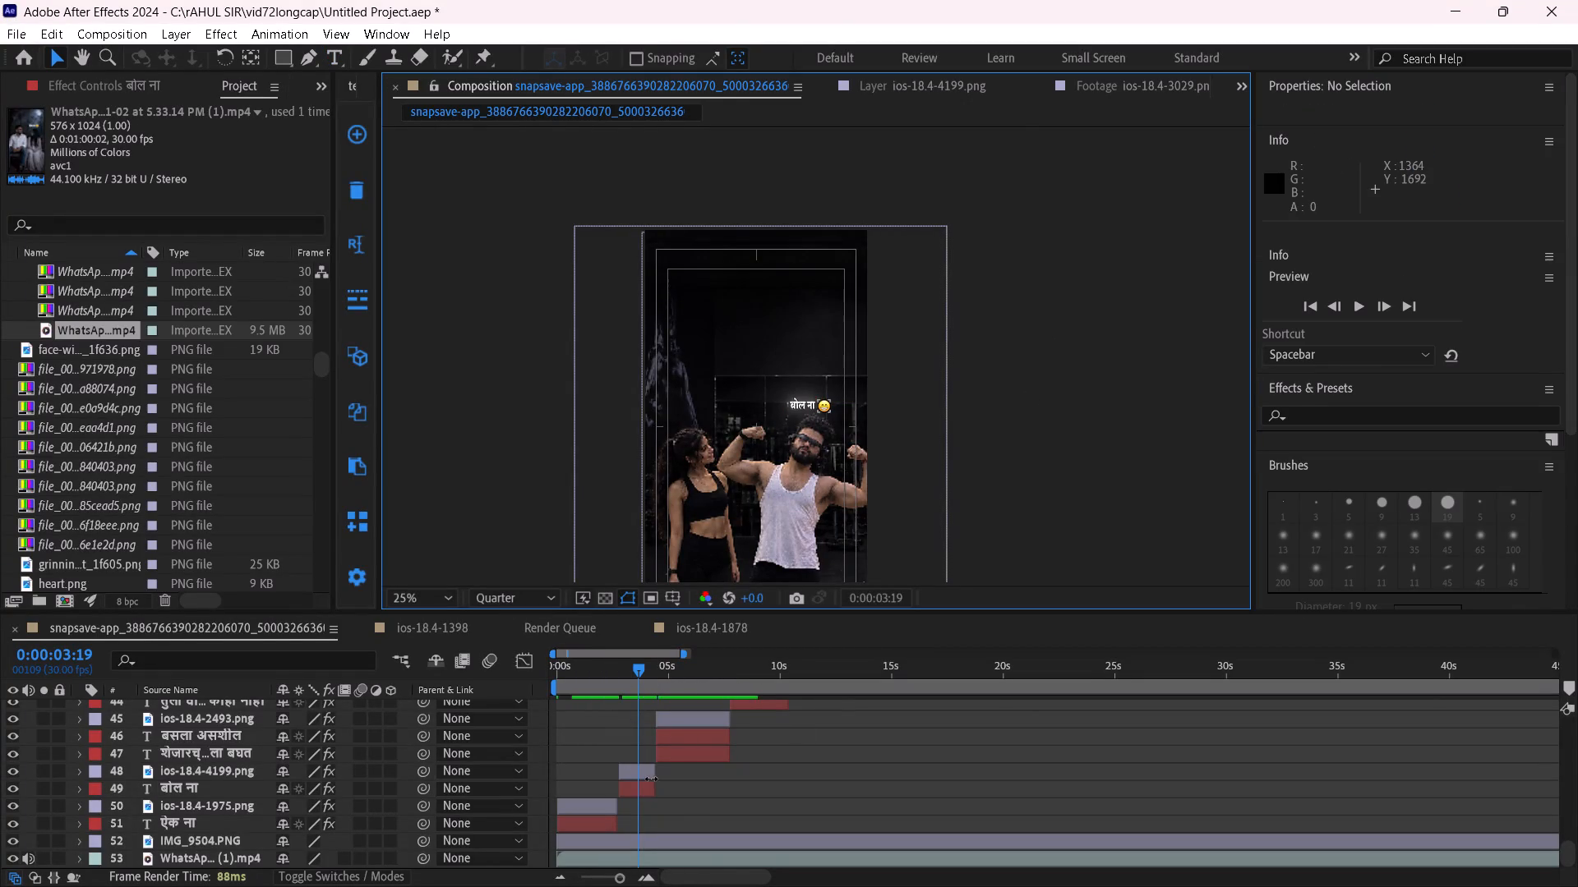
{"action": "left_click", "coordinate": [654, 784]}
{"action": "left_click", "coordinate": [1426, 153]}
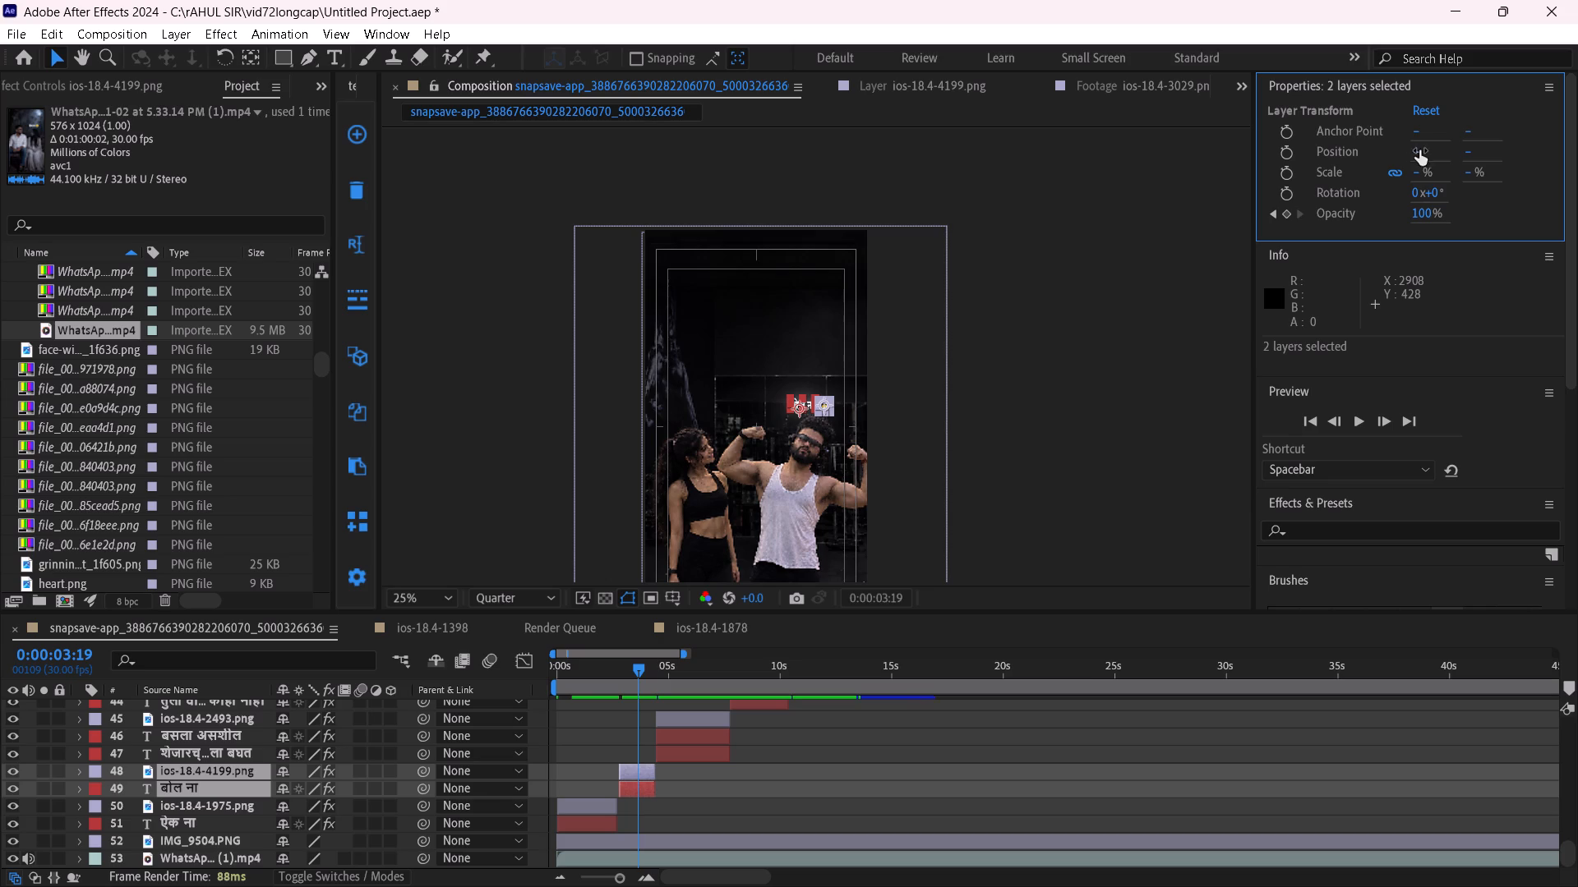
{"action": "left_click_drag", "start_coordinate": [1415, 151], "coordinate": [1461, 158]}
{"action": "left_click", "coordinate": [1012, 324]}
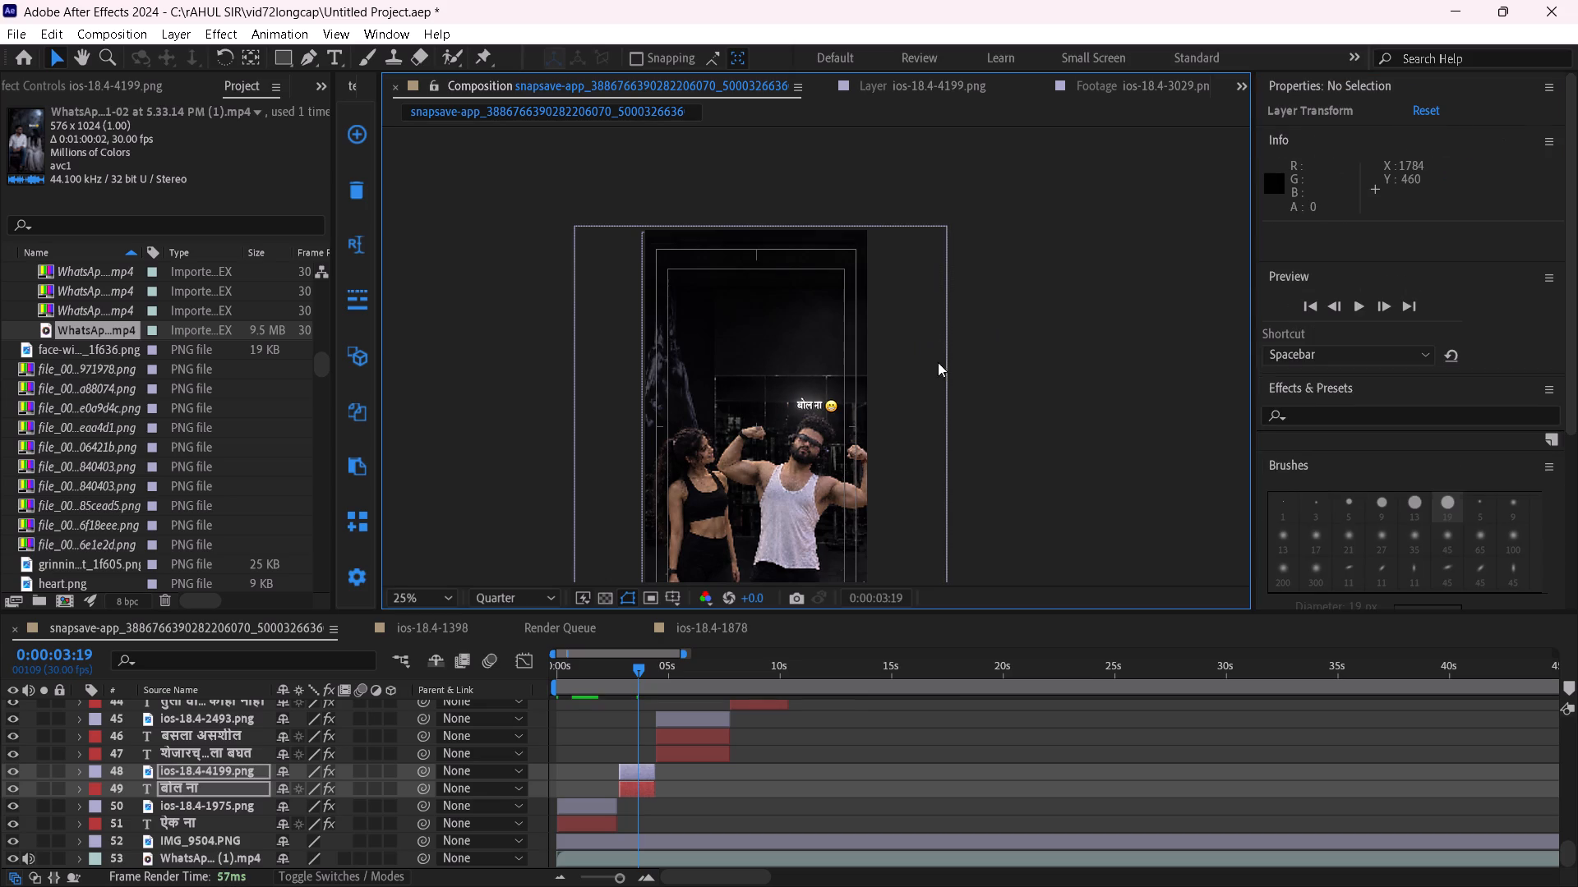
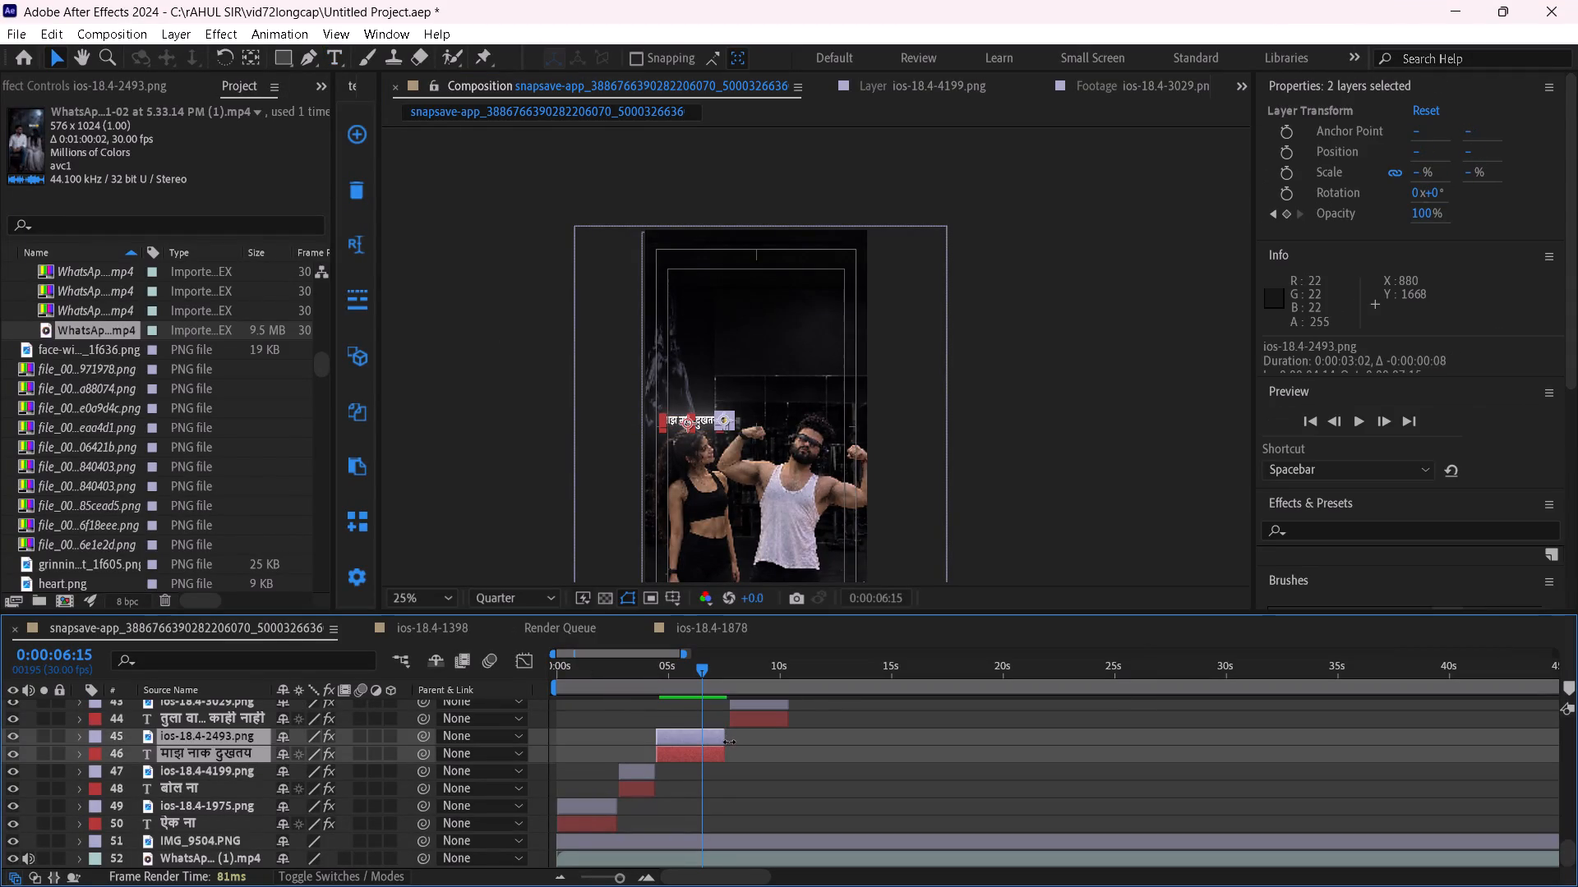
Trim the ends of the माझ नाक दुखतय caption and its ios-18.4-2493.png emoji (layers 45 and 46) together to a duration of 0:00:02:23.
{"action": "left_click_drag", "start_coordinate": [729, 742], "coordinate": [723, 742]}
{"action": "left_click", "coordinate": [741, 786]}
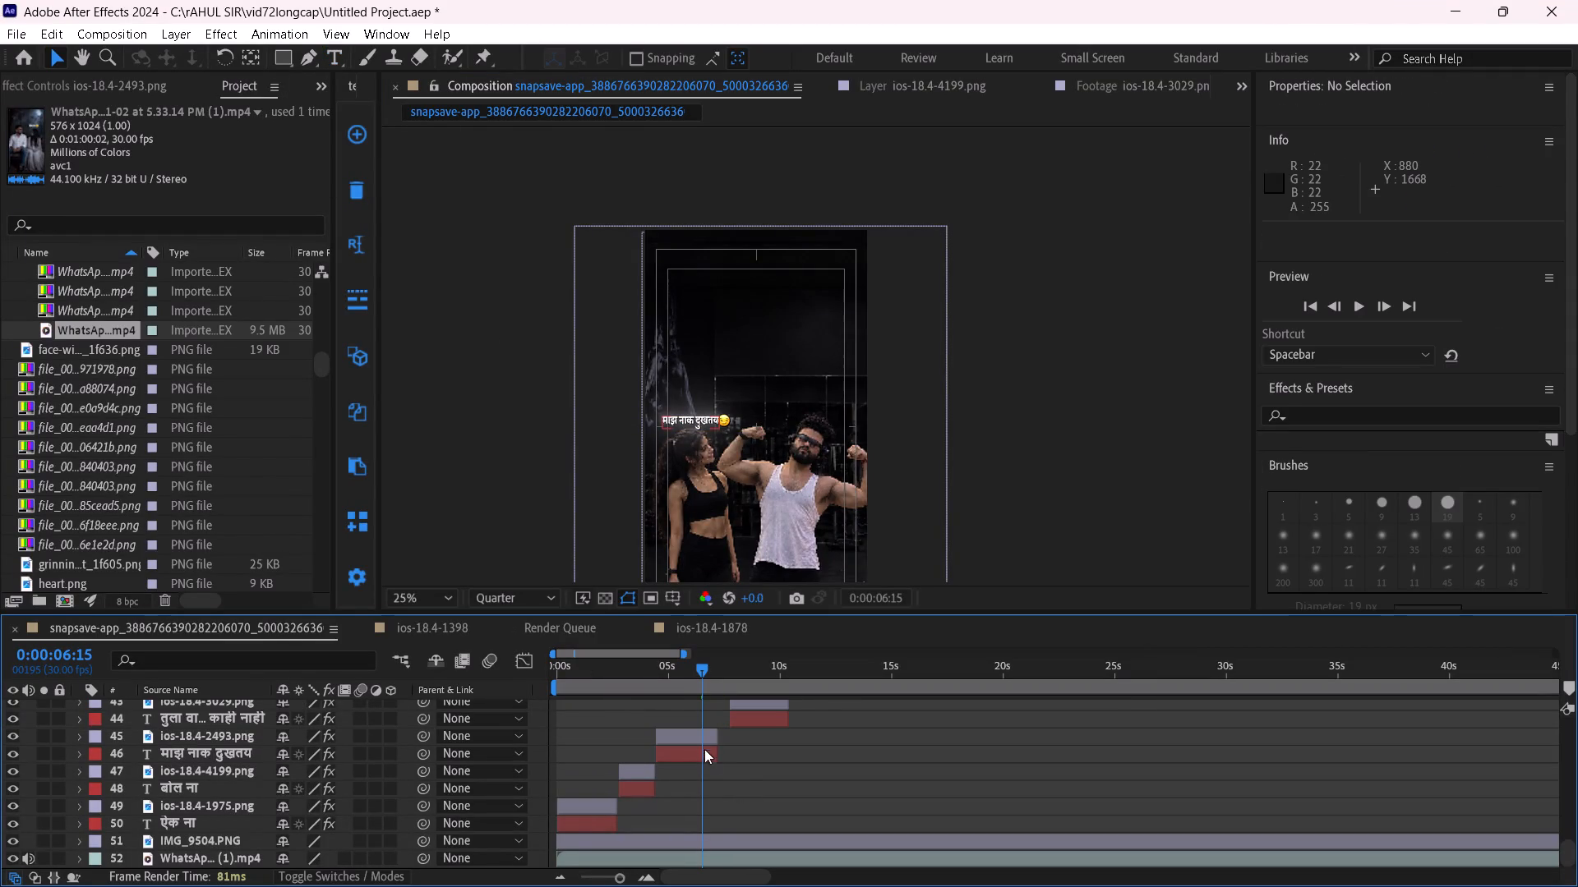
Nudge the ios-18.4-2493.png emoji (layer 45) slightly right horizontally, leaving a small gap after the माझ नाक दुखतय caption.
{"action": "left_click", "coordinate": [703, 737]}
{"action": "left_click_drag", "start_coordinate": [1417, 149], "coordinate": [1446, 146]}
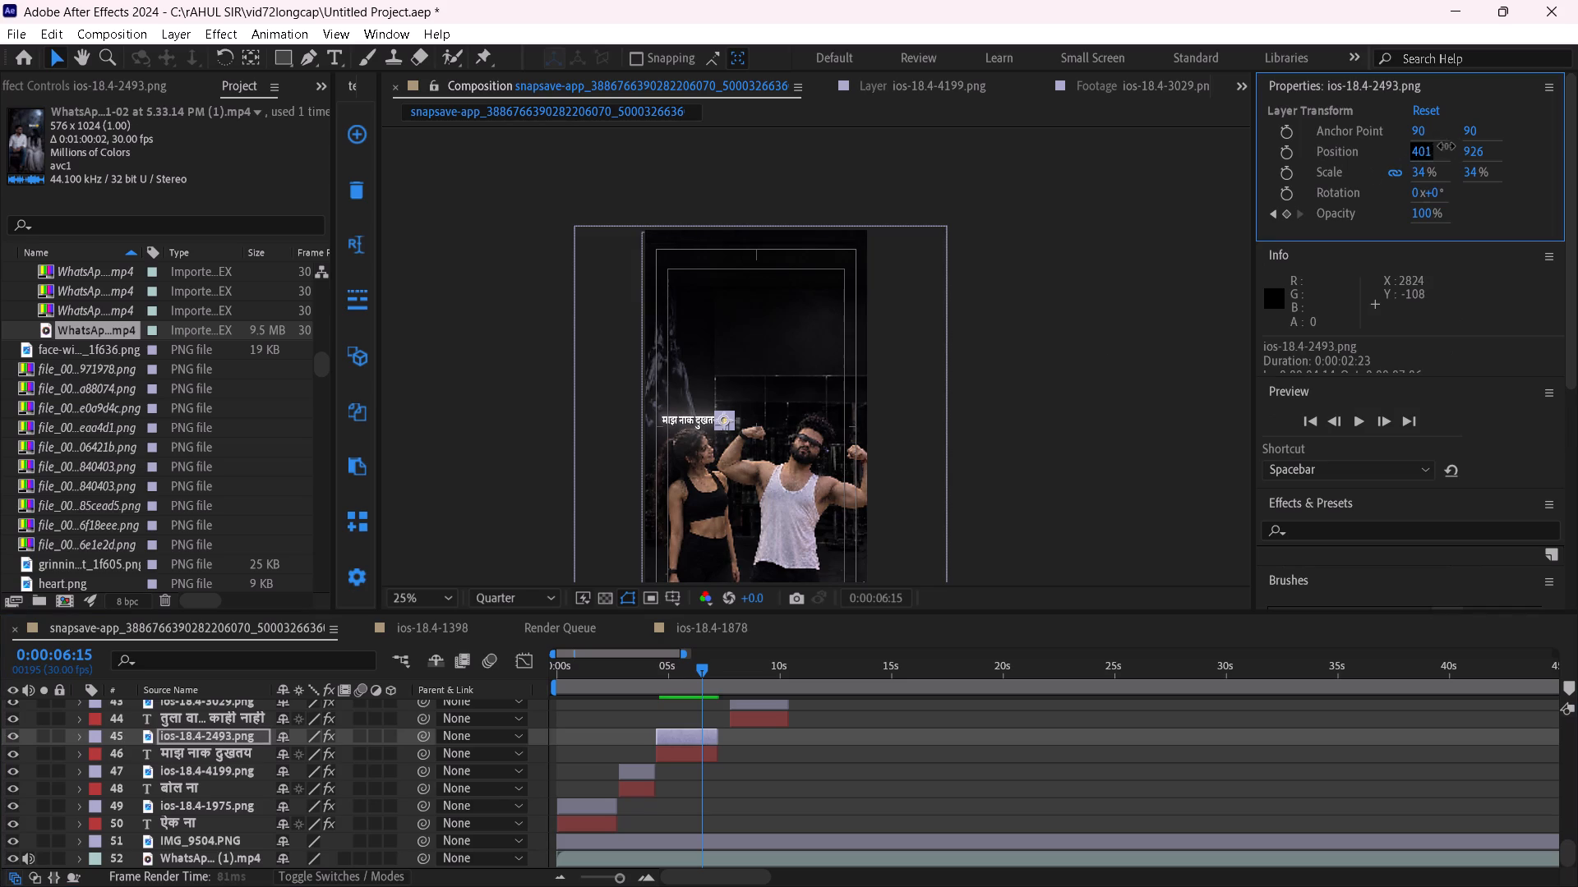
{"action": "left_click_drag", "start_coordinate": [1446, 146], "coordinate": [1443, 156]}
{"action": "left_click", "coordinate": [1096, 329]}
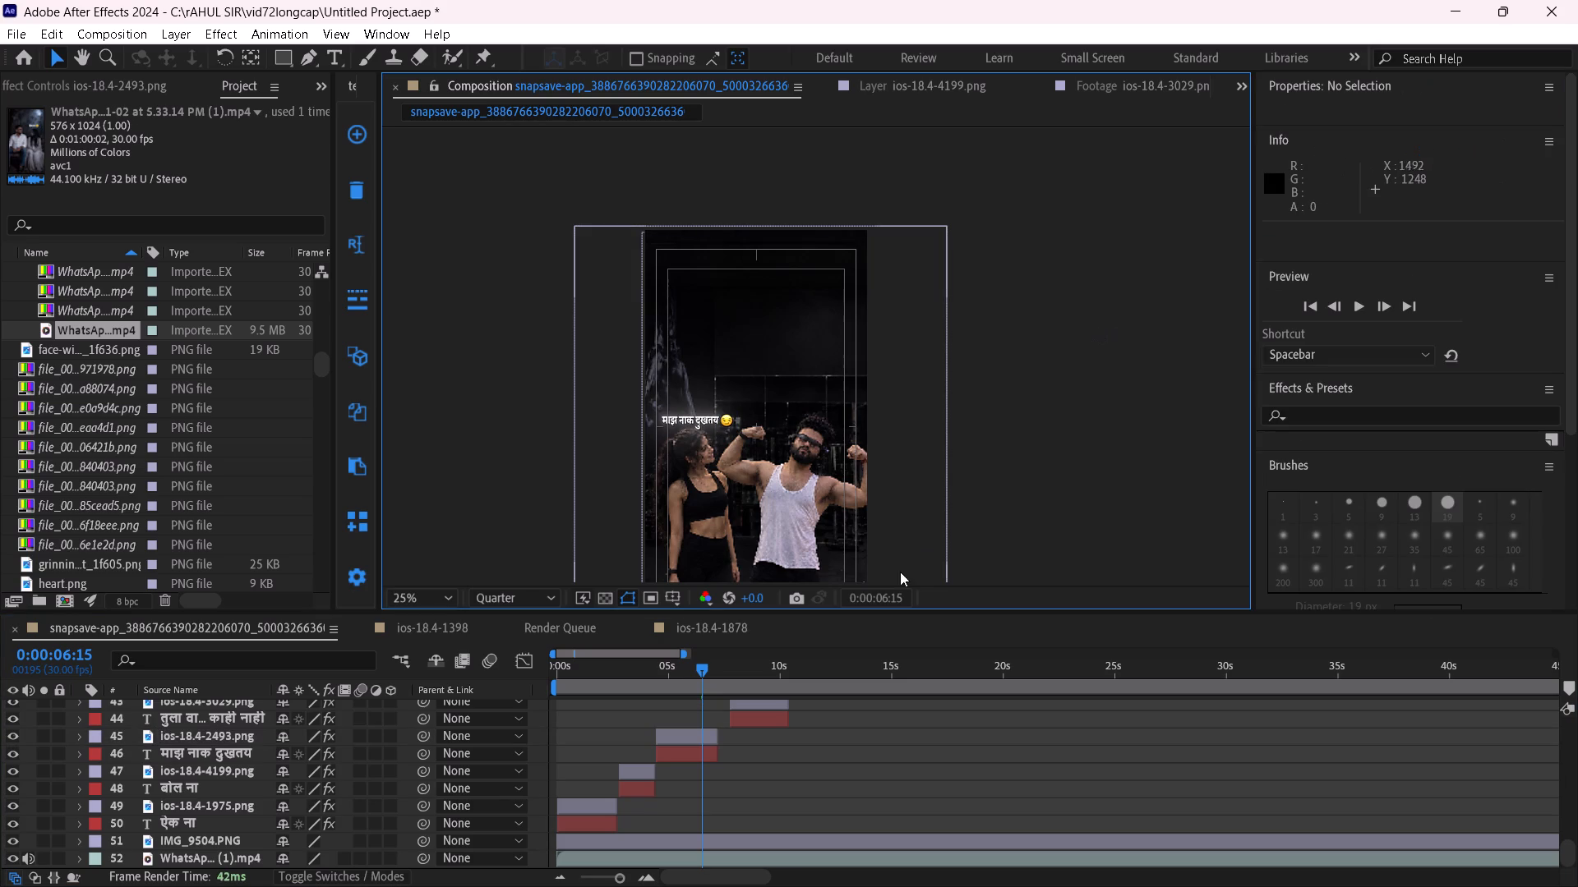
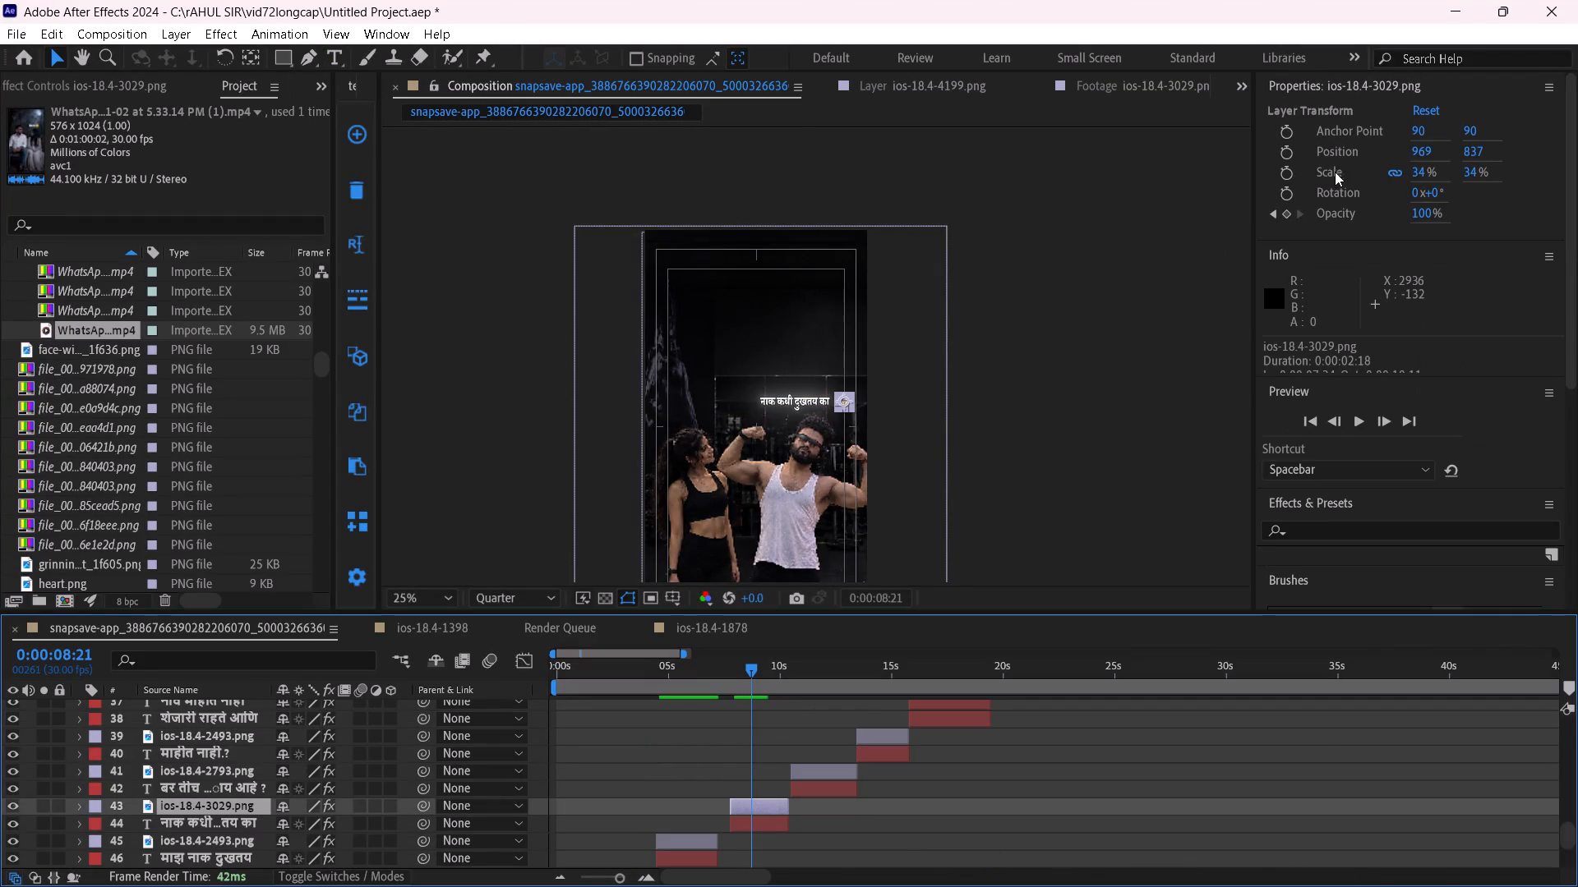
Shift the ios-18.4-3029.png emoji (layer 43) horizontally closer to its नाक कधी दुखतय का caption, at X position 932.
{"action": "left_click_drag", "start_coordinate": [1415, 148], "coordinate": [1382, 157]}
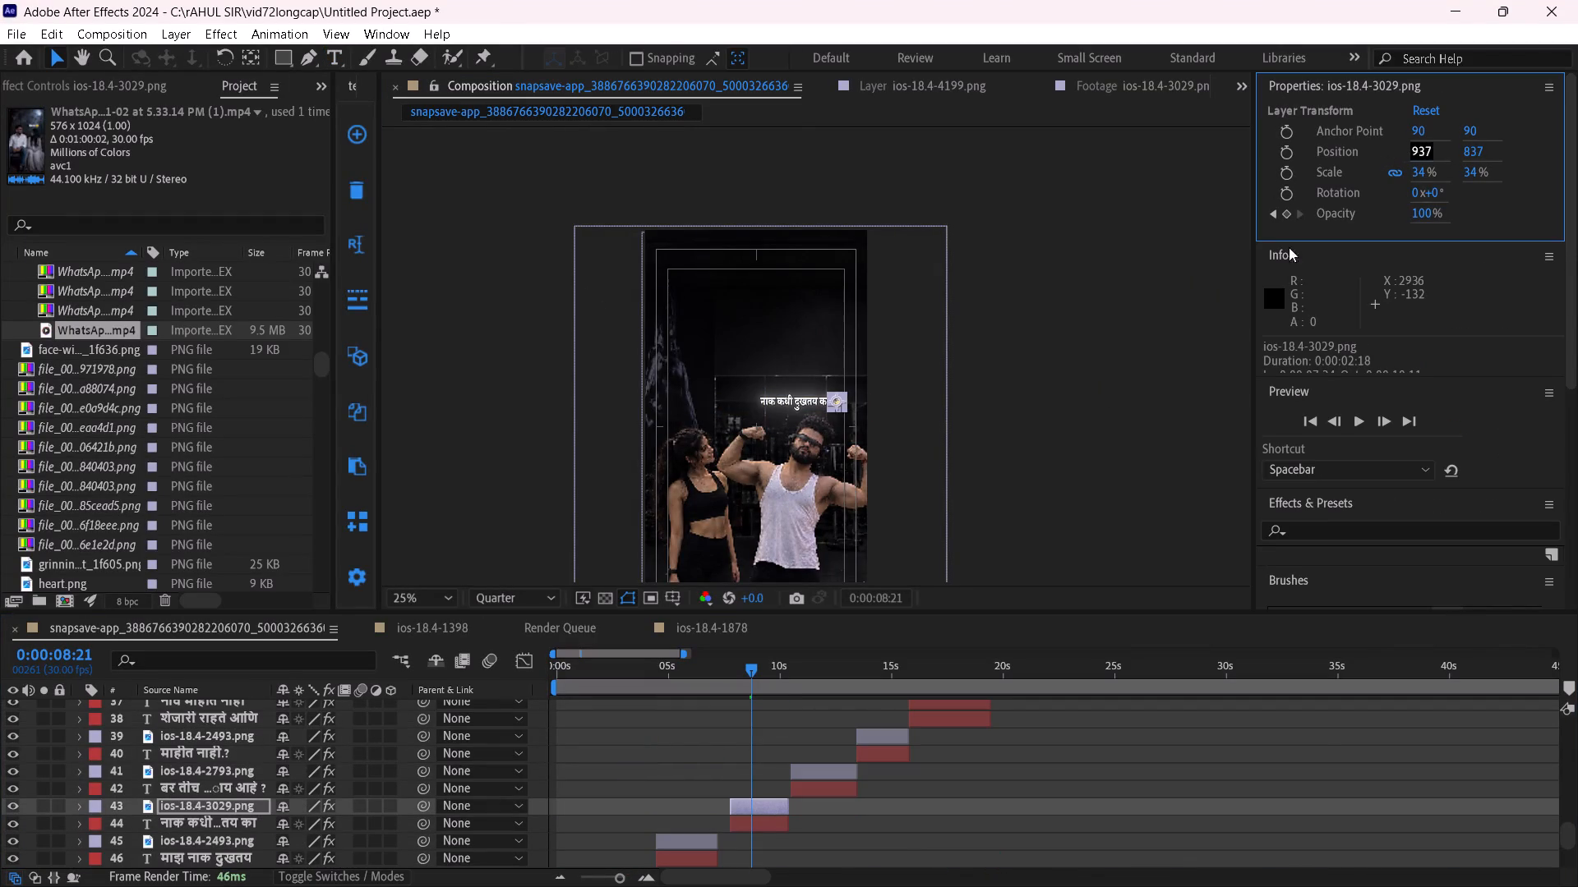
{"action": "left_click", "coordinate": [1122, 351]}
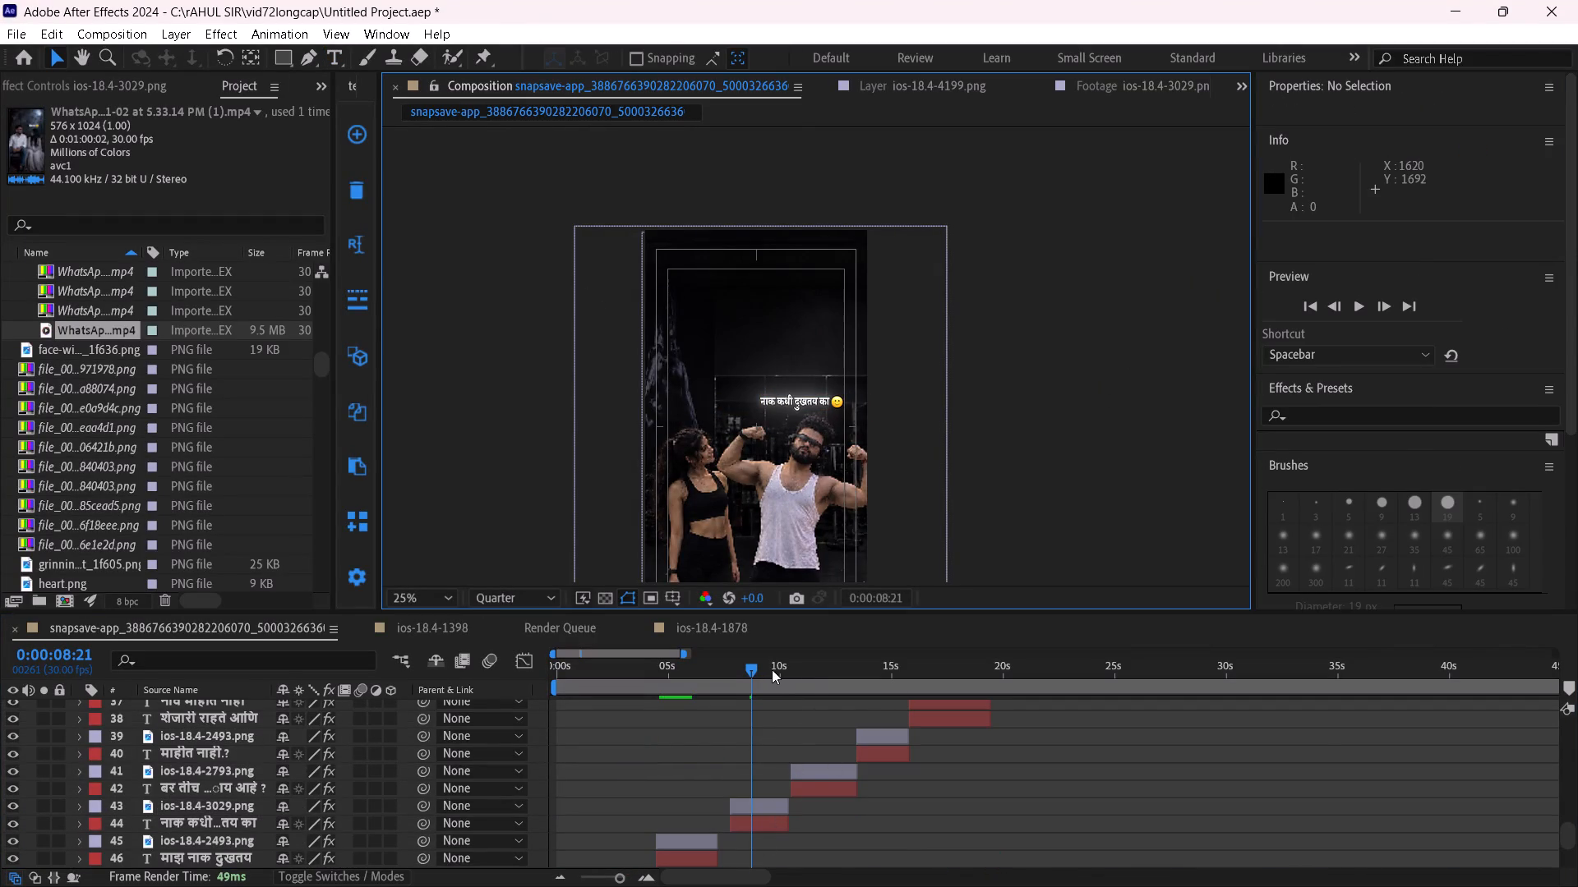
Move the नाक कधी दुखतय का caption and its ios-18.4-3029.png emoji (layers 43 and 44) together 15 frames earlier, just after the preceding caption.
{"action": "left_click_drag", "start_coordinate": [764, 669], "coordinate": [816, 678]}
{"action": "left_click", "coordinate": [773, 801]}
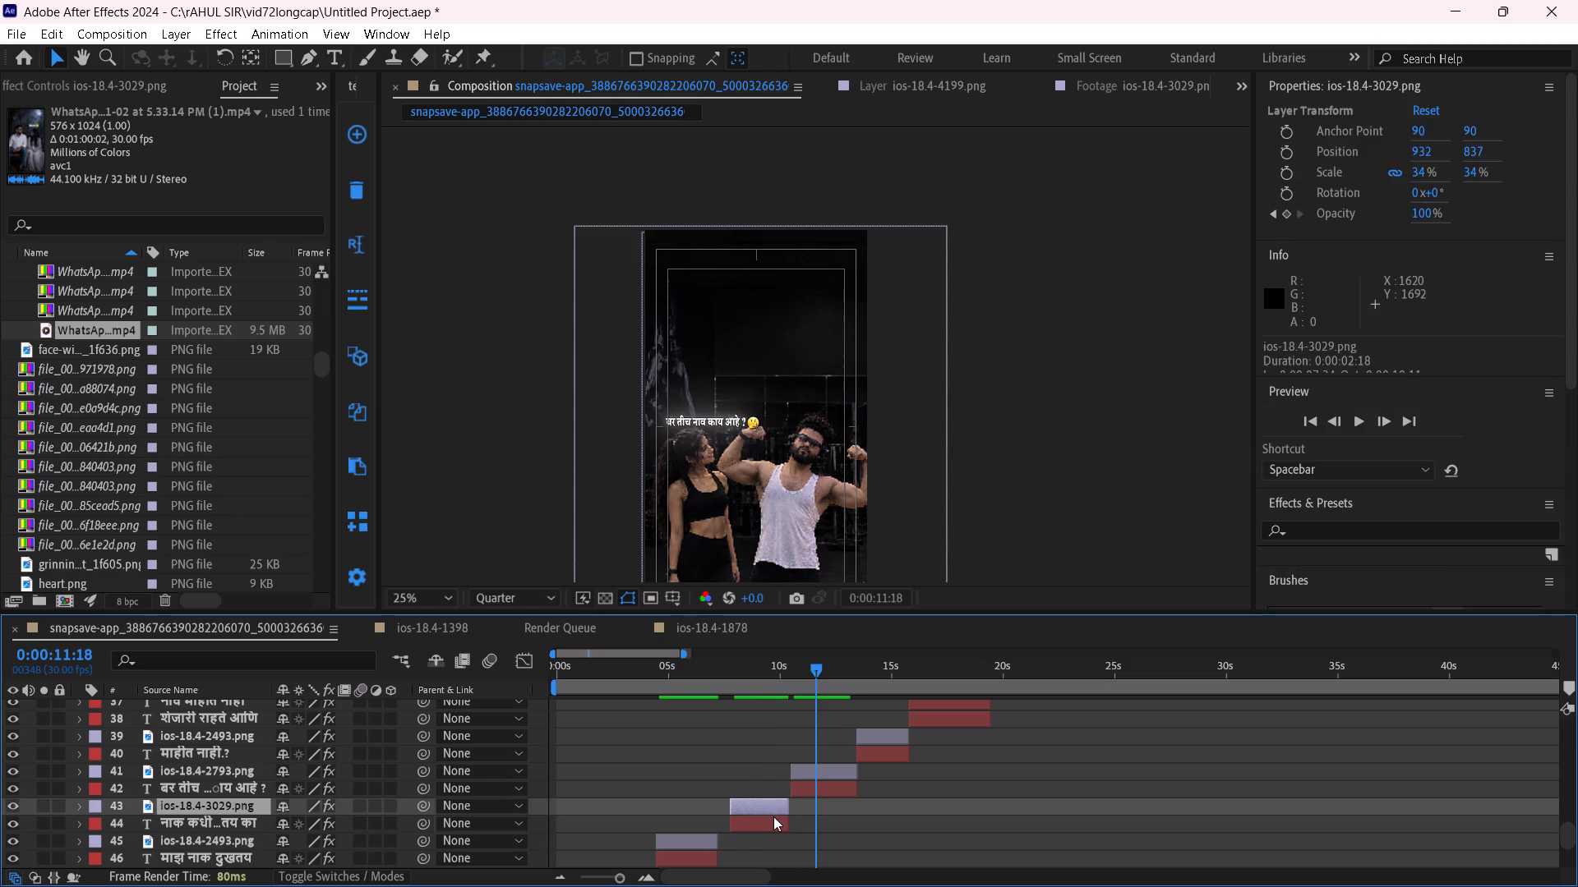
{"action": "left_click", "coordinate": [773, 816]}
{"action": "left_click_drag", "start_coordinate": [773, 808], "coordinate": [762, 809]}
{"action": "left_click", "coordinate": [793, 876]}
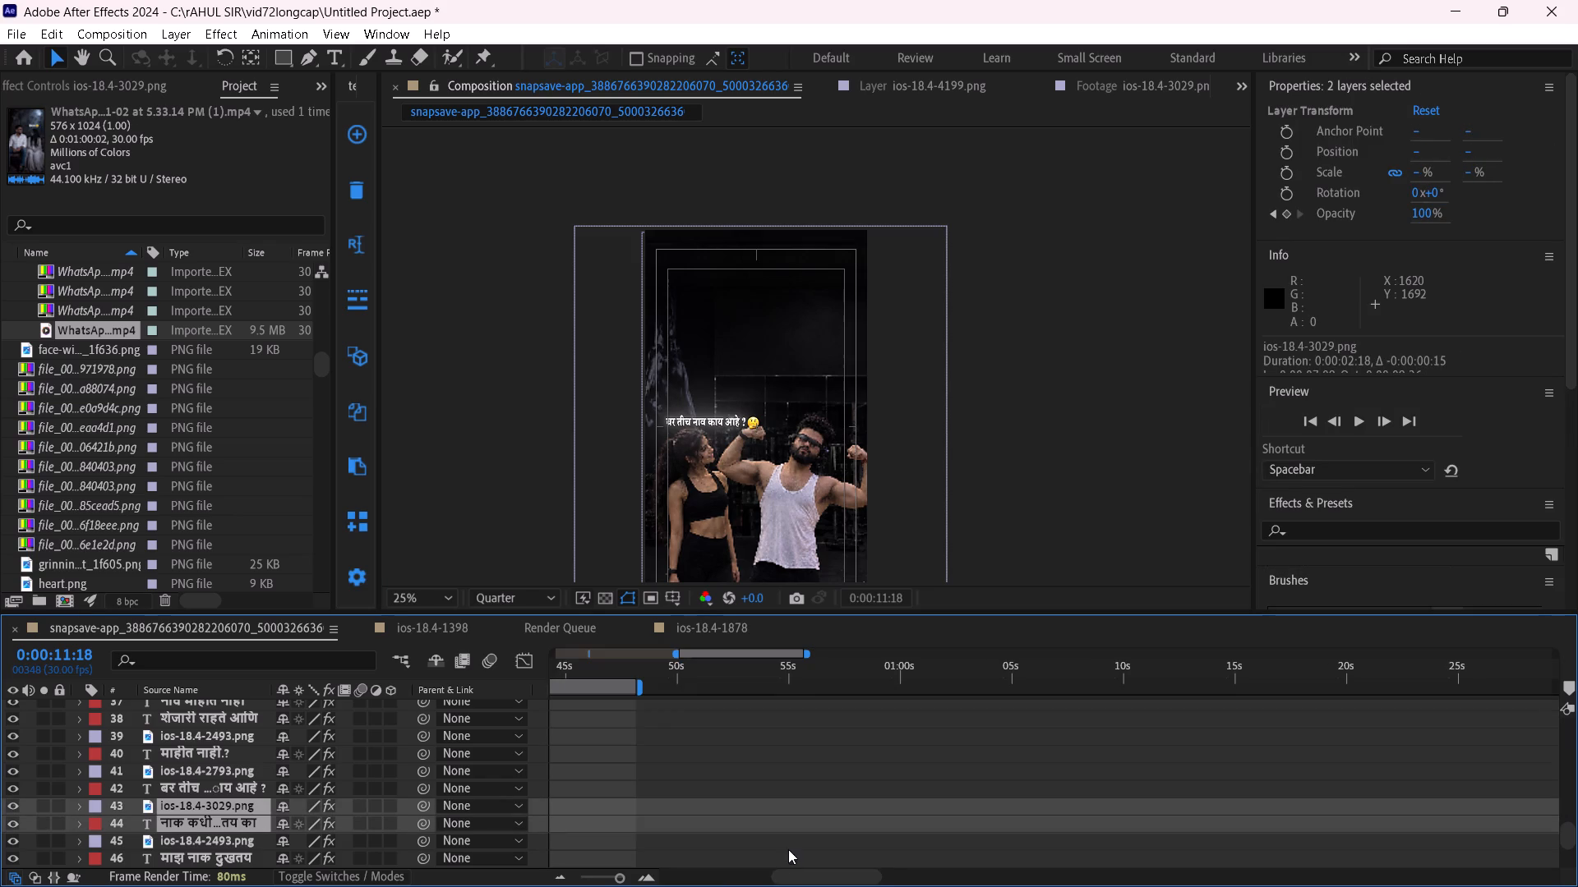
{"action": "left_click_drag", "start_coordinate": [679, 673], "coordinate": [431, 676]}
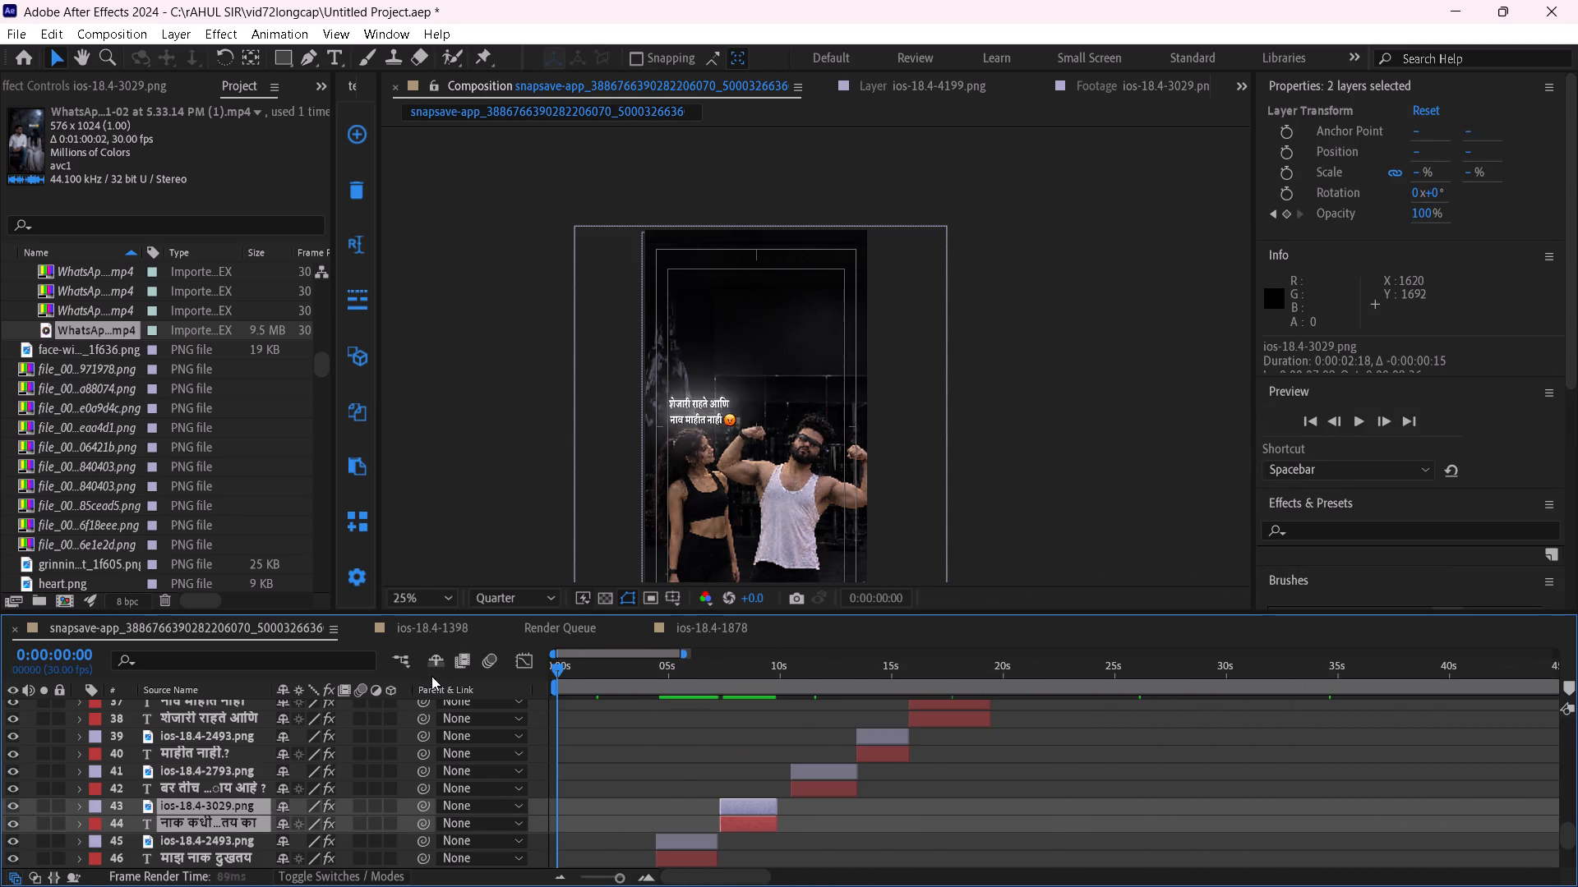
{"action": "left_click_drag", "start_coordinate": [431, 676], "coordinate": [758, 742]}
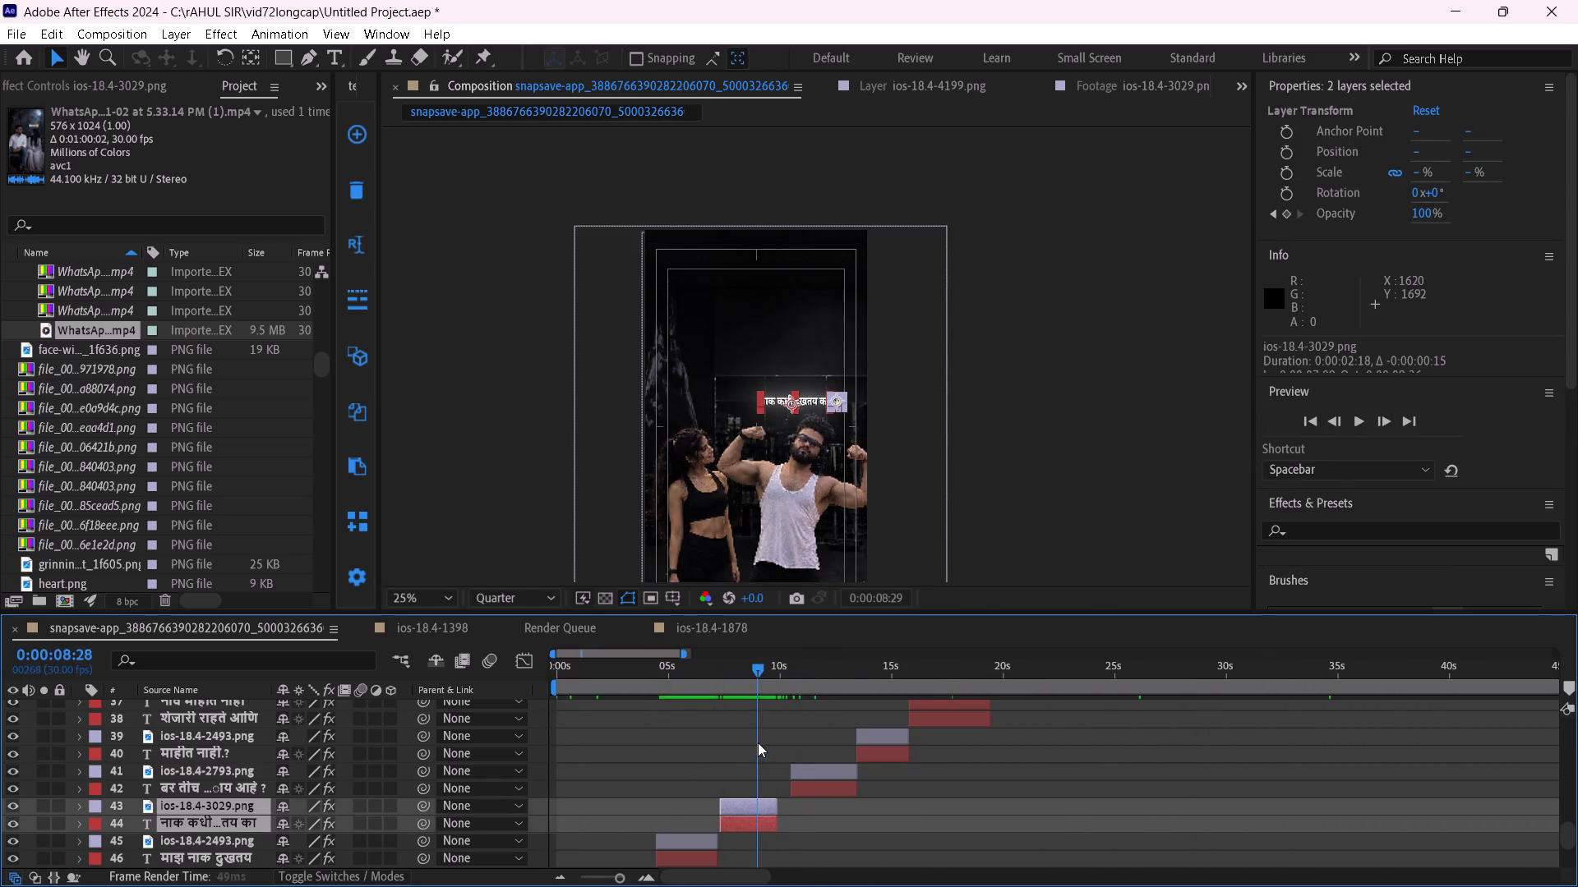
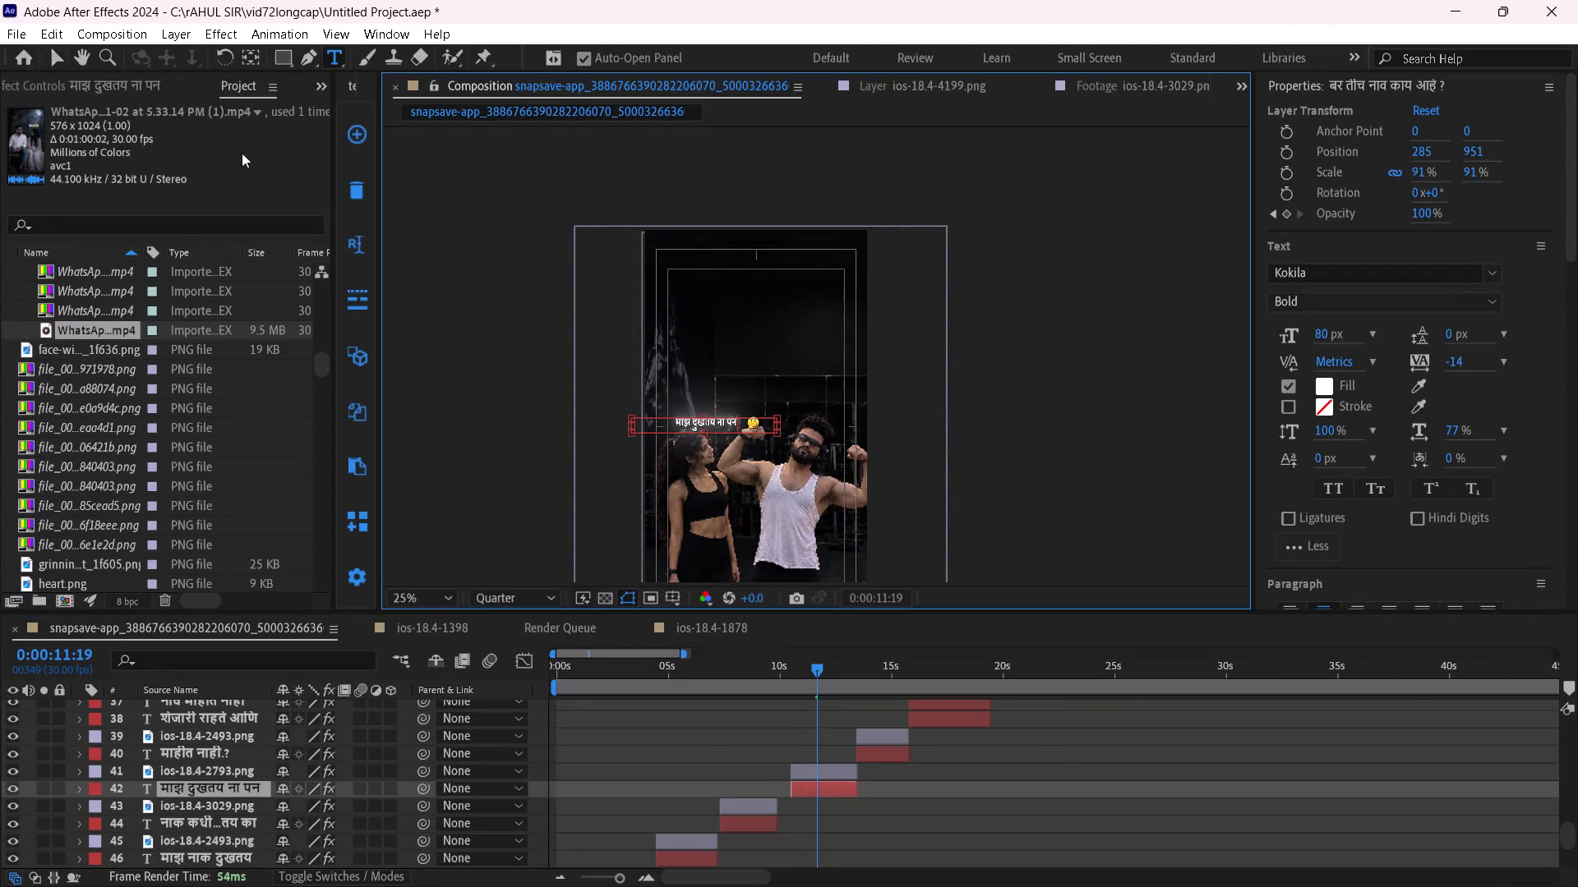
Shift the ios-18.4-2793.png emoji (layer 41) horizontally closer to the end of its माझ दुखतय ना पन caption.
{"action": "left_click", "coordinate": [819, 771]}
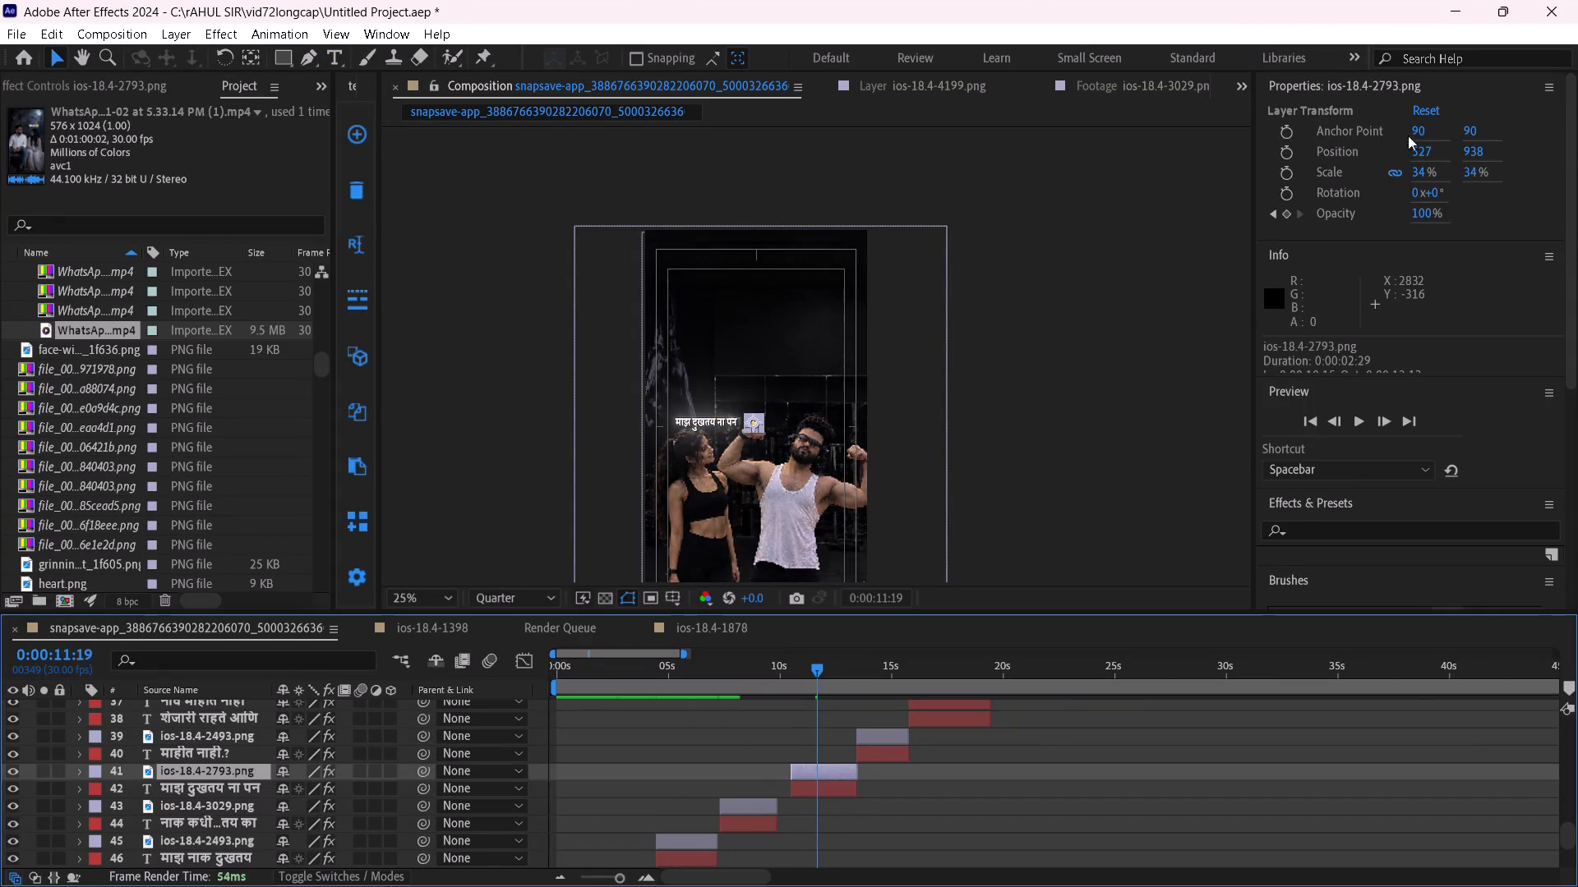
{"action": "left_click_drag", "start_coordinate": [1429, 153], "coordinate": [1392, 163]}
{"action": "left_click", "coordinate": [1045, 358]}
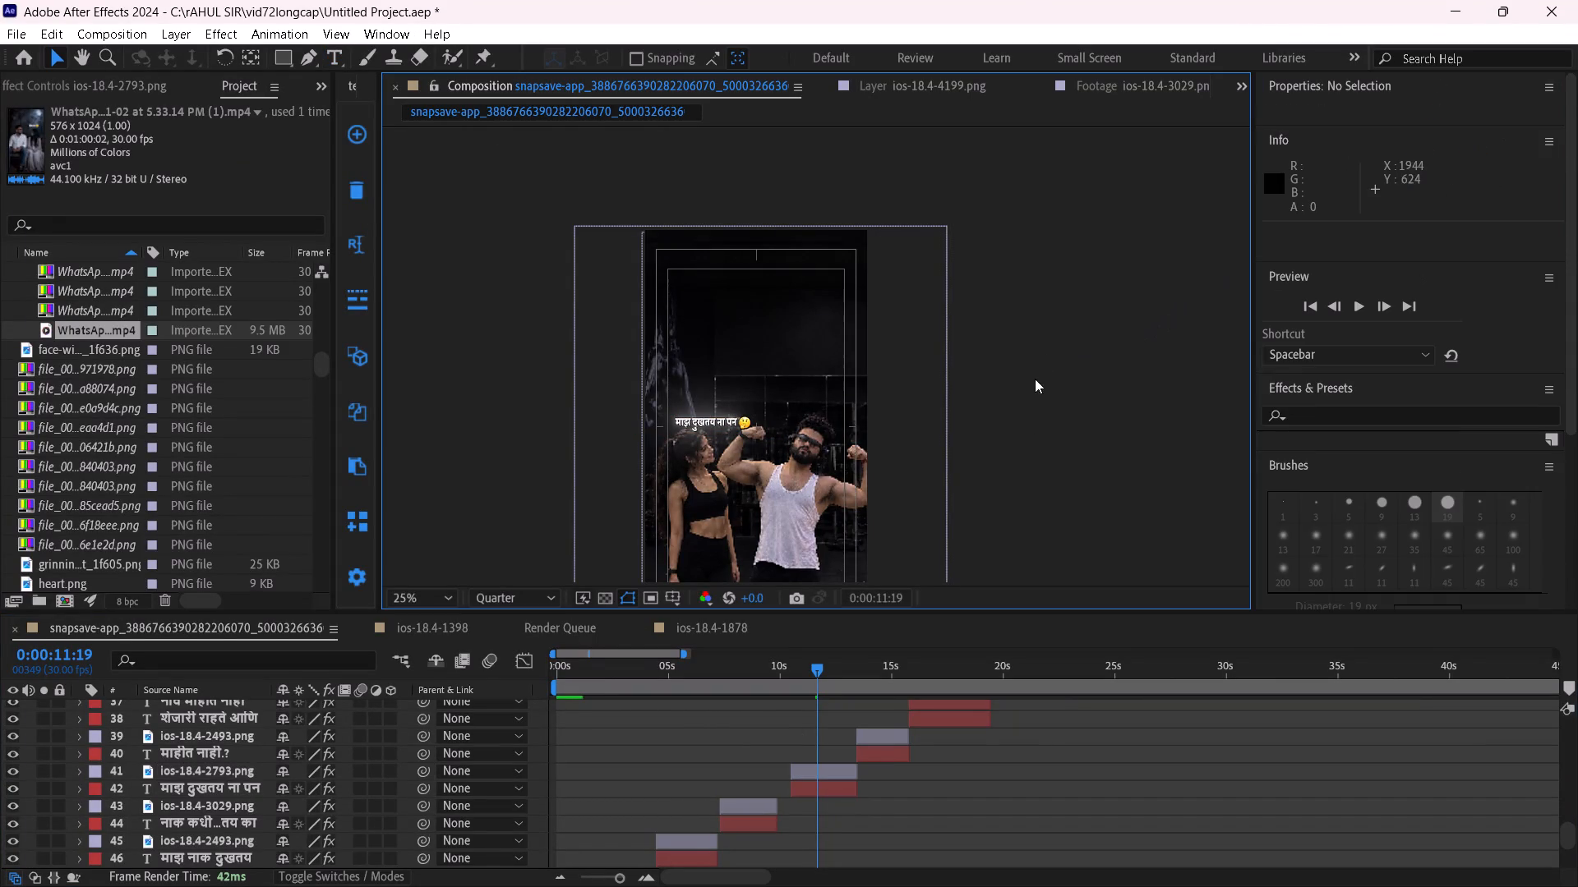
Move the current time to the माहीत नाही.? caption and its ios-18.4-2493.png emoji (layers 39 and 40).
{"action": "scroll", "coordinate": [874, 760], "scroll_direction": "up", "scroll_amount": 1}
{"action": "left_click_drag", "start_coordinate": [849, 667], "coordinate": [872, 670]}
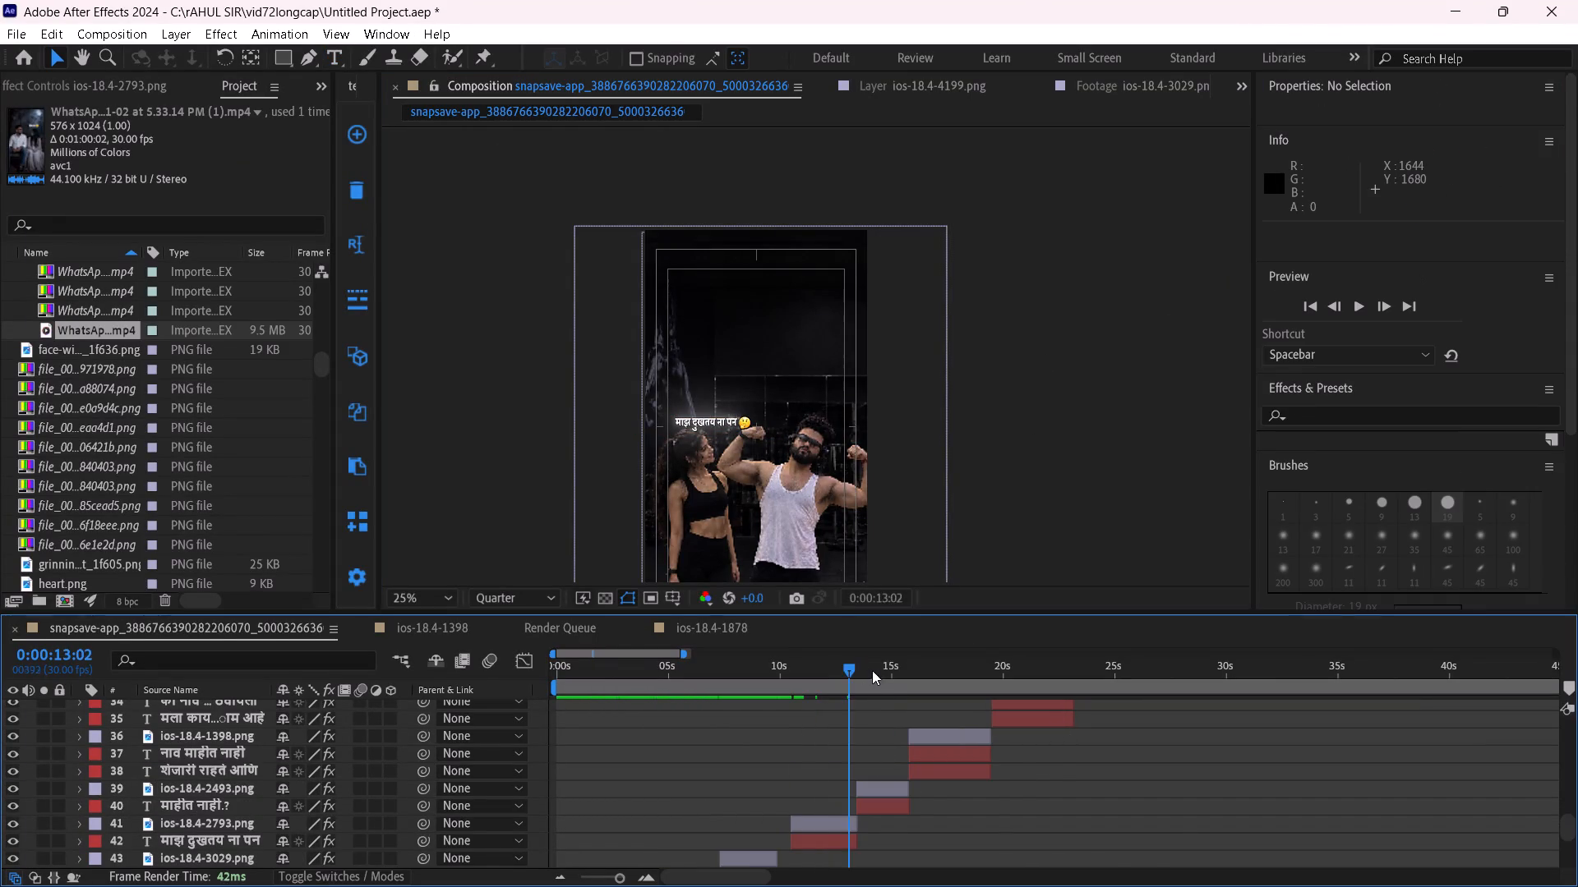
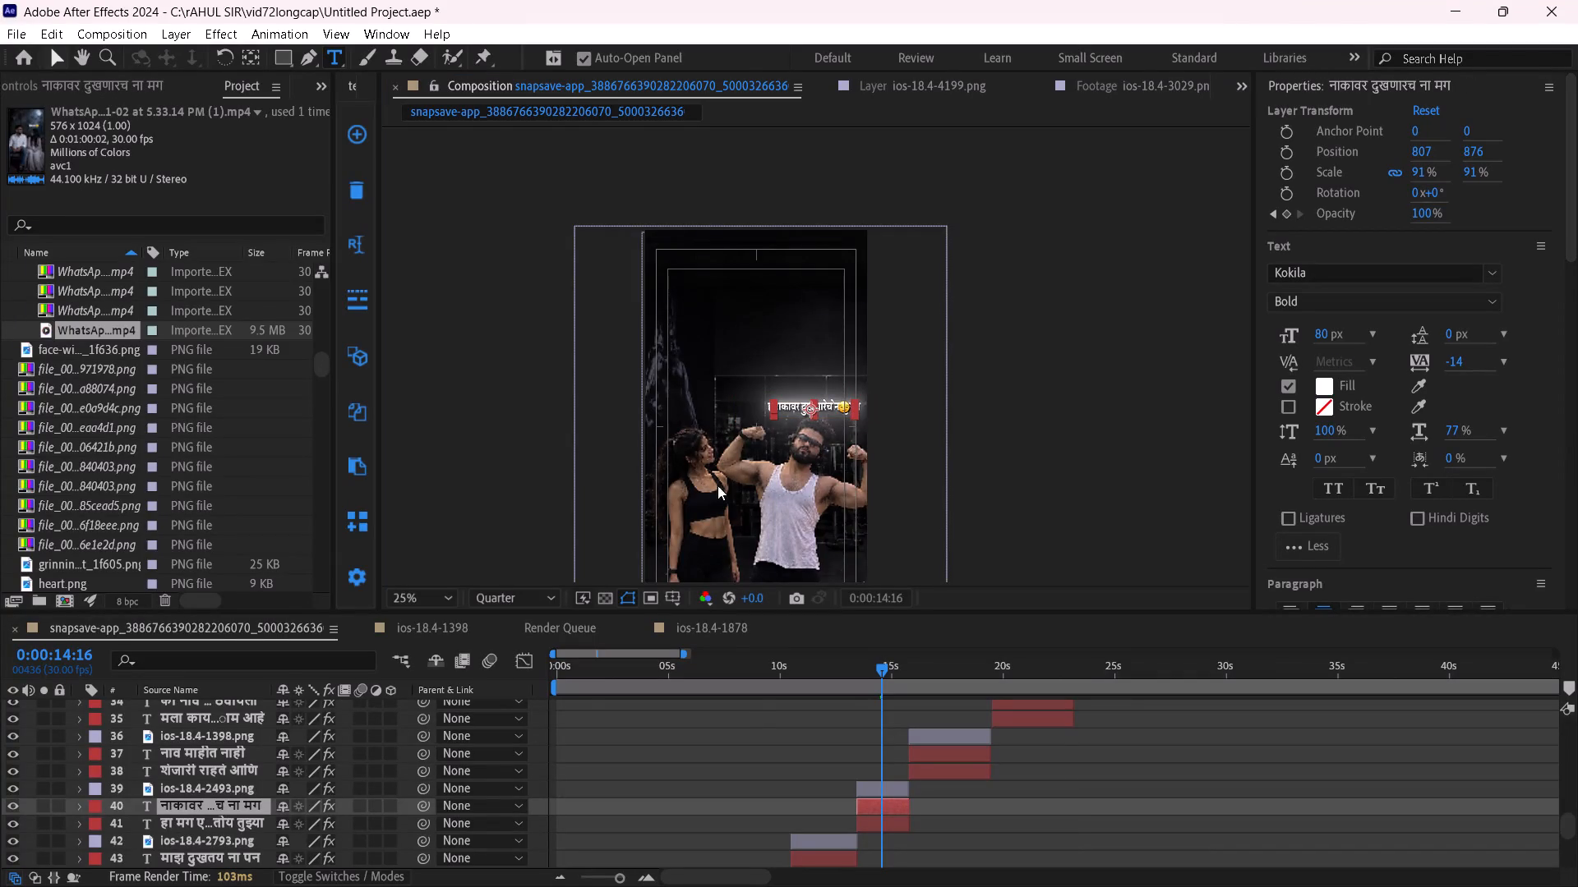
Raise the हा मग एवढा राग येतोय तुझ्या caption (layer 41) to Y position 809, above the नाकावर दुखणारच ना मग line.
{"action": "left_click", "coordinate": [890, 833]}
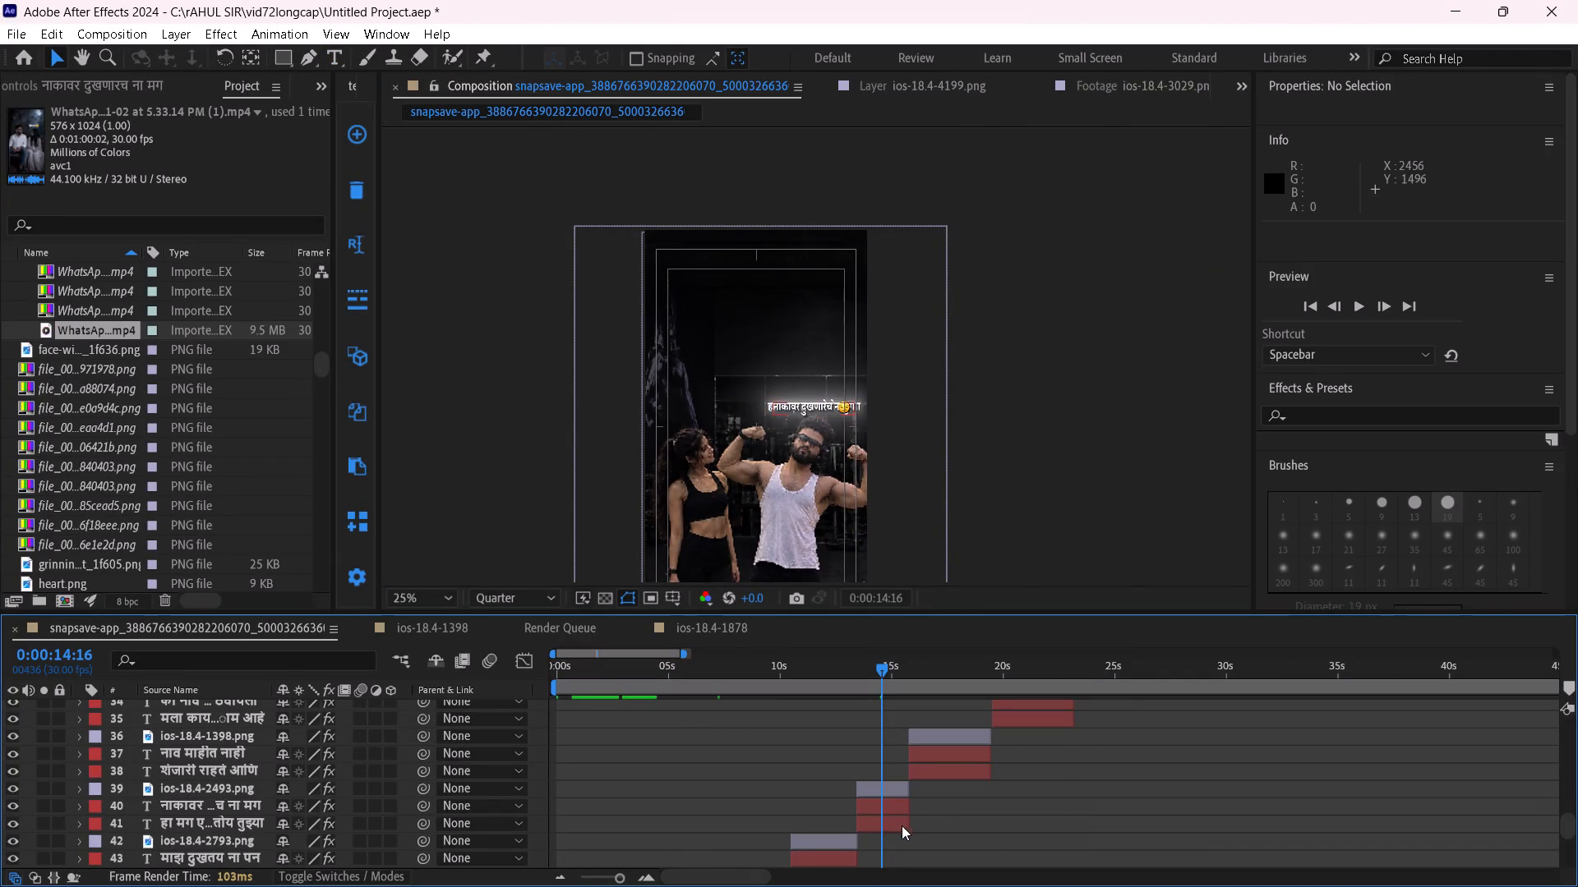
{"action": "left_click", "coordinate": [905, 826]}
{"action": "left_click_drag", "start_coordinate": [1471, 153], "coordinate": [1429, 154]}
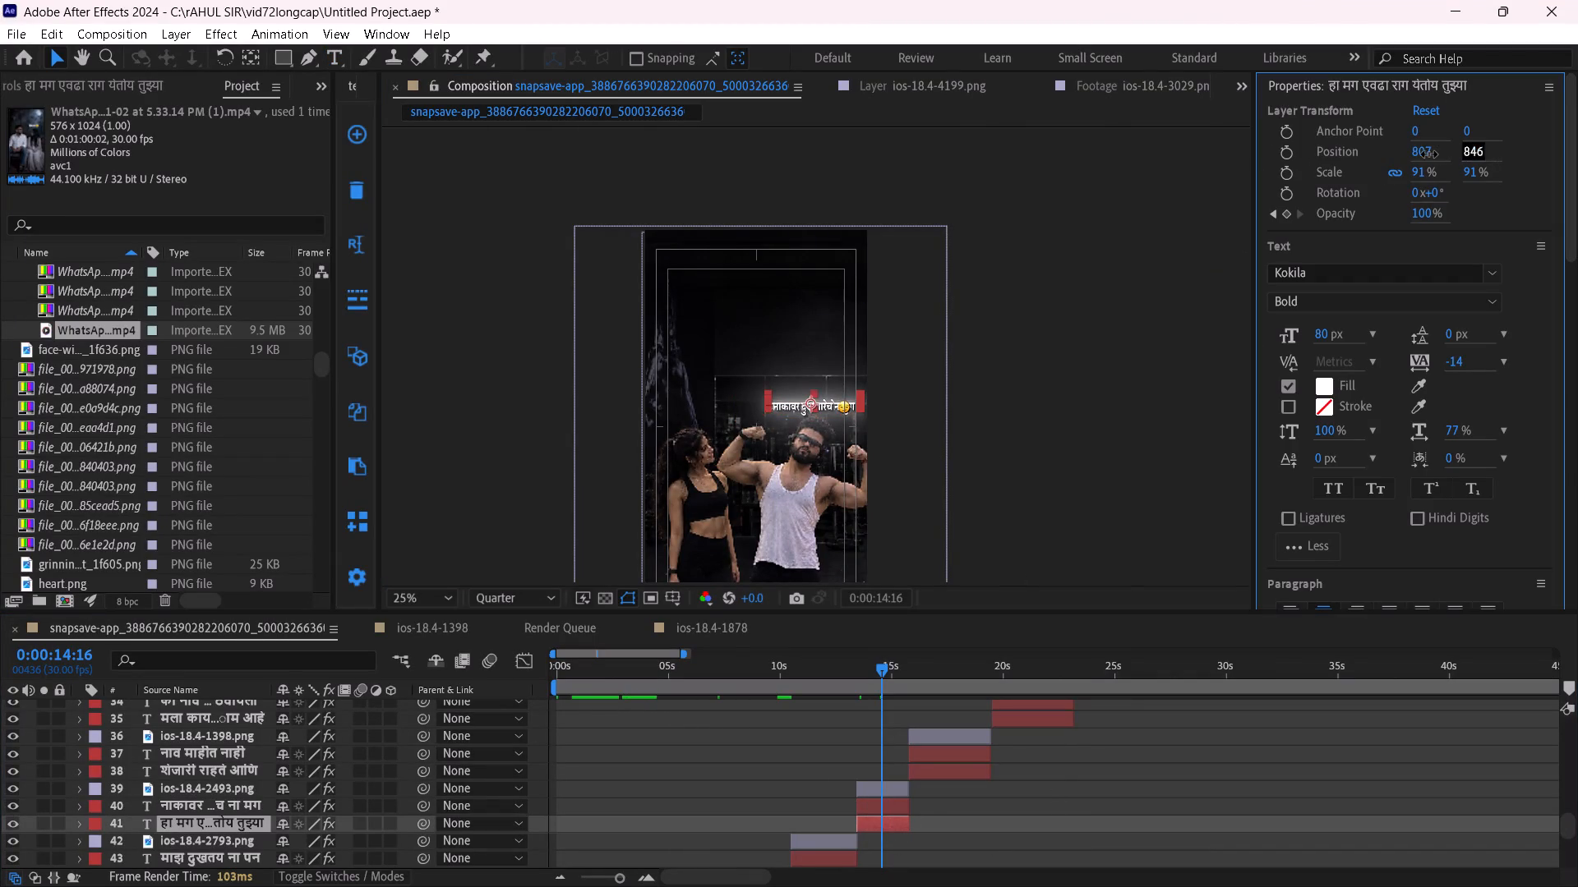
{"action": "left_click_drag", "start_coordinate": [1429, 154], "coordinate": [1400, 158]}
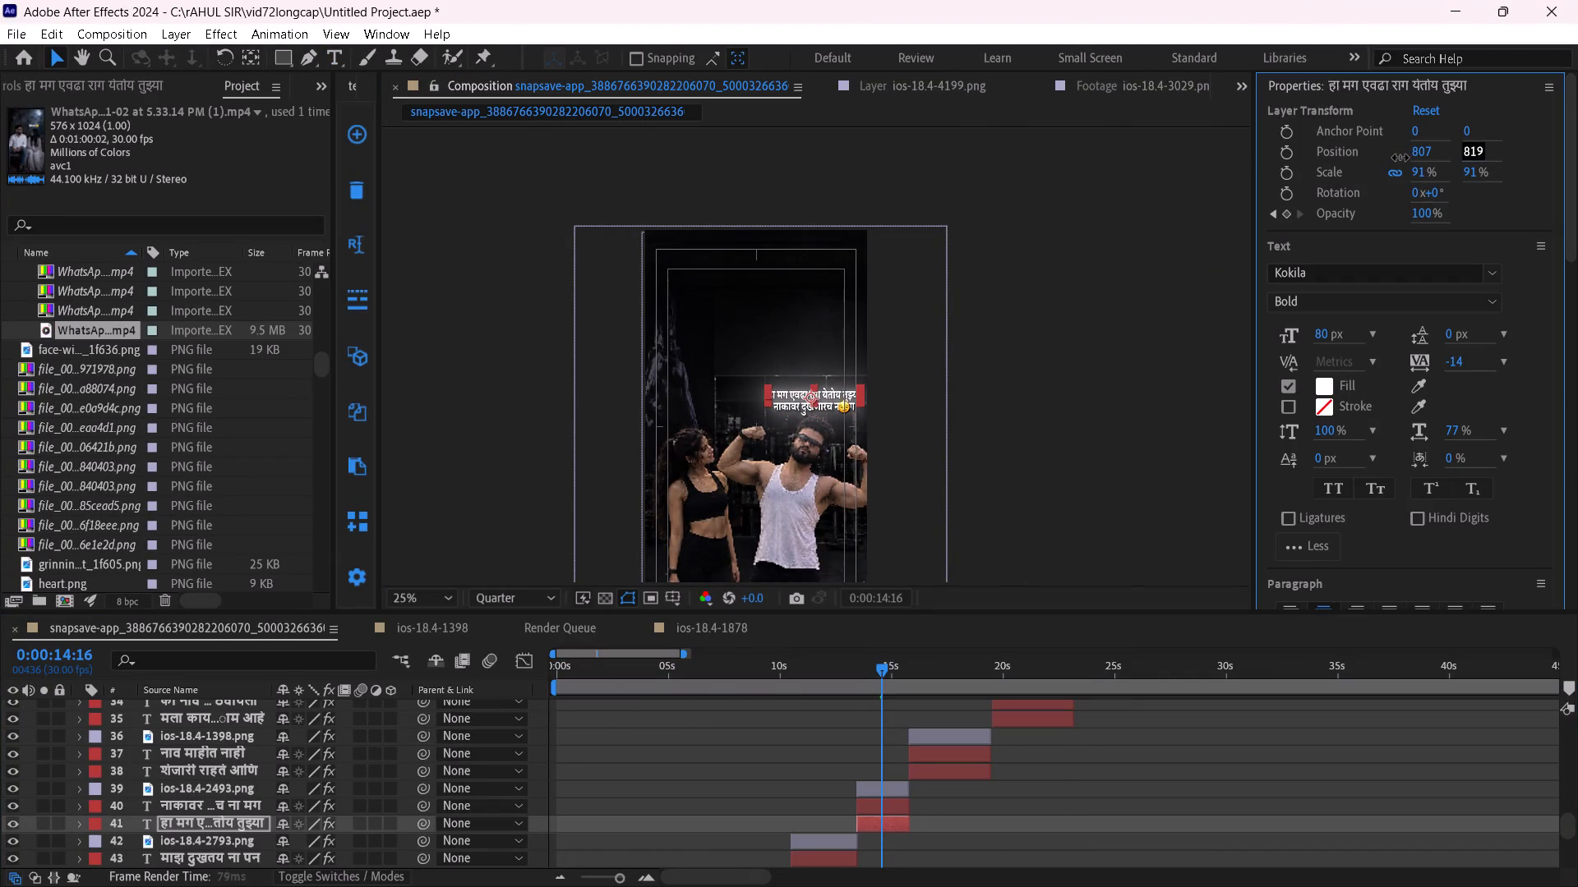
{"action": "left_click_drag", "start_coordinate": [1400, 158], "coordinate": [1380, 168]}
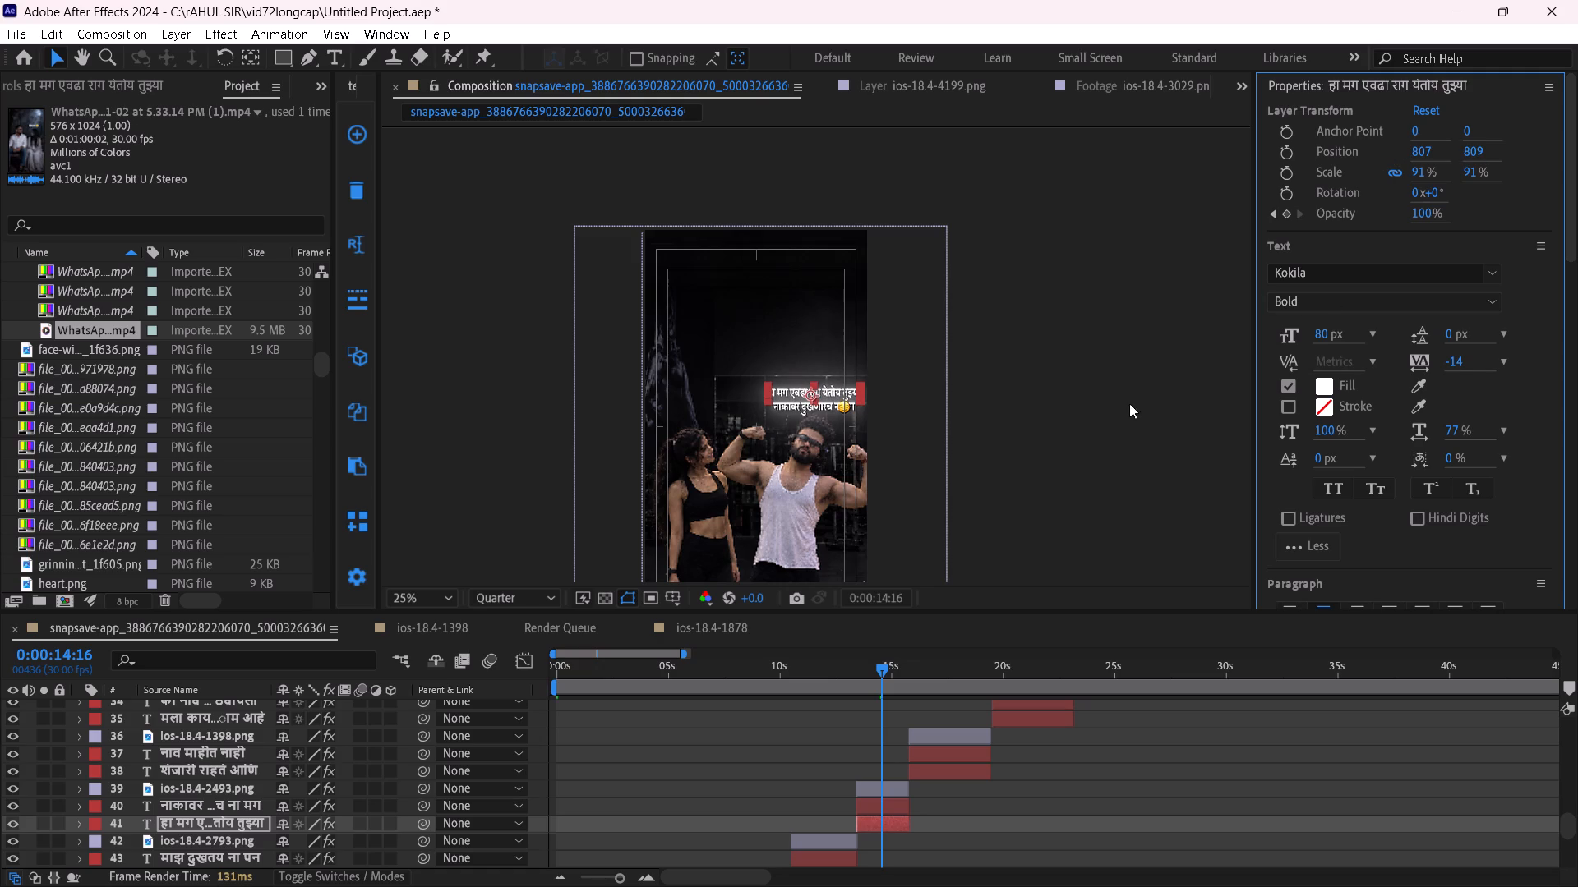
{"action": "left_click", "coordinate": [999, 472]}
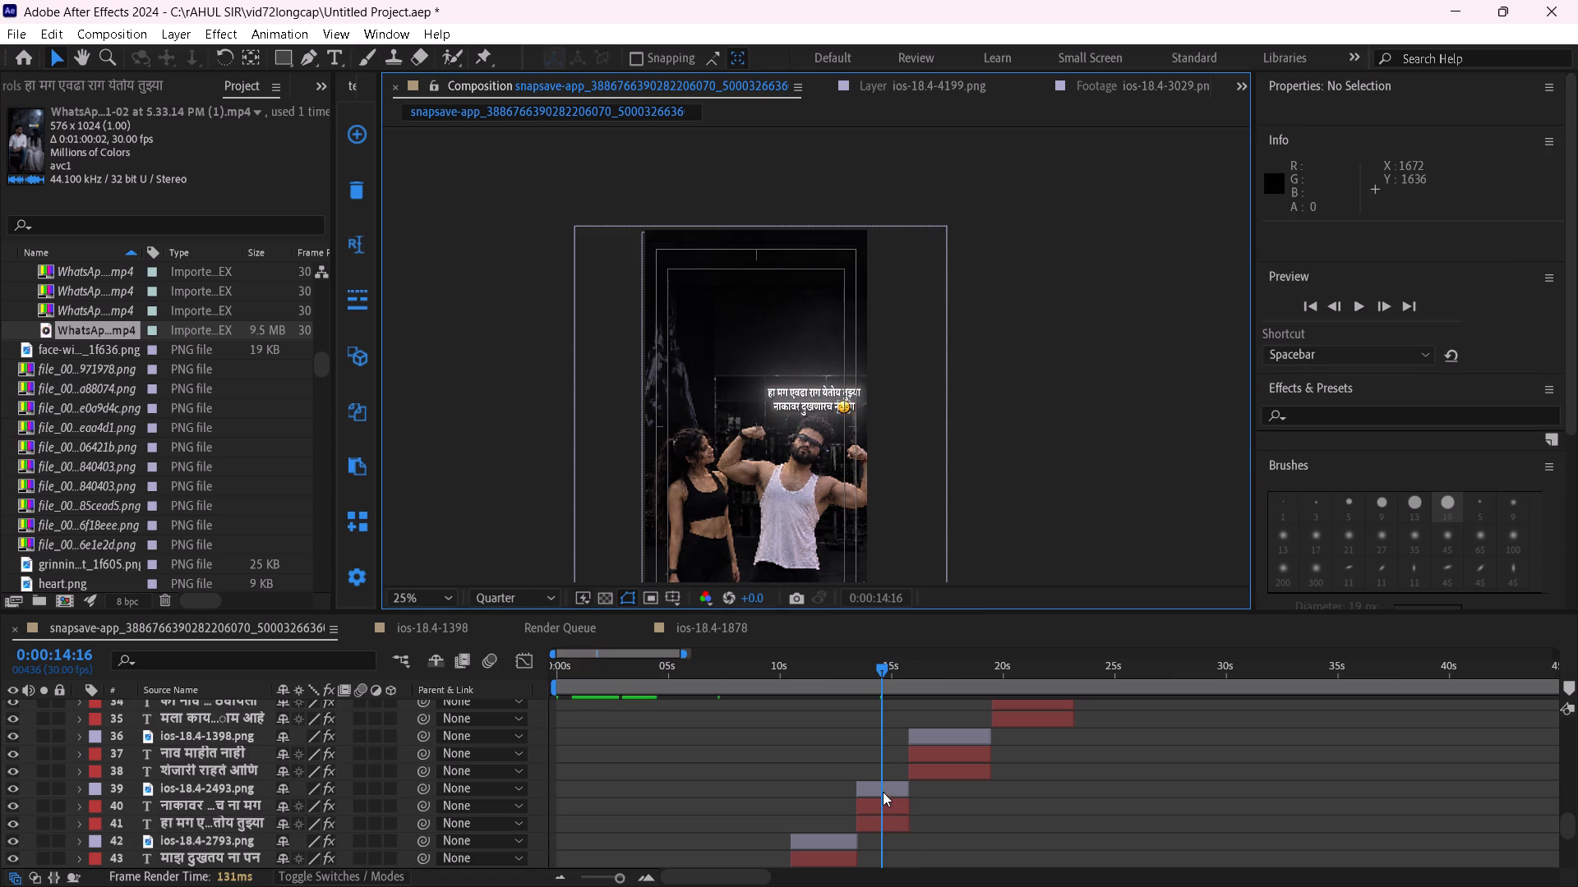
Shift both caption lines and their ios-18.4-2493.png emoji (layers 39 to 41) together about 60 px left, inside the safe margins.
{"action": "left_click", "coordinate": [883, 790], "text": "ctrl"}
{"action": "left_click", "coordinate": [888, 822], "text": "shift"}
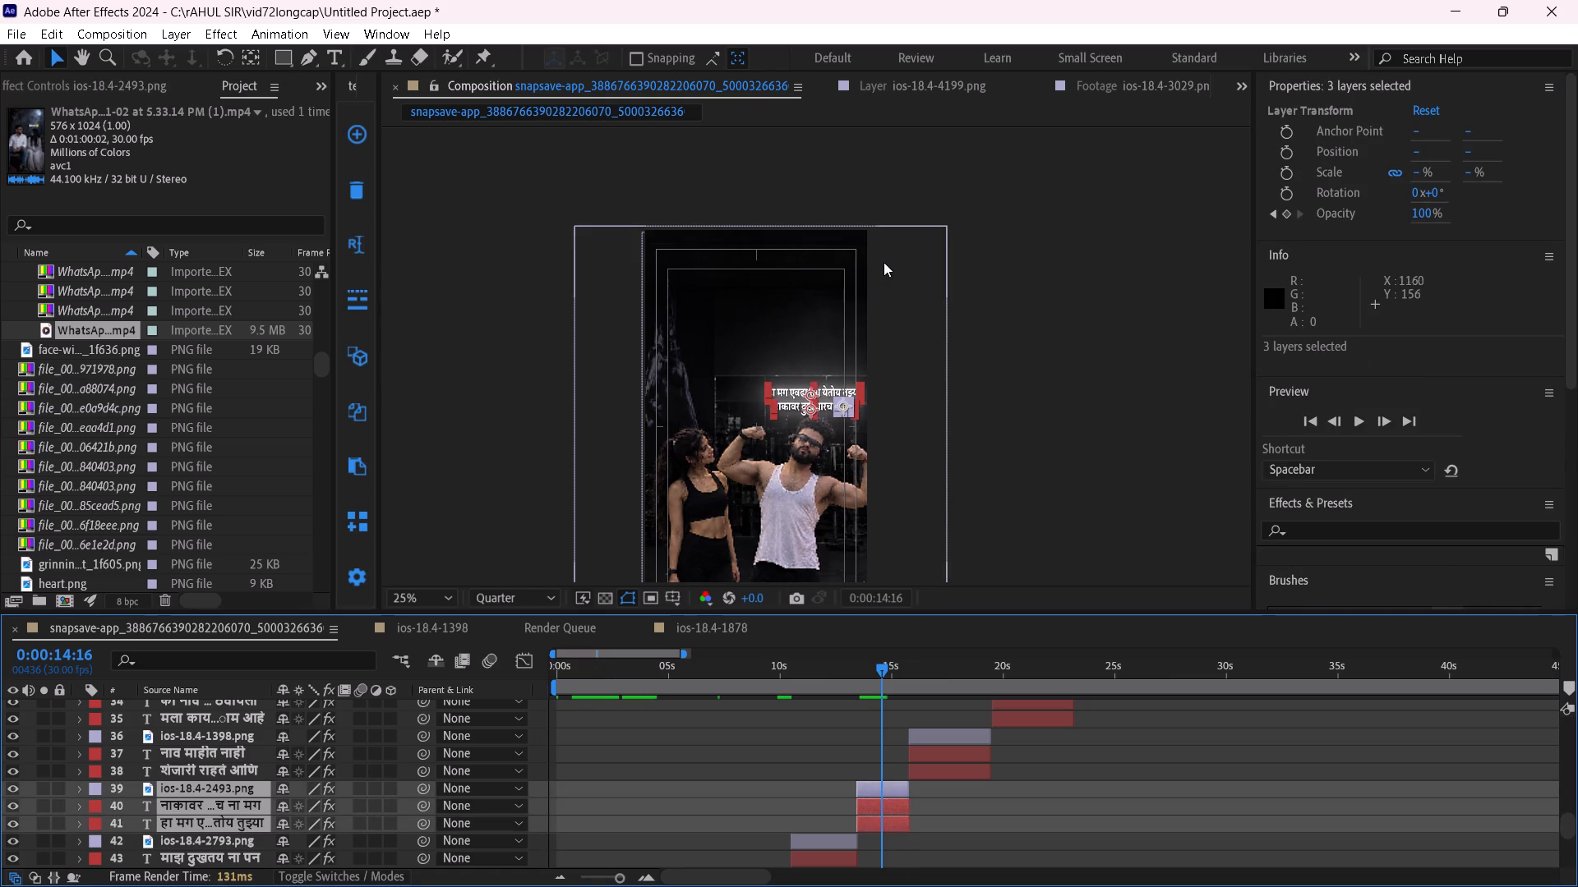
{"action": "left_click_drag", "start_coordinate": [793, 404], "coordinate": [782, 397]}
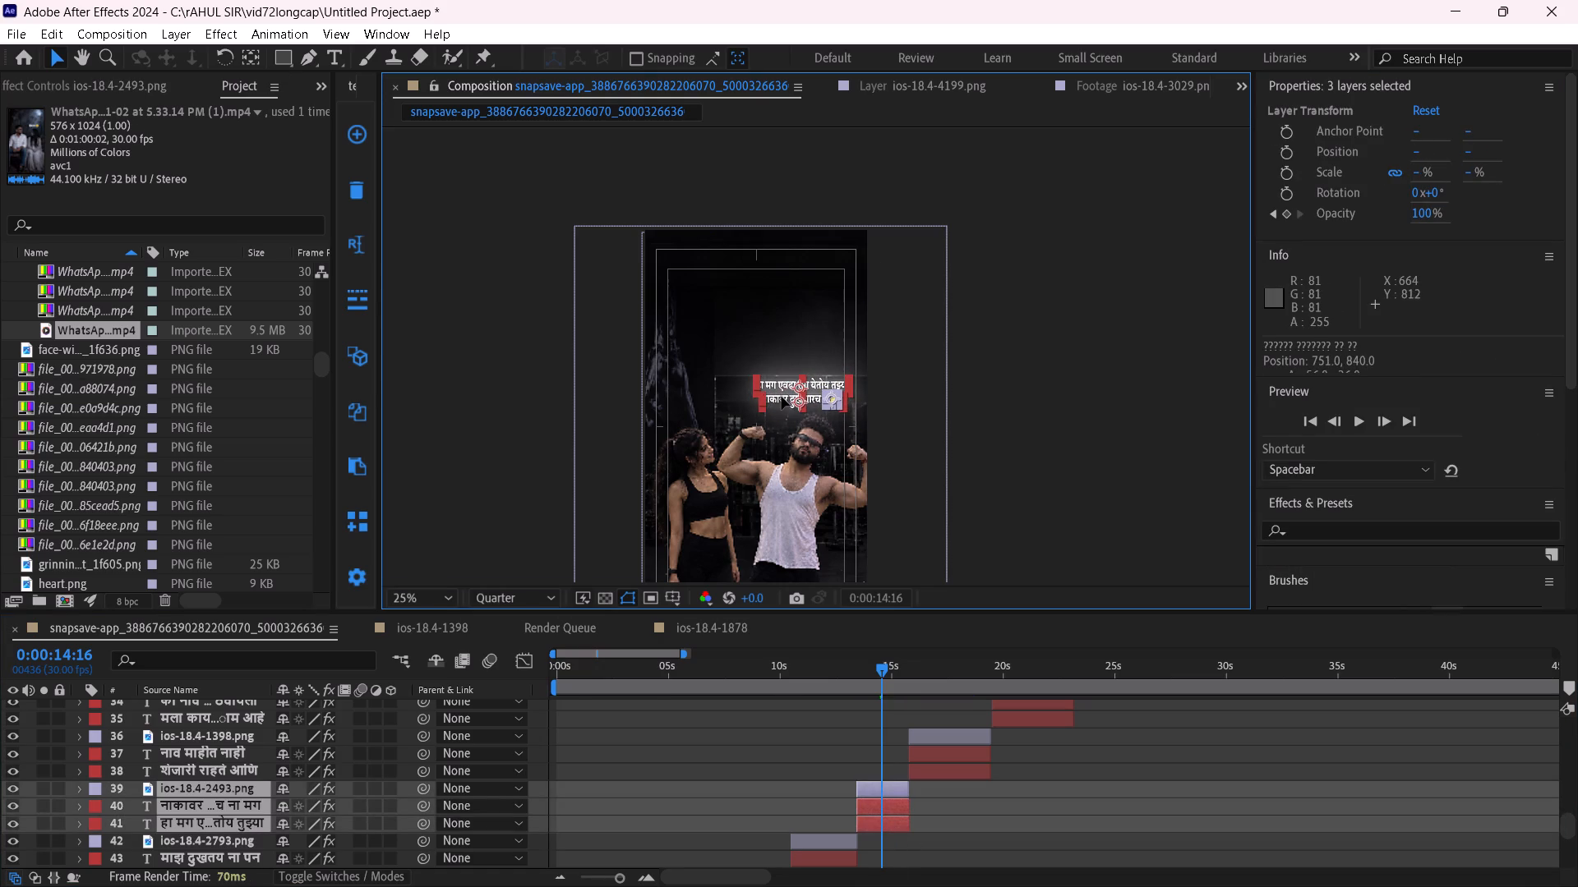
{"action": "left_click_drag", "start_coordinate": [782, 397], "coordinate": [778, 404]}
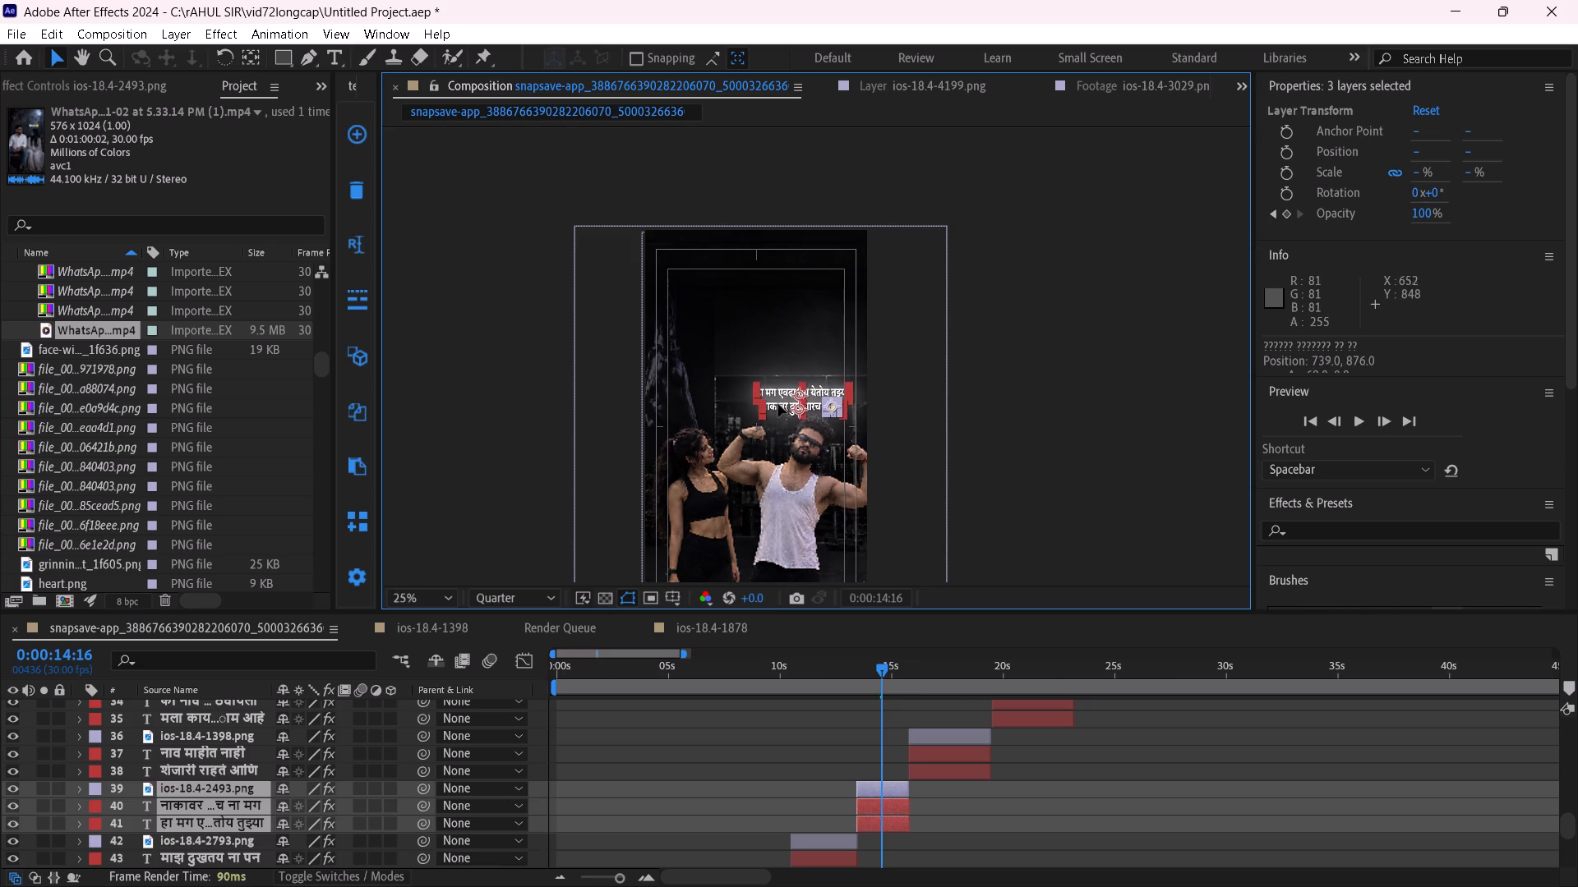
{"action": "left_click_drag", "start_coordinate": [778, 404], "coordinate": [781, 403]}
{"action": "left_click", "coordinate": [1057, 421]}
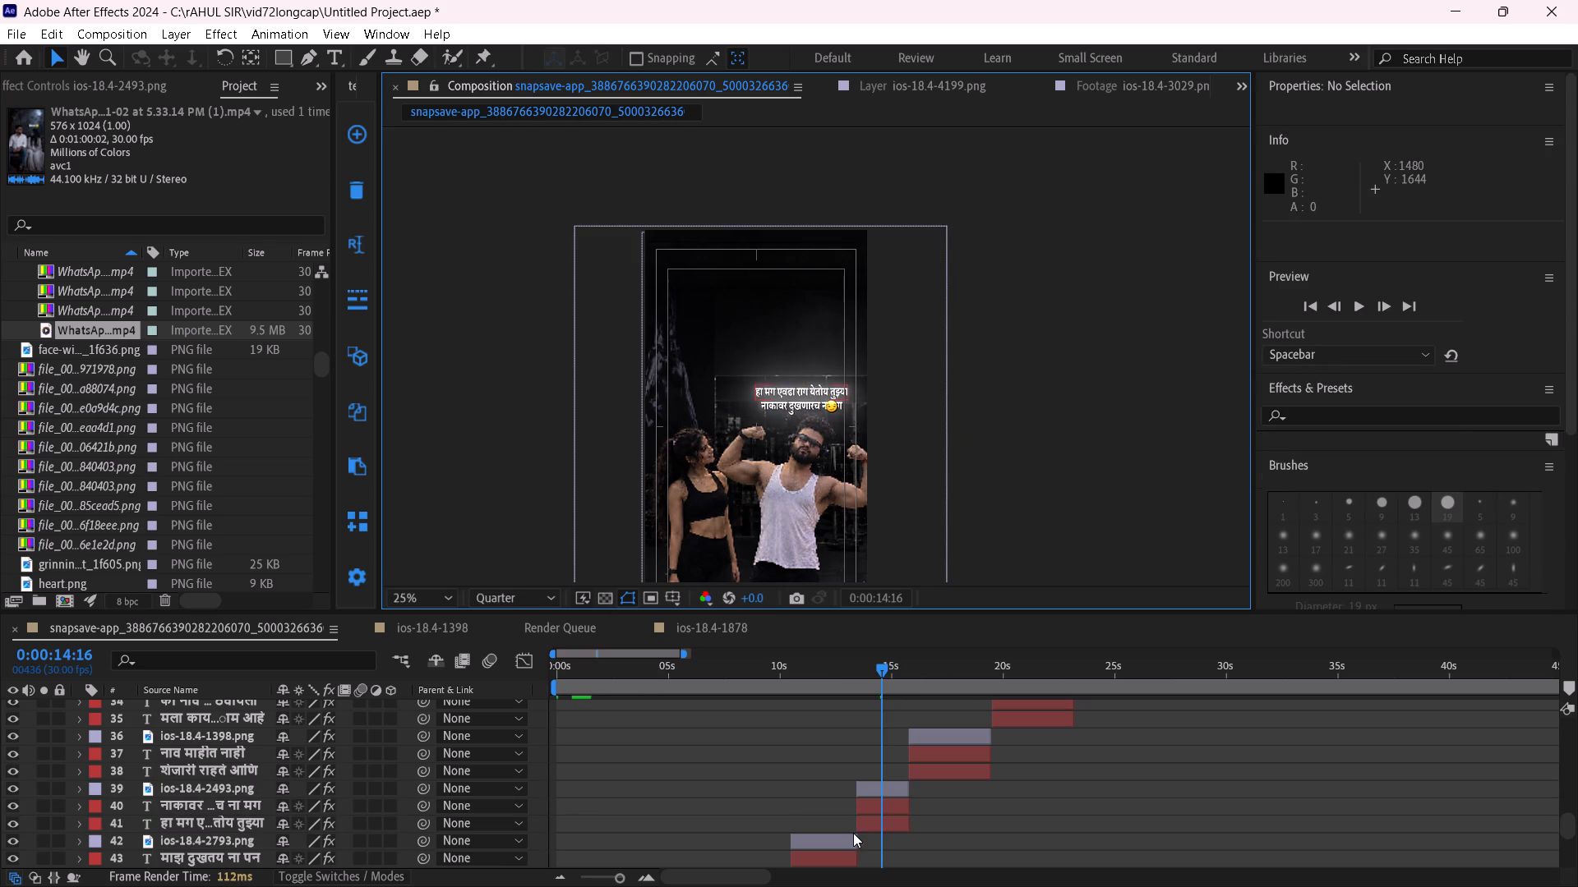
Set the ios-18.4-2493.png emoji's (layer 39) X position to 995, at the end of the lower caption line.
{"action": "left_click", "coordinate": [880, 785]}
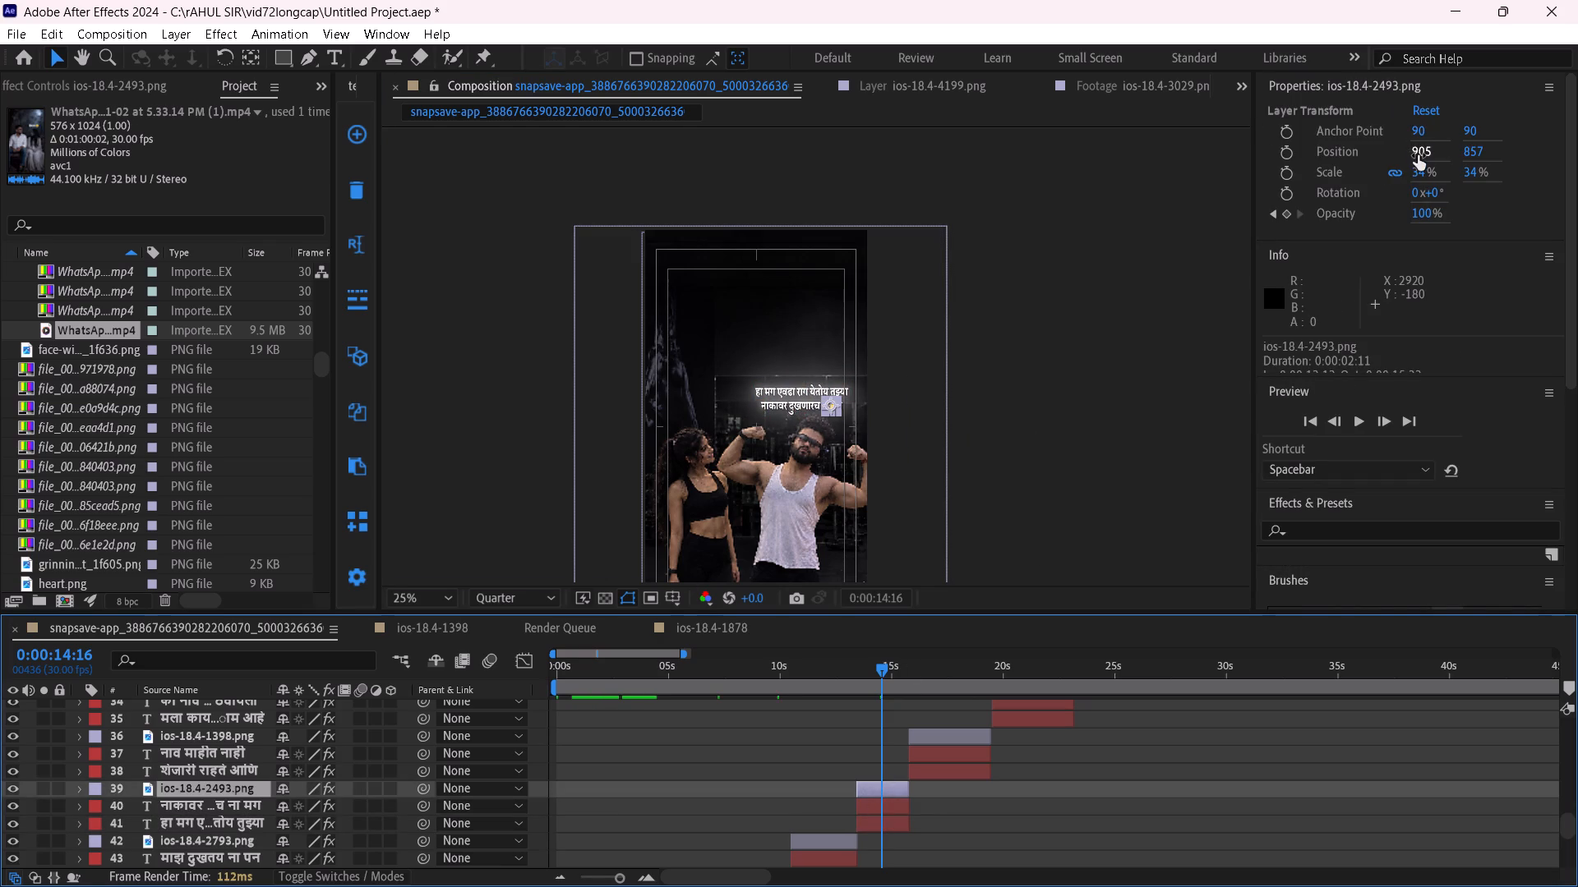
{"action": "left_click_drag", "start_coordinate": [1418, 155], "coordinate": [1511, 152]}
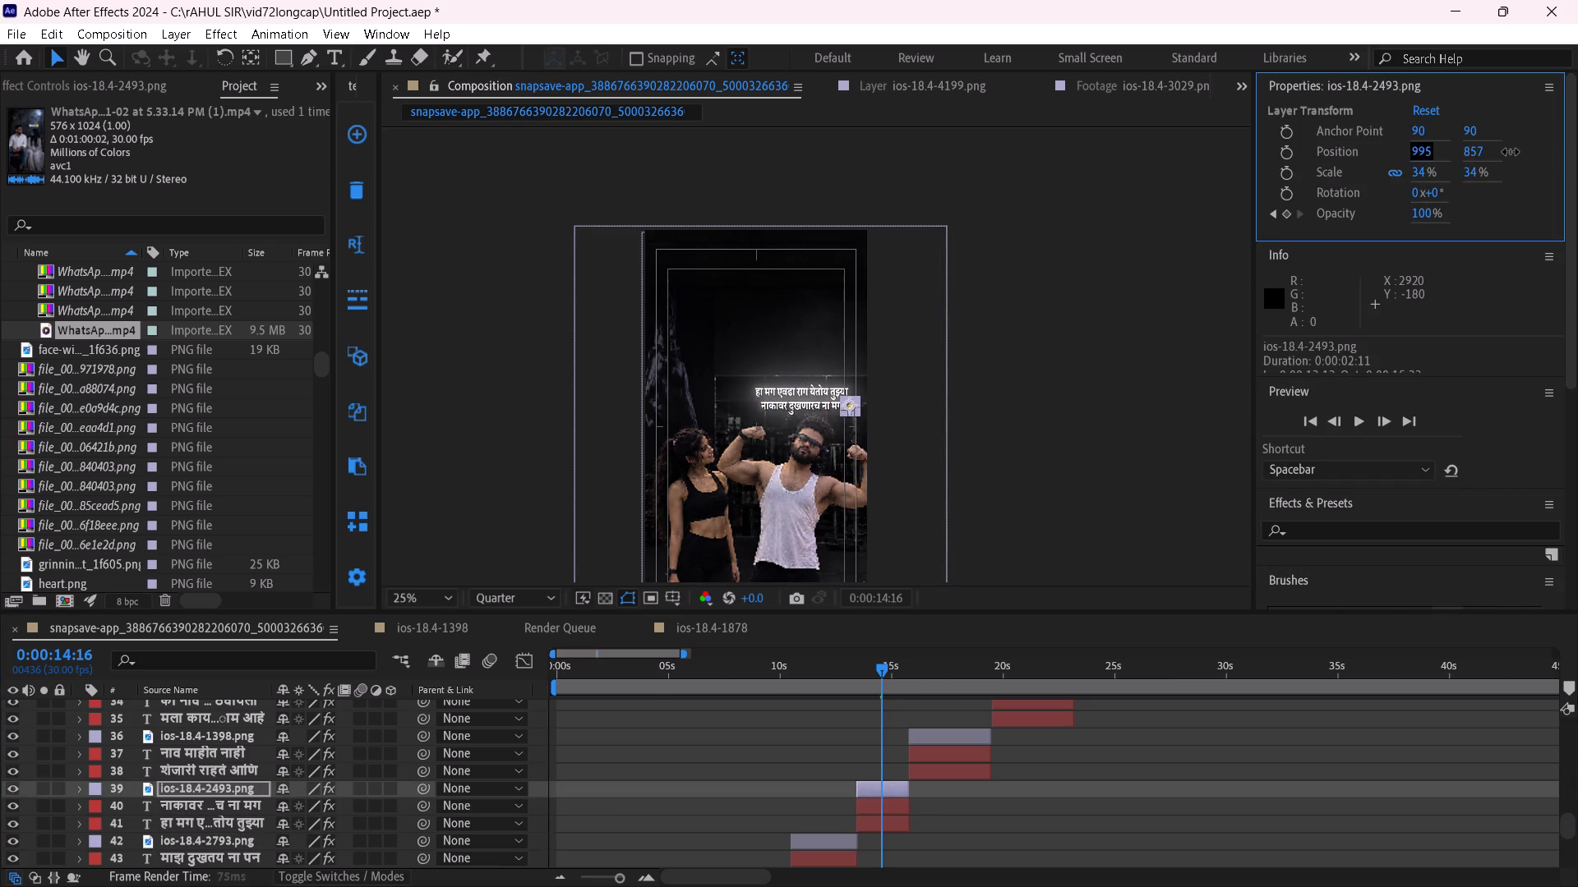
{"action": "left_click_drag", "start_coordinate": [1511, 152], "coordinate": [1510, 152]}
{"action": "left_click", "coordinate": [1034, 310]}
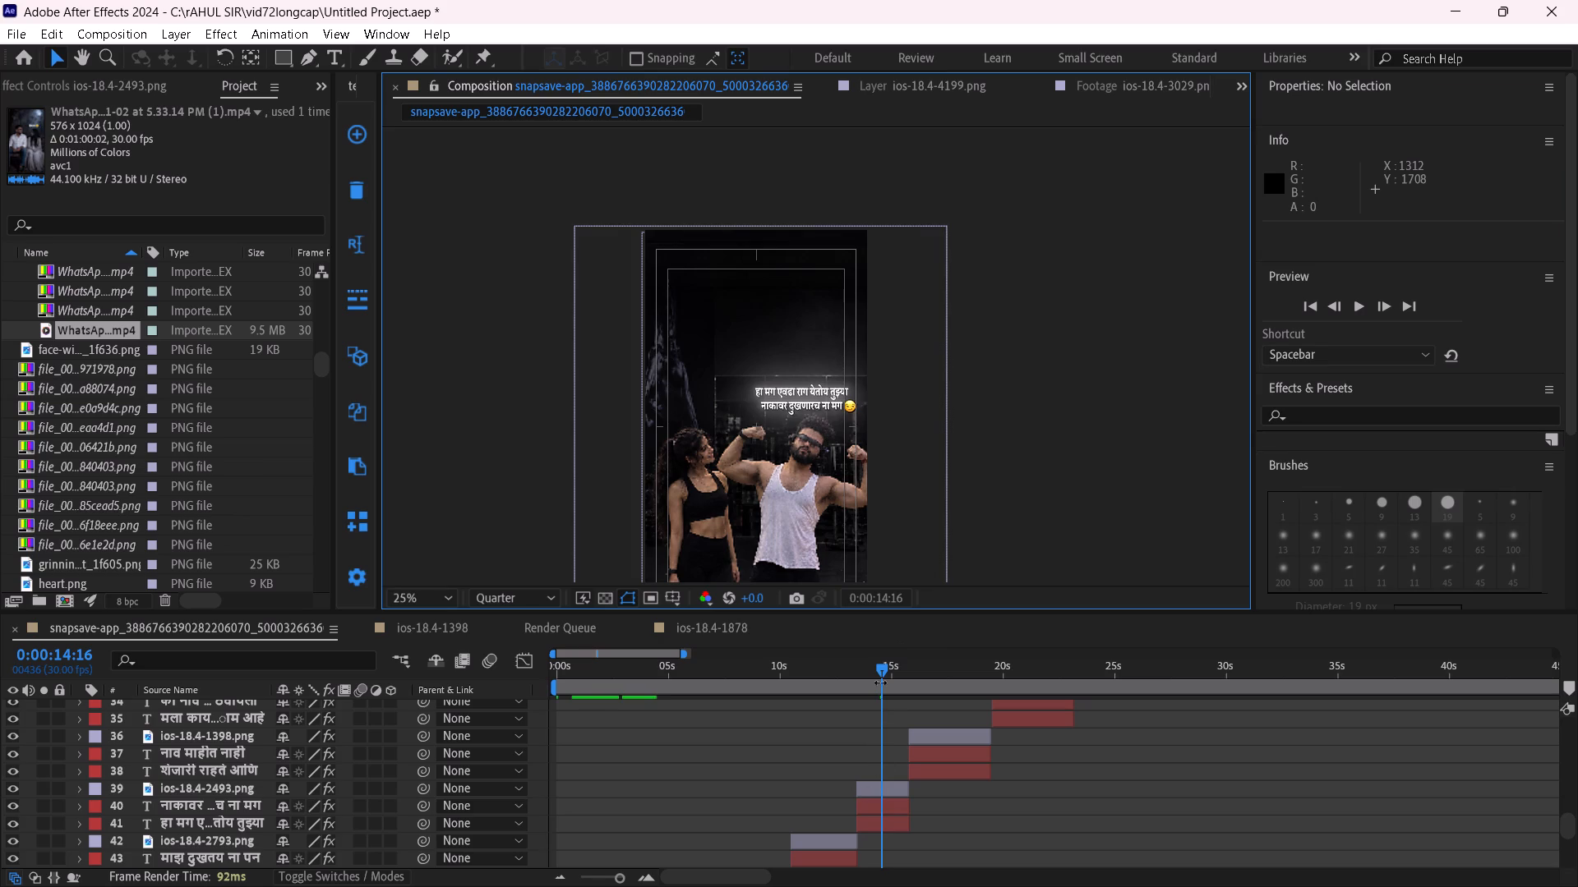
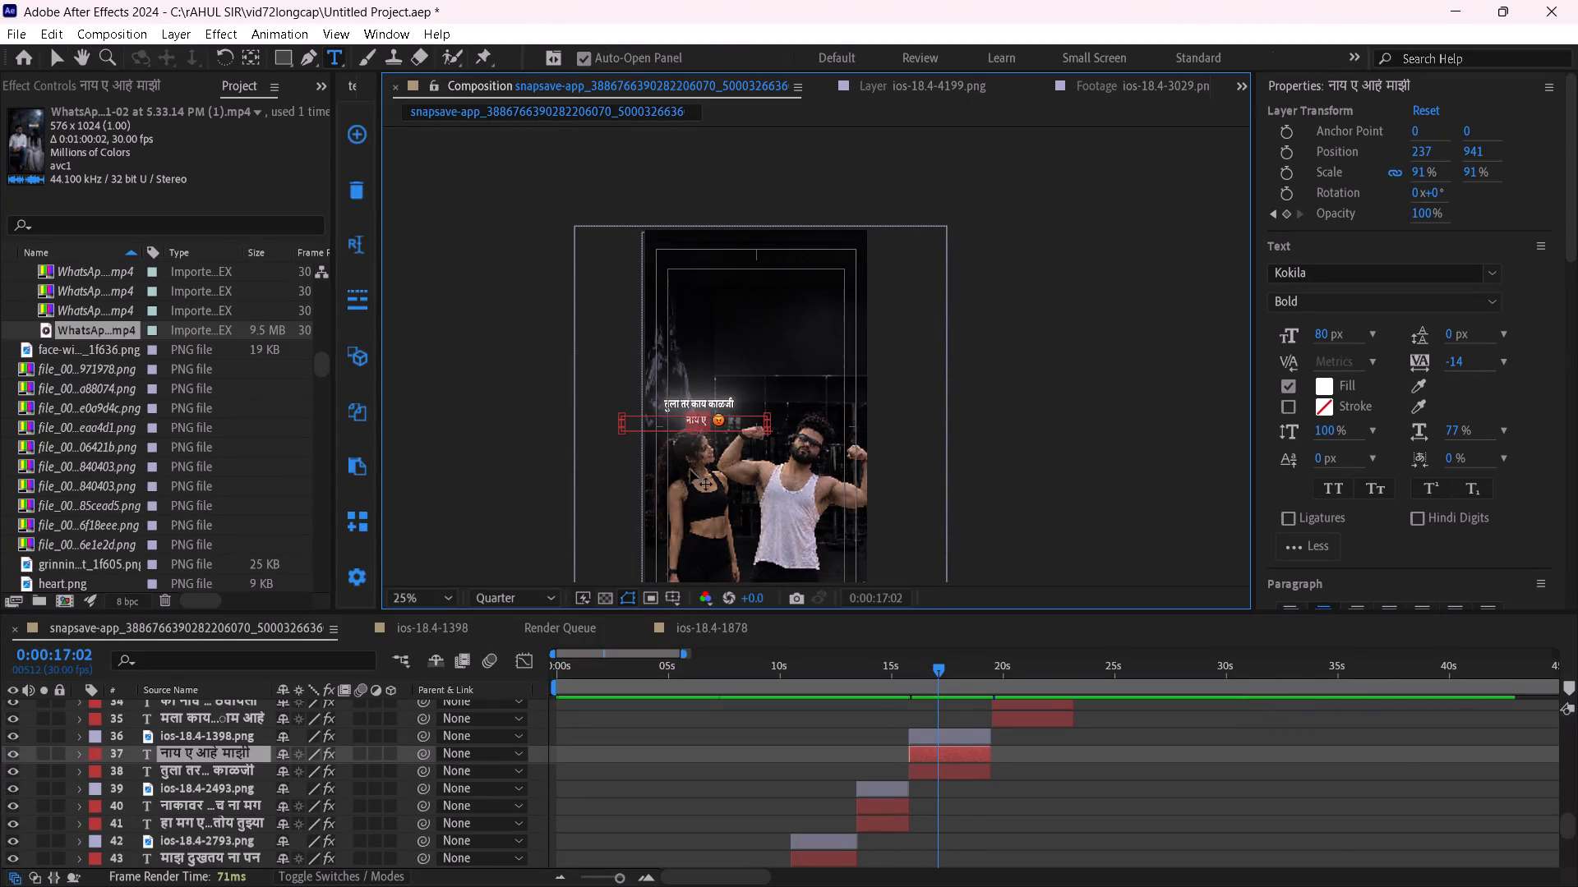
Paste आहे माझी after नाय ए in the lower caption line (layer 37) and finish editing the text.
{"action": "left_click", "coordinate": [713, 424]}
{"action": "key", "text": "space"}
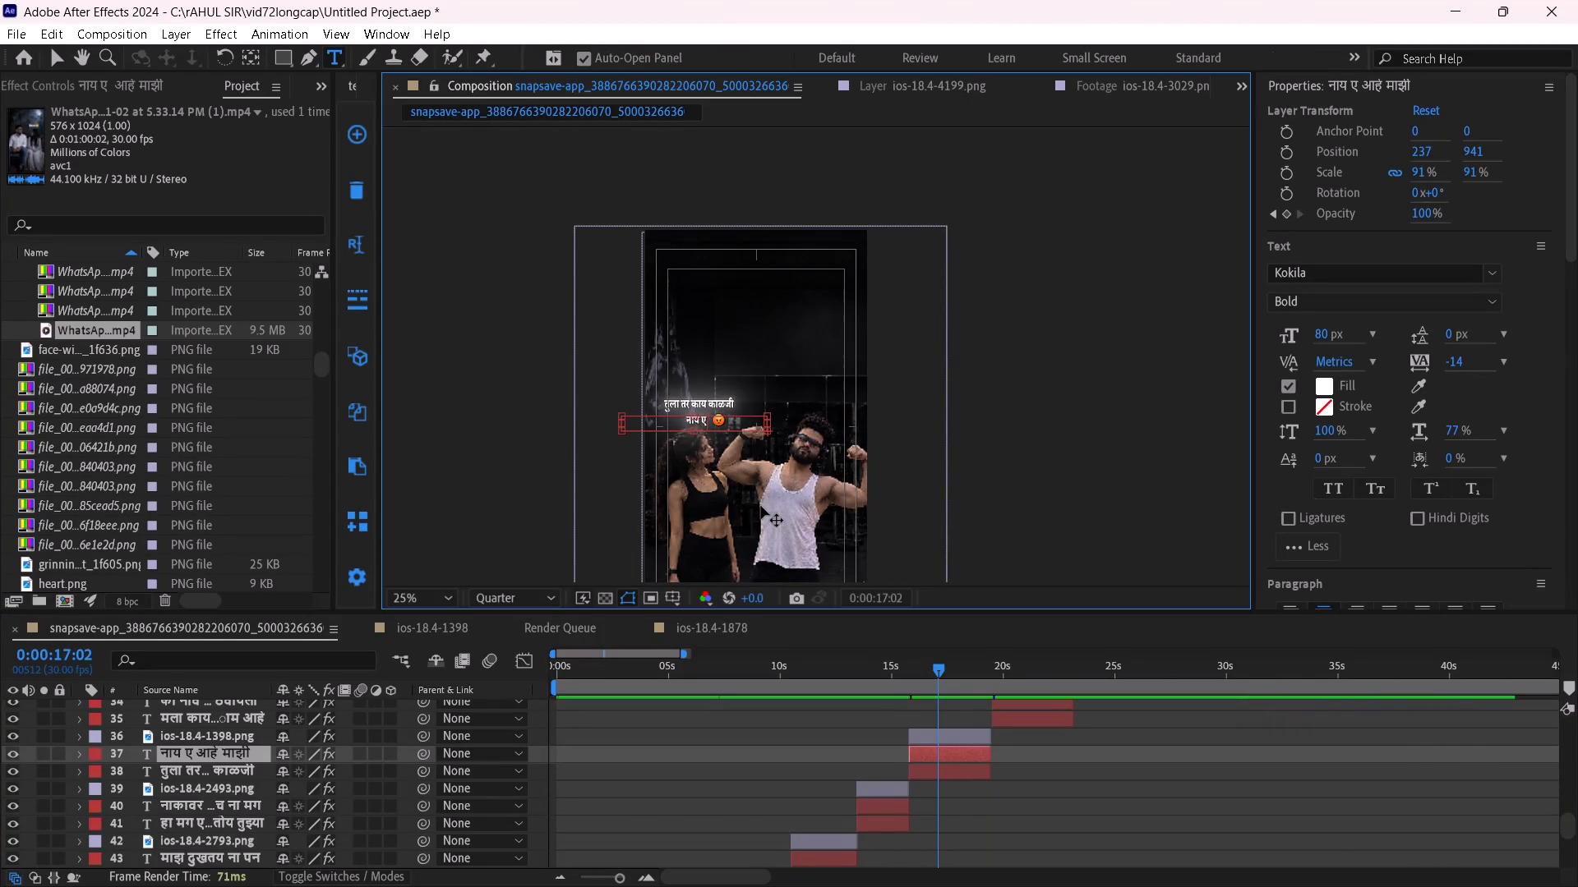
{"action": "key", "text": "ctrl+v"}
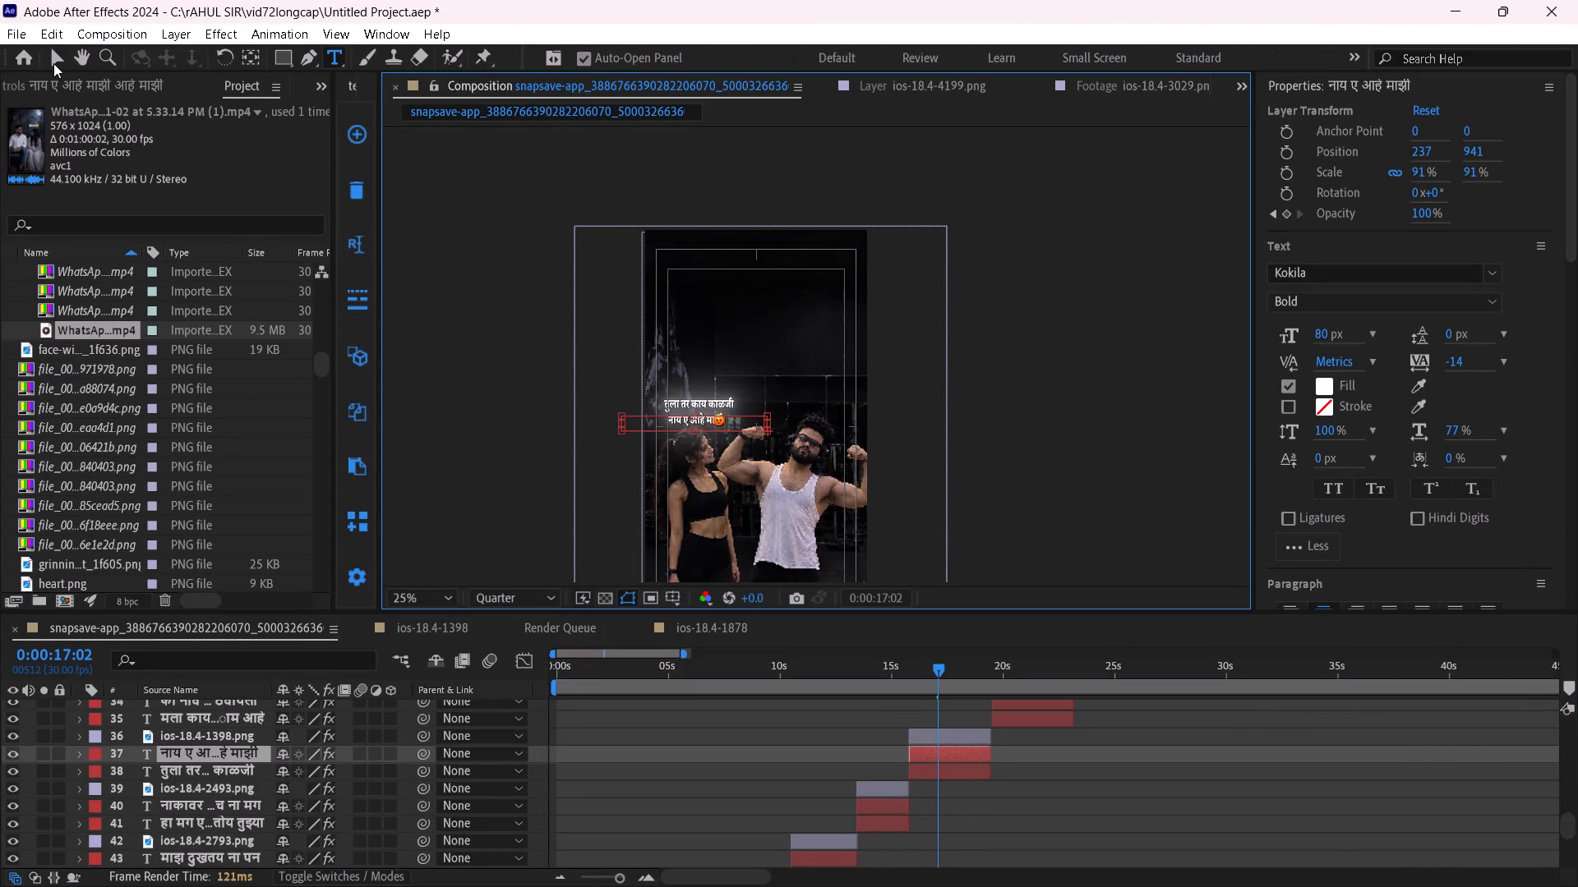
{"action": "left_click", "coordinate": [53, 62]}
Shift the नाय ए आहे माझी caption (layer 37) left to X position 218, under the तुला तर काय काळजी line.
{"action": "left_click_drag", "start_coordinate": [1423, 148], "coordinate": [1410, 156]}
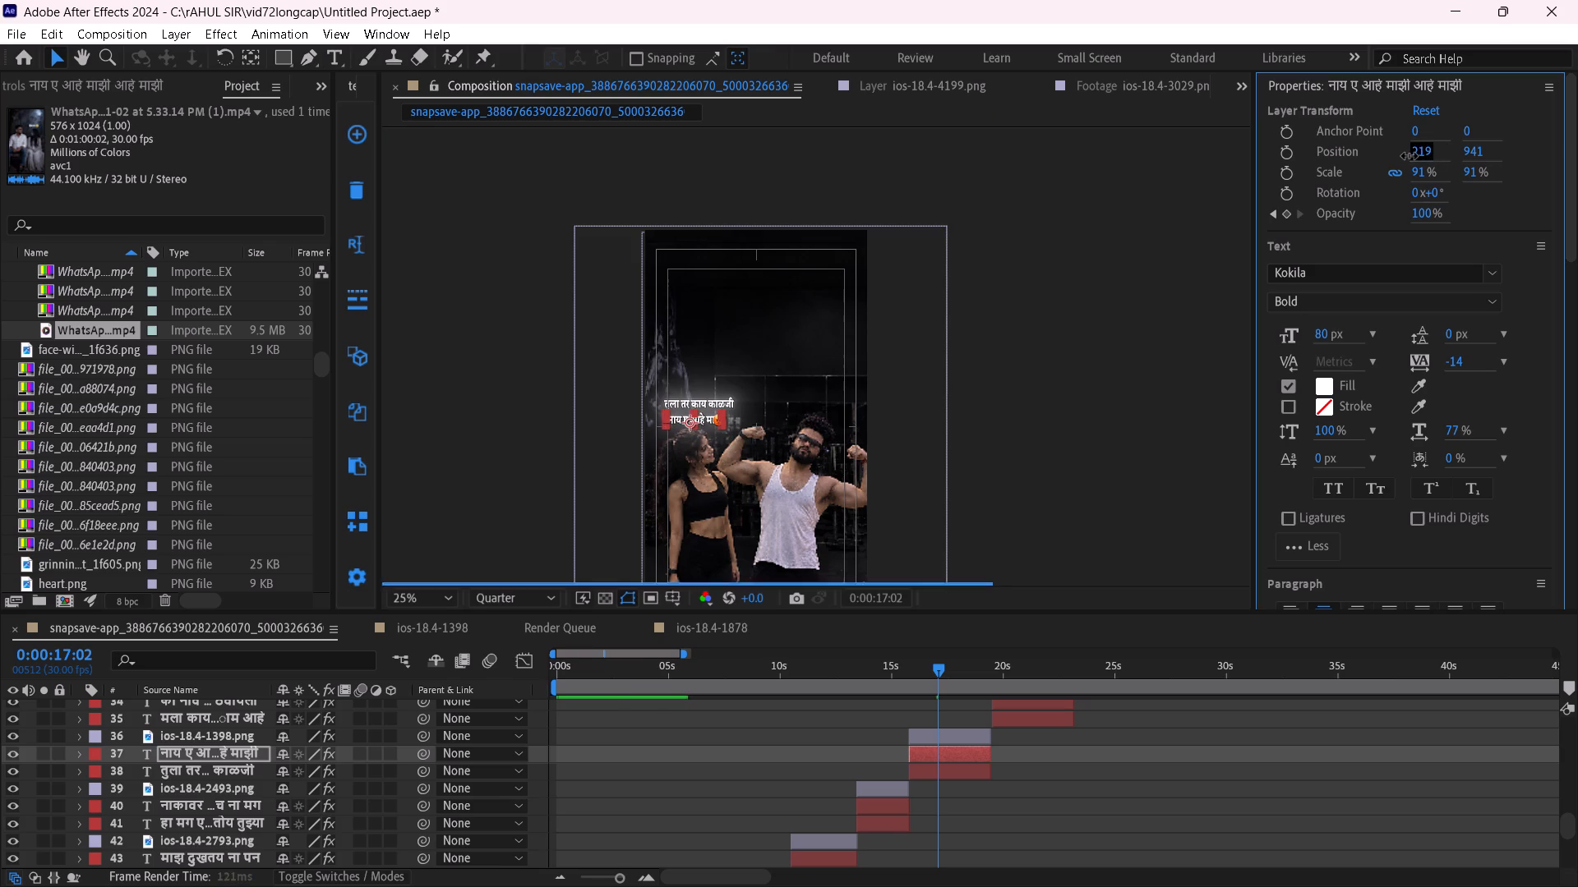
{"action": "left_click_drag", "start_coordinate": [1410, 156], "coordinate": [1409, 156]}
{"action": "left_click", "coordinate": [1103, 319]}
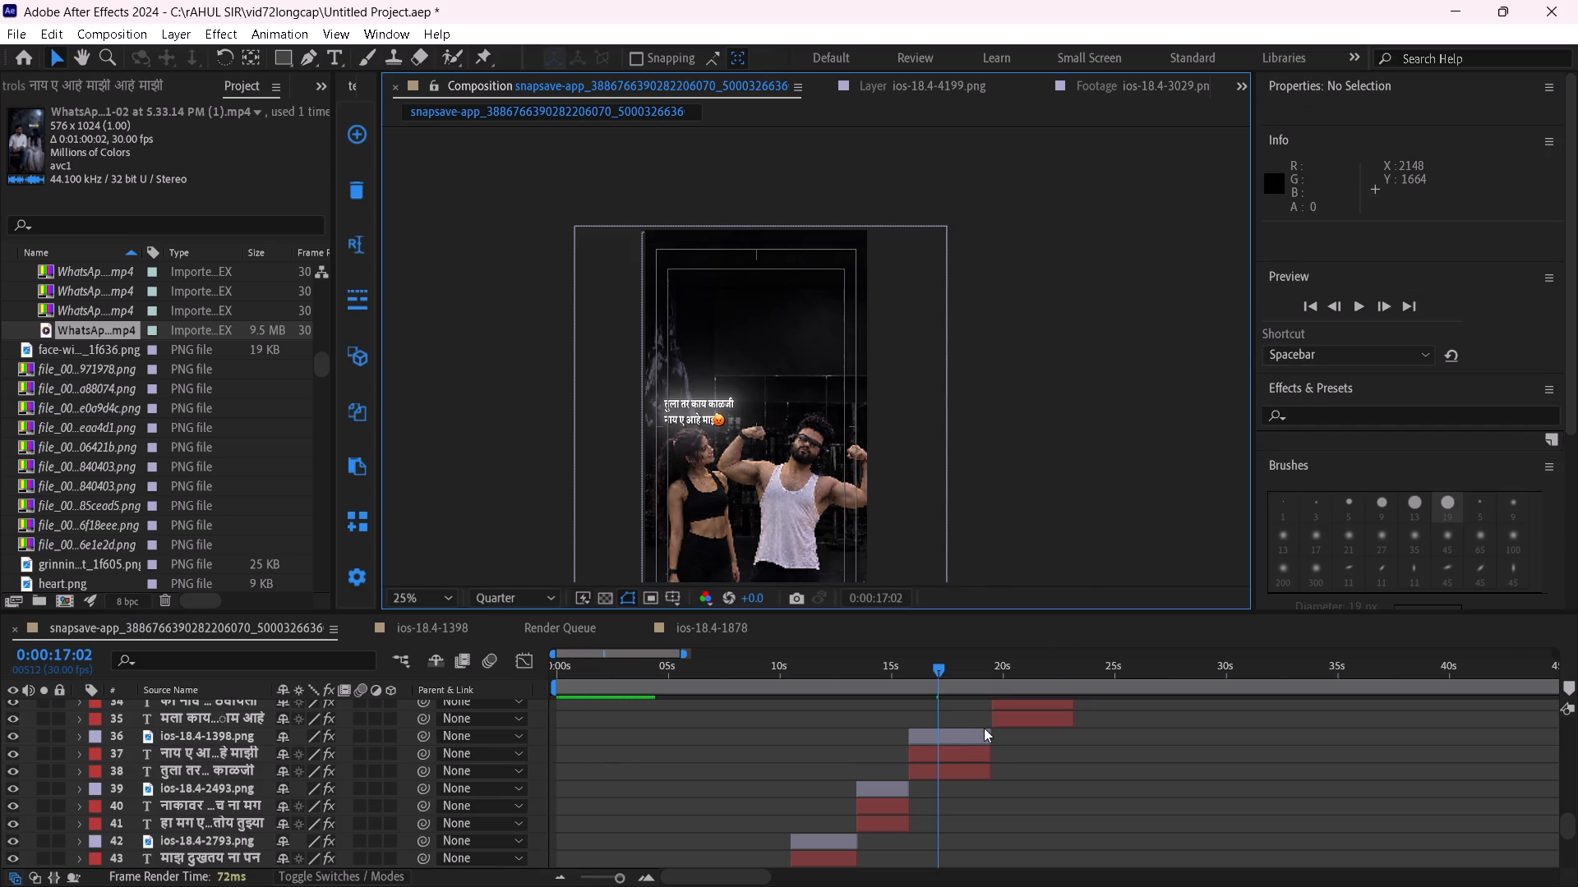
Shift the ios-18.4-1398.png emoji (layer 36) about 50 px right, just past the end of the lower caption line.
{"action": "left_click", "coordinate": [984, 728]}
{"action": "left_click", "coordinate": [967, 738]}
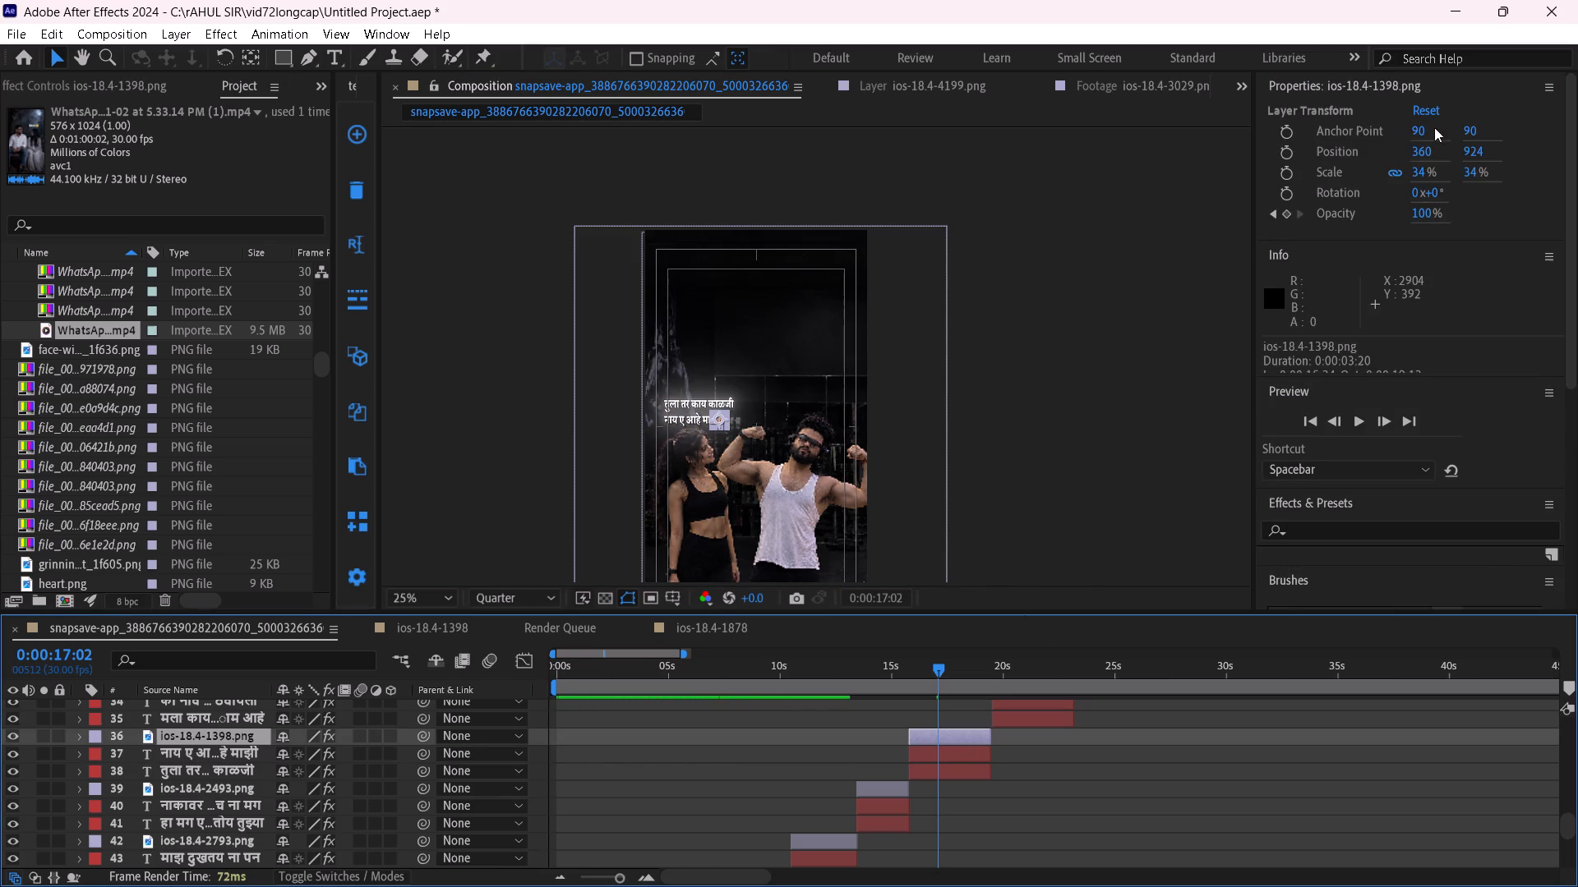
{"action": "left_click_drag", "start_coordinate": [1424, 152], "coordinate": [1491, 156]}
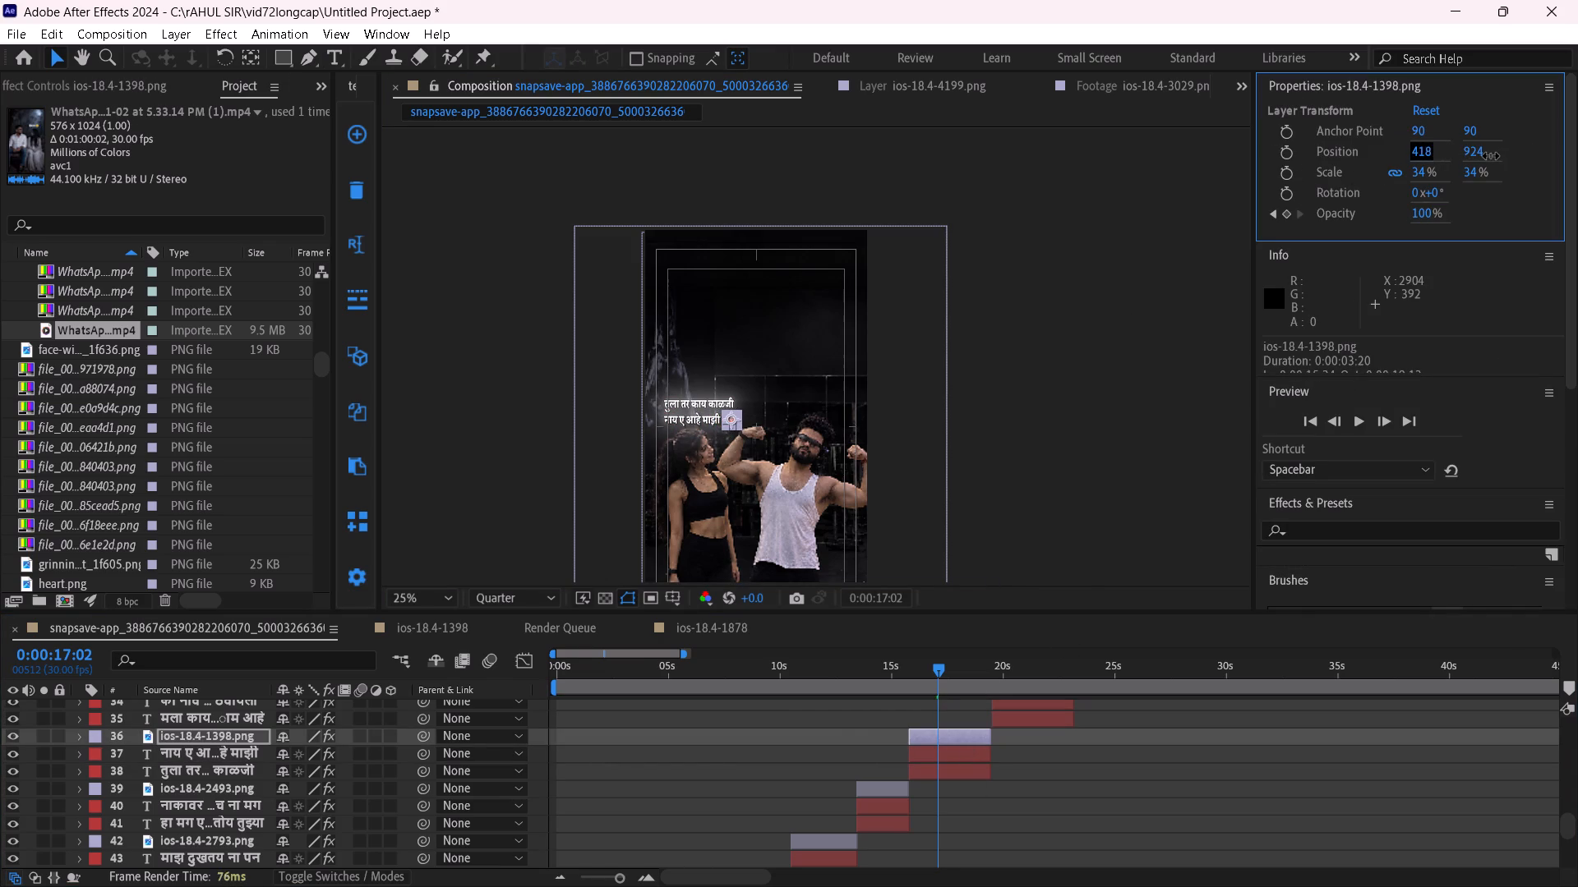
{"action": "left_click_drag", "start_coordinate": [1491, 156], "coordinate": [1481, 153]}
{"action": "left_click", "coordinate": [1114, 386]}
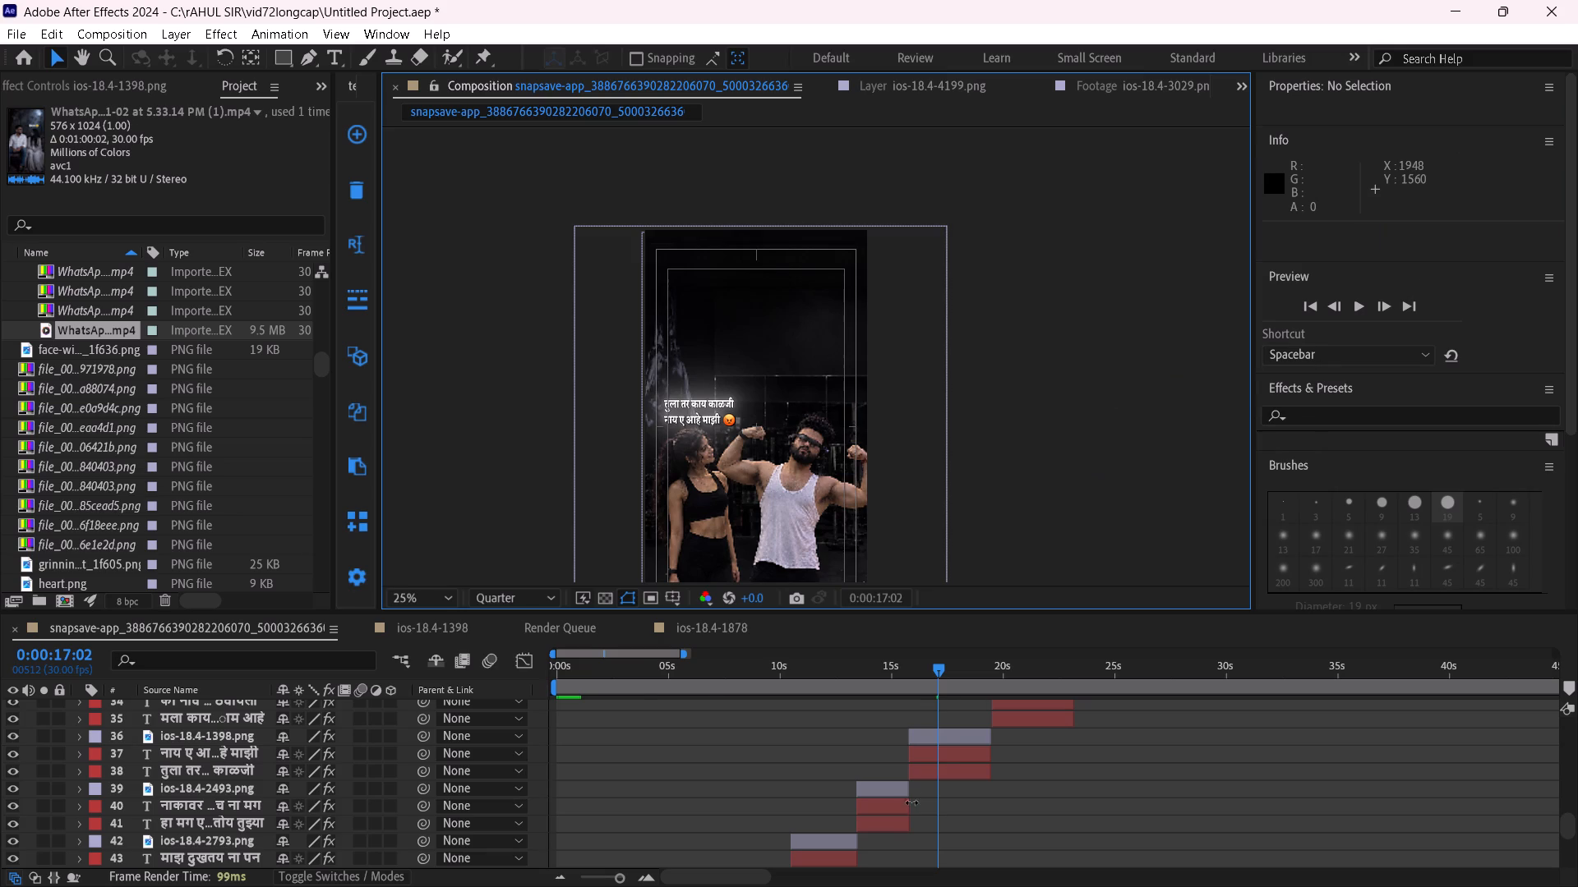
Nudge the नाय ए आहे माझी caption (layer 37) slightly right, closer to its emoji.
{"action": "left_click", "coordinate": [946, 753]}
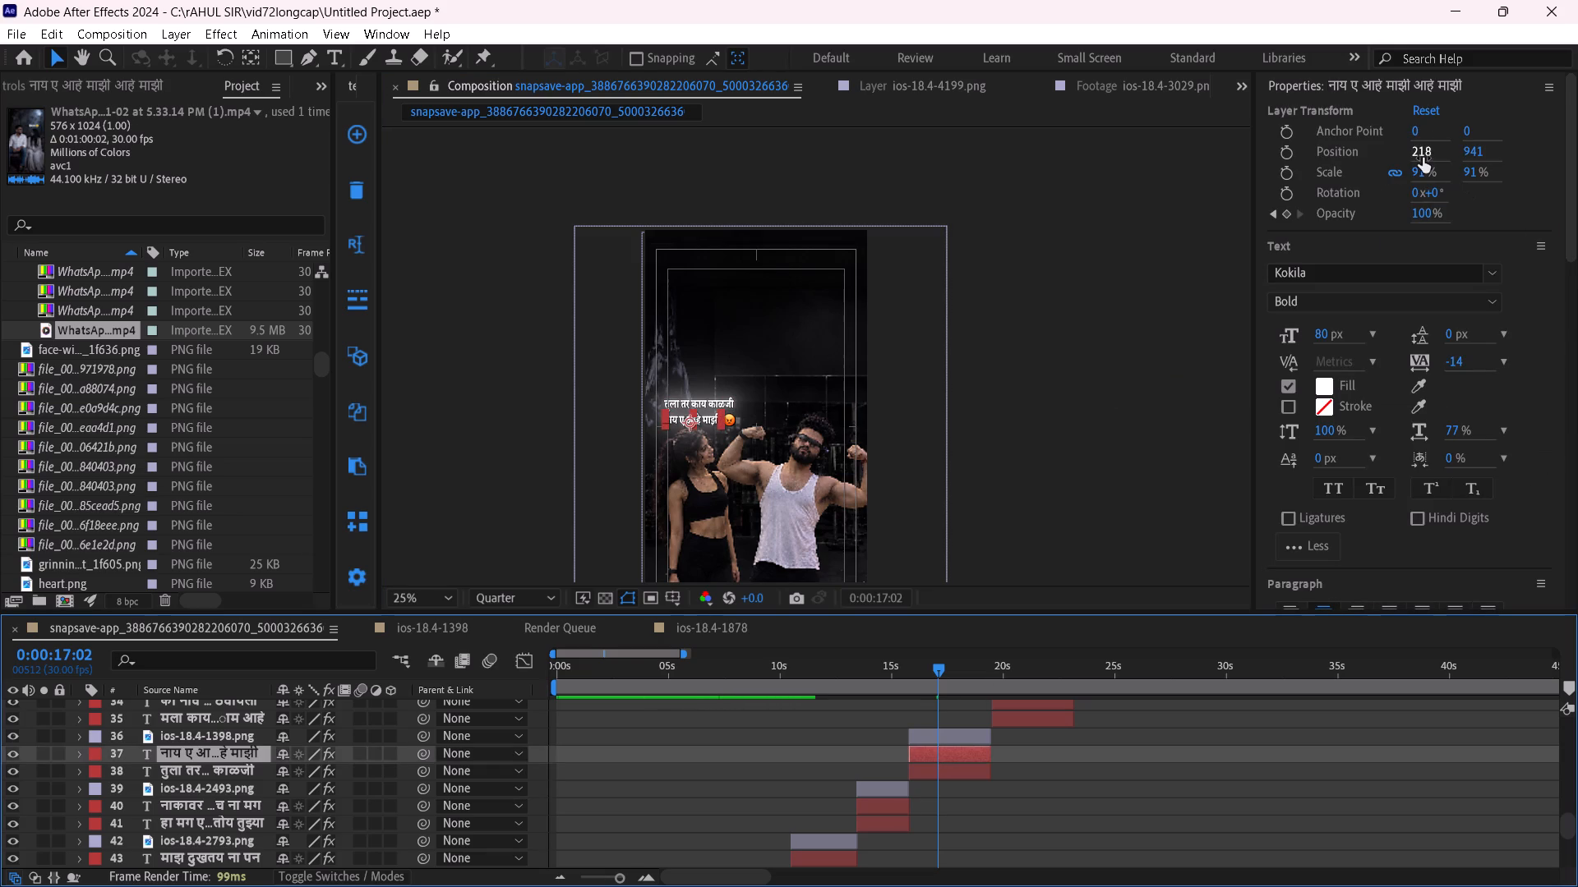
{"action": "left_click_drag", "start_coordinate": [1423, 158], "coordinate": [1437, 160]}
{"action": "left_click", "coordinate": [1082, 348]}
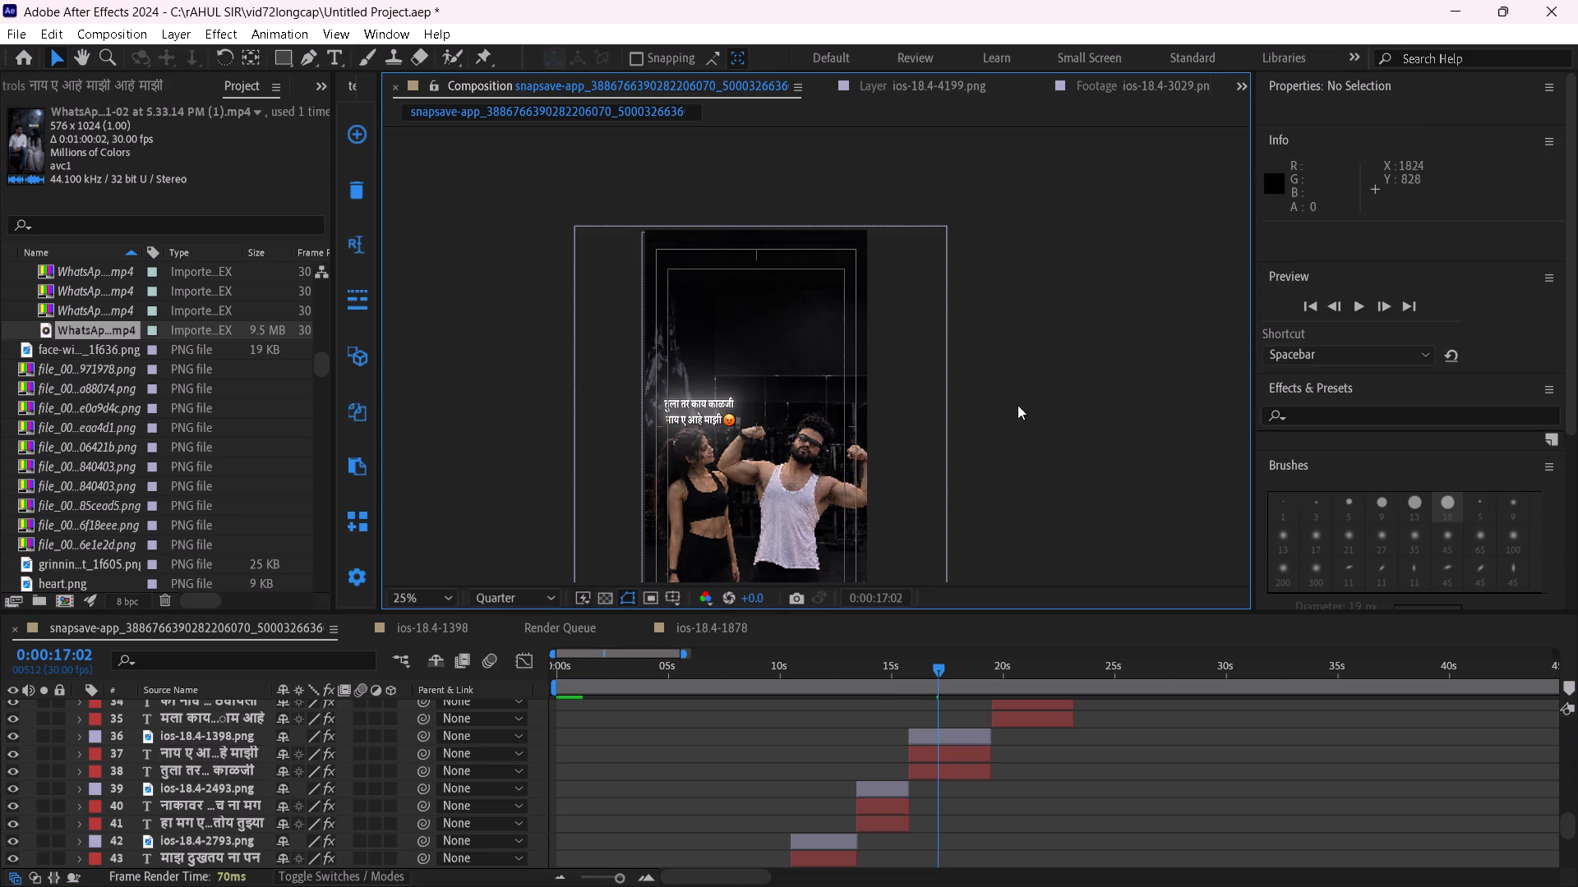
Move layers 39 to 43 together about 17 frames earlier, so they start where the ios-18.4-3029.png emoji (layer 44) ends.
{"action": "left_click_drag", "start_coordinate": [931, 669], "coordinate": [952, 683]}
{"action": "scroll", "coordinate": [884, 787], "scroll_direction": "down", "scroll_amount": 1}
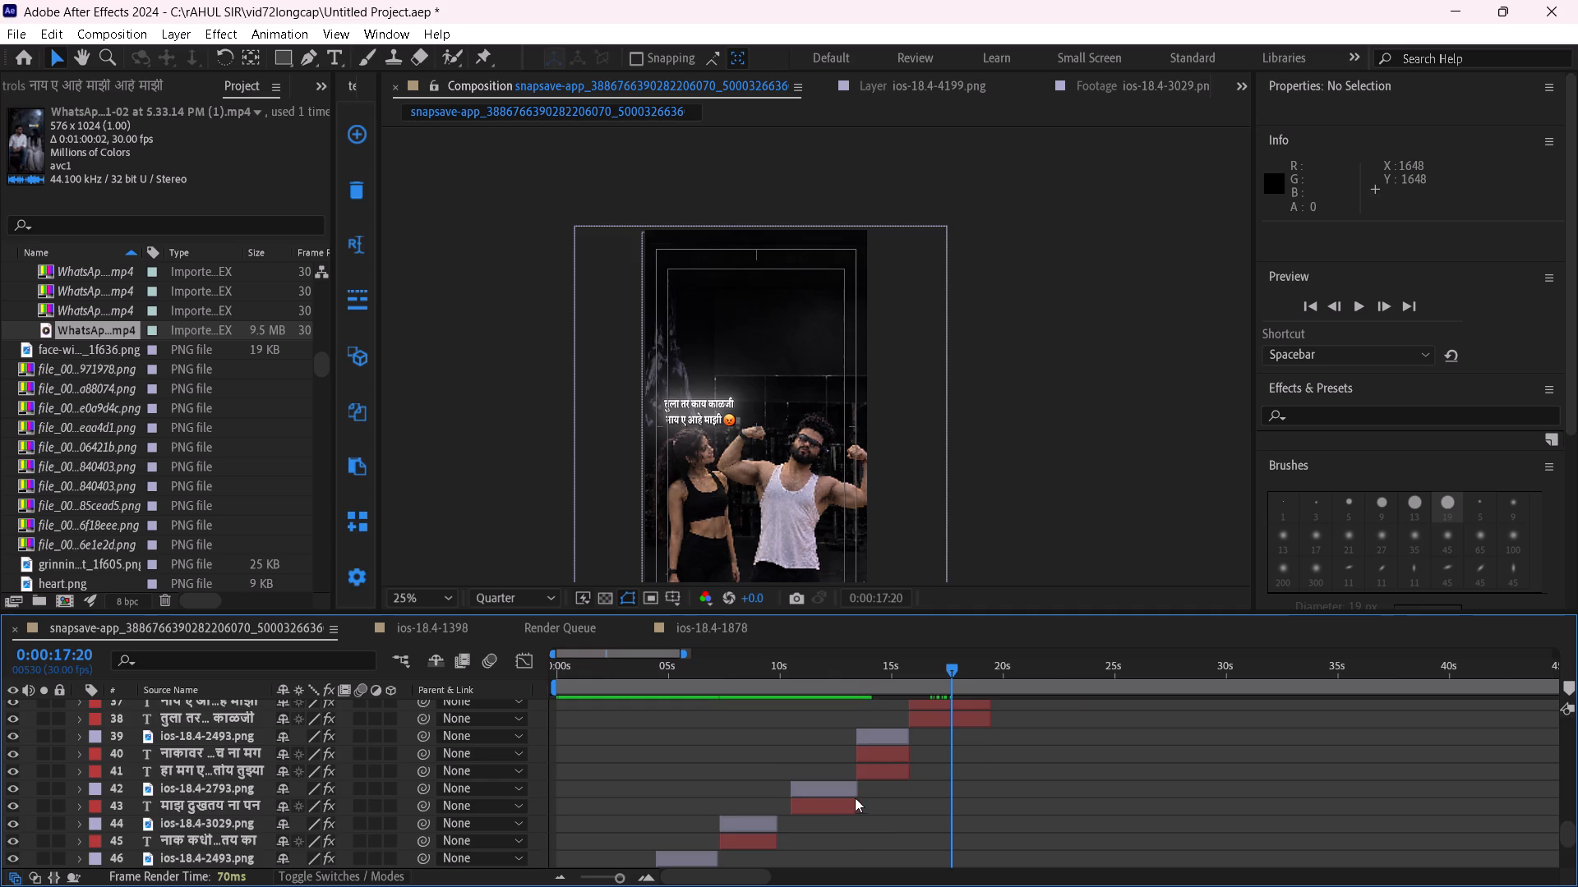
{"action": "scroll", "coordinate": [851, 799], "scroll_direction": "down", "scroll_amount": 1}
{"action": "scroll", "coordinate": [847, 799], "scroll_direction": "up", "scroll_amount": 1}
{"action": "left_click", "coordinate": [836, 807]}
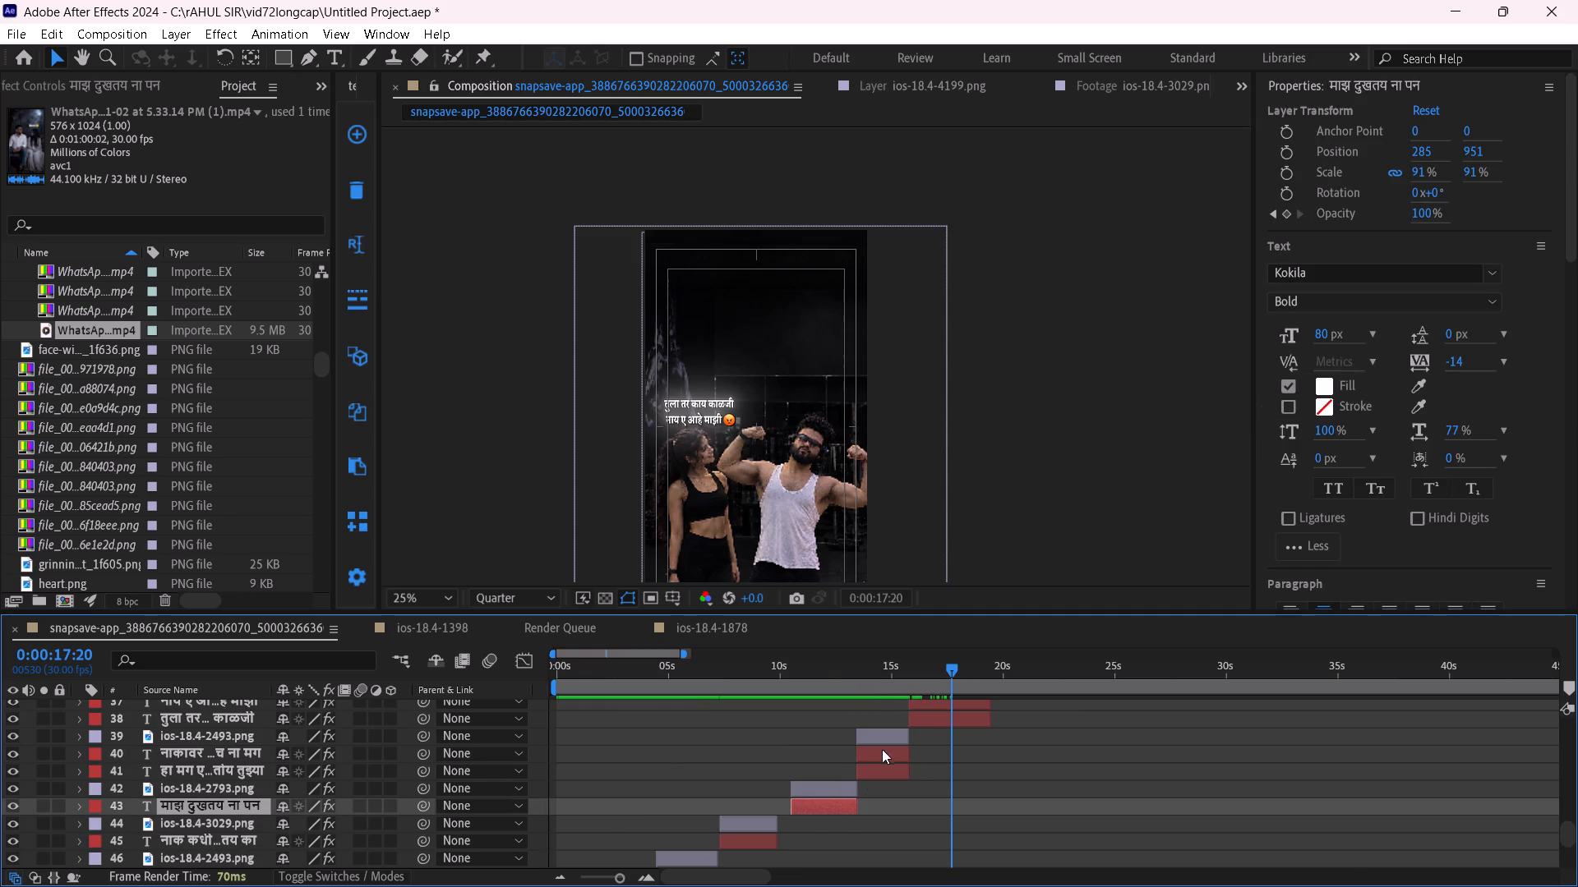
{"action": "left_click", "coordinate": [883, 739], "text": "shift"}
{"action": "left_click_drag", "start_coordinate": [836, 795], "coordinate": [819, 790]}
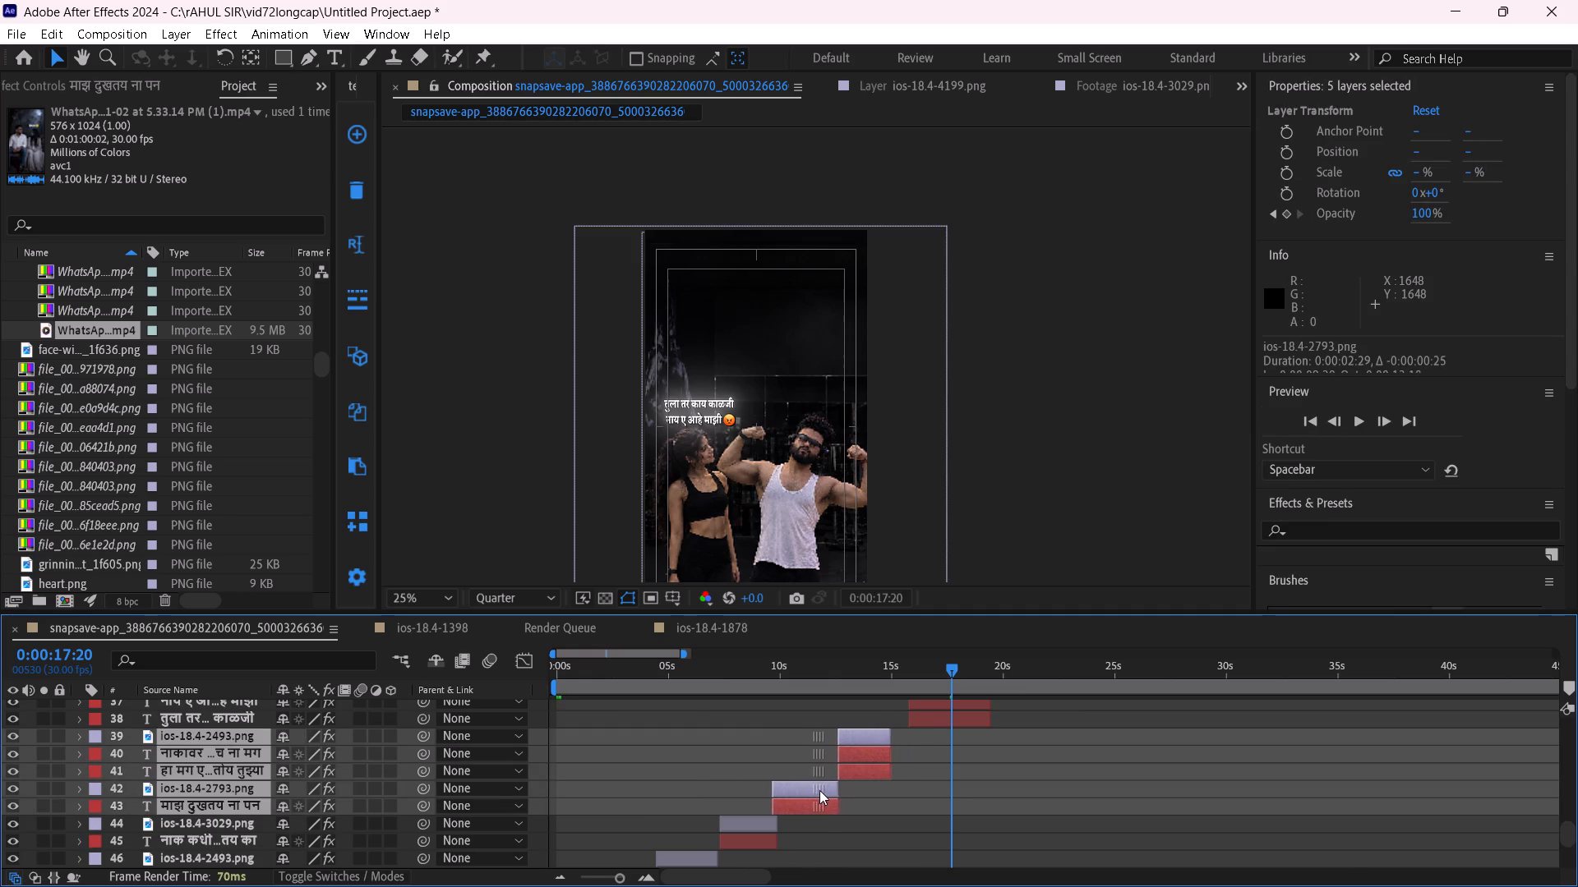
{"action": "left_click_drag", "start_coordinate": [819, 790], "coordinate": [824, 793]}
{"action": "left_click", "coordinate": [877, 822]}
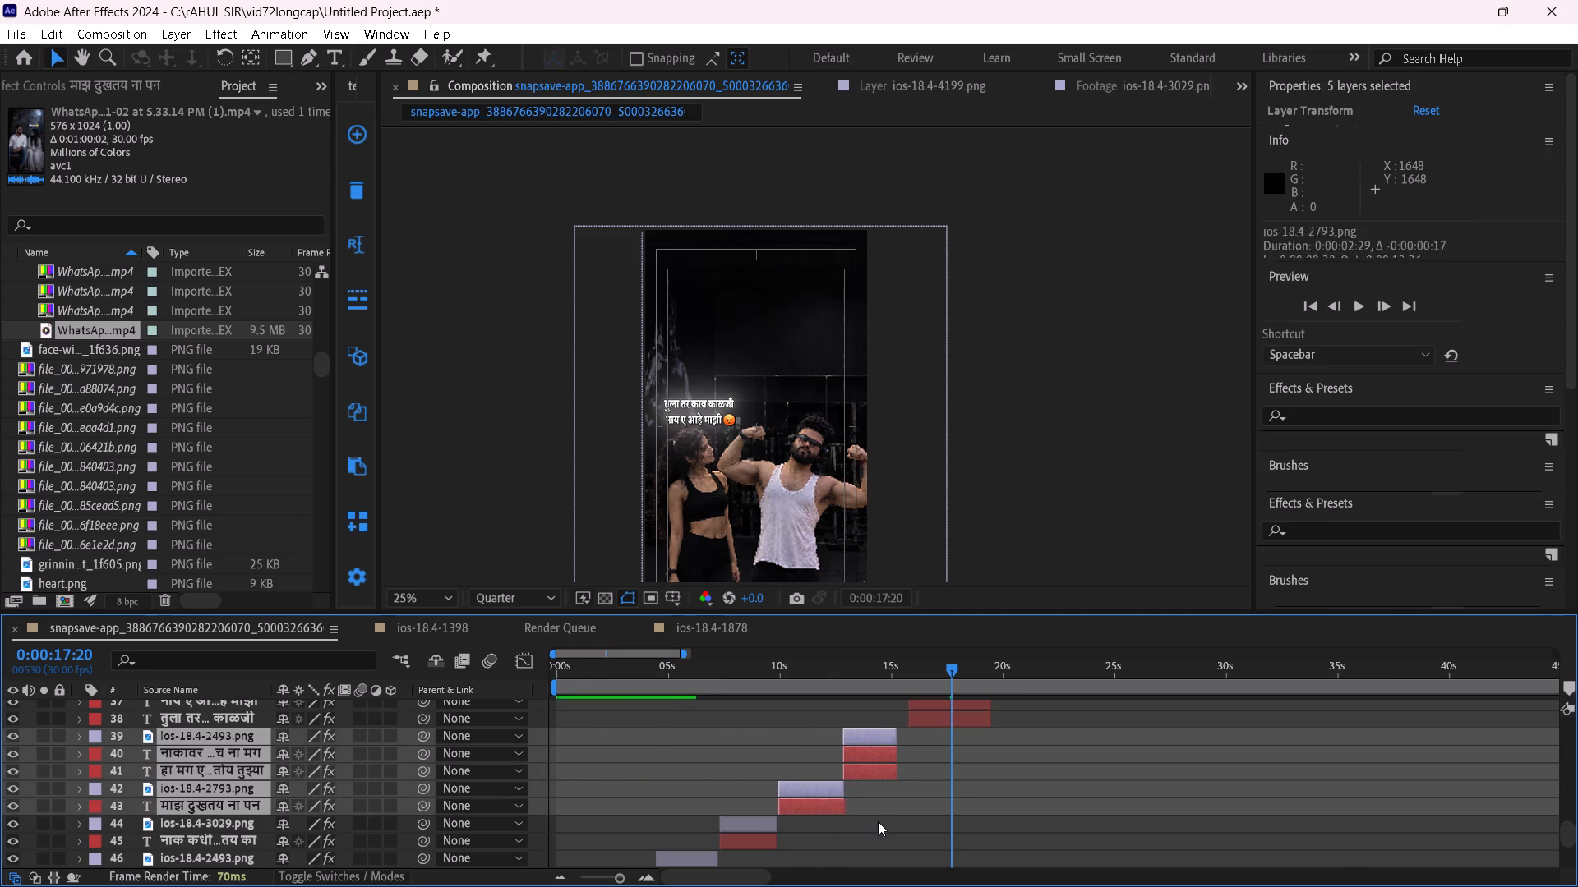
Extend the ends of layers 39 to 41 by about 15 frames, up to the start of the तुला तर काय काळजी caption.
{"action": "left_click", "coordinate": [895, 740]}
{"action": "left_click", "coordinate": [894, 779], "text": "shift"}
{"action": "left_click_drag", "start_coordinate": [897, 759], "coordinate": [903, 765]}
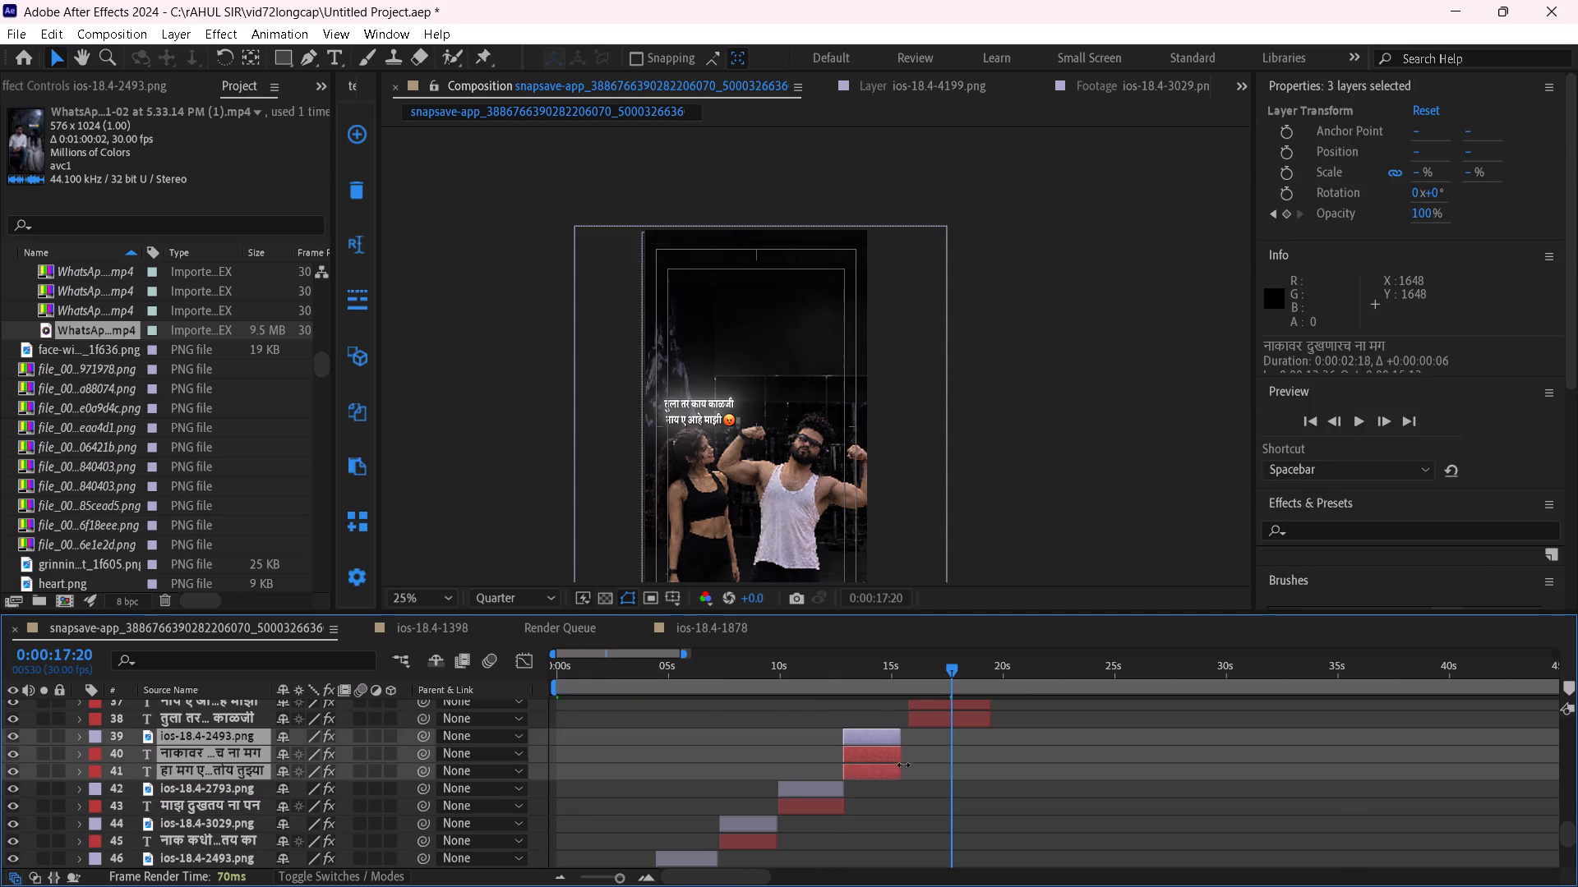
{"action": "left_click_drag", "start_coordinate": [903, 765], "coordinate": [908, 766]}
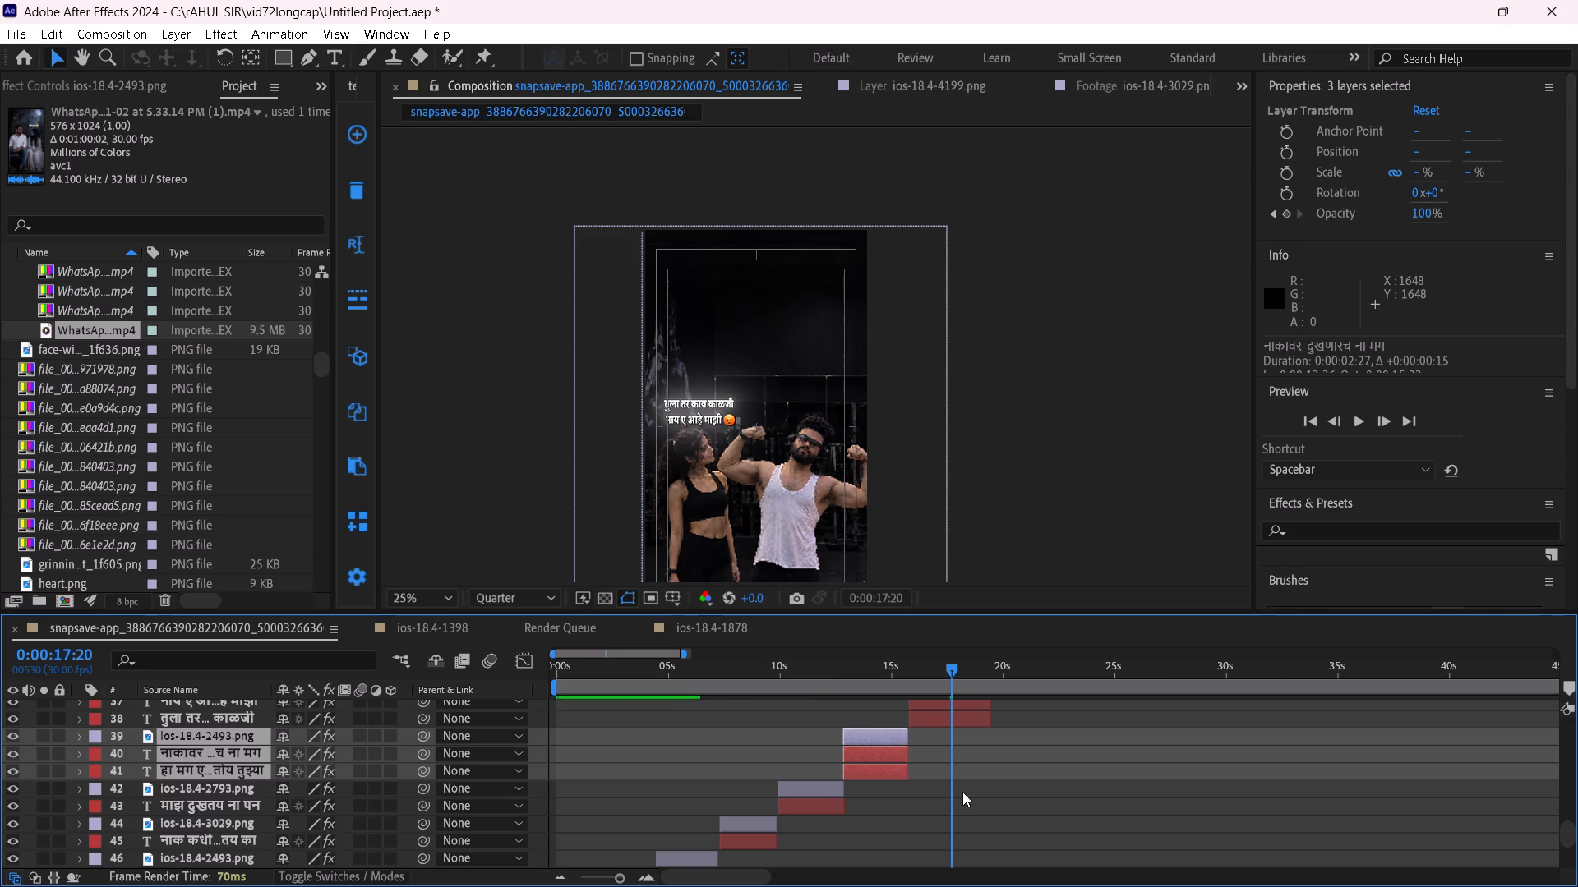
{"action": "left_click", "coordinate": [963, 792]}
{"action": "scroll", "coordinate": [963, 792], "scroll_direction": "up", "scroll_amount": 2}
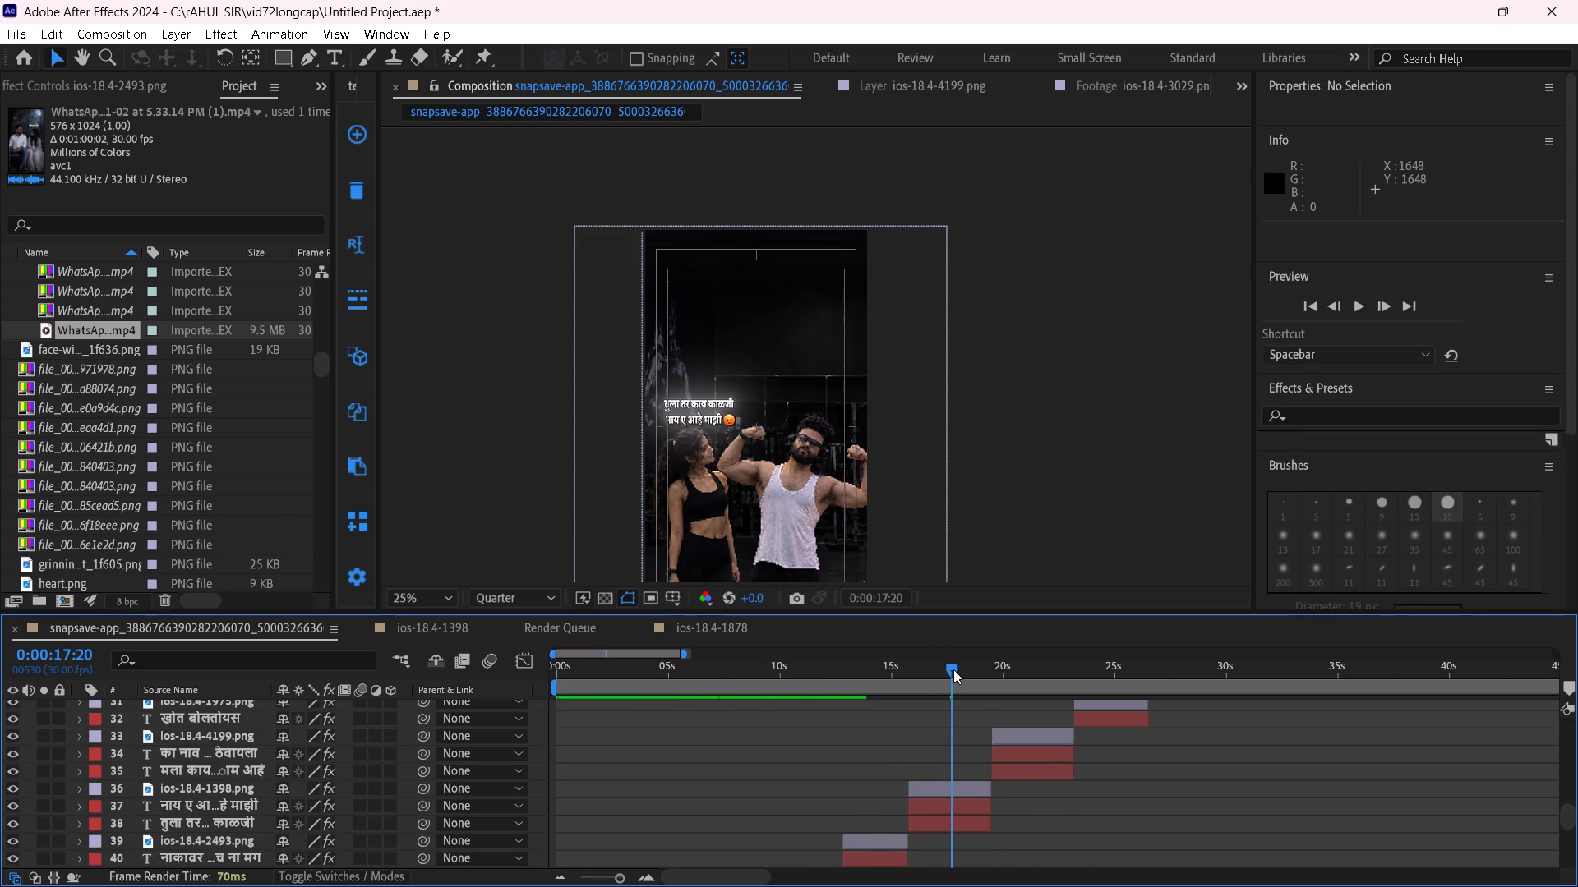
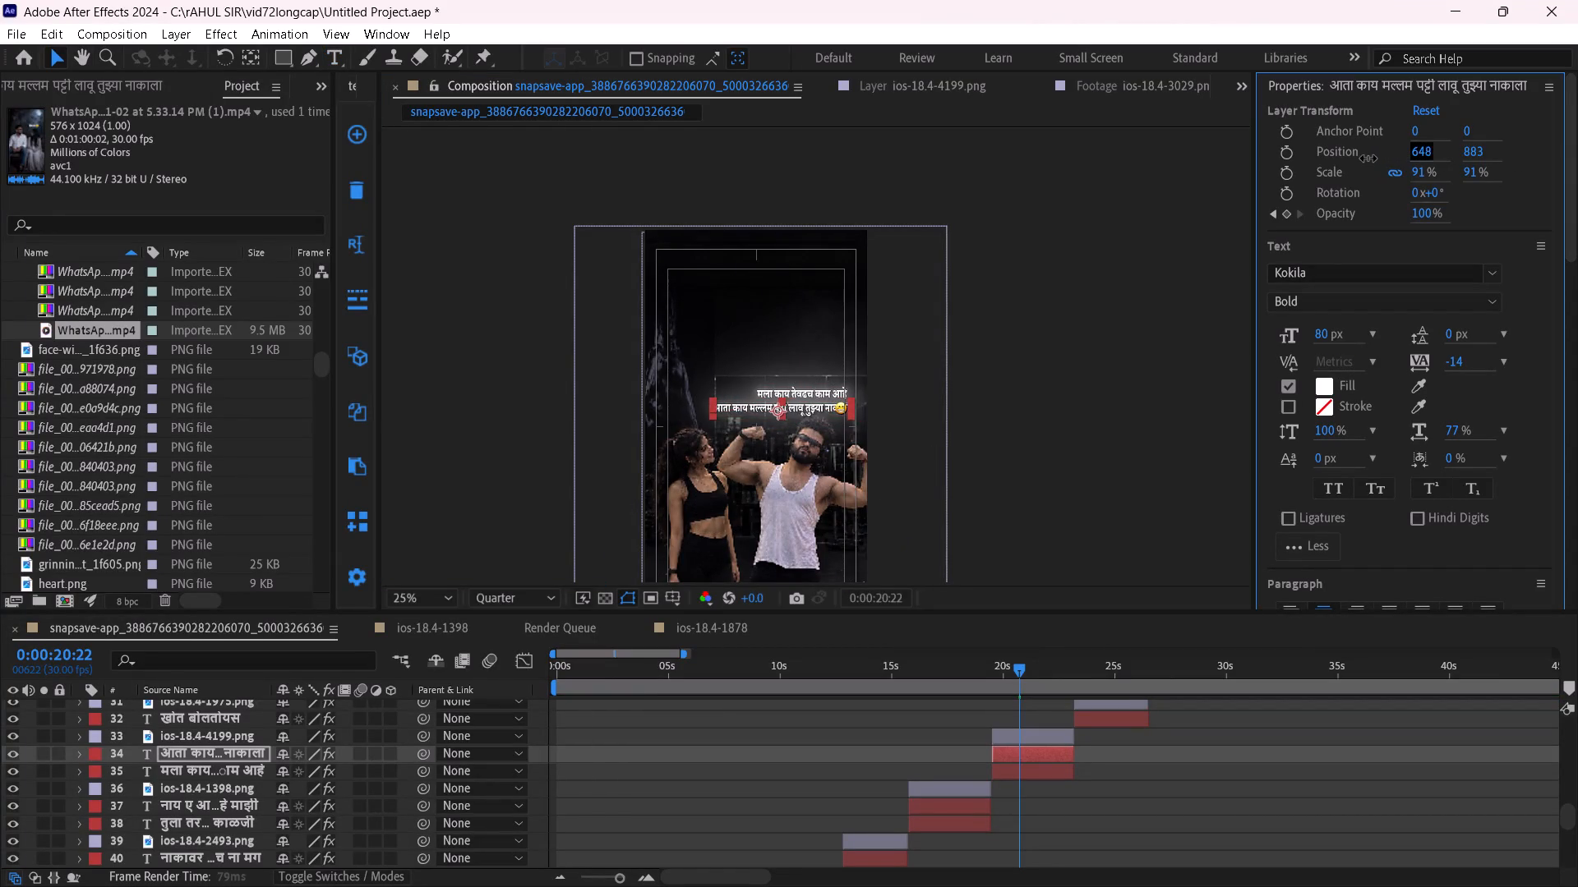
Shift the आता काय मल्लम पट्टी caption (layer 34) slightly left within the frame.
{"action": "left_click_drag", "start_coordinate": [1368, 159], "coordinate": [1346, 162]}
{"action": "left_click", "coordinate": [969, 433]}
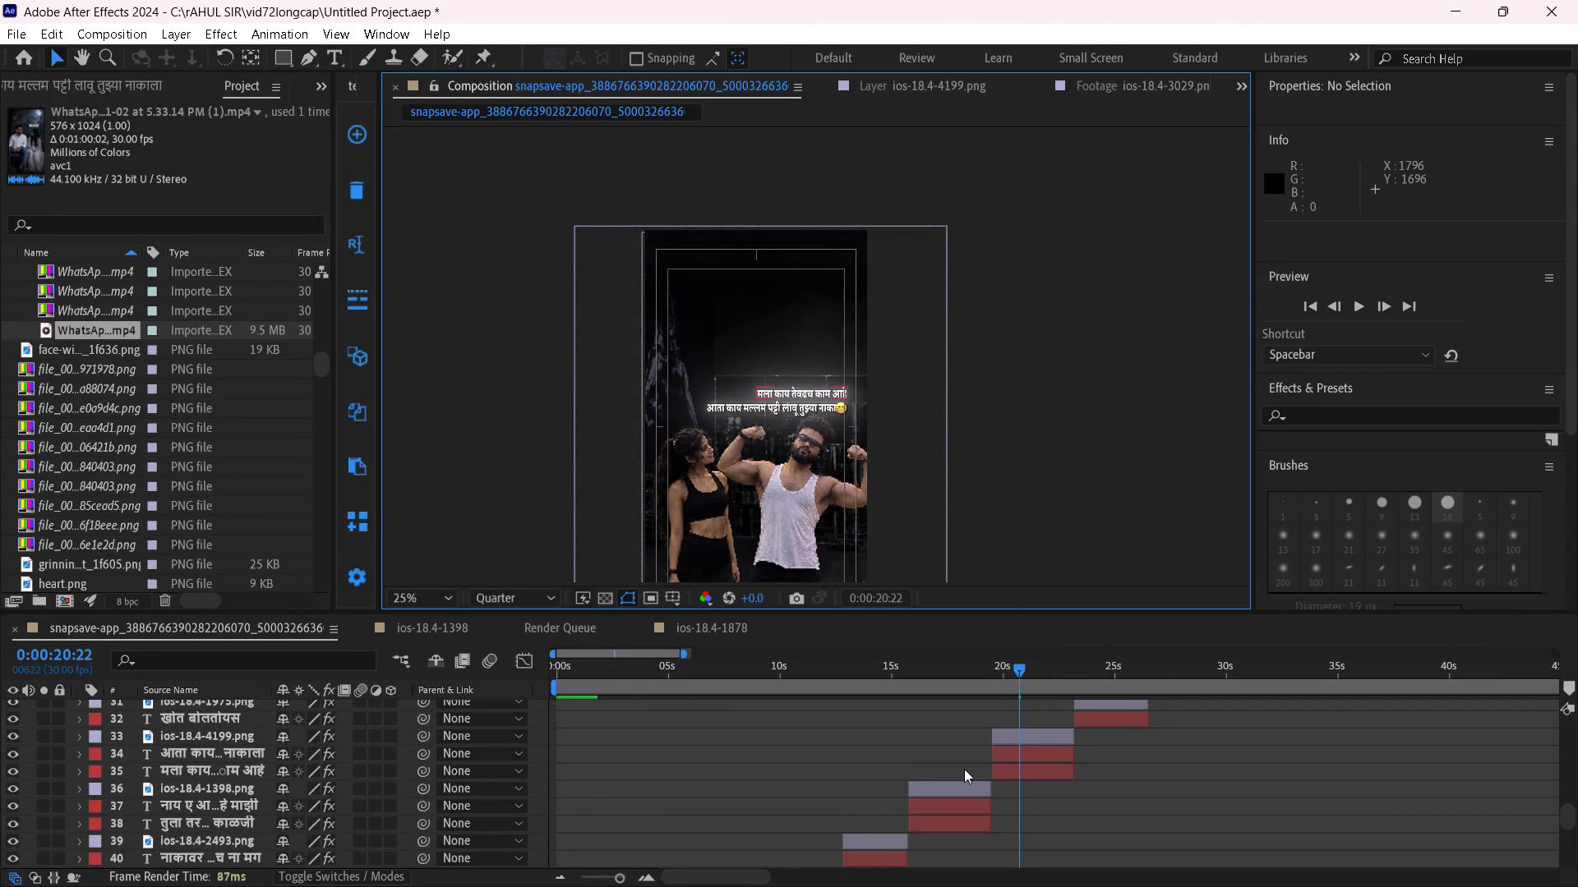
Move the ios-18.4-4199.png emoji (layer 33) right to a horizontal position of 1003, just past the end of the lower caption line.
{"action": "left_click", "coordinate": [1031, 738]}
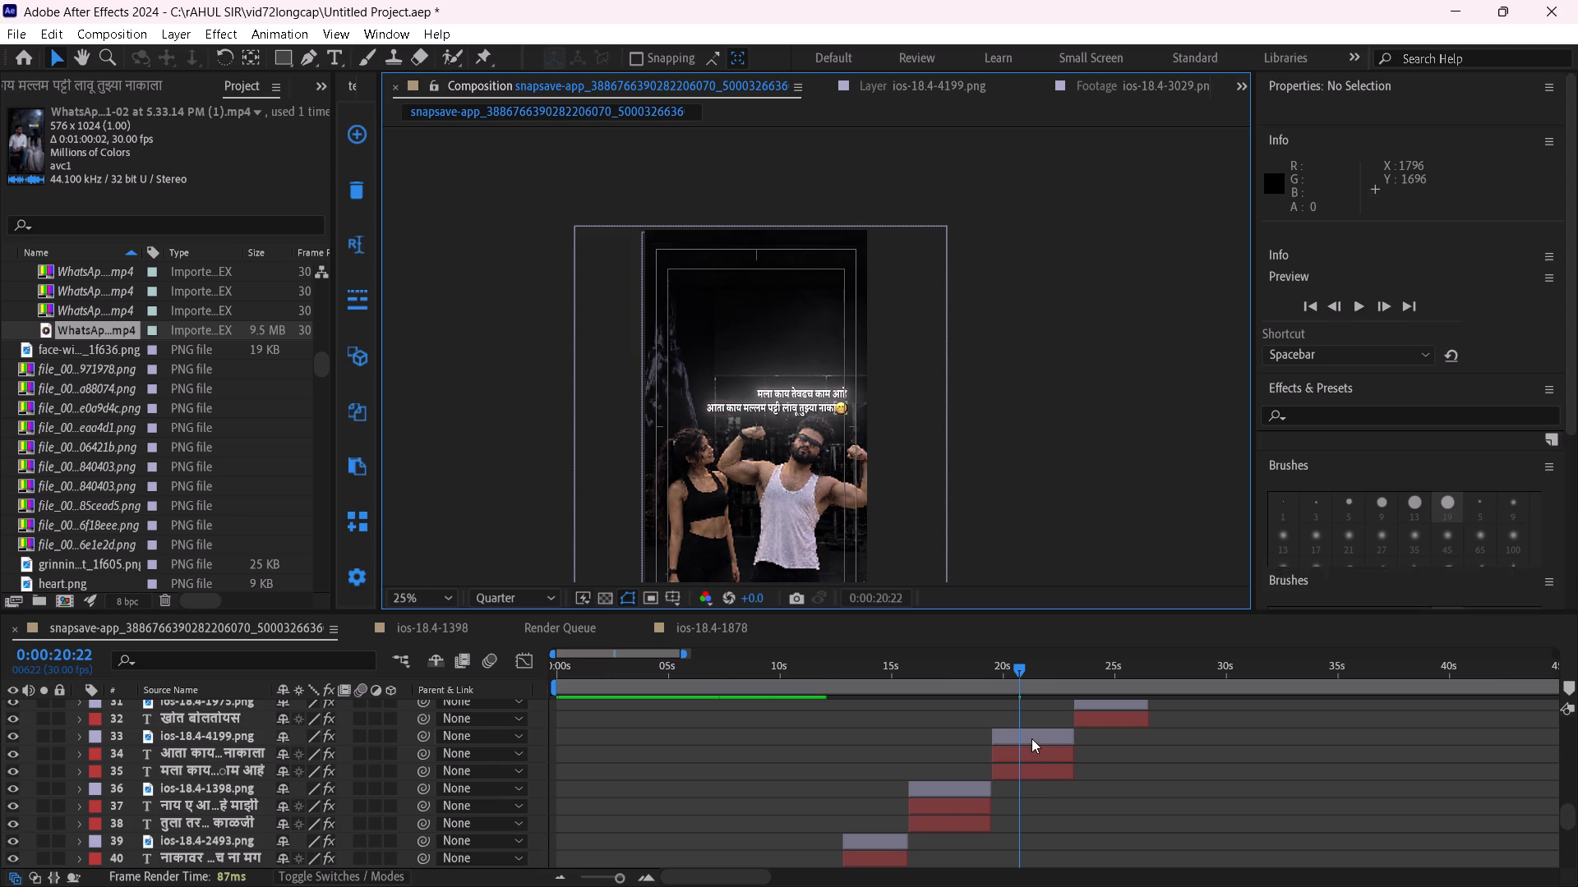
{"action": "left_click_drag", "start_coordinate": [1414, 149], "coordinate": [1475, 156]}
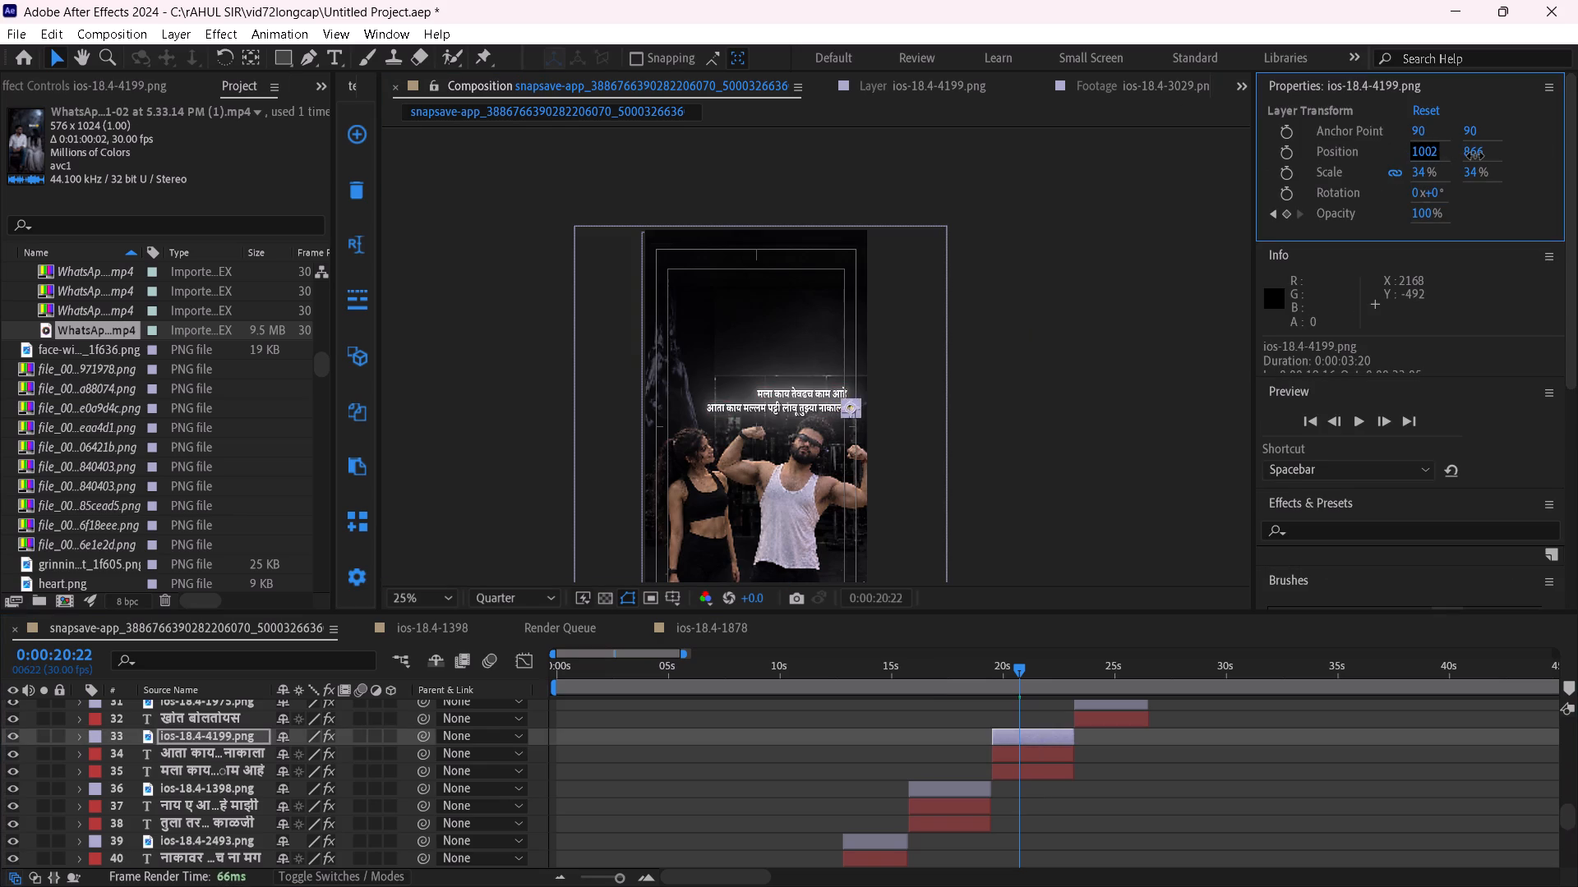
{"action": "left_click_drag", "start_coordinate": [1475, 156], "coordinate": [1498, 169]}
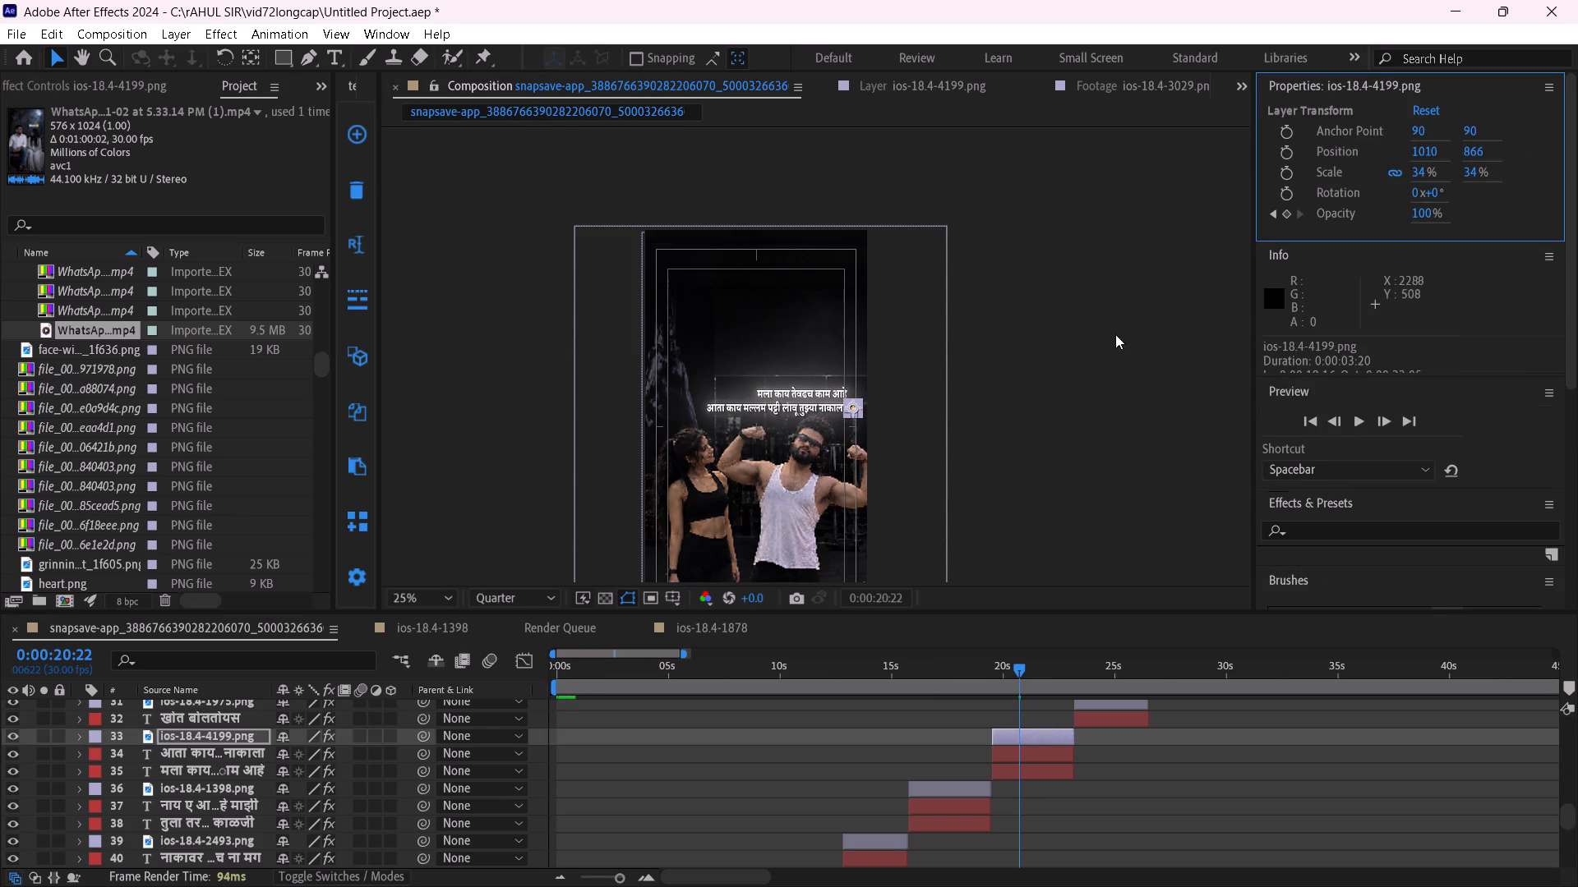
{"action": "left_click", "coordinate": [1115, 334]}
{"action": "left_click", "coordinate": [1031, 738]}
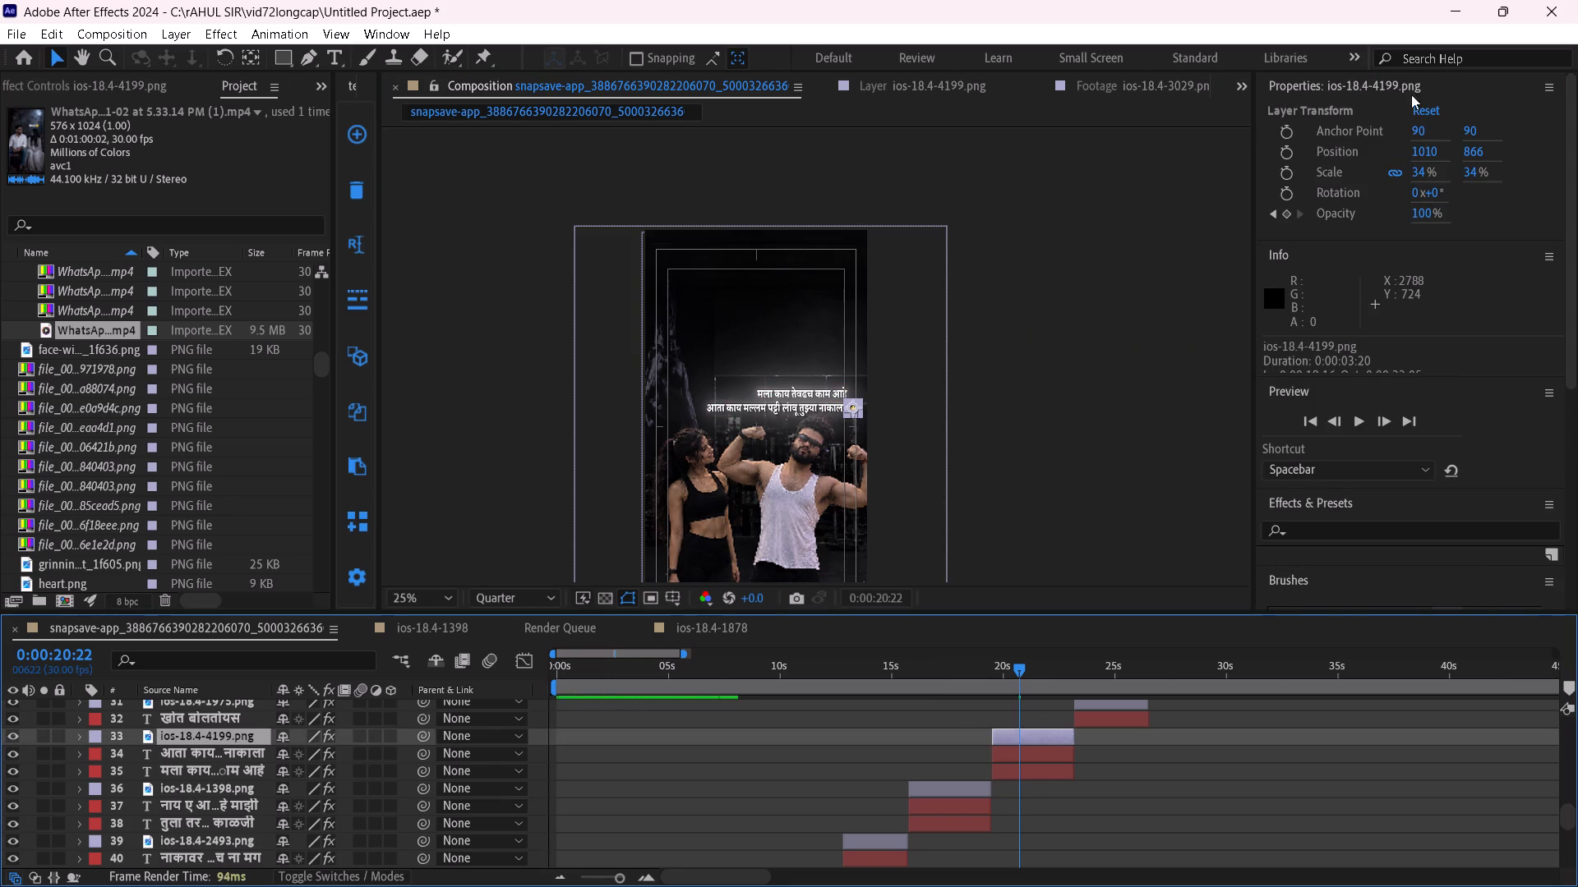
{"action": "left_click", "coordinate": [1425, 149]}
{"action": "left_click", "coordinate": [1121, 322]}
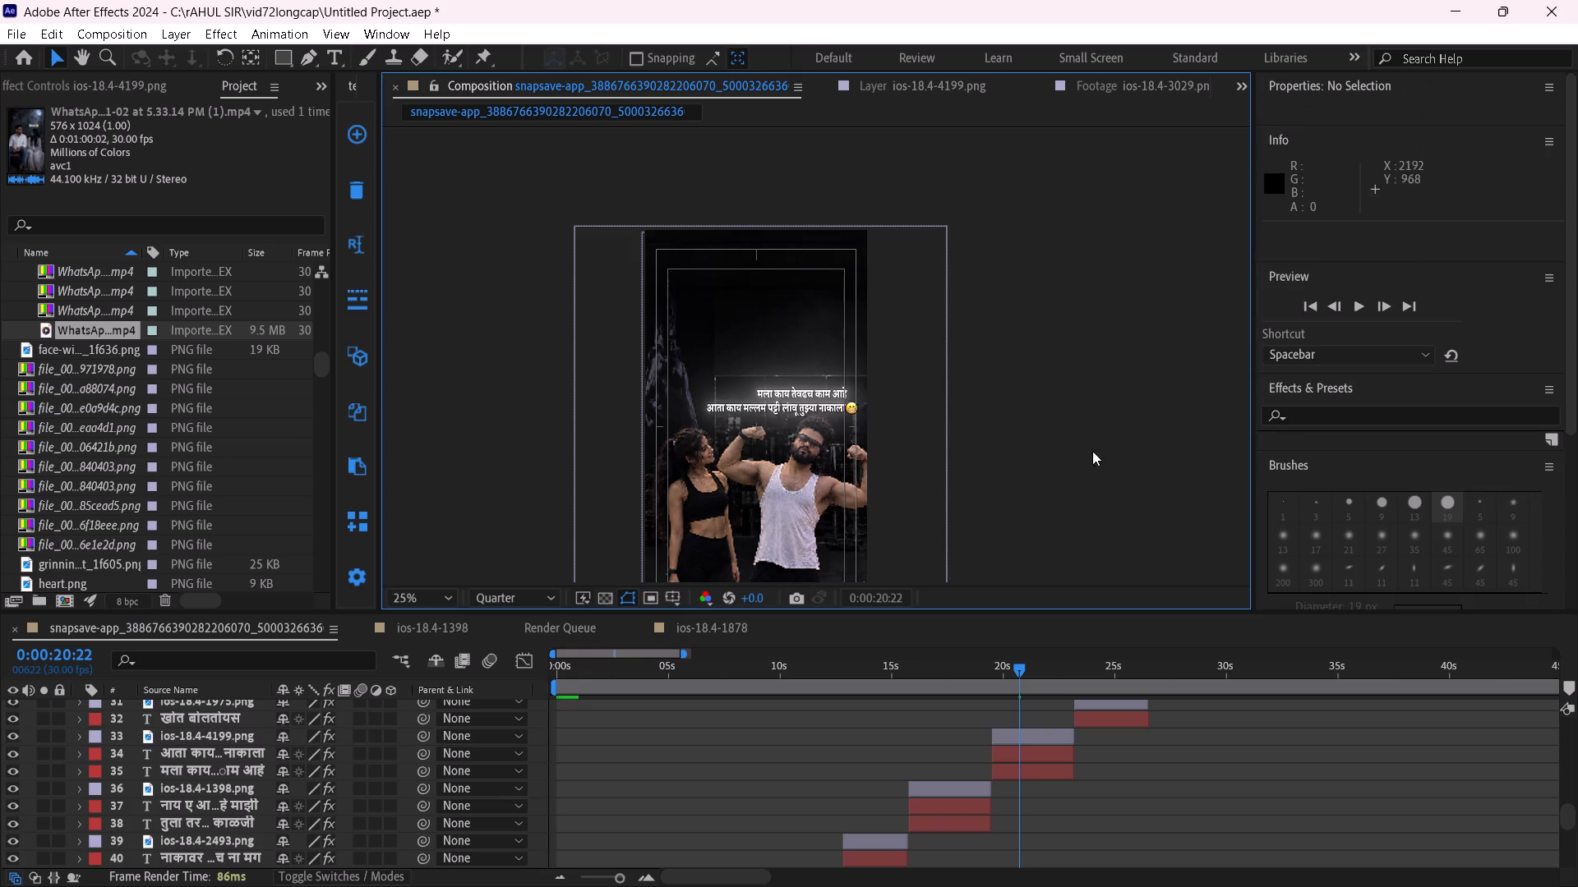
Delete the upper caption line मला काय तेवढच काम आहे (layer 35).
{"action": "left_click", "coordinate": [1058, 777]}
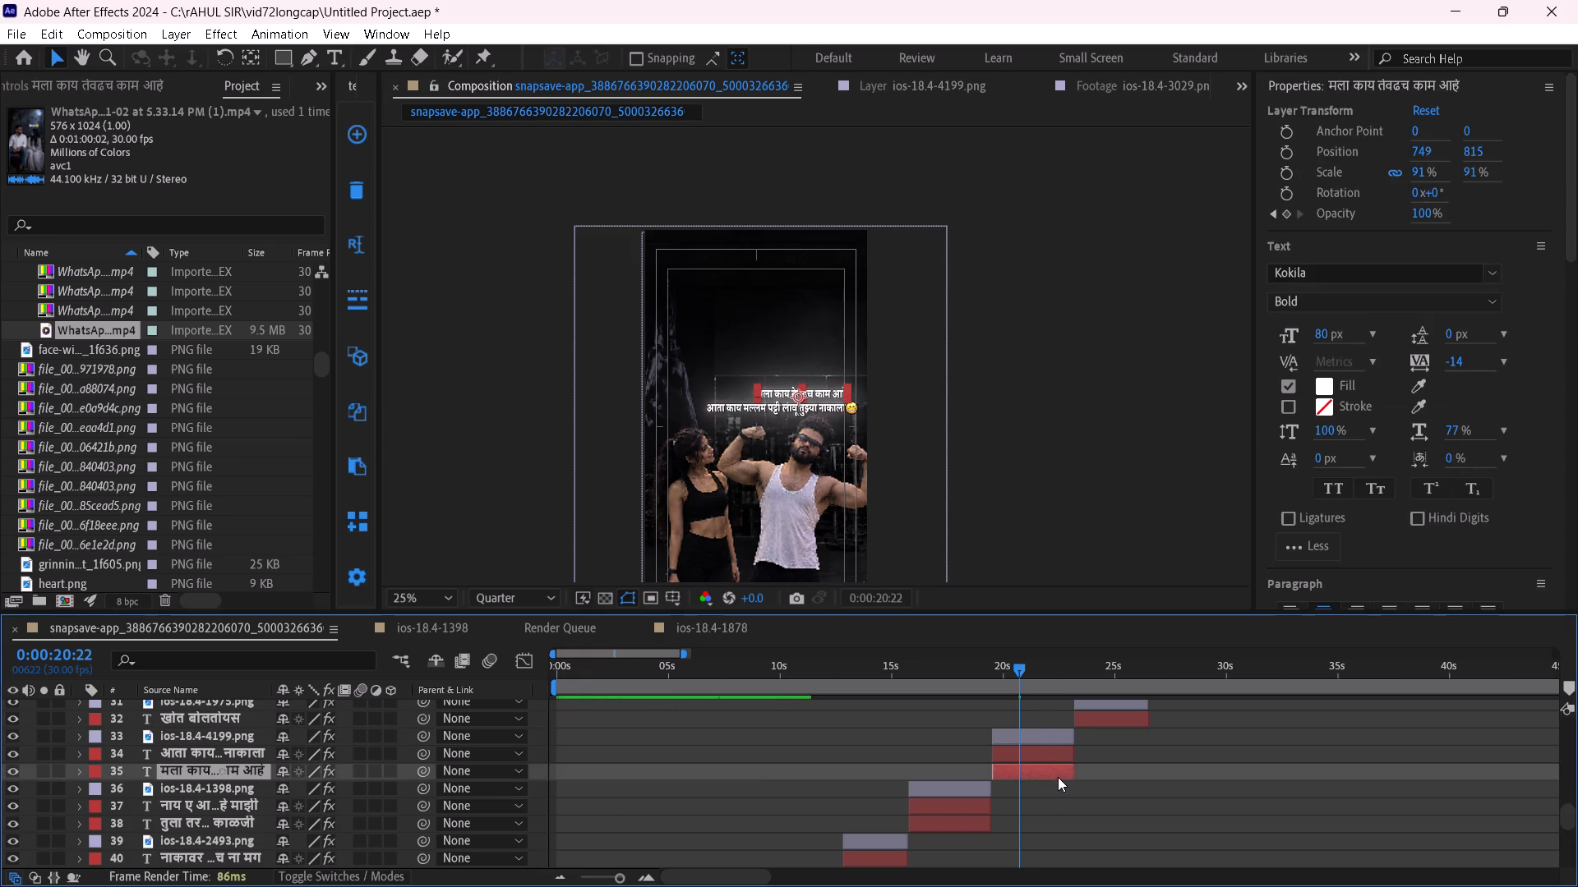
{"action": "key", "text": "BackSpace"}
Lower the ios-18.4-4199.png emoji (layer 33) slightly, to a vertical position of 869.
{"action": "left_click", "coordinate": [1055, 735]}
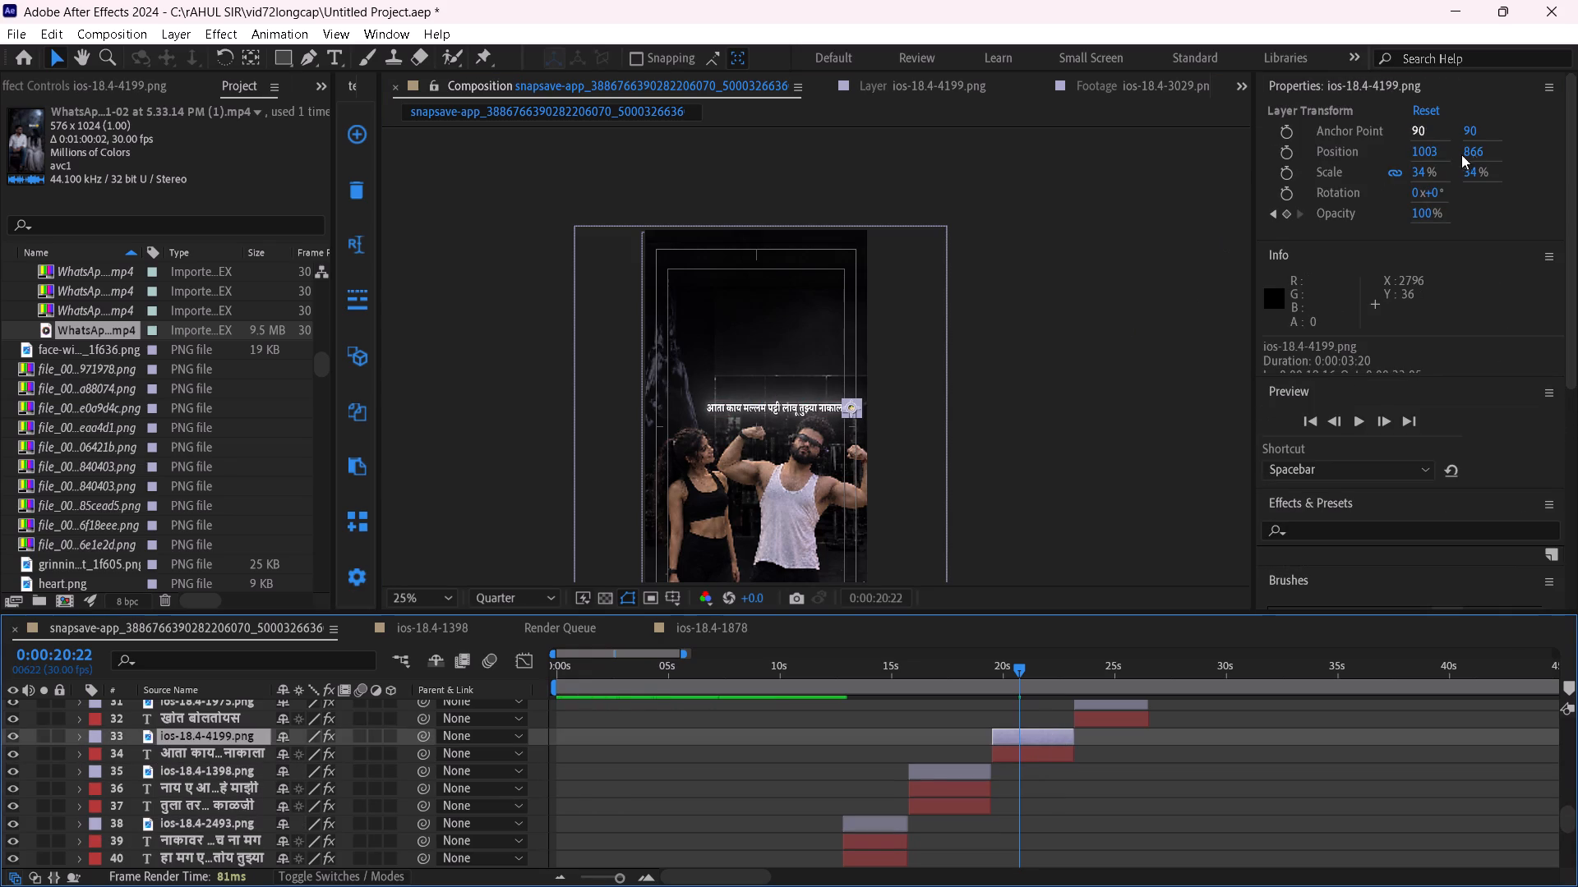
{"action": "left_click_drag", "start_coordinate": [1474, 158], "coordinate": [1487, 152]}
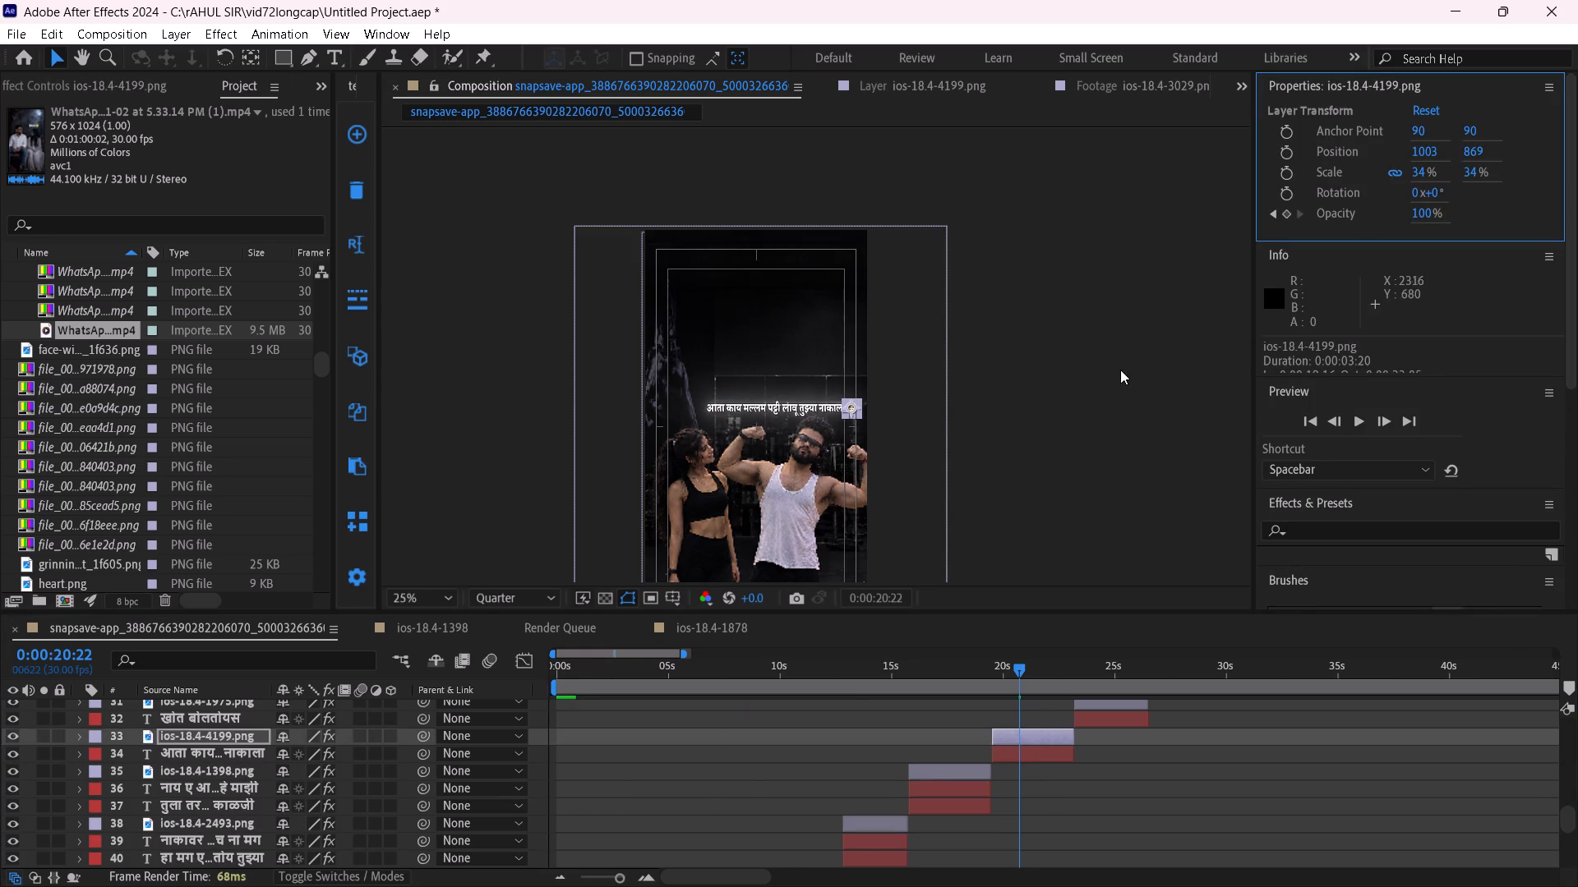
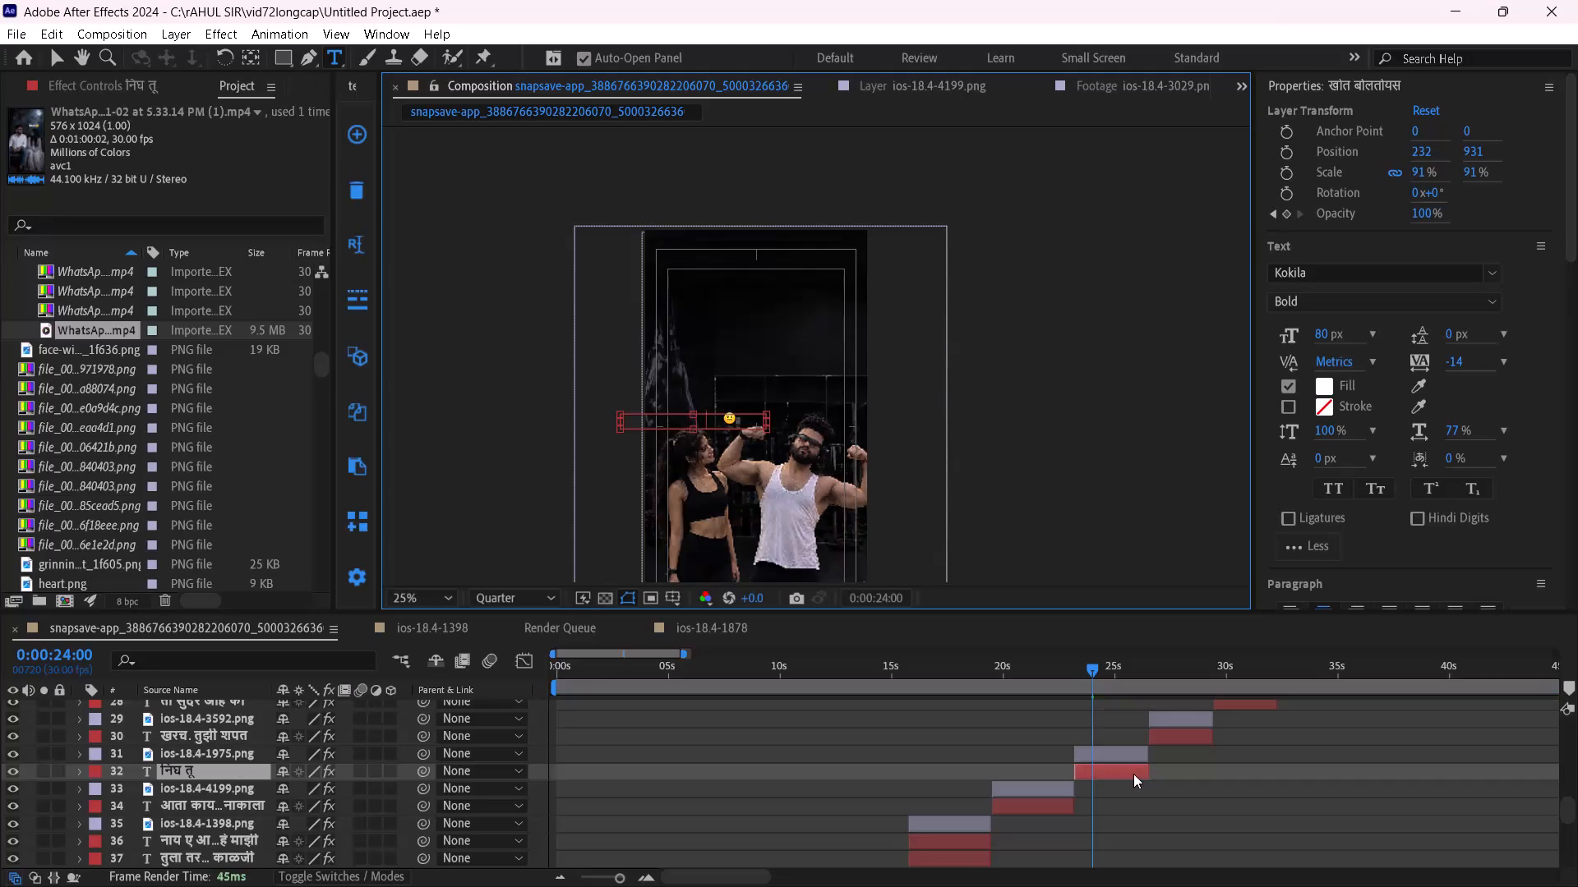
Finish editing the निघ तू caption text and move the ios-18.4-1975.png emoji (layer 31) left until it sits just after the caption.
{"action": "left_click", "coordinate": [50, 53]}
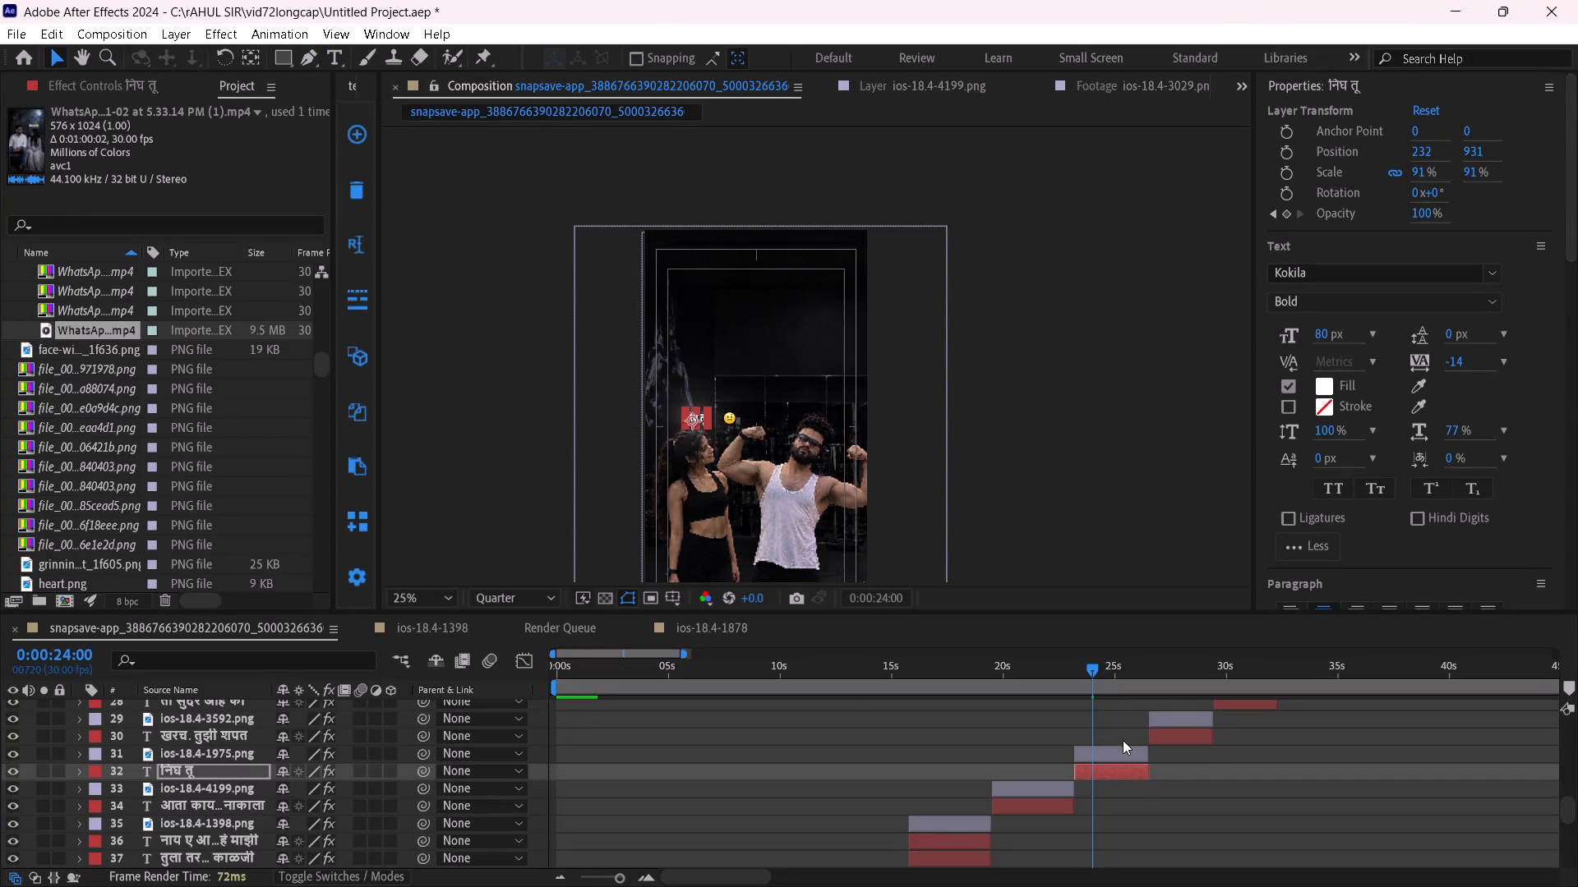
{"action": "left_click", "coordinate": [1132, 760]}
{"action": "left_click_drag", "start_coordinate": [1418, 149], "coordinate": [1371, 165]}
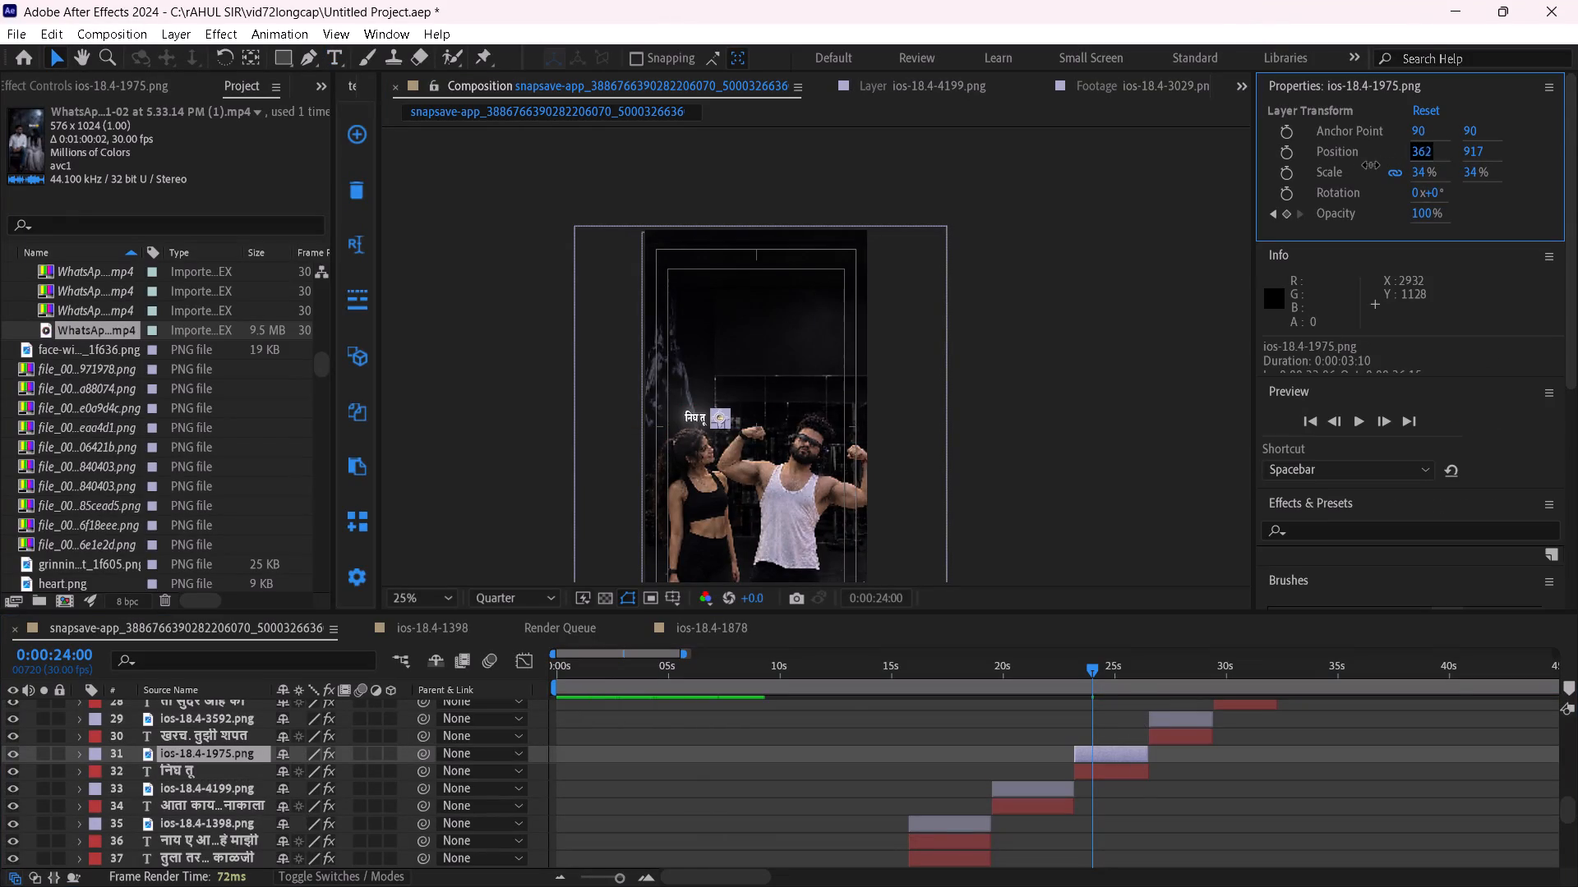
{"action": "left_click_drag", "start_coordinate": [1371, 165], "coordinate": [1358, 168]}
Shift the निघ तू caption (layer 32) and its ios-18.4-1975.png emoji (layer 31) together slightly left within the frame.
{"action": "left_click", "coordinate": [1137, 771], "text": "ctrl"}
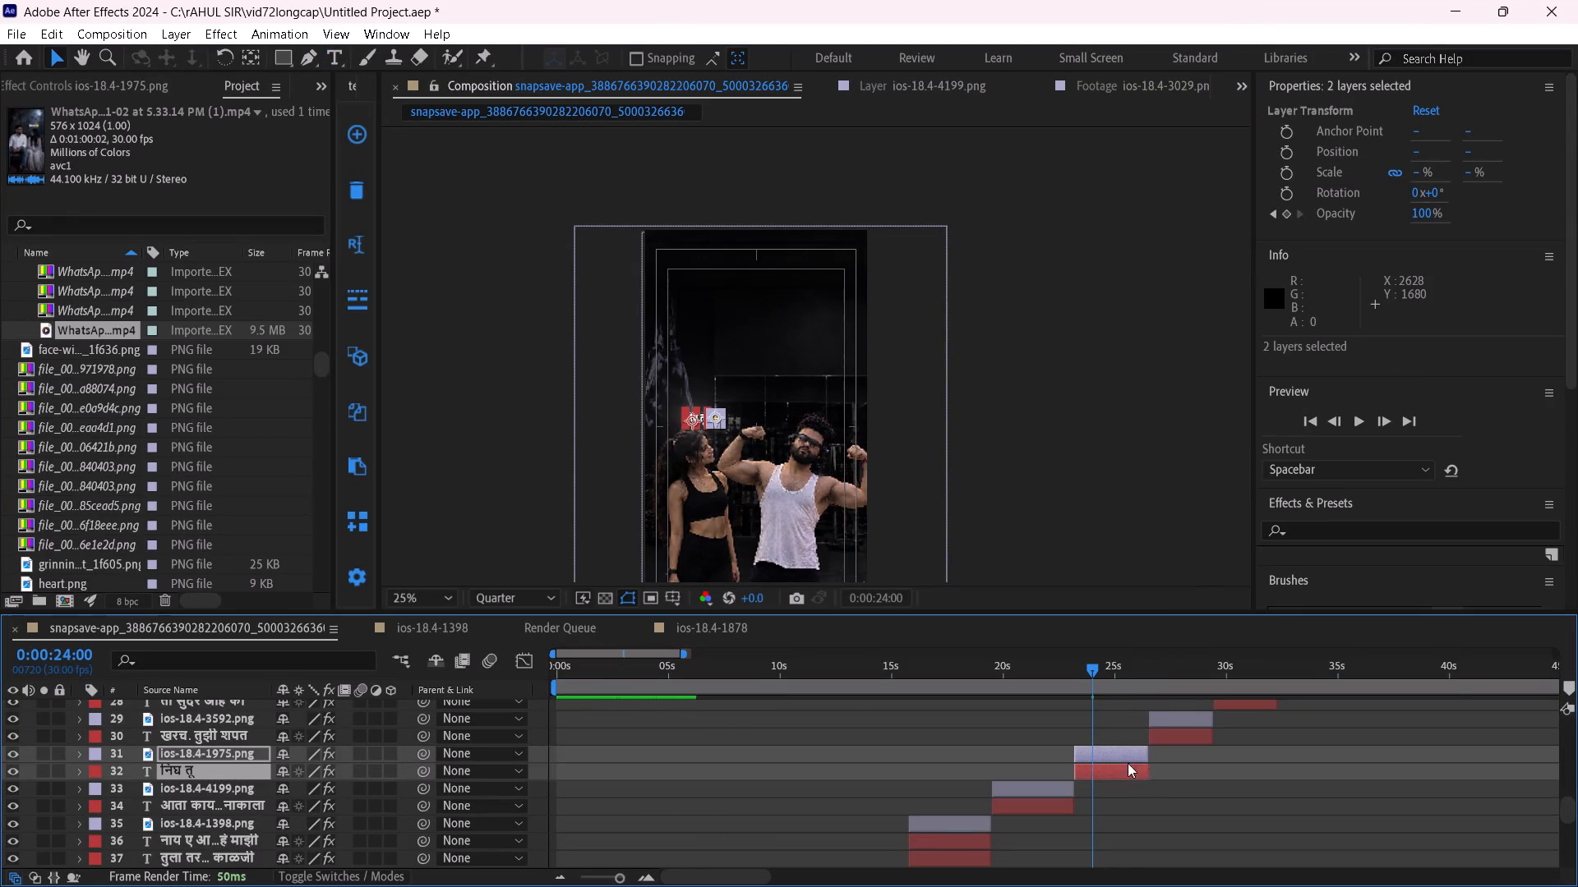
{"action": "left_click_drag", "start_coordinate": [1281, 316], "coordinate": [1335, 177]}
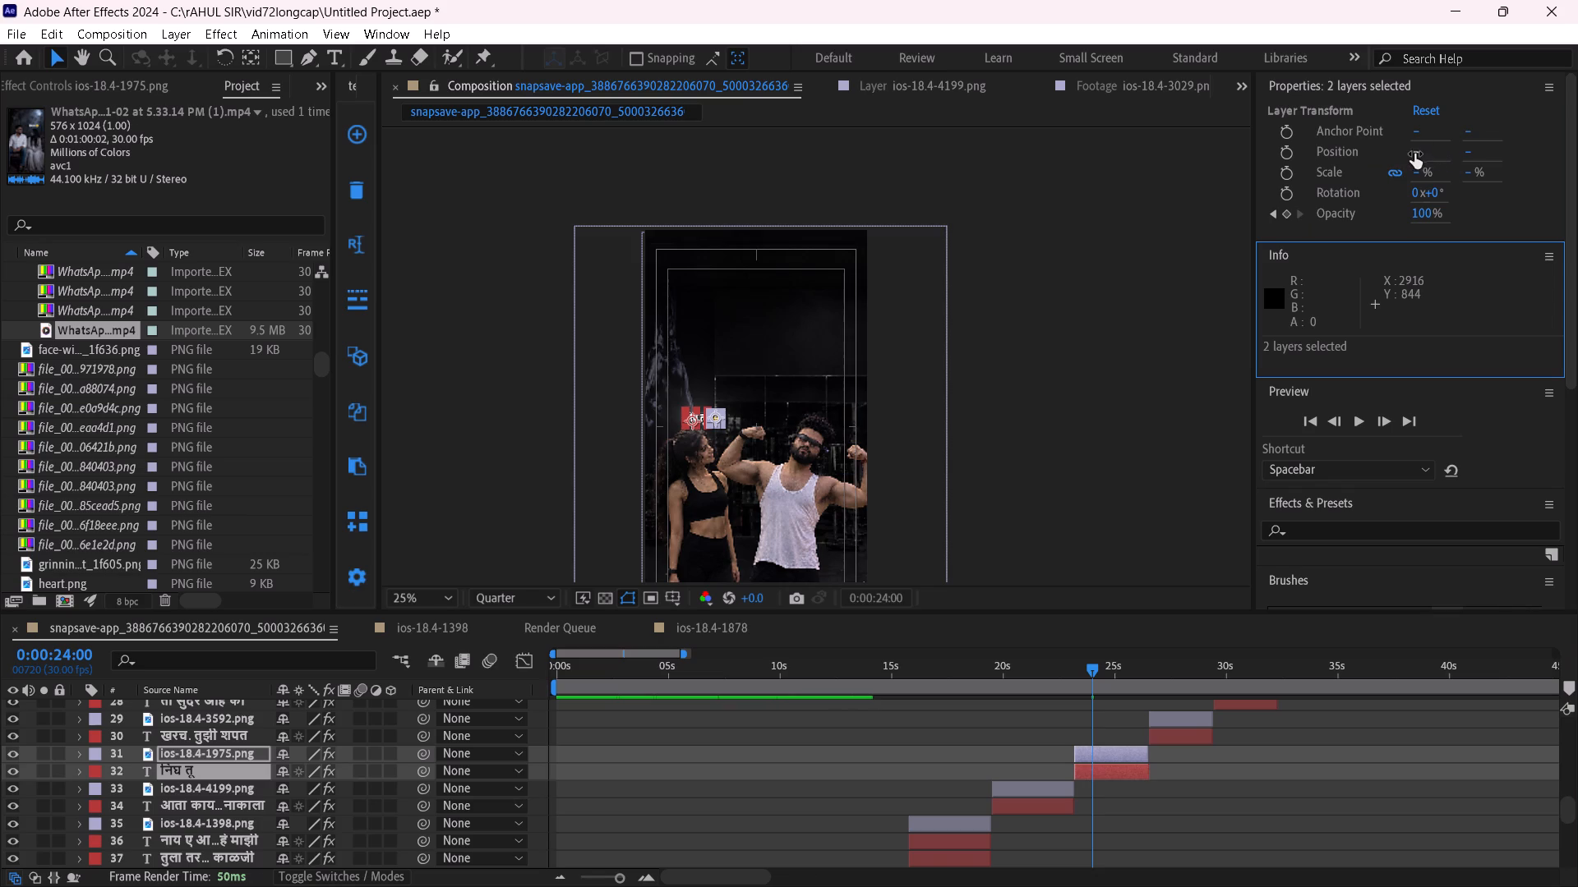
{"action": "left_click_drag", "start_coordinate": [1413, 152], "coordinate": [1377, 162]}
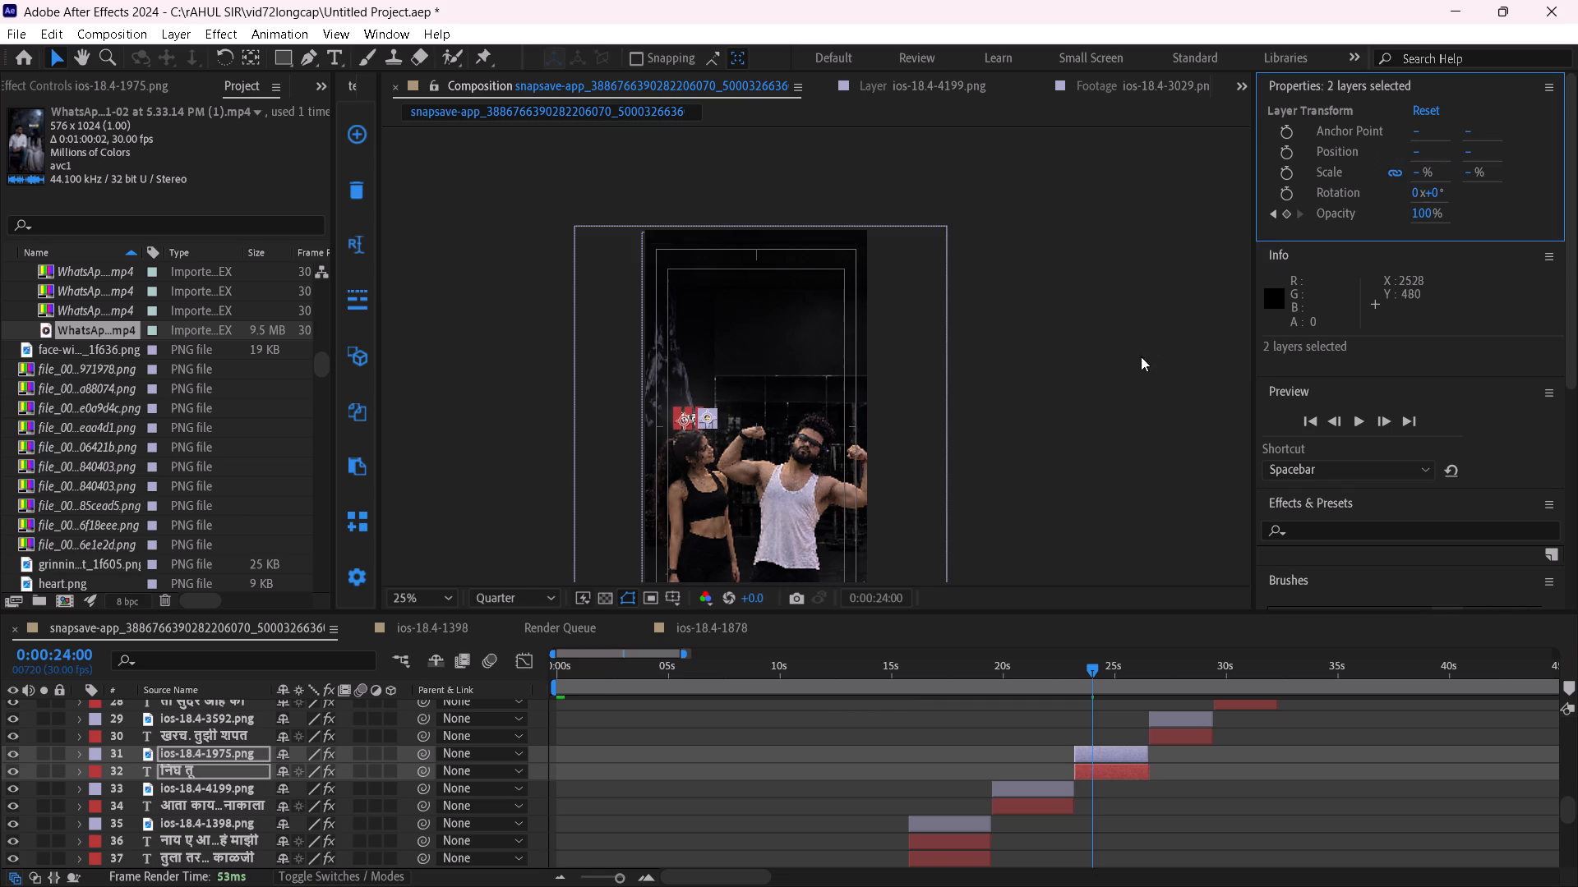
{"action": "left_click", "coordinate": [1114, 360]}
Scrub forward from 0:00:24:00 through the निघ तू caption towards the following caption.
{"action": "left_click_drag", "start_coordinate": [1089, 670], "coordinate": [1139, 689]}
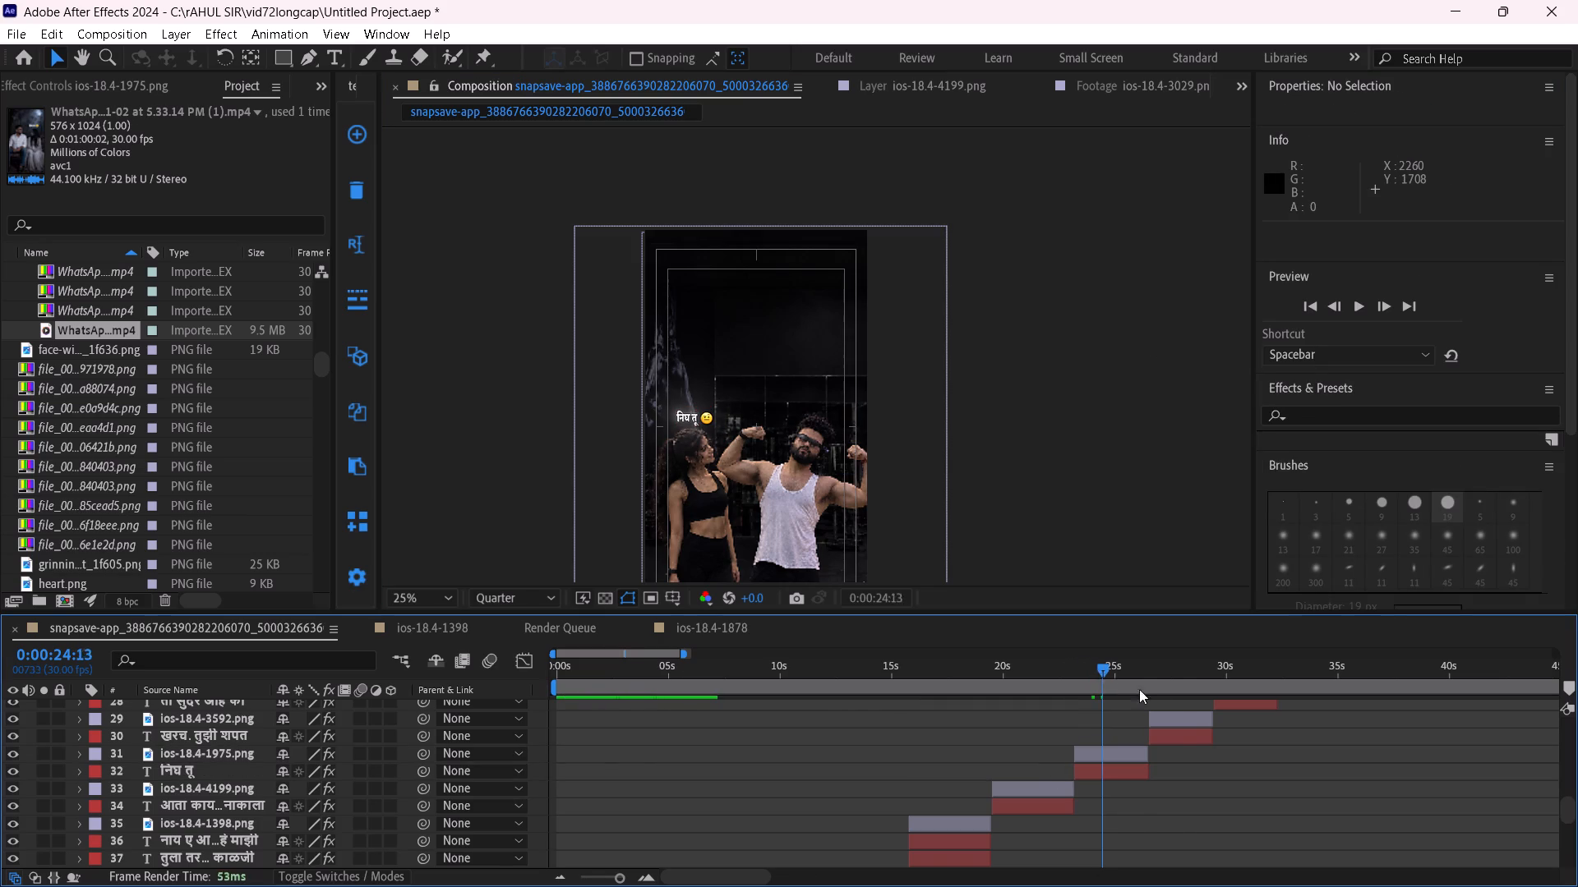
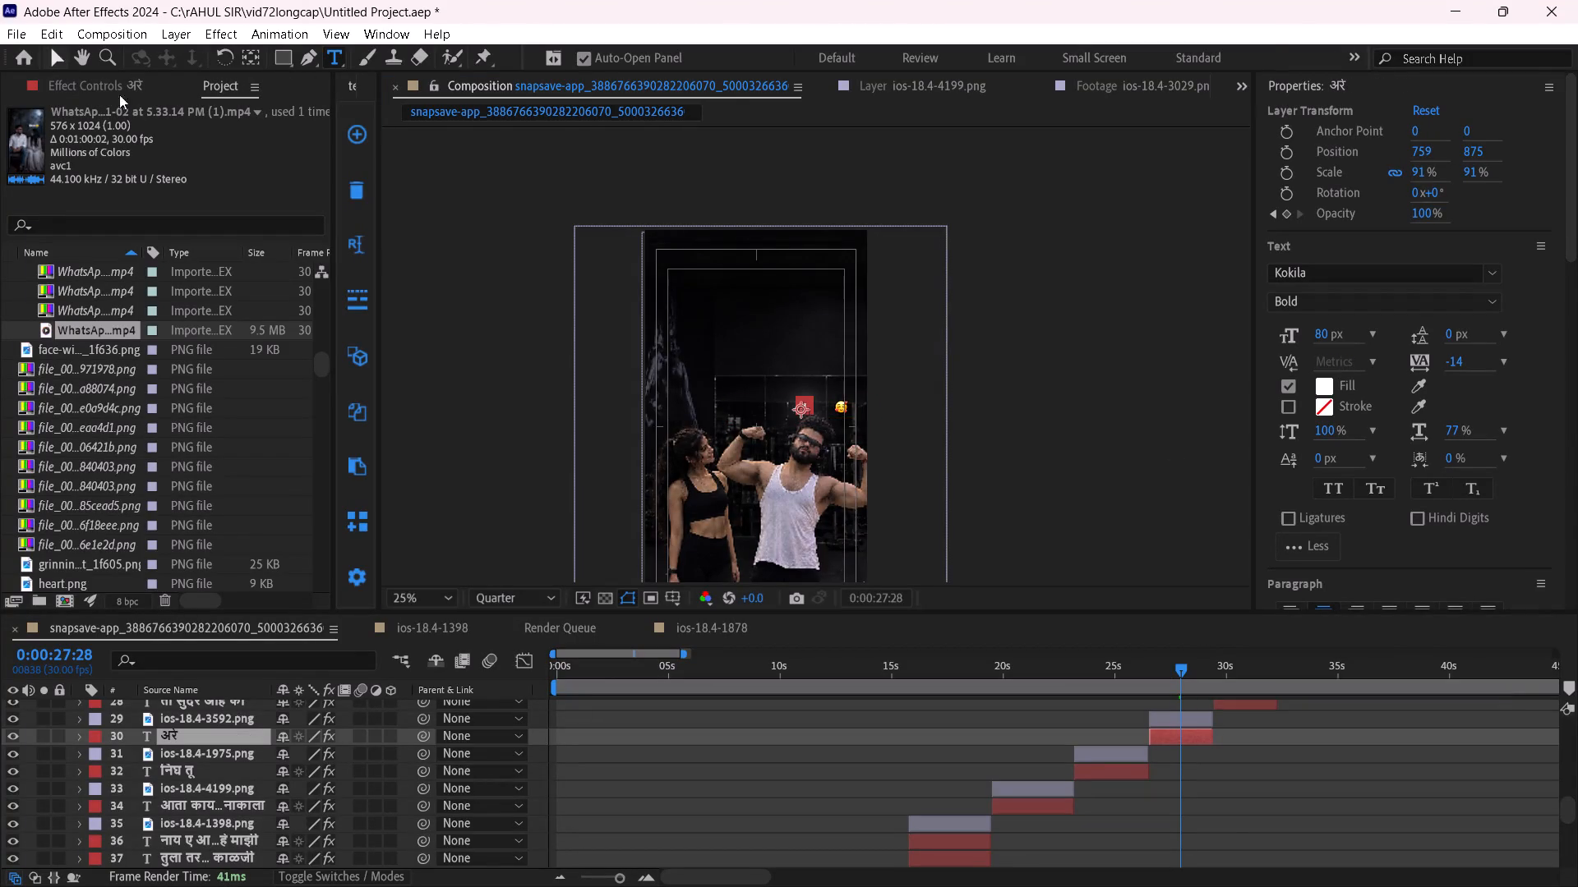
Move the ios-18.4-3592.png emoji (layer 29) left to an X position of about 846, just after the अरे caption.
{"action": "left_click", "coordinate": [1191, 716]}
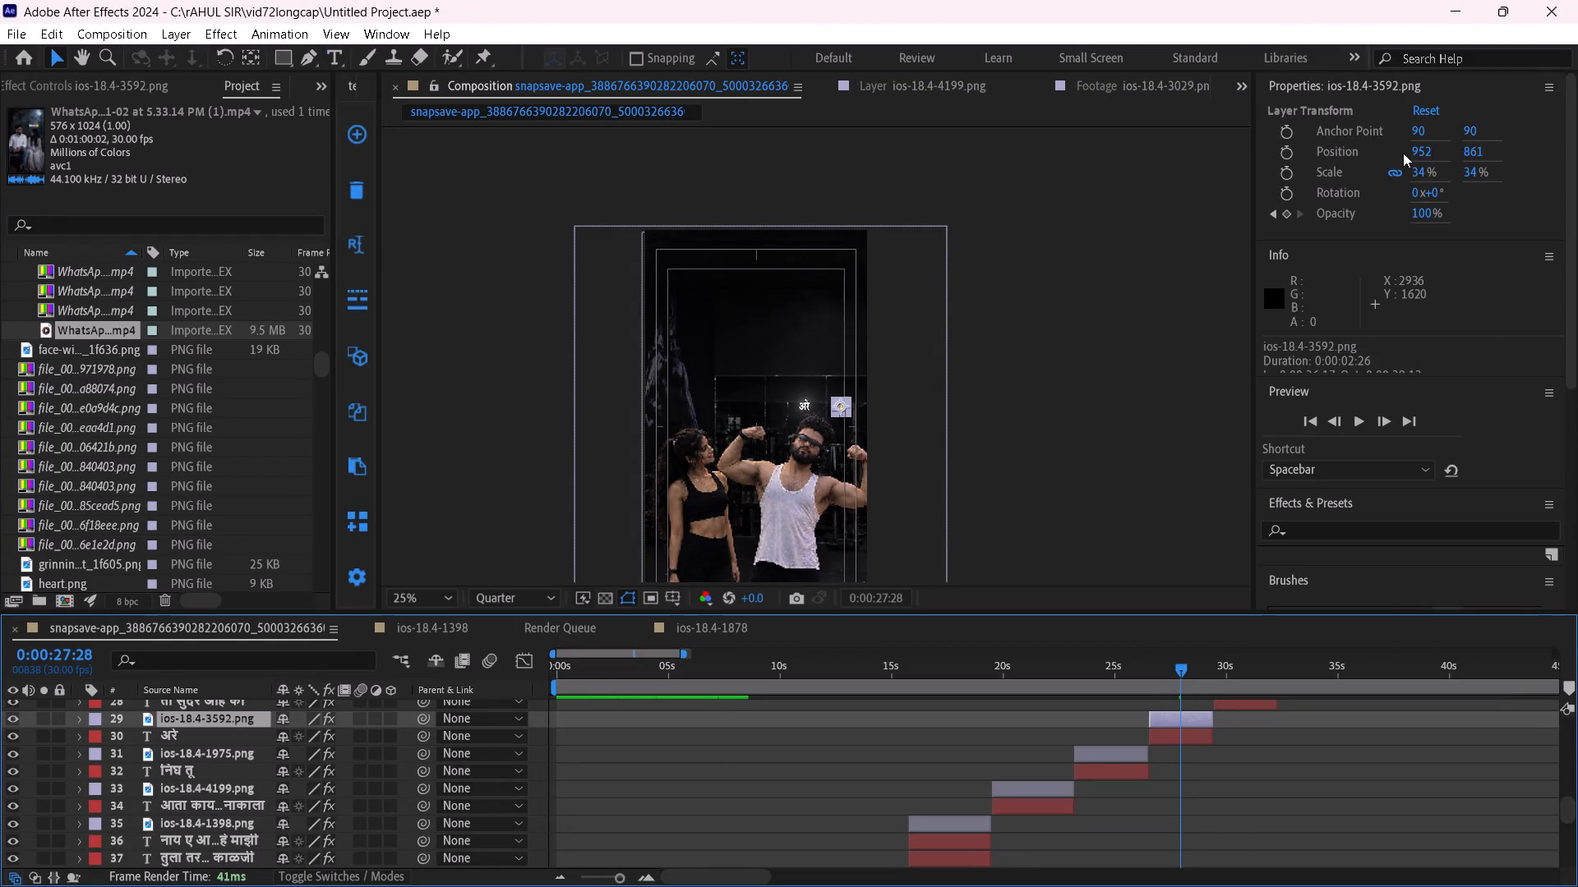
{"action": "left_click_drag", "start_coordinate": [1417, 153], "coordinate": [1325, 178]}
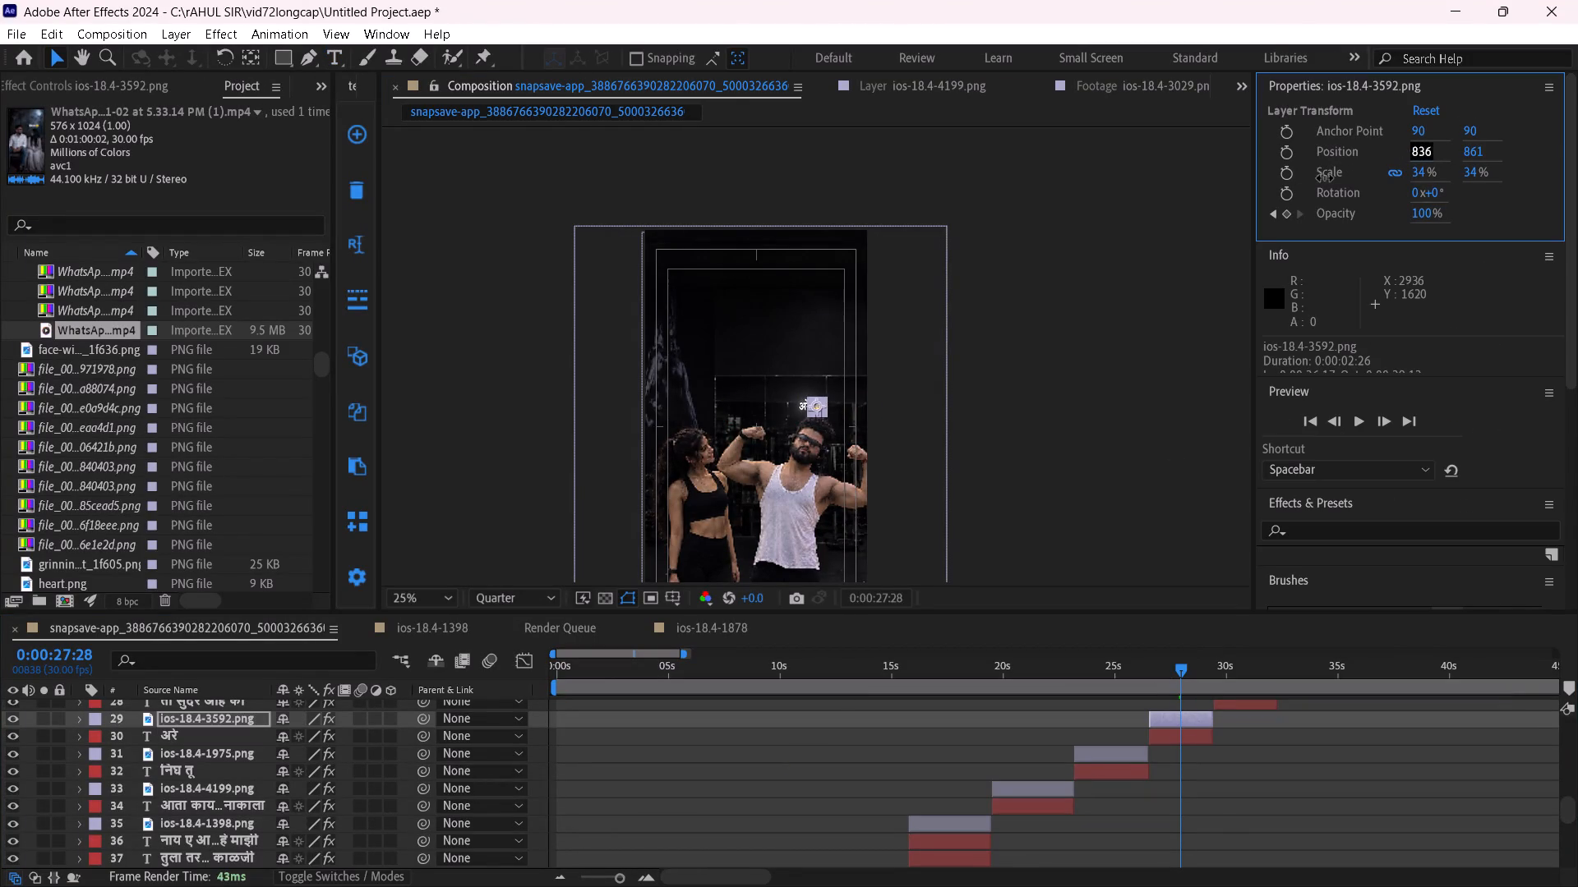
{"action": "left_click_drag", "start_coordinate": [1325, 178], "coordinate": [1327, 178]}
{"action": "left_click", "coordinate": [1114, 339]}
Nudge the अरे caption (layer 30) and its ios-18.4-3592.png emoji (layer 29) slightly right within the frame.
{"action": "left_click", "coordinate": [1188, 733]}
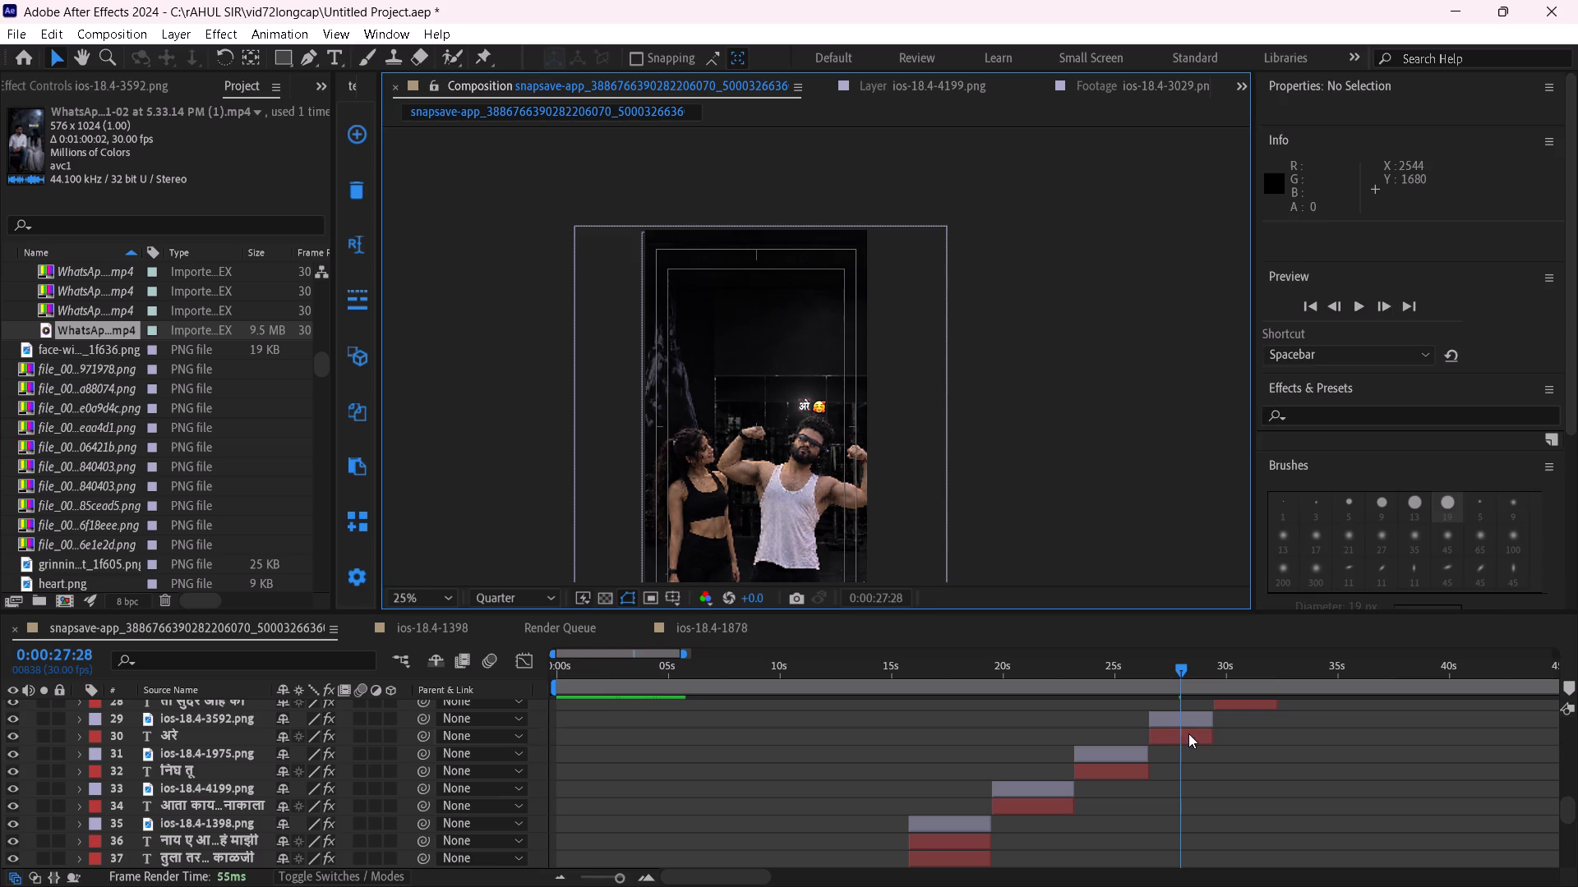
{"action": "left_click_drag", "start_coordinate": [1419, 150], "coordinate": [1433, 148]}
{"action": "left_click", "coordinate": [1142, 333]}
{"action": "left_click", "coordinate": [1181, 719]}
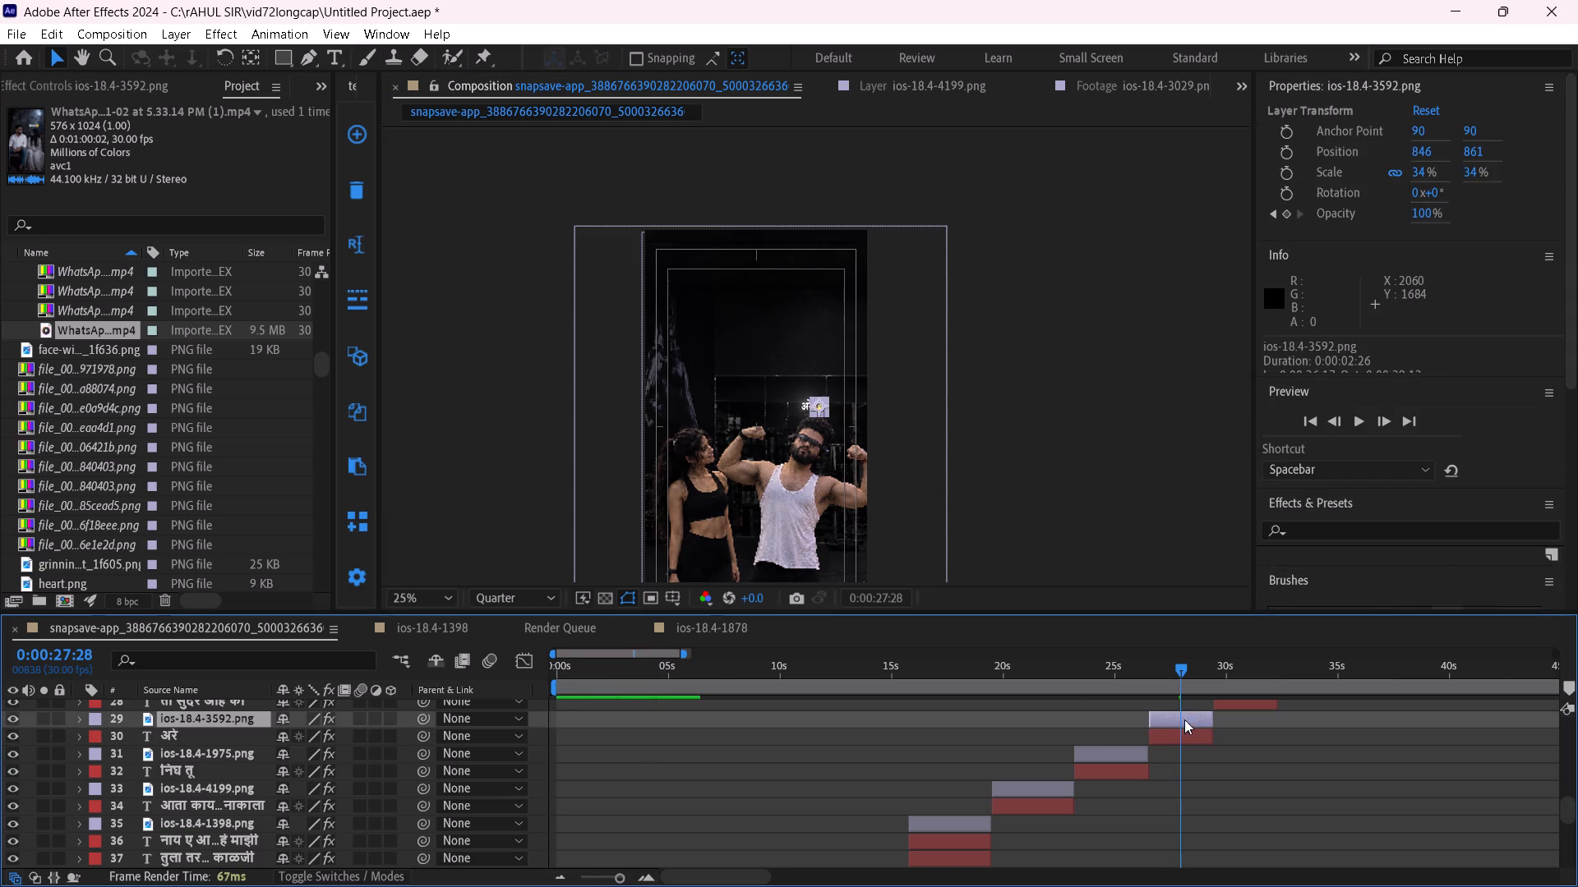
{"action": "left_click_drag", "start_coordinate": [1423, 150], "coordinate": [1438, 155]}
{"action": "left_click", "coordinate": [1099, 346]}
{"action": "scroll", "coordinate": [1202, 836], "scroll_direction": "up", "scroll_amount": 1}
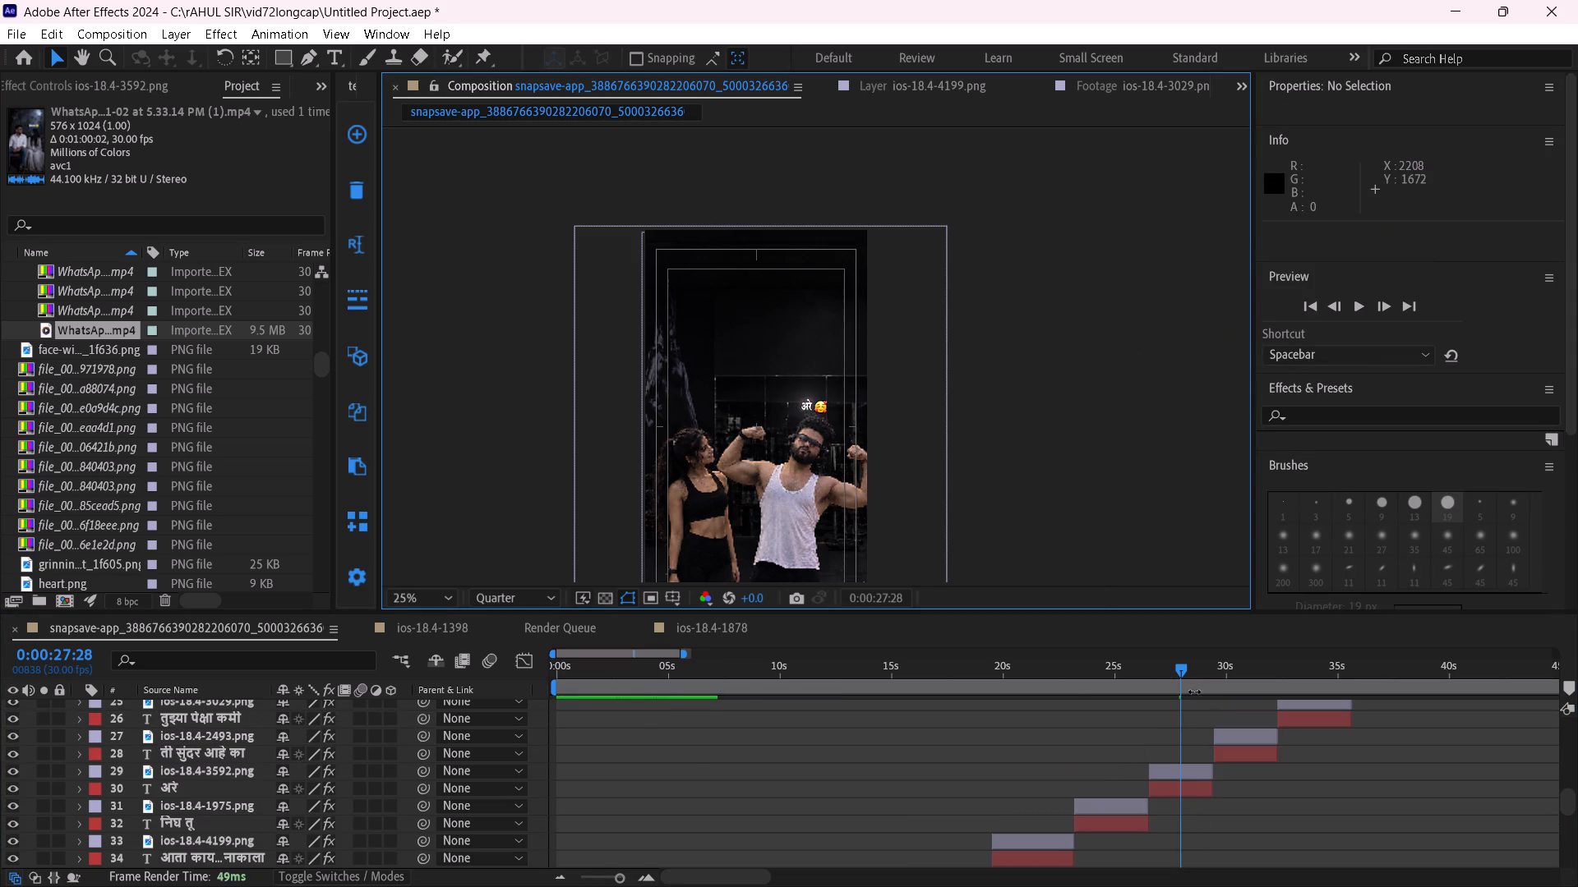
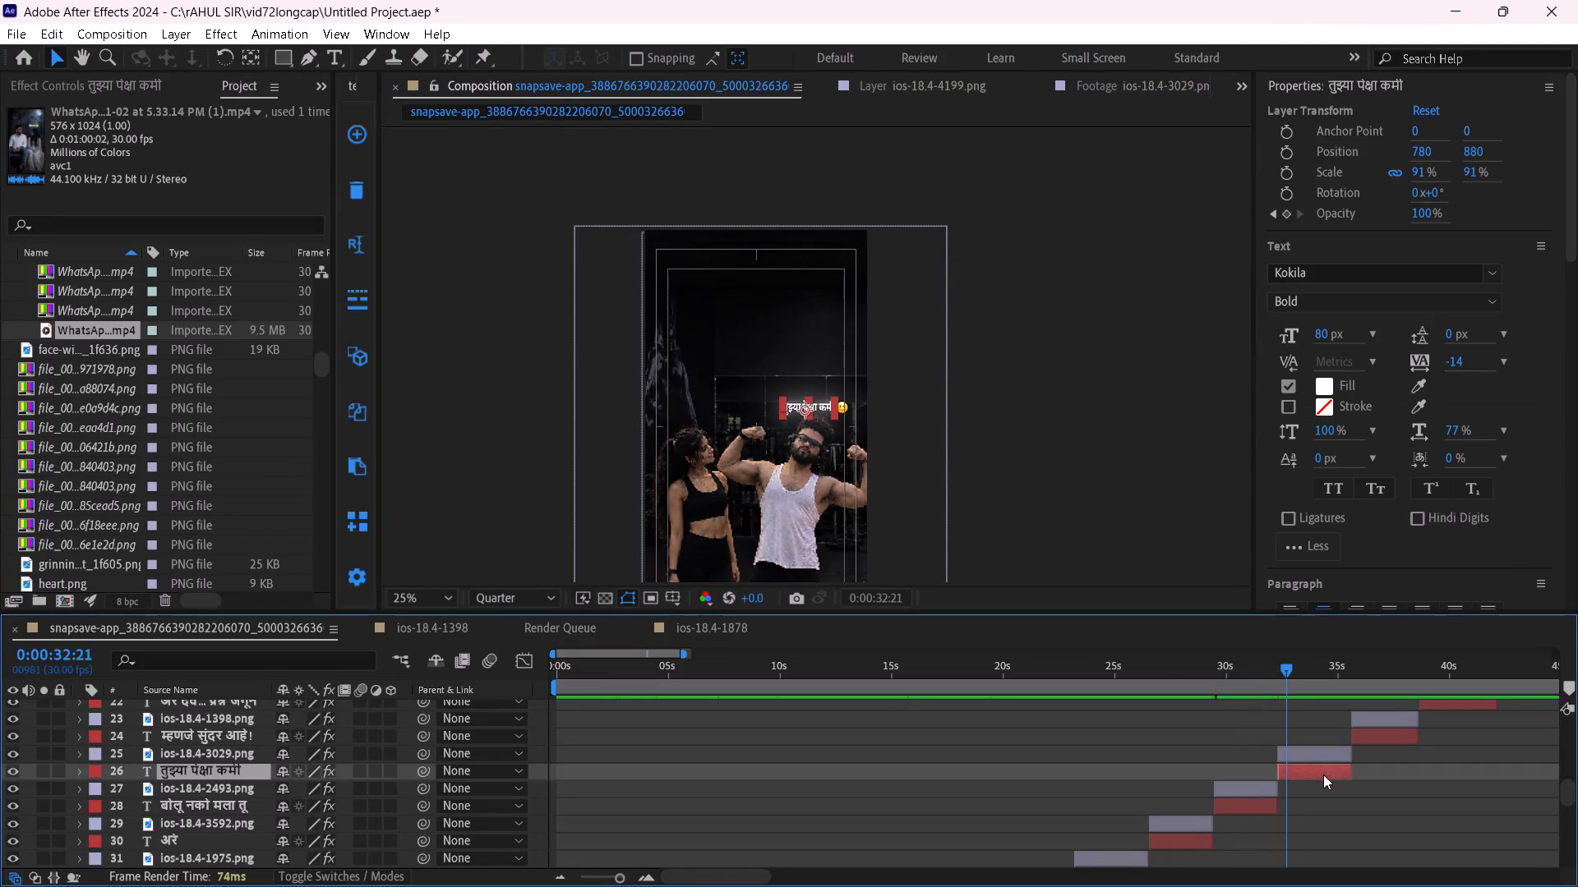
Replace the तुझ्या पेक्षा कमी caption text (layer 26) with the copied text बर sorry.
{"action": "double_click", "coordinate": [1324, 775]}
{"action": "key", "text": "BackSpace"}
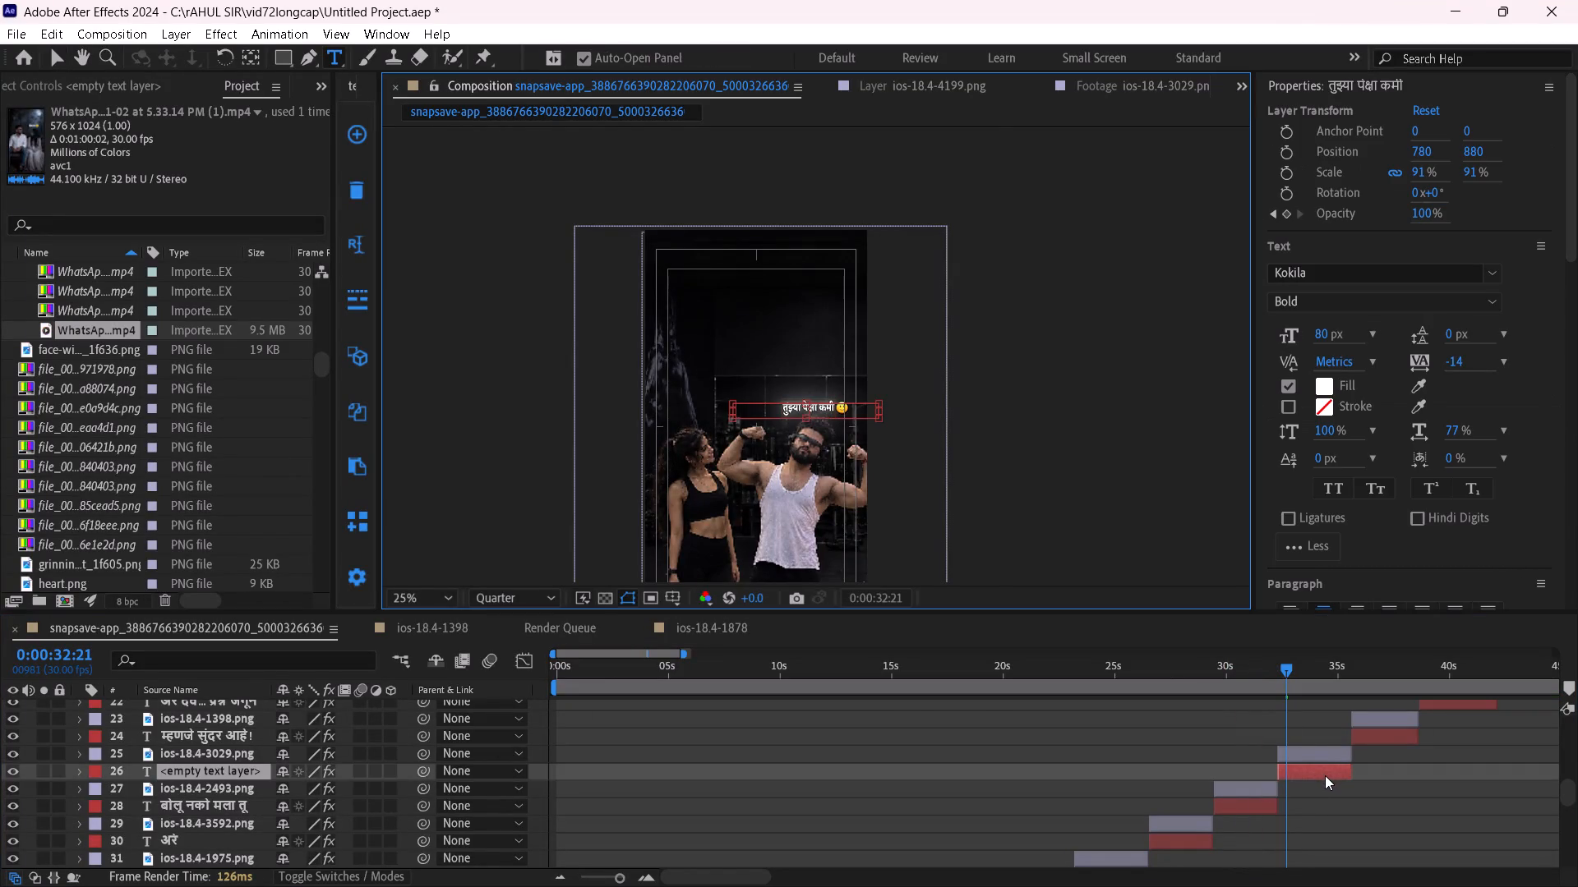
{"action": "key", "text": "ctrl+v"}
{"action": "left_click", "coordinate": [63, 59]}
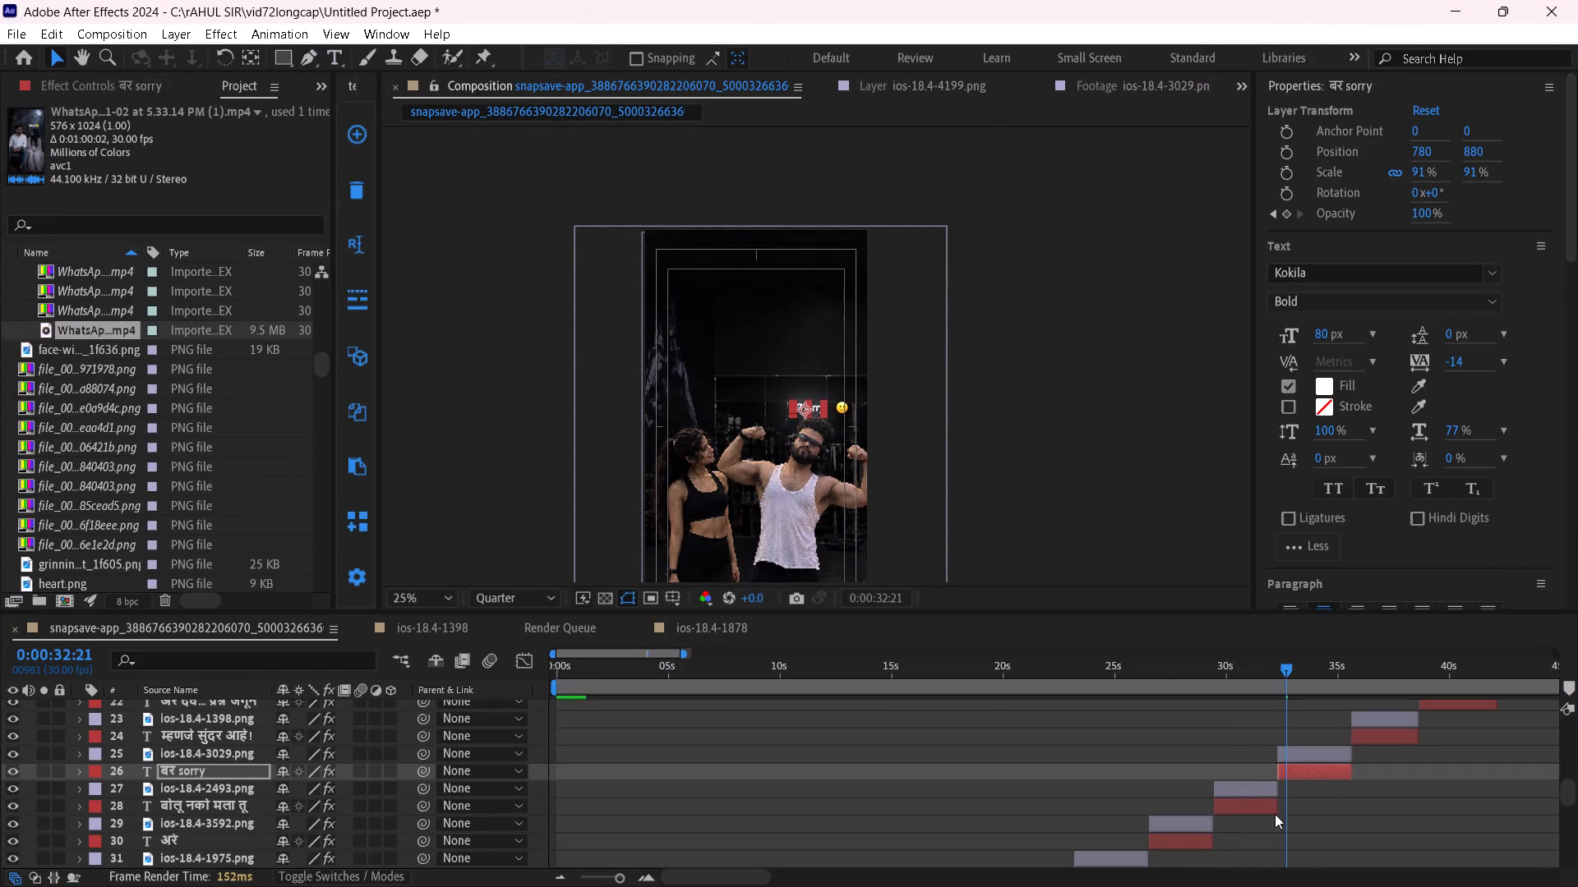
Move the ios-18.4-3029.png emoji (layer 25) to position 903, 868, close beside the end of the बर sorry caption.
{"action": "left_click", "coordinate": [1316, 757]}
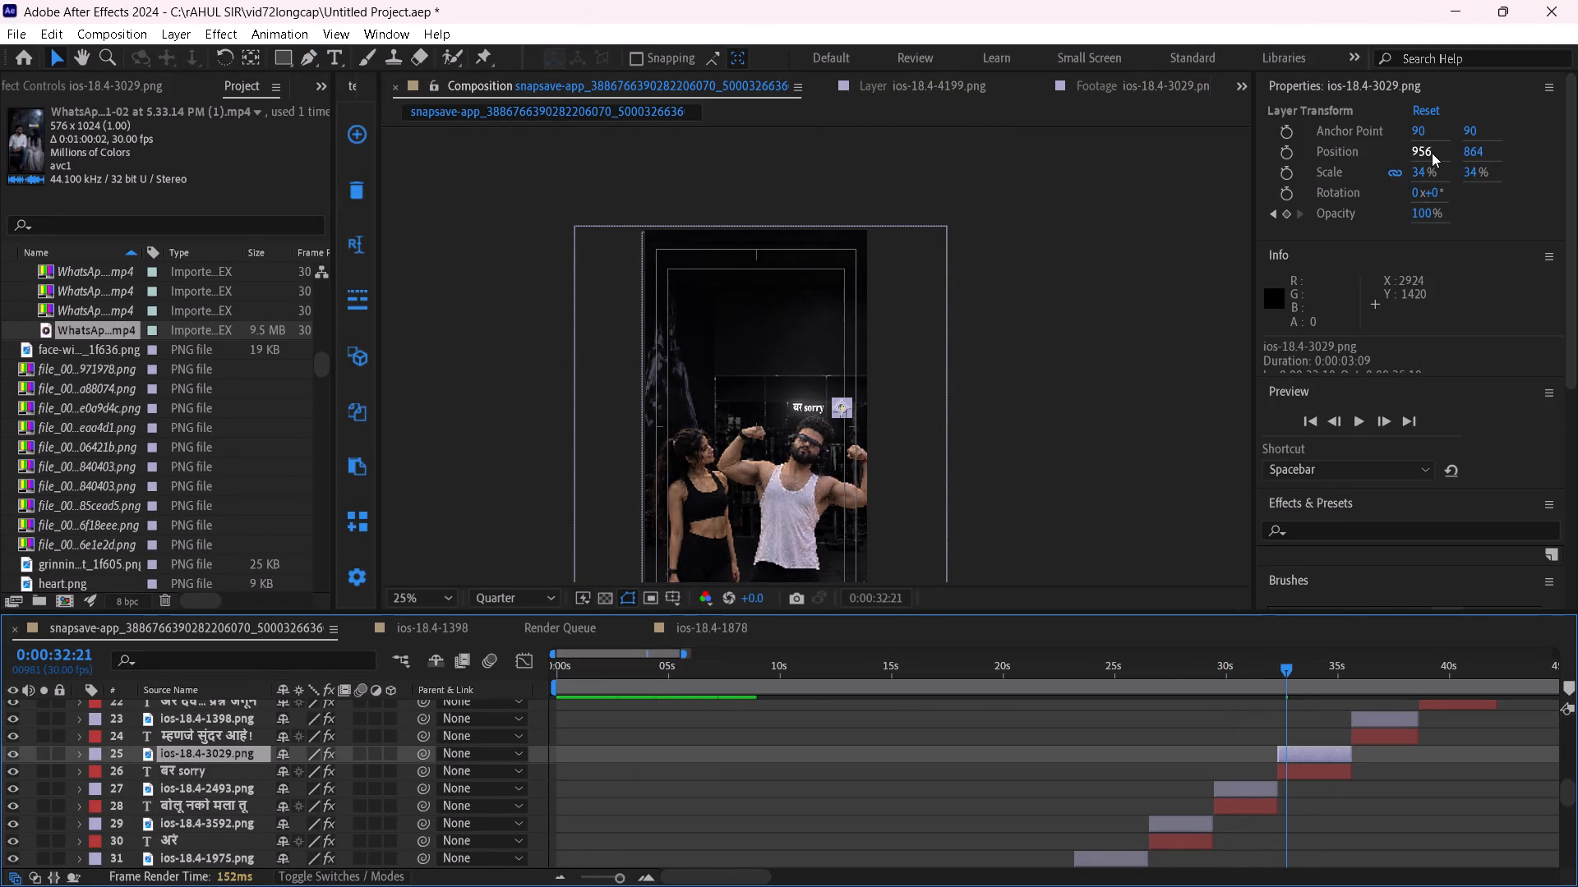
{"action": "left_click", "coordinate": [1432, 153]}
{"action": "left_click_drag", "start_coordinate": [1419, 155], "coordinate": [1387, 168]}
{"action": "left_click", "coordinate": [1137, 355]}
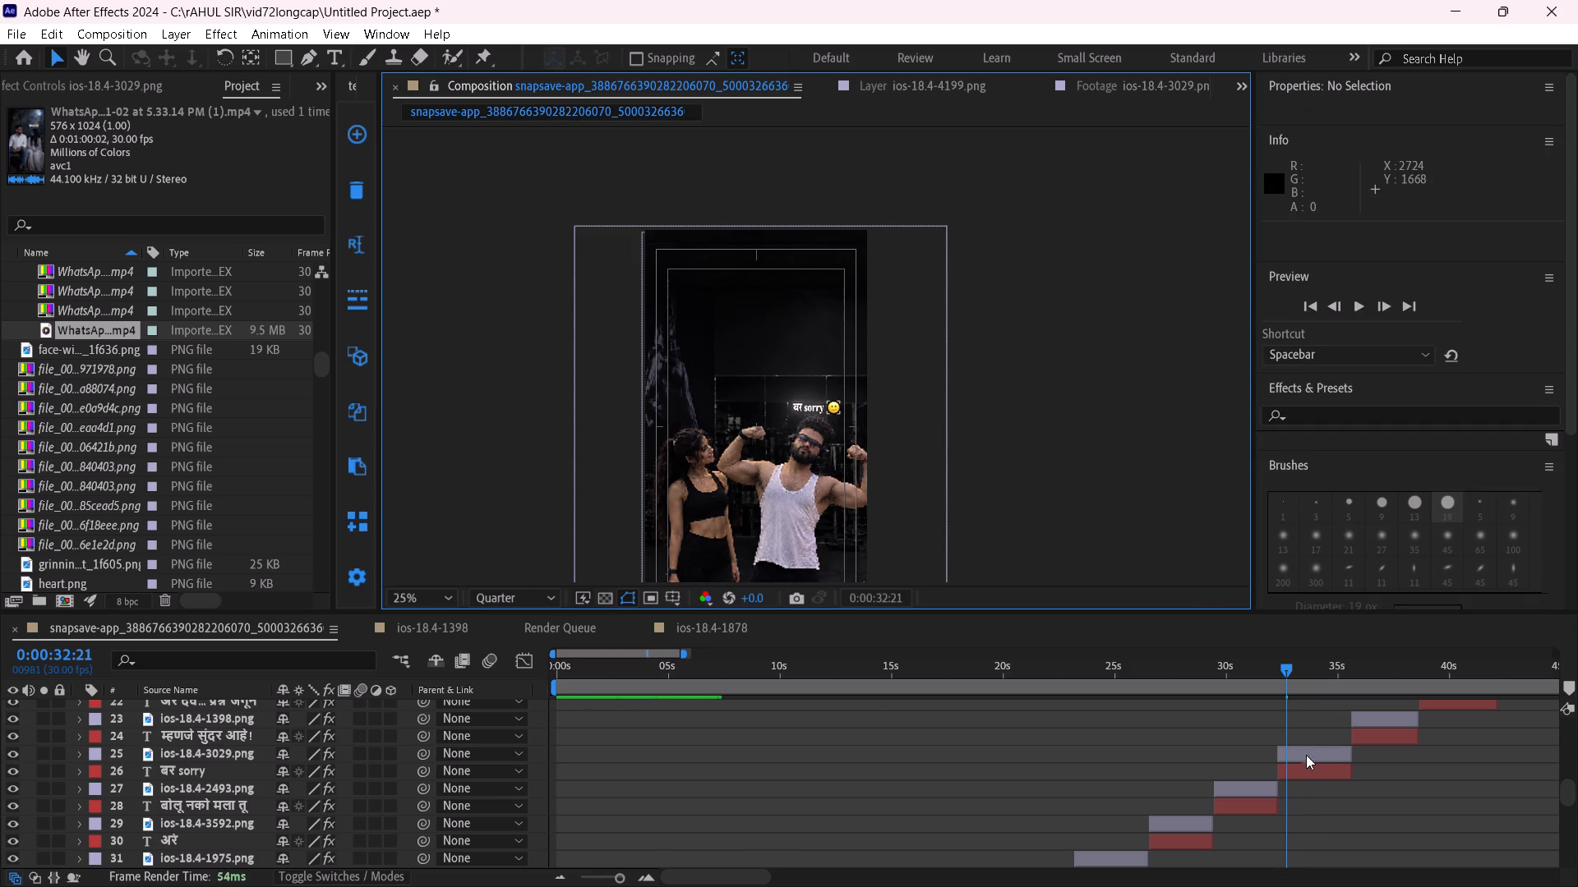
{"action": "left_click", "coordinate": [1306, 752]}
{"action": "left_click_drag", "start_coordinate": [1419, 154], "coordinate": [1418, 154]}
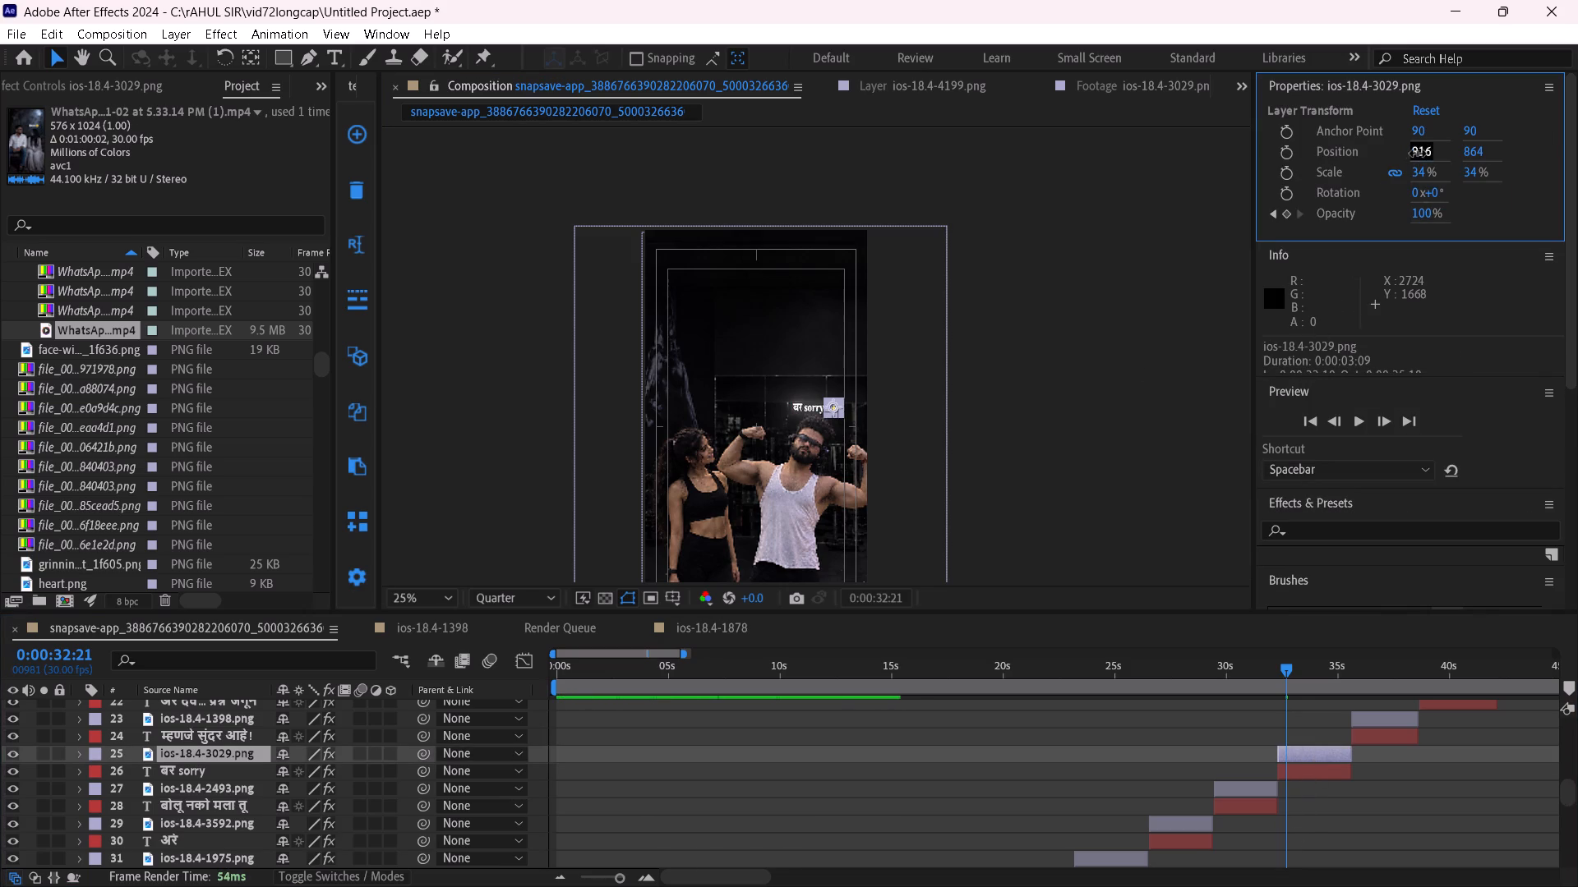
{"action": "left_click_drag", "start_coordinate": [1418, 154], "coordinate": [1410, 158]}
{"action": "left_click", "coordinate": [1181, 315]}
{"action": "scroll", "coordinate": [1354, 815], "scroll_direction": "up", "scroll_amount": 2}
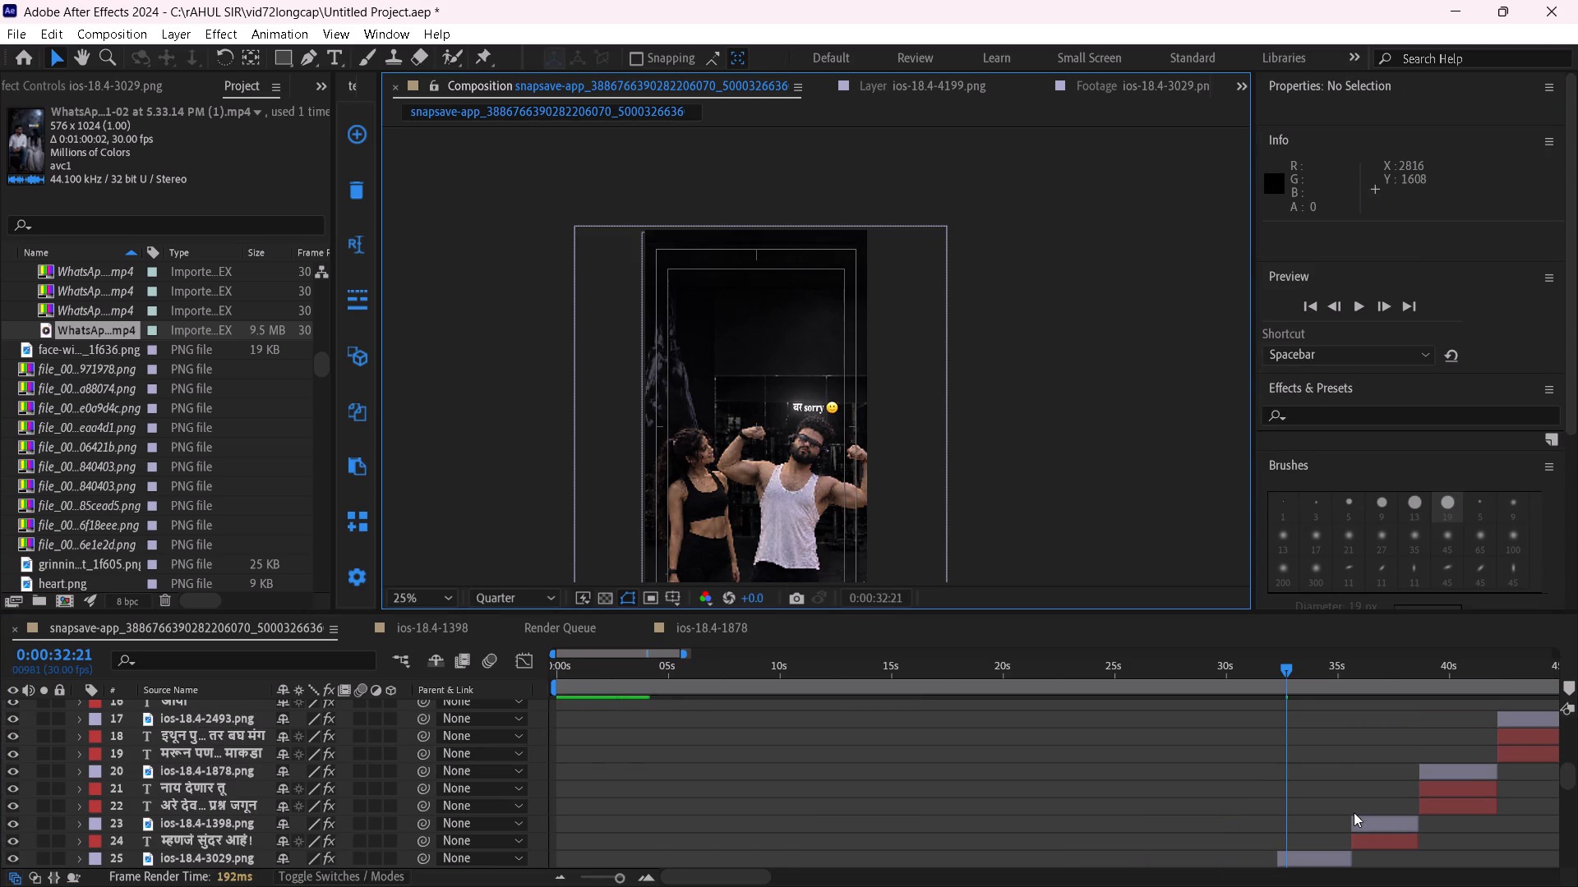
{"action": "scroll", "coordinate": [1338, 838], "scroll_direction": "down", "scroll_amount": 1}
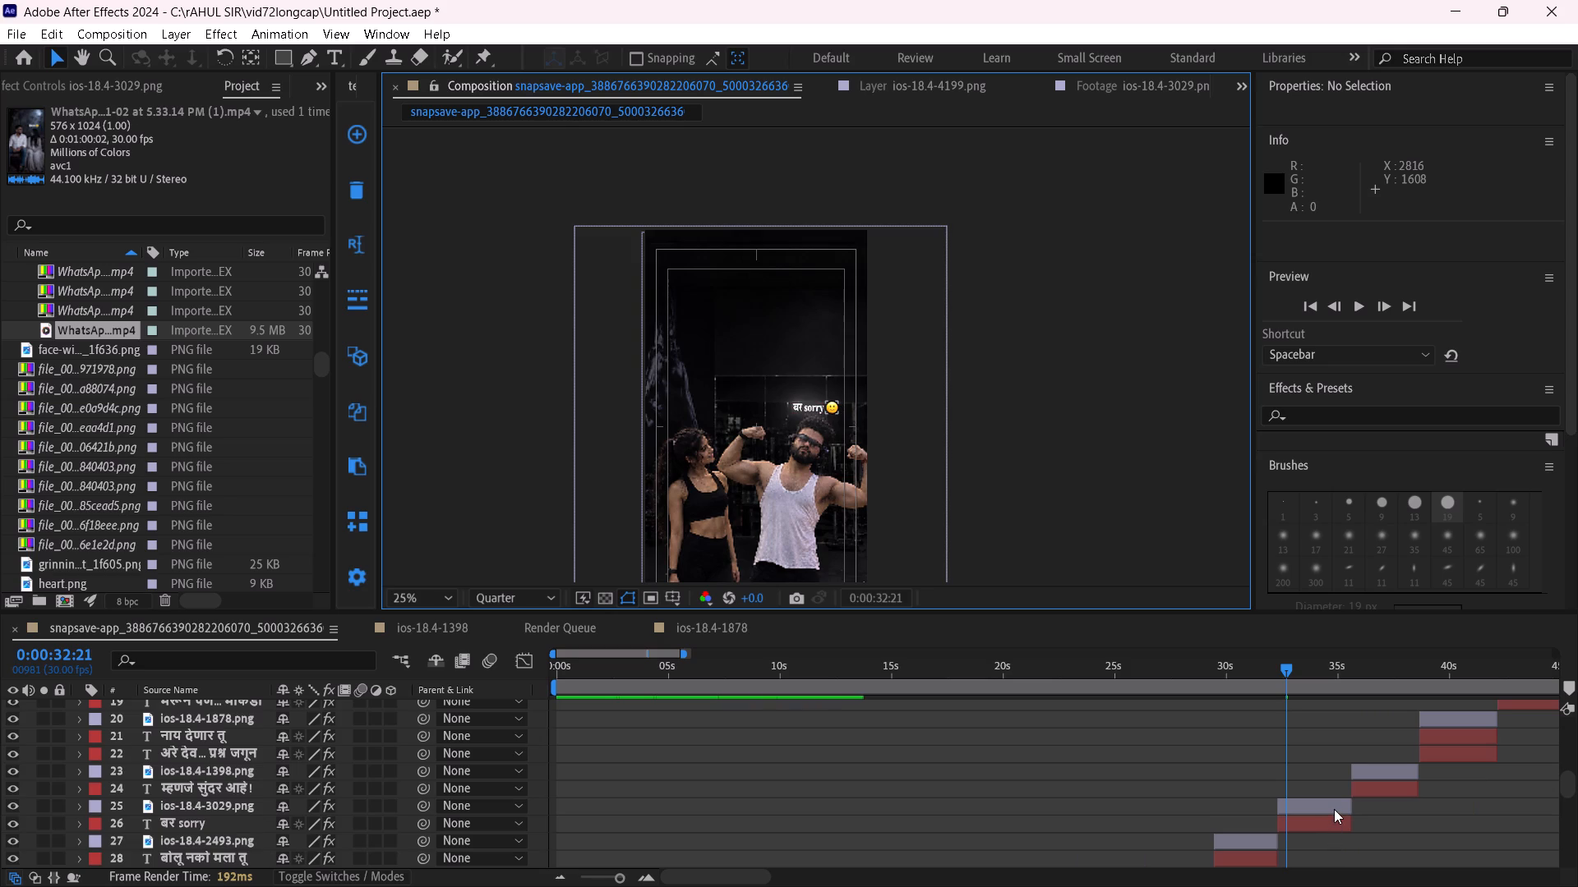
{"action": "left_click", "coordinate": [1334, 809]}
{"action": "left_click", "coordinate": [1424, 156]}
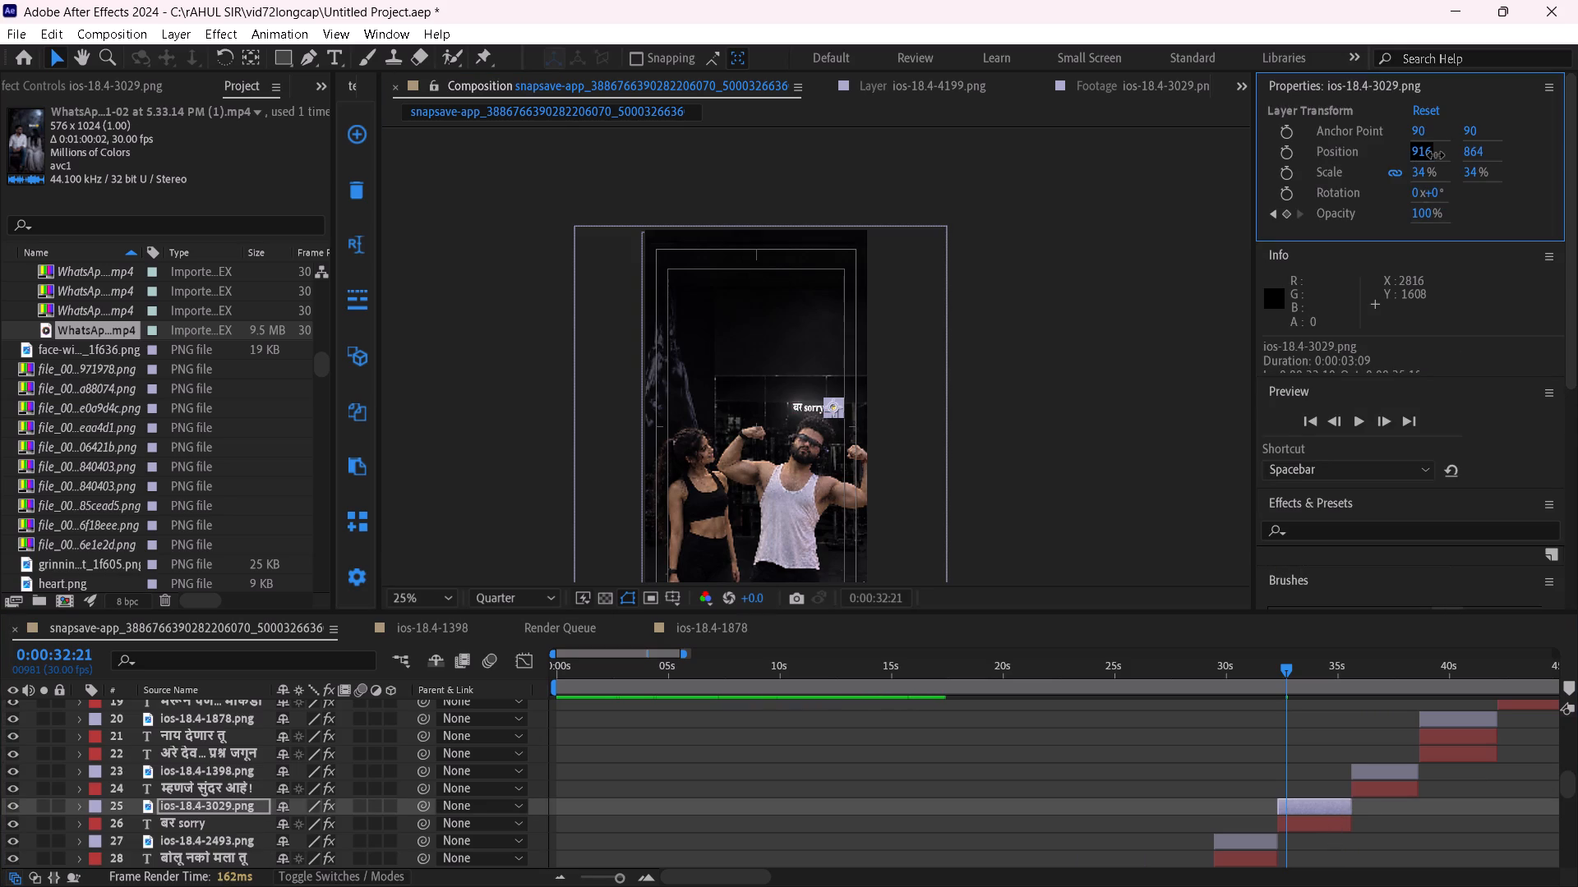
{"action": "left_click_drag", "start_coordinate": [1467, 151], "coordinate": [1473, 153]}
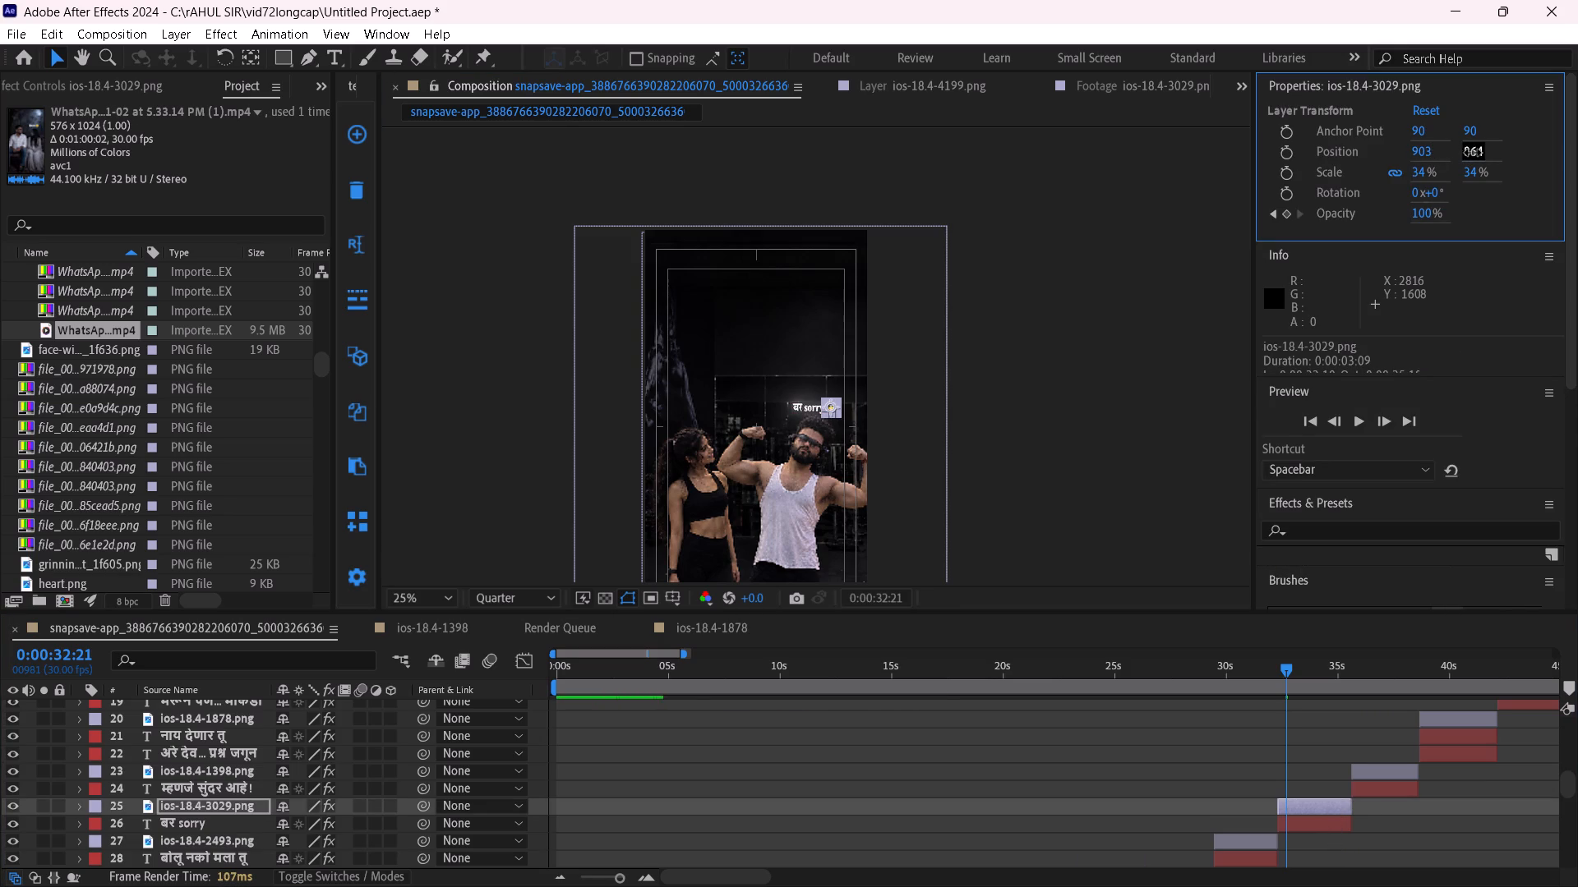
{"action": "left_click_drag", "start_coordinate": [1473, 153], "coordinate": [1481, 150]}
{"action": "left_click", "coordinate": [1073, 356]}
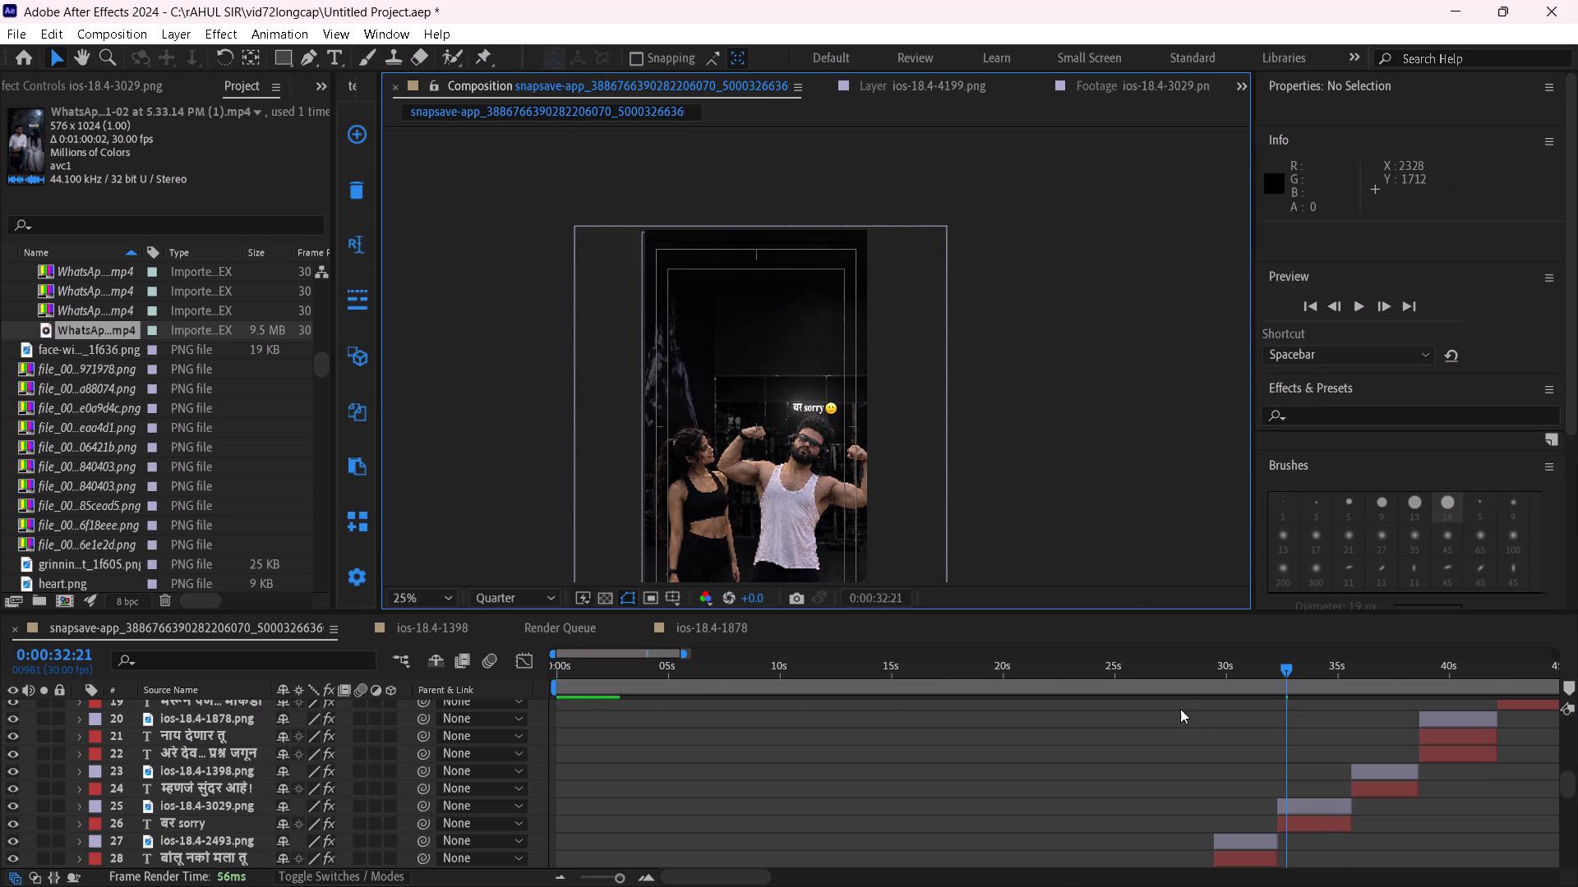
Shift the बर sorry caption (layer 26) slightly left to an X position of 769.
{"action": "left_click", "coordinate": [1321, 819]}
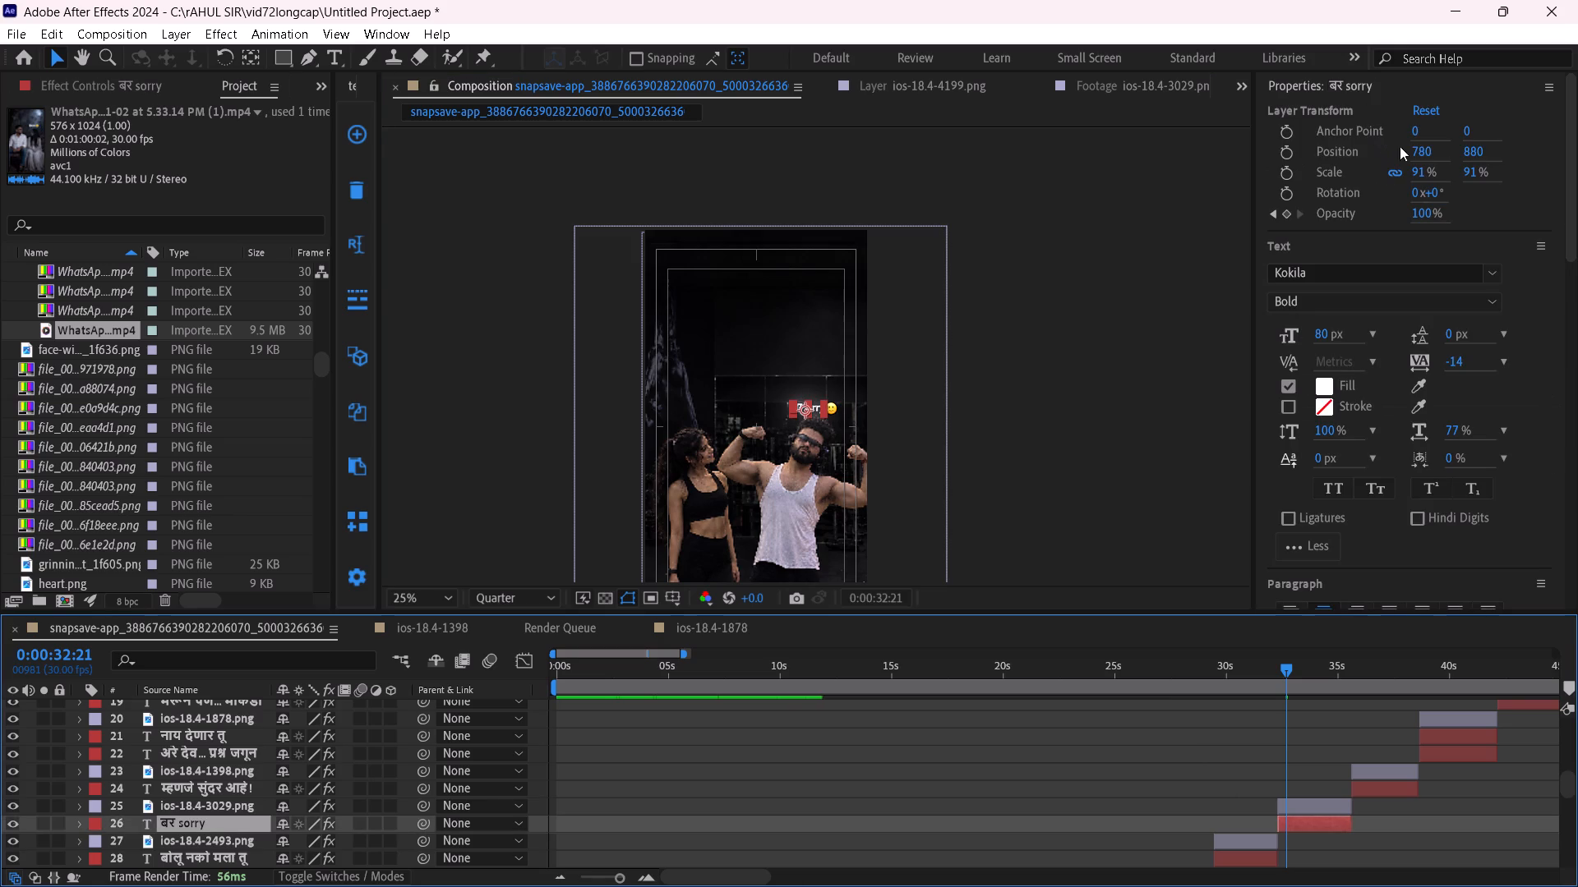
{"action": "left_click_drag", "start_coordinate": [1421, 152], "coordinate": [1410, 156]}
{"action": "left_click", "coordinate": [1477, 156]}
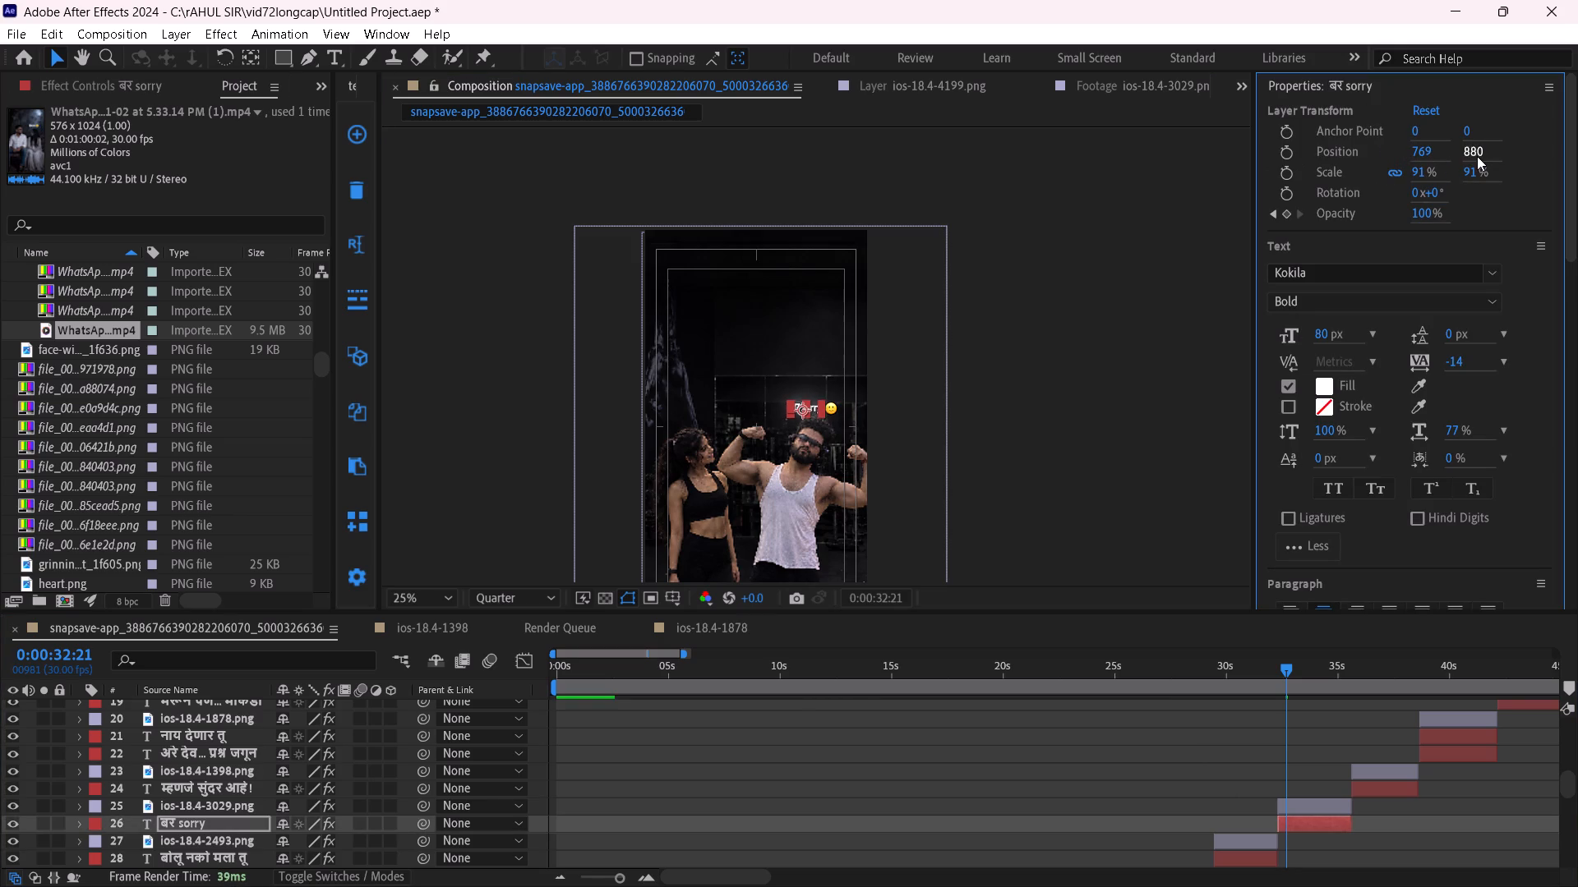
{"action": "left_click", "coordinate": [1156, 296]}
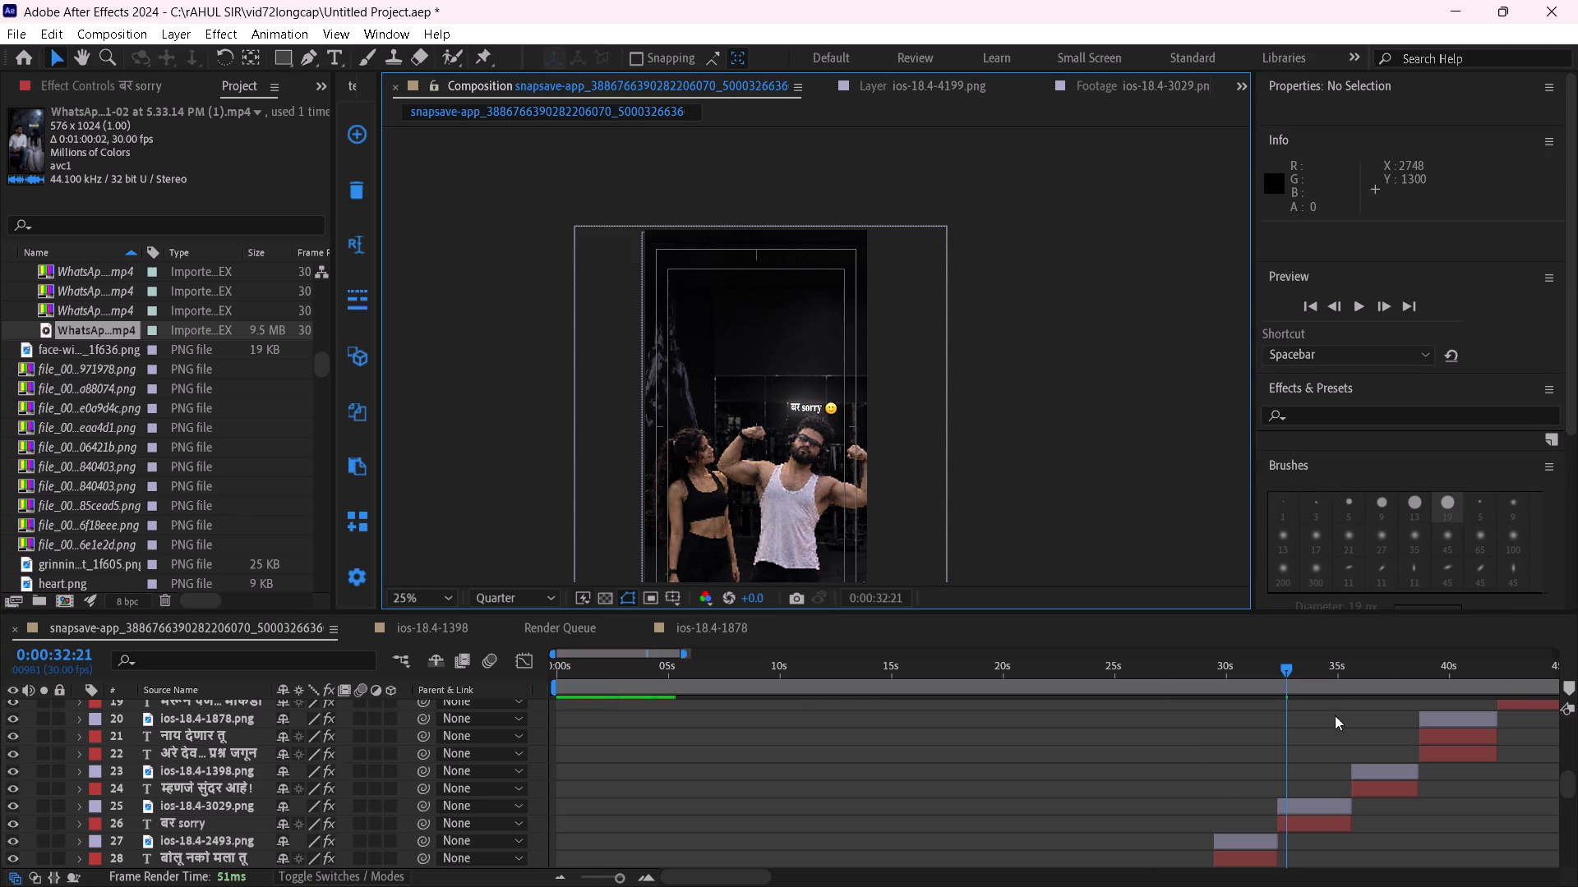
Nudge the ios-18.4-3029.png emoji (layer 25) slightly left, closer to the बर sorry caption.
{"action": "left_click", "coordinate": [1328, 797]}
{"action": "left_click", "coordinate": [1331, 814]}
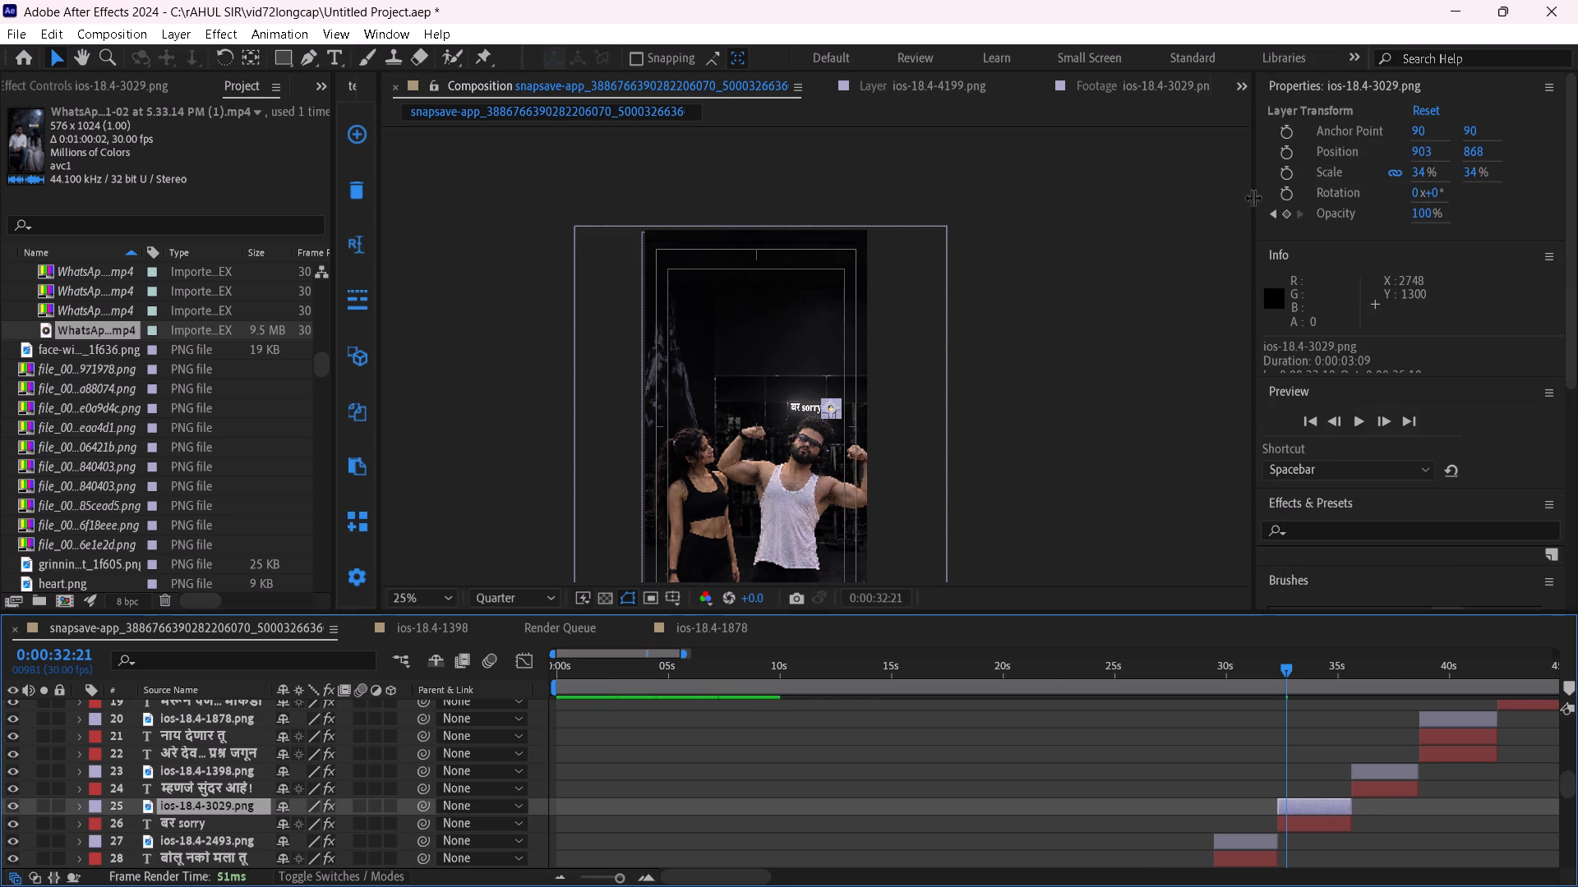
{"action": "left_click_drag", "start_coordinate": [1421, 145], "coordinate": [1420, 154]}
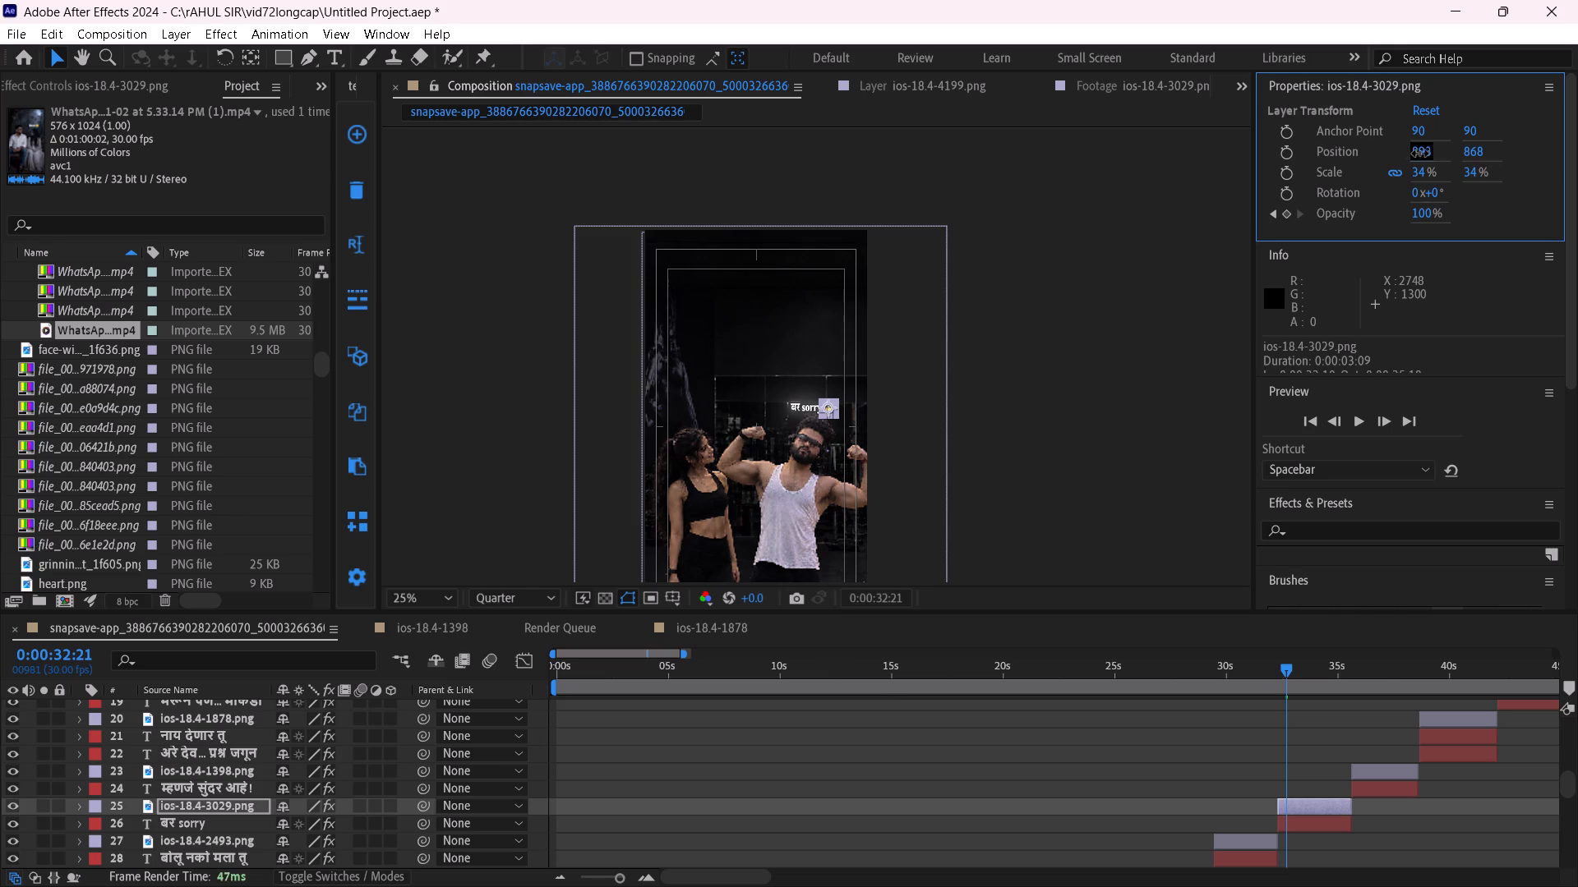
{"action": "left_click_drag", "start_coordinate": [1420, 154], "coordinate": [1423, 154]}
{"action": "left_click", "coordinate": [1069, 384]}
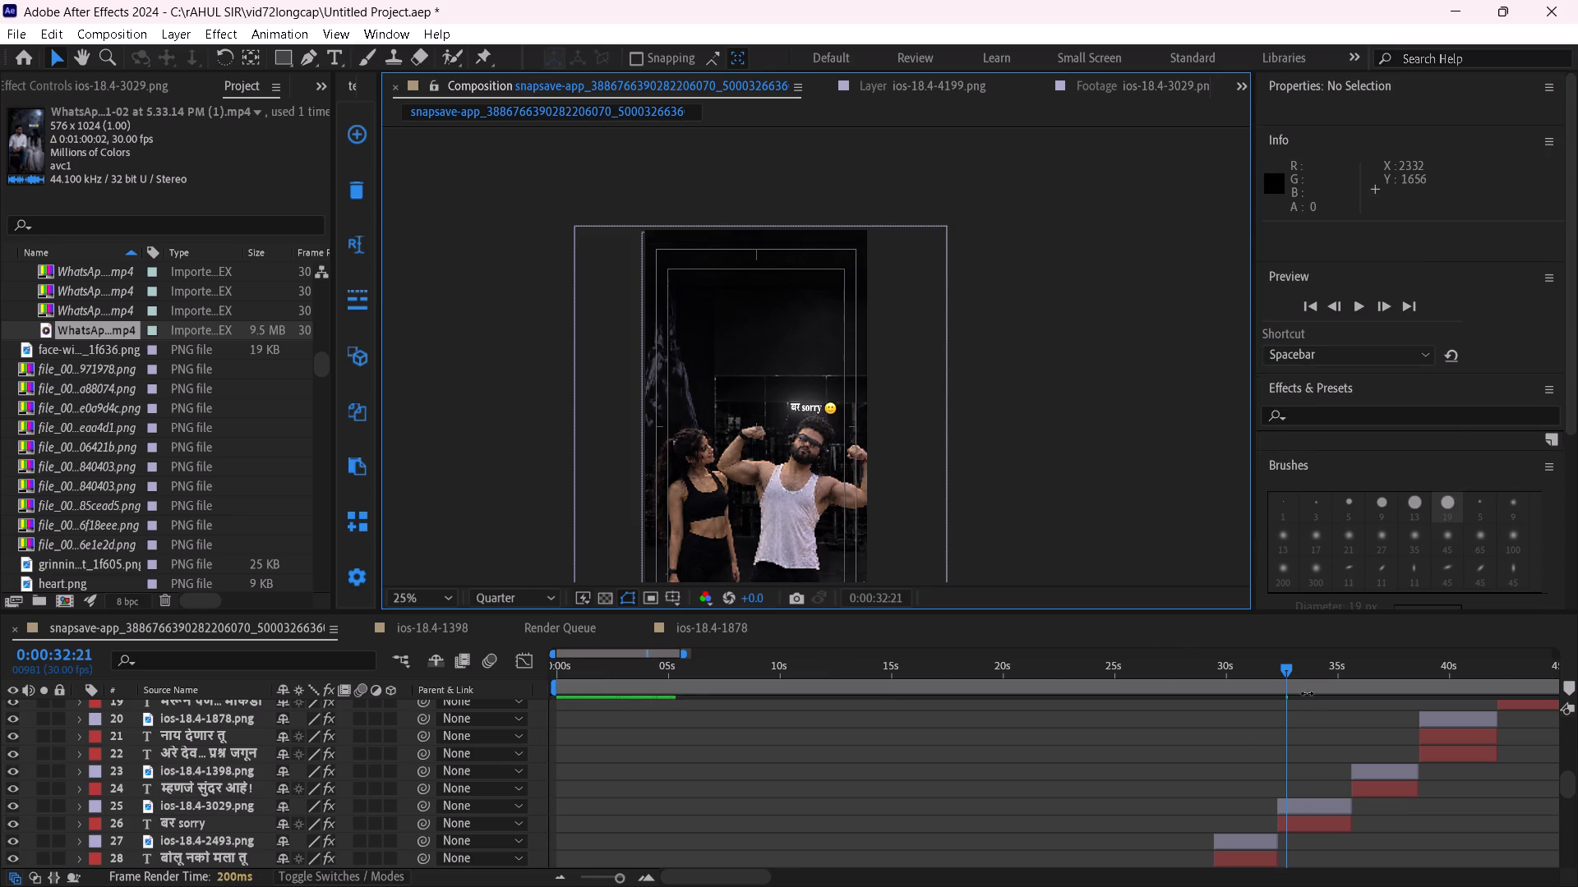
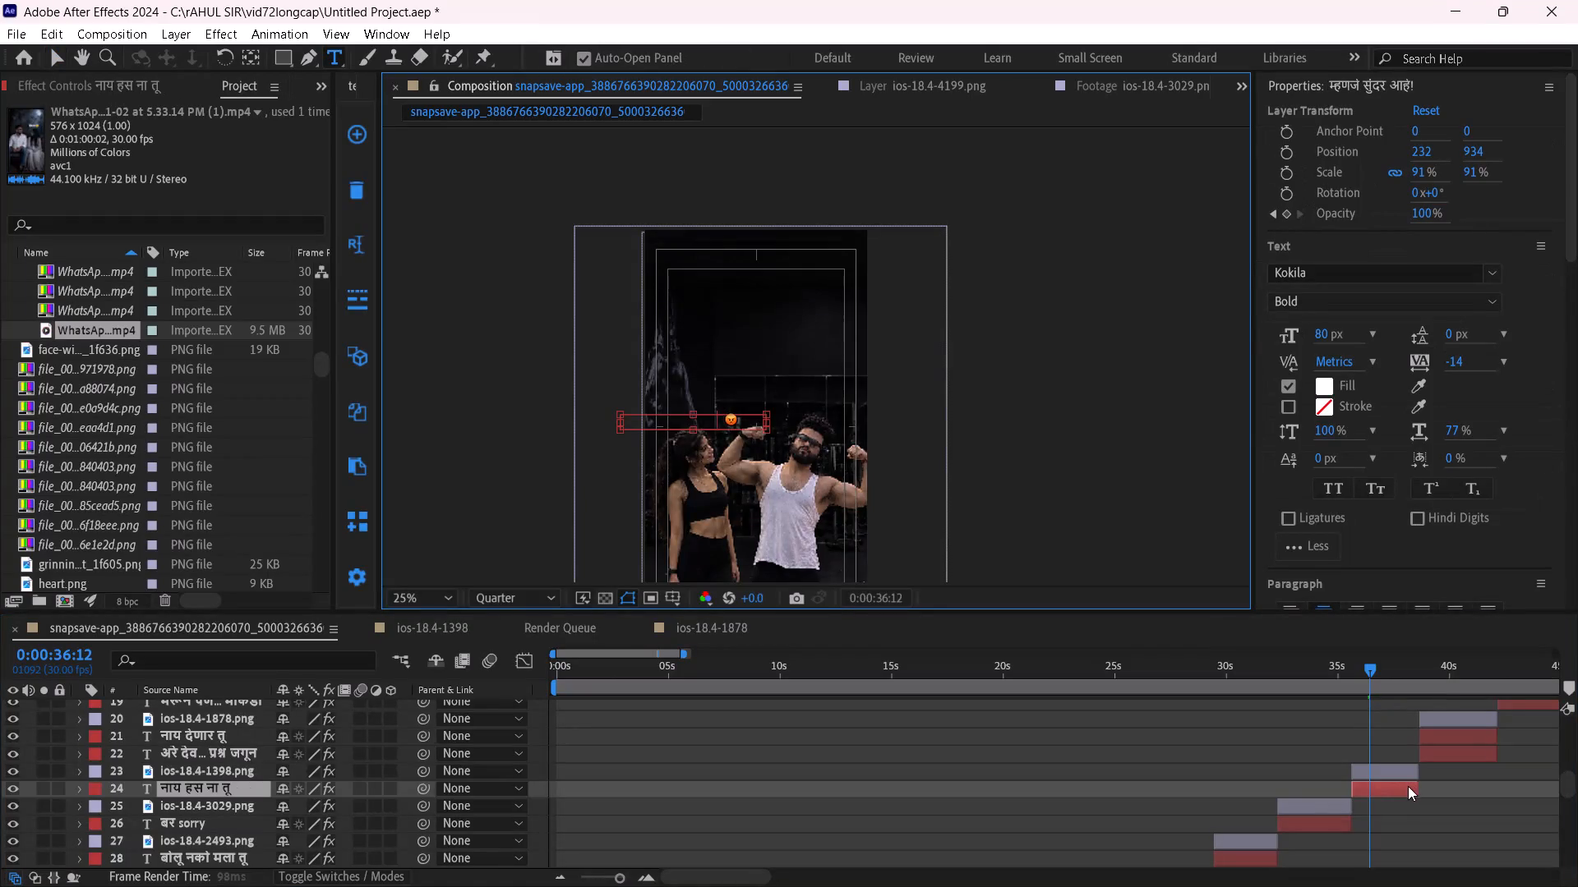
Move the ios-18.4-1398.png emoji (layer 23) slightly left, closer to the end of the नाय हस ना तू caption.
{"action": "left_click", "coordinate": [49, 57]}
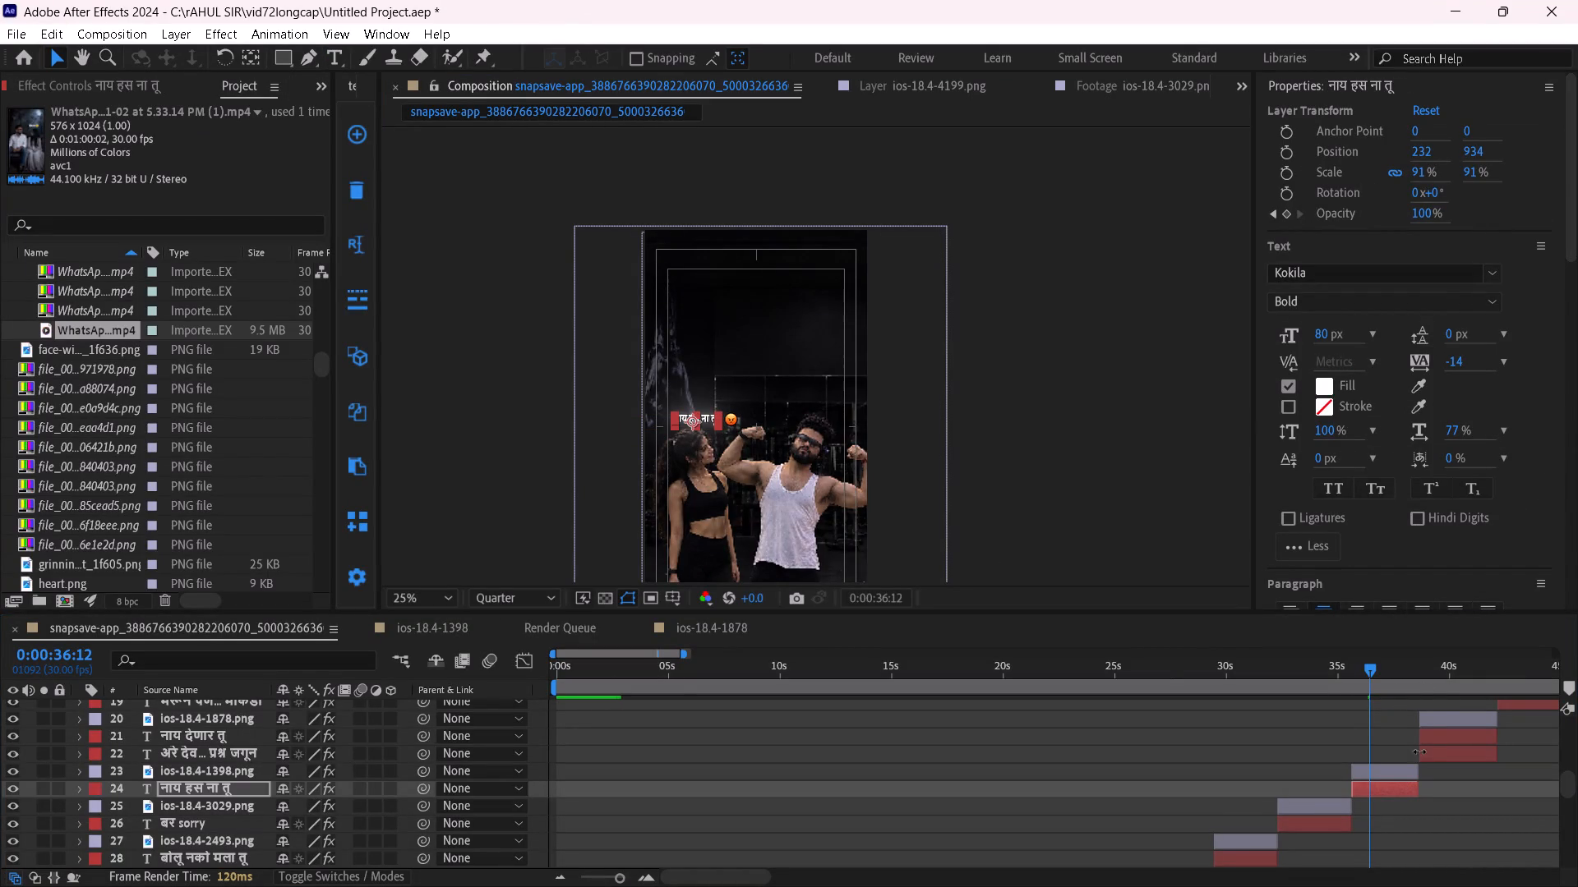
{"action": "left_click", "coordinate": [1407, 773]}
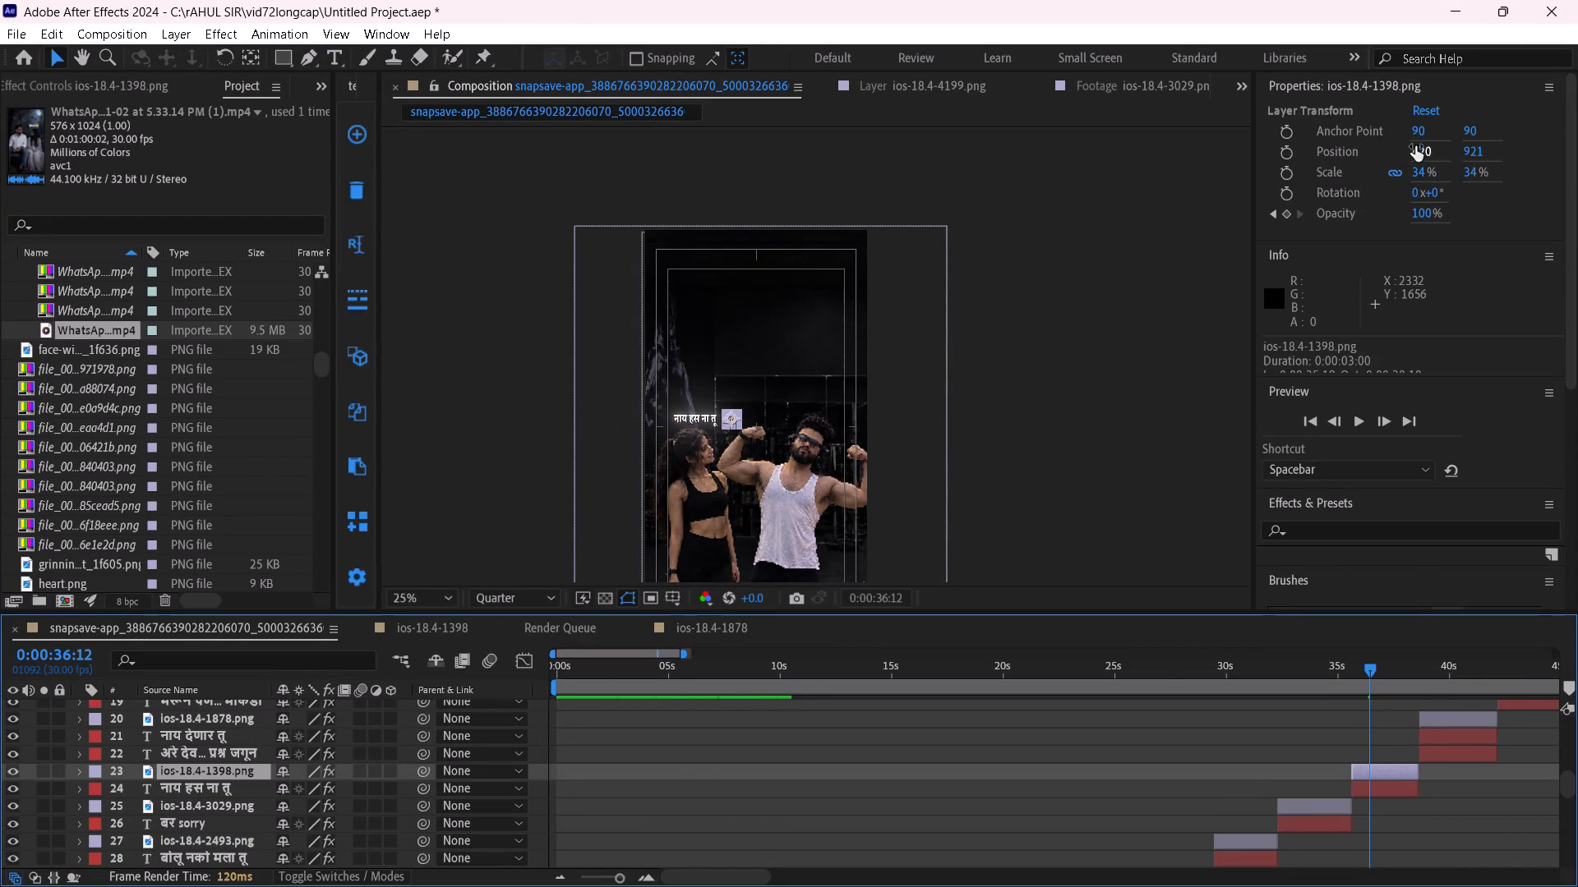
{"action": "left_click_drag", "start_coordinate": [1417, 148], "coordinate": [1395, 163]}
{"action": "left_click", "coordinate": [1072, 411]}
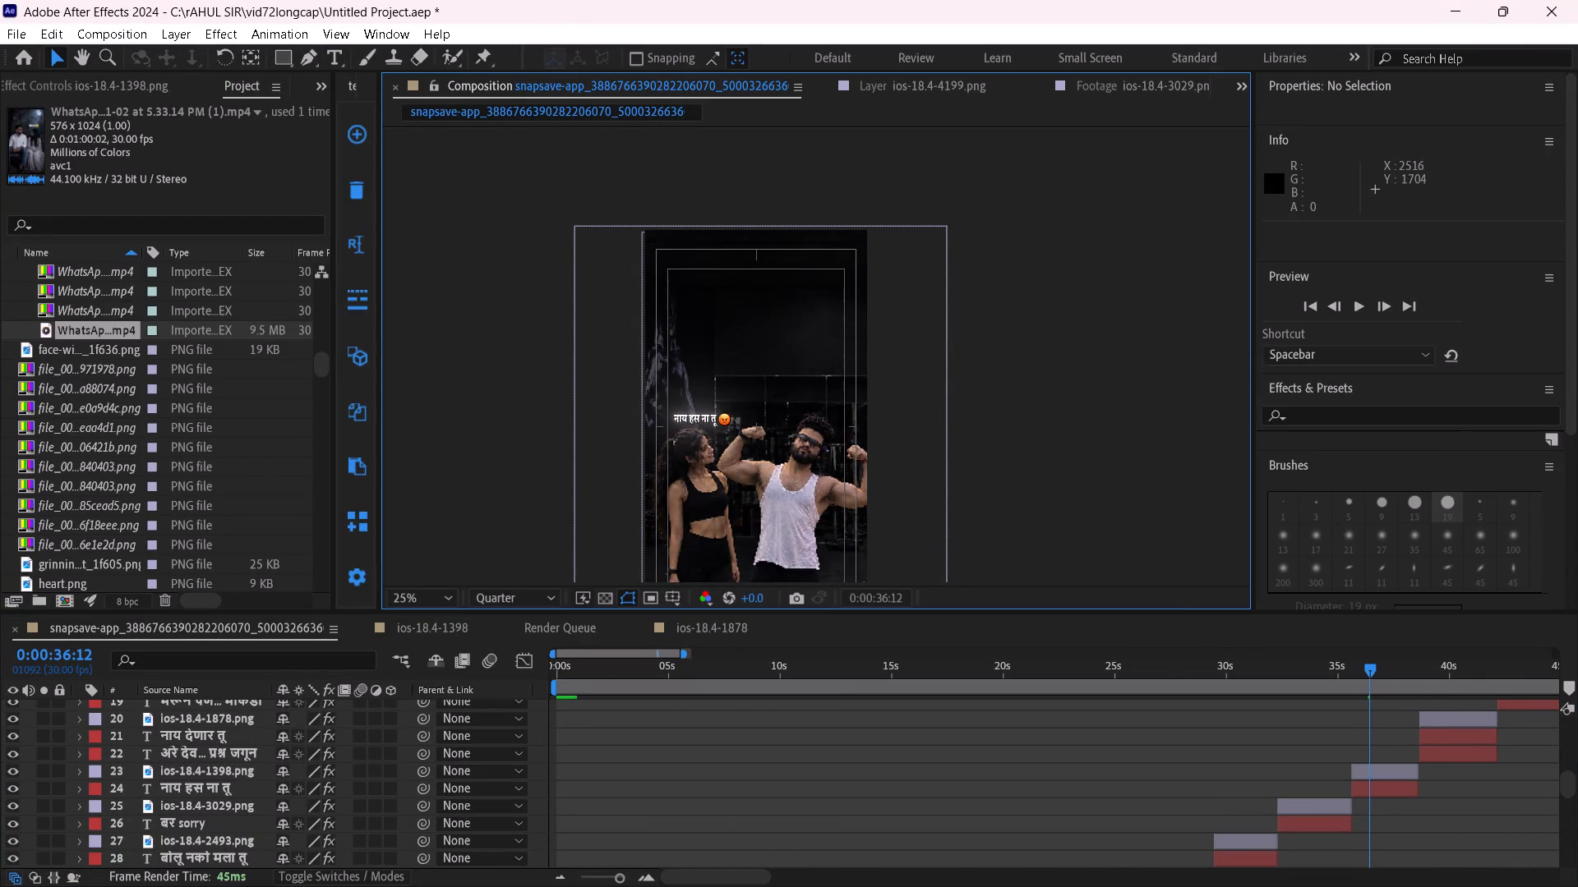
Review the captions and emojis following the नाय हस ना तू caption on the timeline.
{"action": "scroll", "coordinate": [1417, 857], "scroll_direction": "up", "scroll_amount": 1}
{"action": "left_click_drag", "start_coordinate": [1385, 667], "coordinate": [1569, 713]}
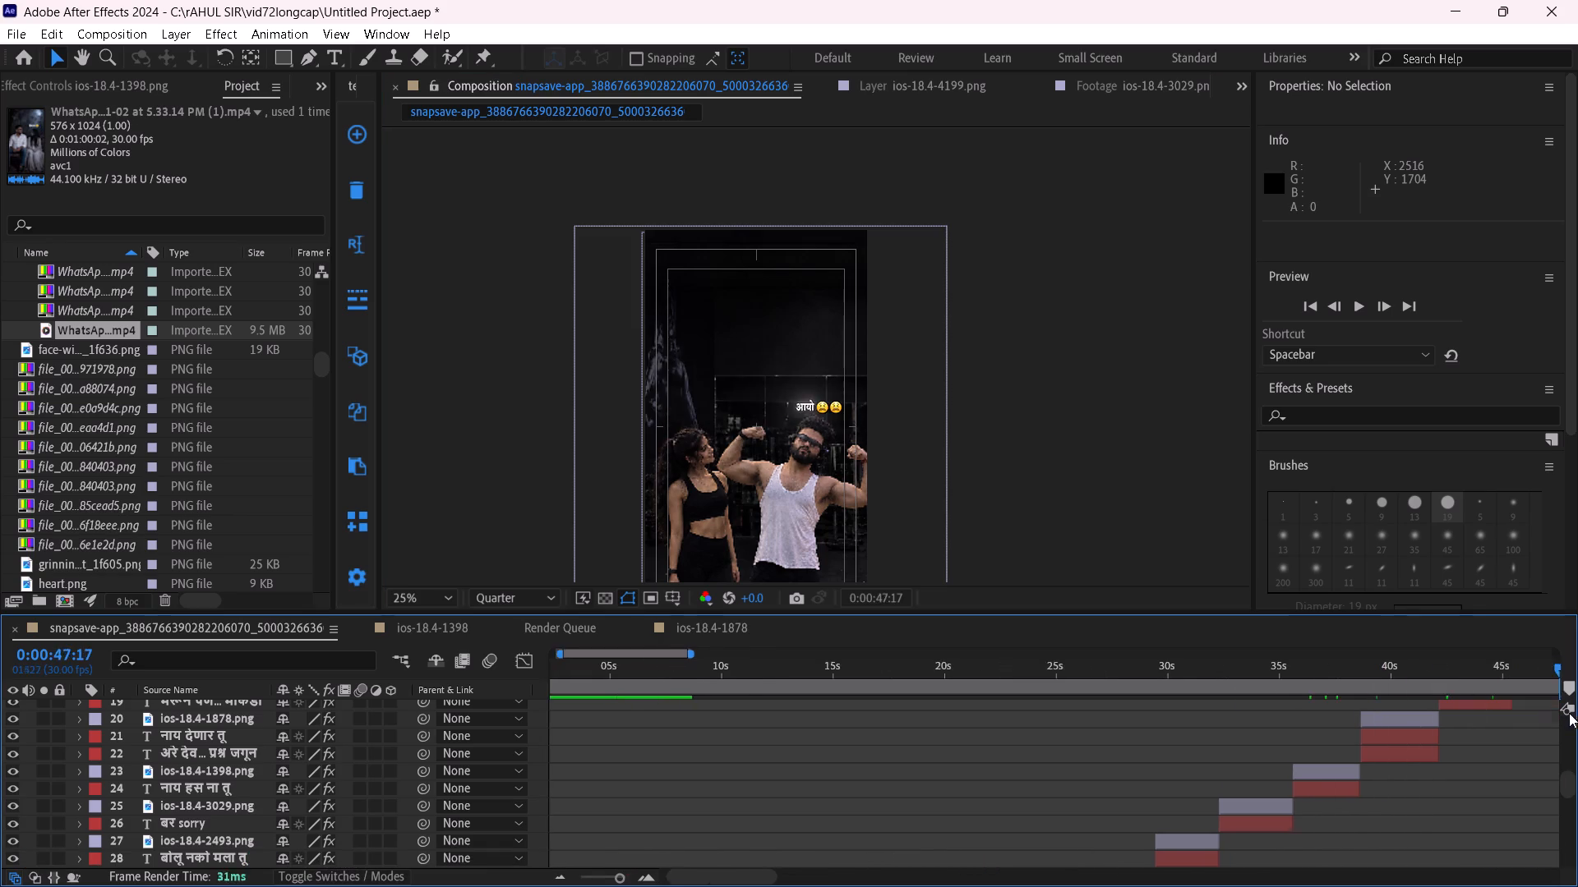
{"action": "left_click_drag", "start_coordinate": [1569, 713], "coordinate": [911, 781]}
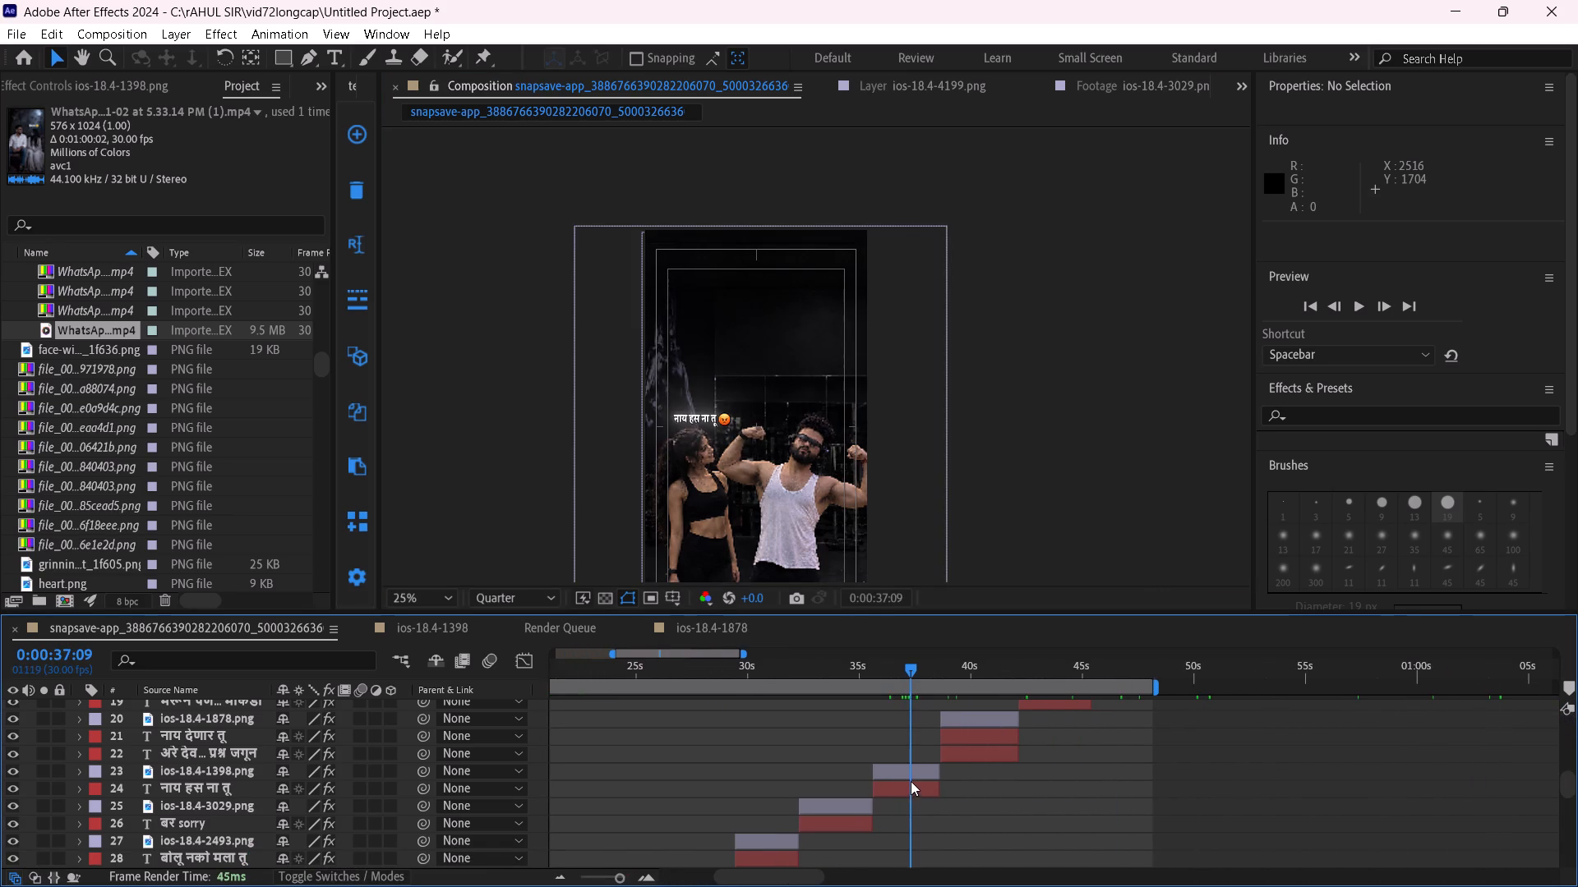
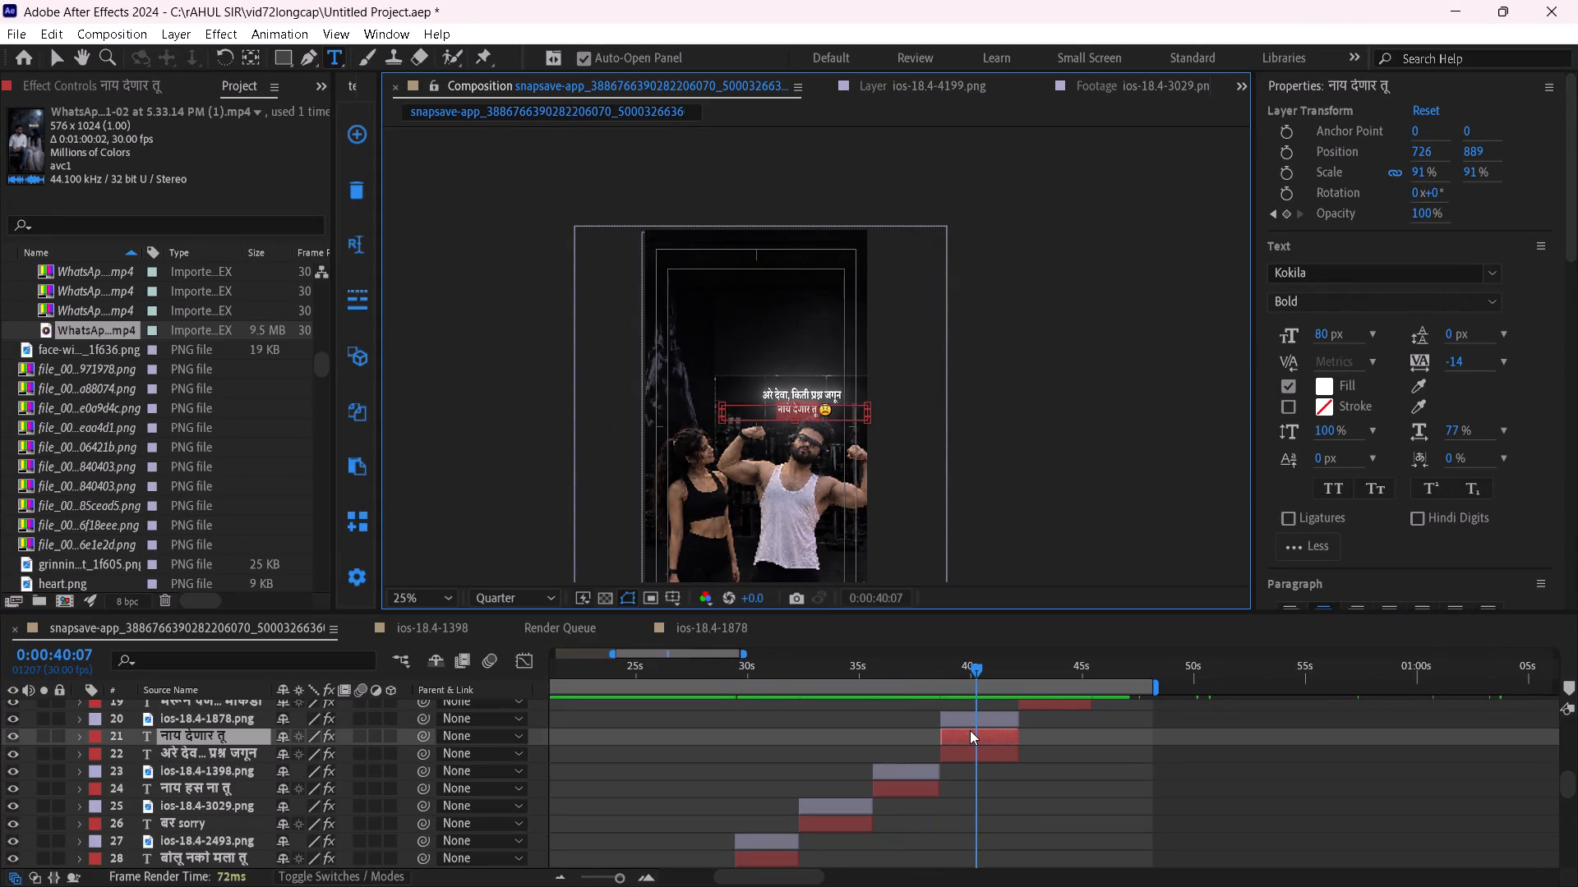
Replace the नाय देणार तू caption text with the copied line आणली असती ना मग मल्लम पट्टी.
{"action": "key", "text": "BackSpace"}
{"action": "key", "text": "ctrl+v"}
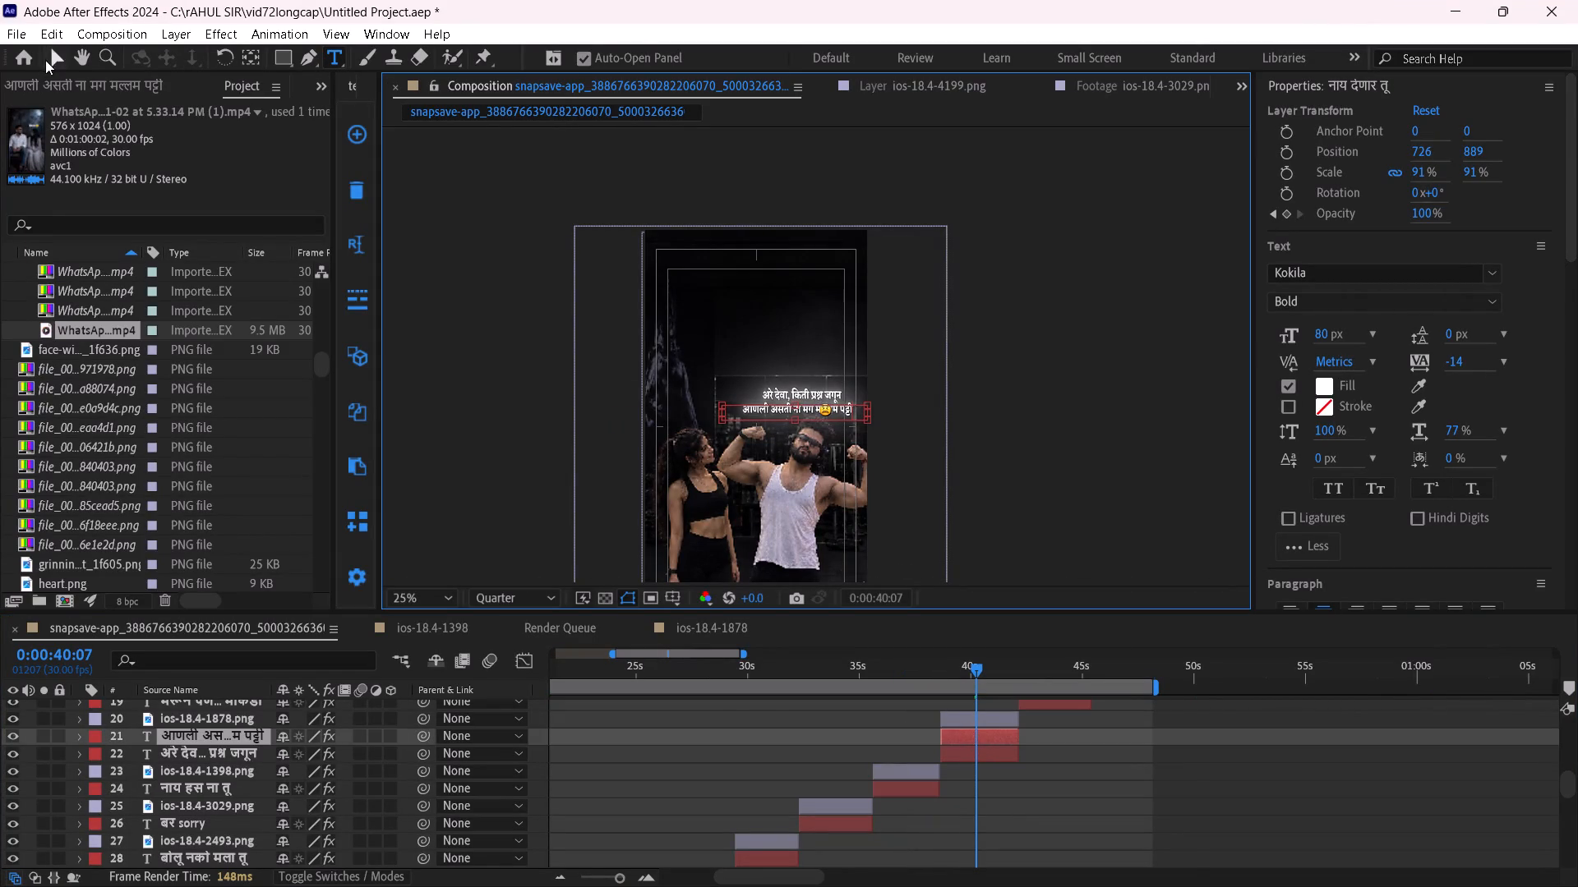
{"action": "left_click", "coordinate": [48, 57]}
Delete the अरे देवा, किती प्रश्न जगून caption layer (layer 22).
{"action": "left_click", "coordinate": [999, 756]}
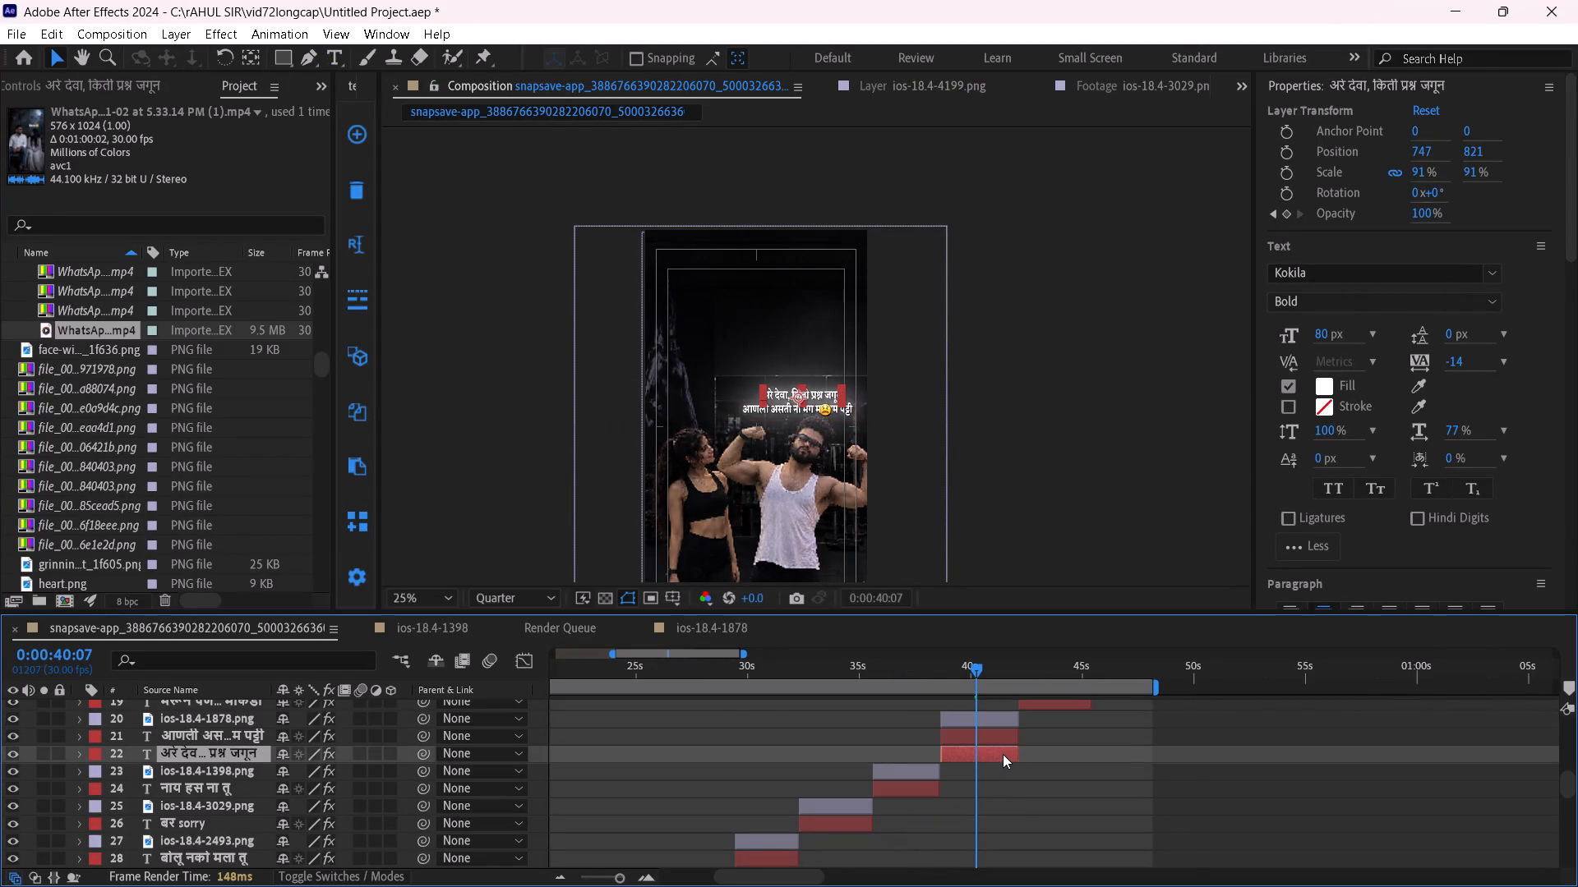
{"action": "key", "text": "BackSpace"}
Shift the आणली असती ना मग मल्लम पट्टी caption left to an X position of 695.
{"action": "left_click", "coordinate": [1005, 737]}
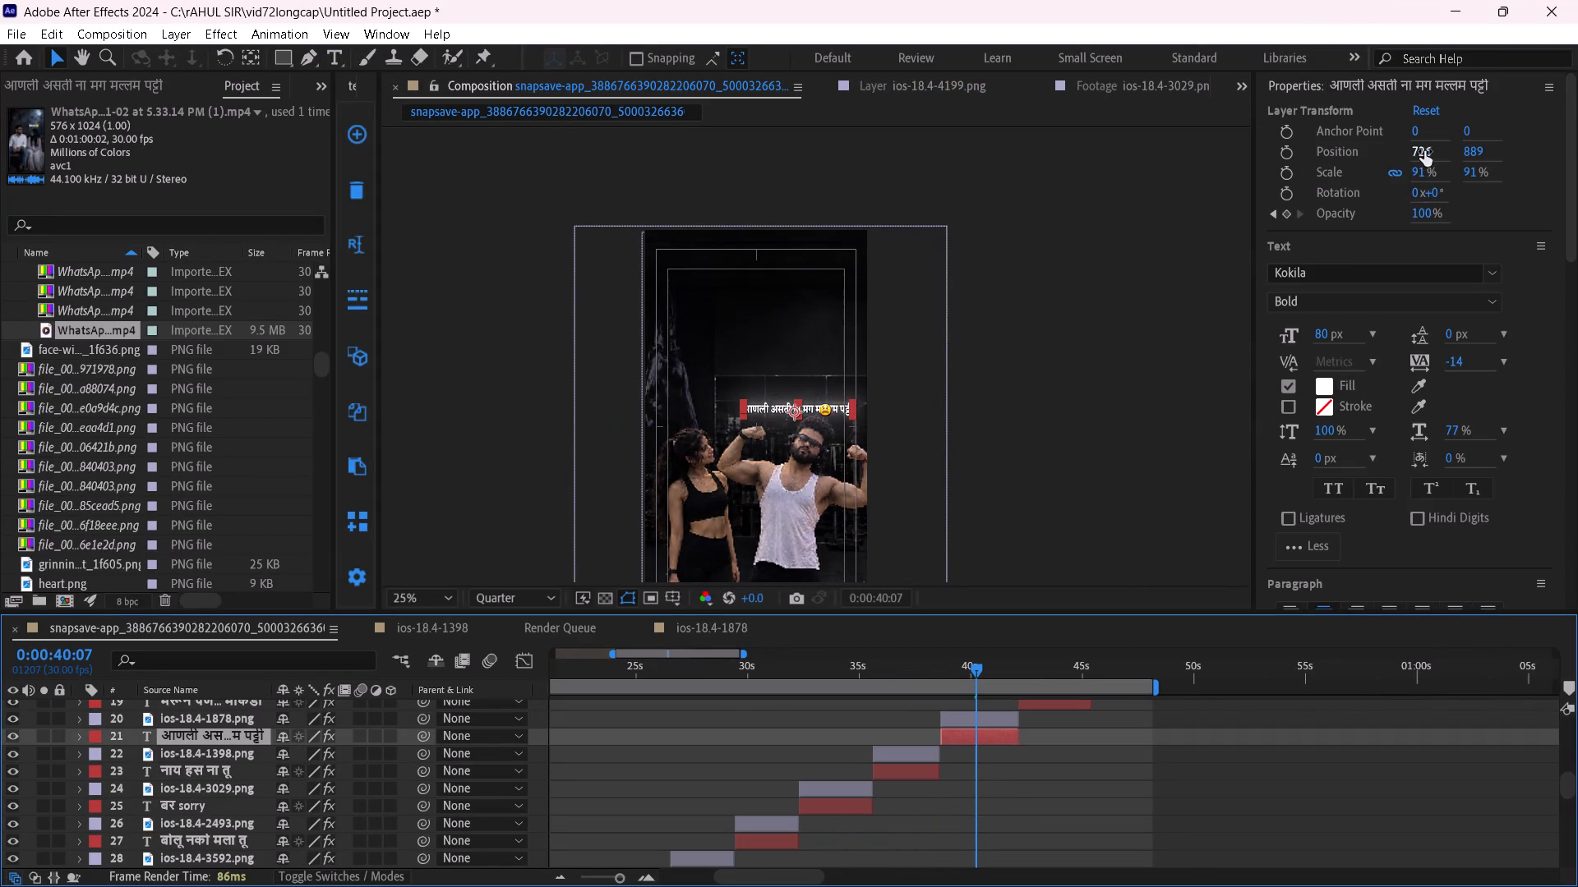
{"action": "left_click_drag", "start_coordinate": [1421, 150], "coordinate": [1393, 159]}
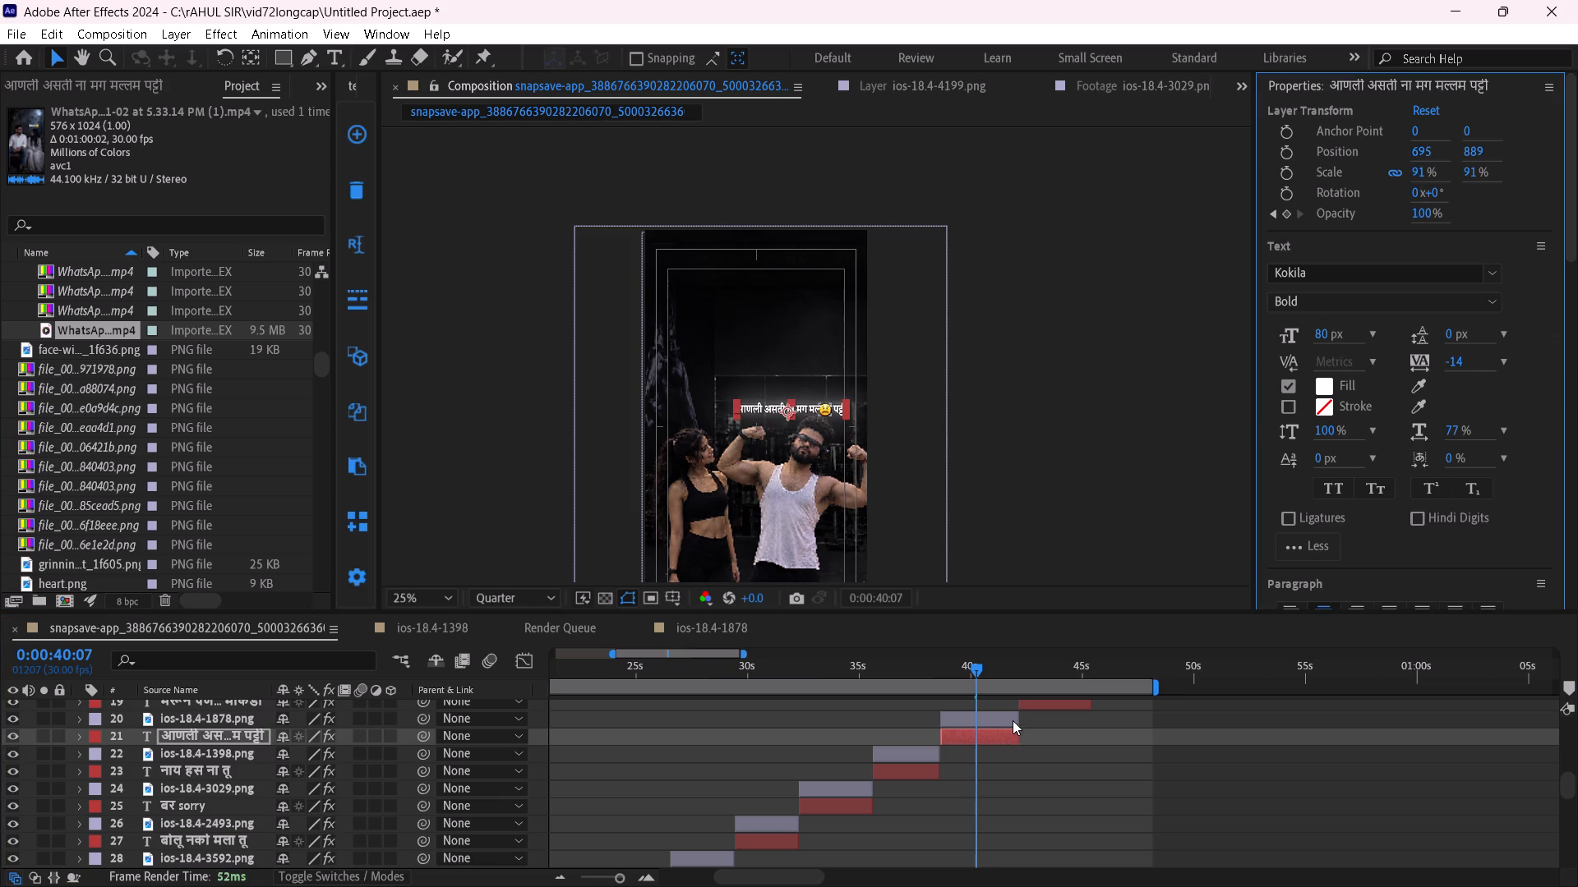
Move the ios-18.4-1878.png emoji (layer 20) right so it sits just past the end of the caption.
{"action": "left_click", "coordinate": [1013, 720]}
{"action": "left_click_drag", "start_coordinate": [1415, 150], "coordinate": [1528, 147]}
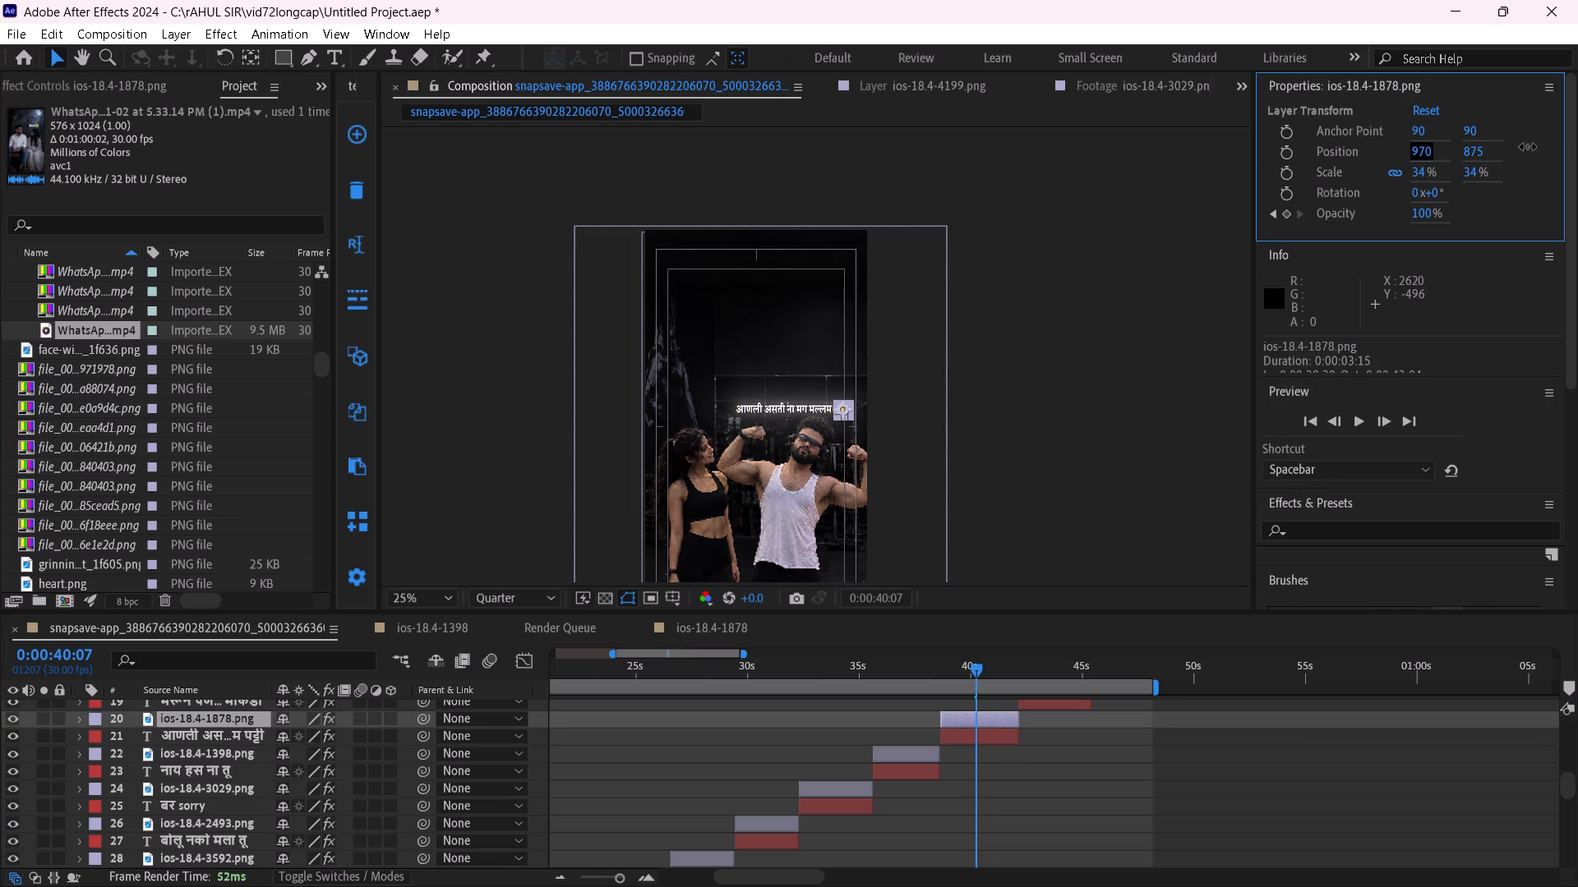
{"action": "left_click_drag", "start_coordinate": [1528, 147], "coordinate": [1544, 147]}
{"action": "left_click", "coordinate": [1121, 389]}
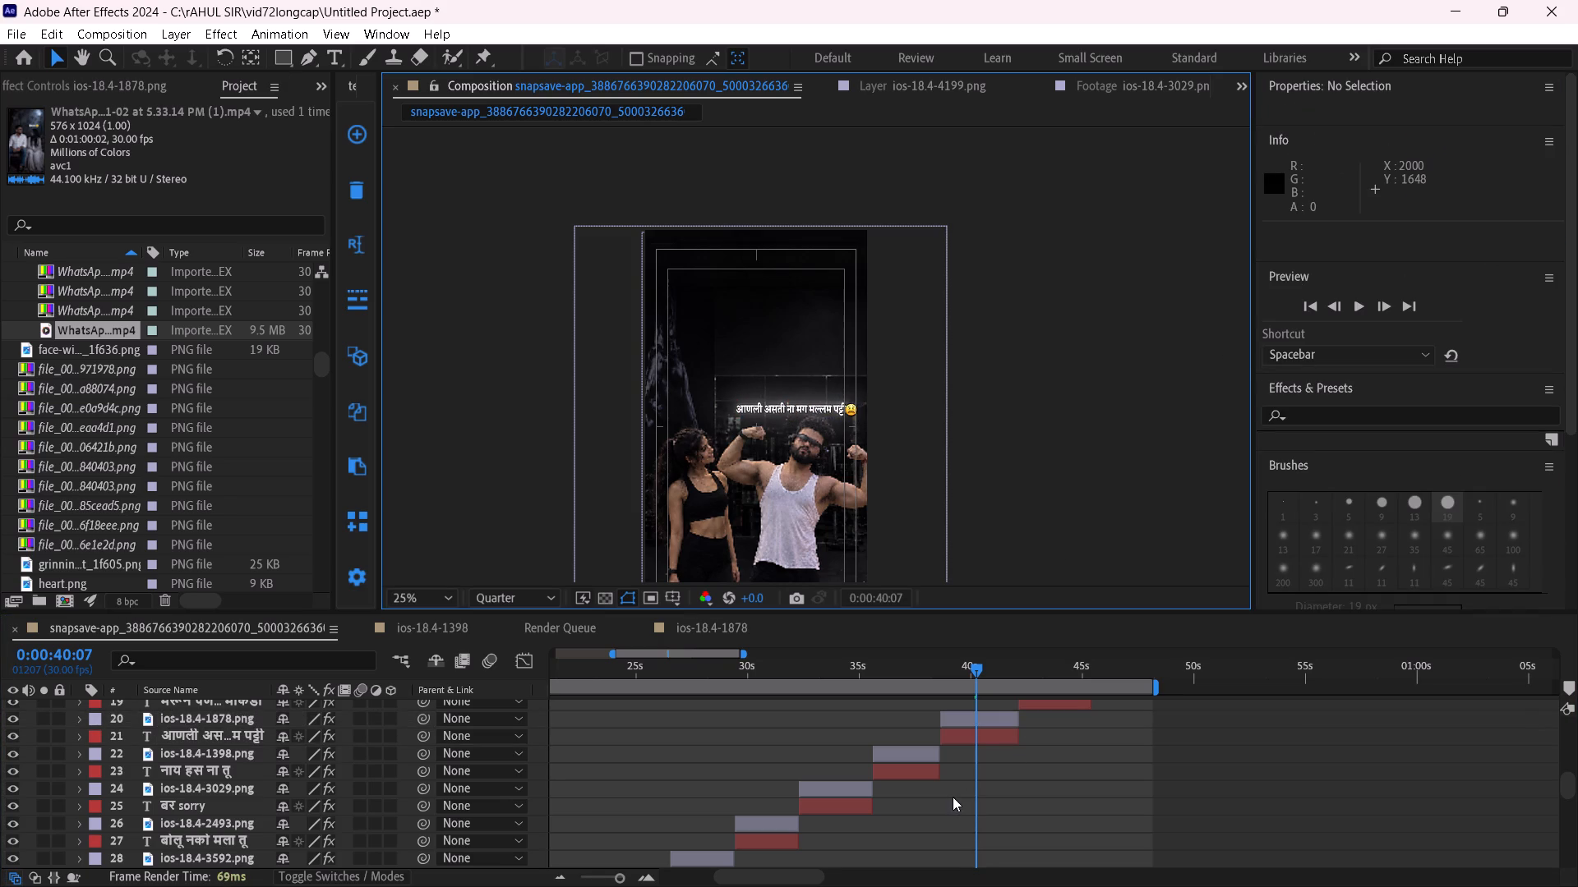
Nudge the आणली असती ना मग मल्लम पट्टी caption further left to leave a small gap before the emoji.
{"action": "left_click", "coordinate": [985, 742]}
{"action": "left_click_drag", "start_coordinate": [1420, 153], "coordinate": [1407, 152]}
{"action": "left_click", "coordinate": [1041, 334]}
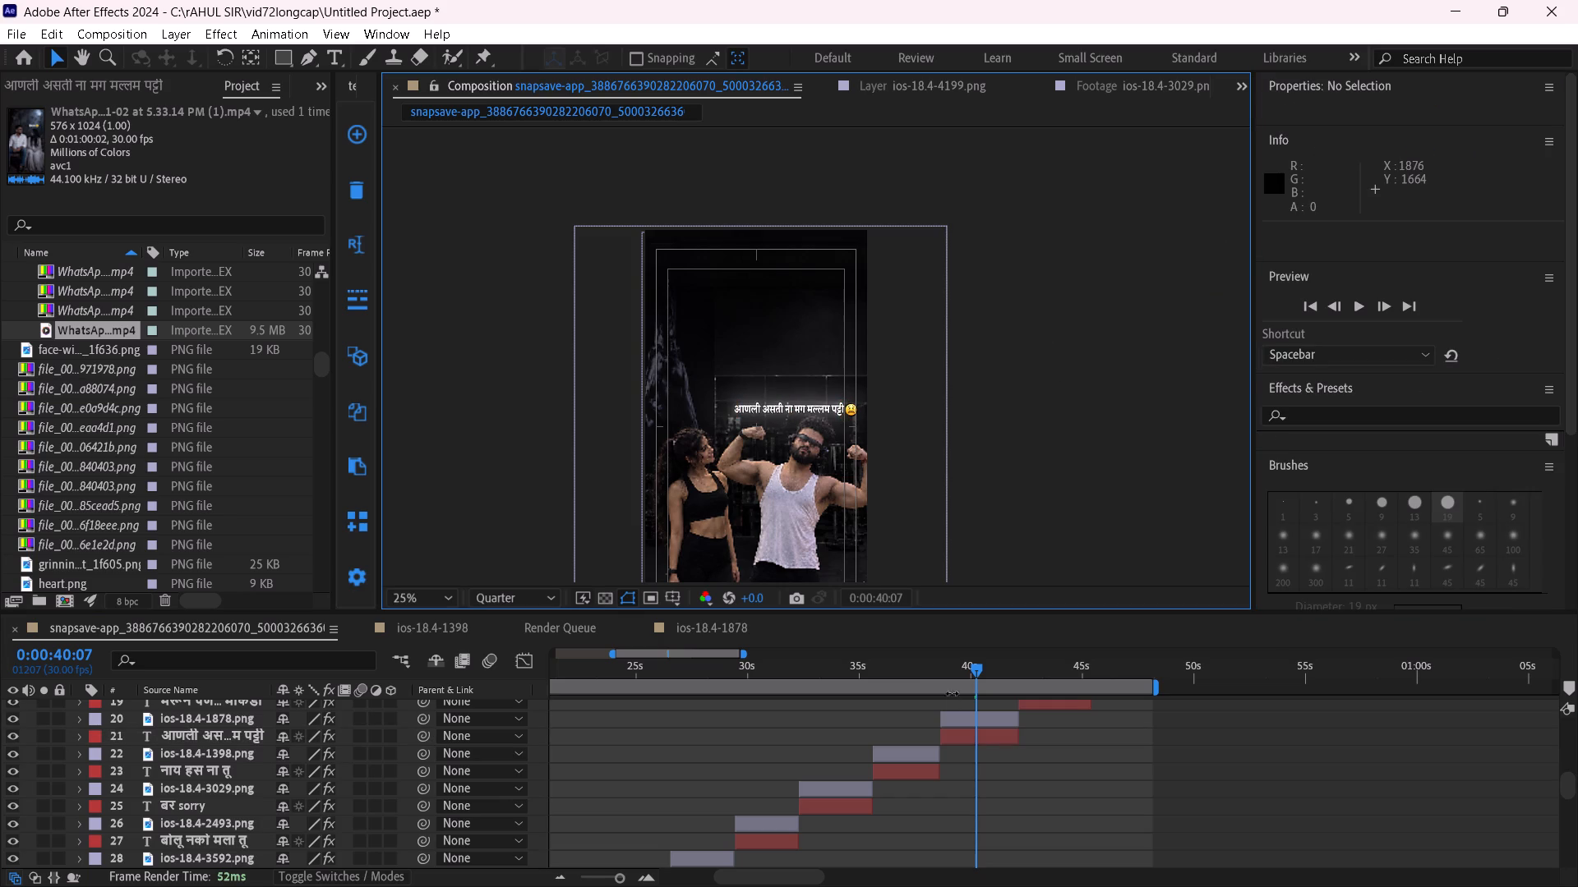
{"action": "left_click", "coordinate": [980, 741]}
{"action": "left_click_drag", "start_coordinate": [1423, 158], "coordinate": [1421, 159]}
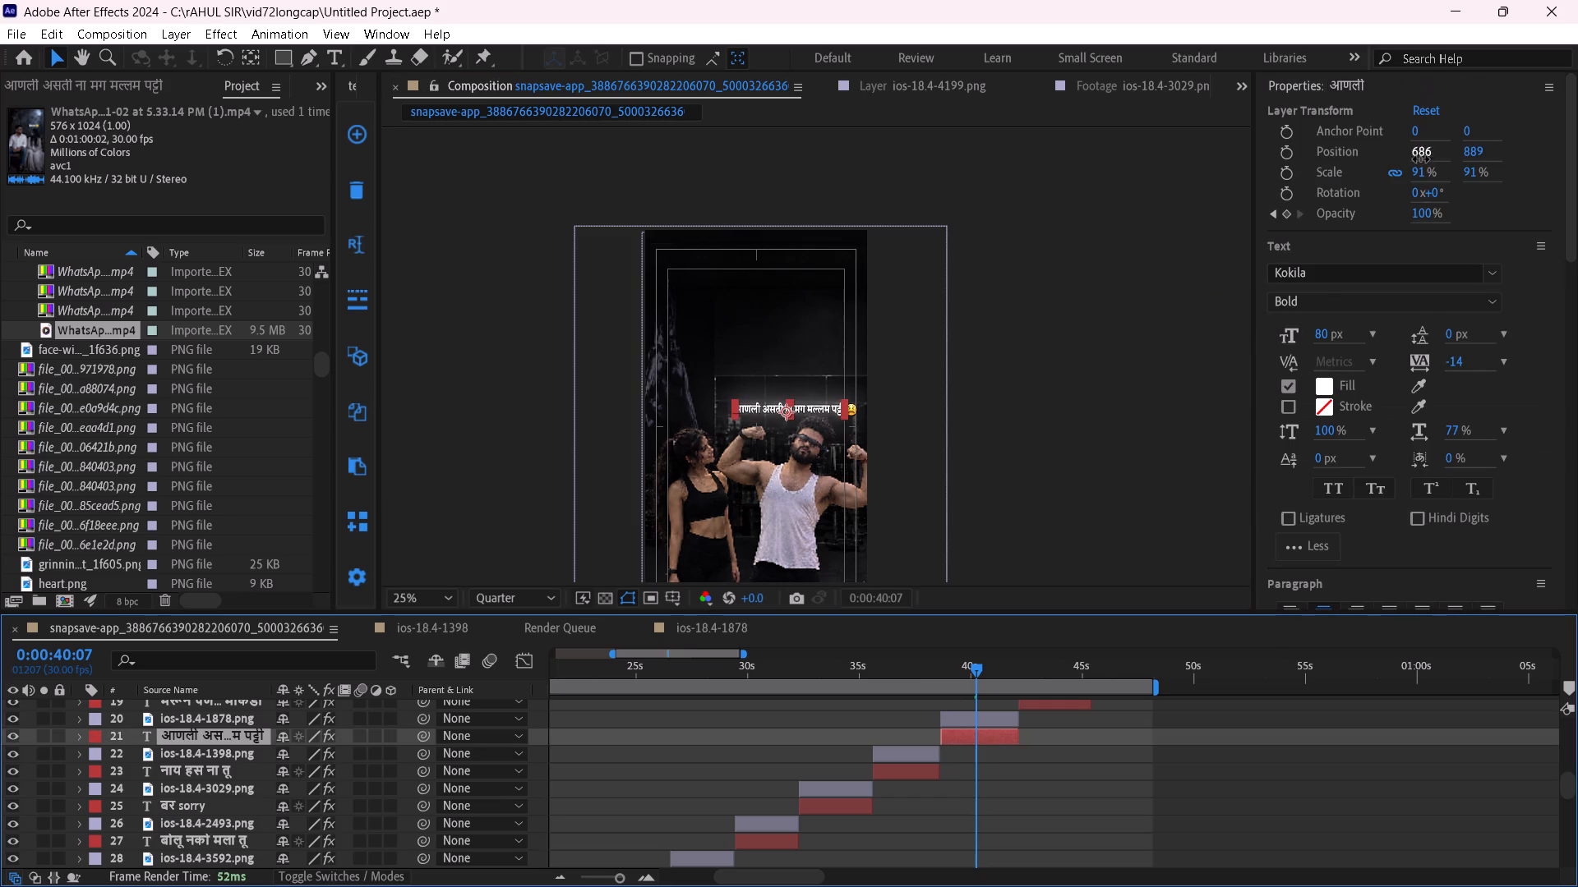
{"action": "left_click_drag", "start_coordinate": [1421, 159], "coordinate": [1411, 159]}
{"action": "left_click", "coordinate": [1011, 422]}
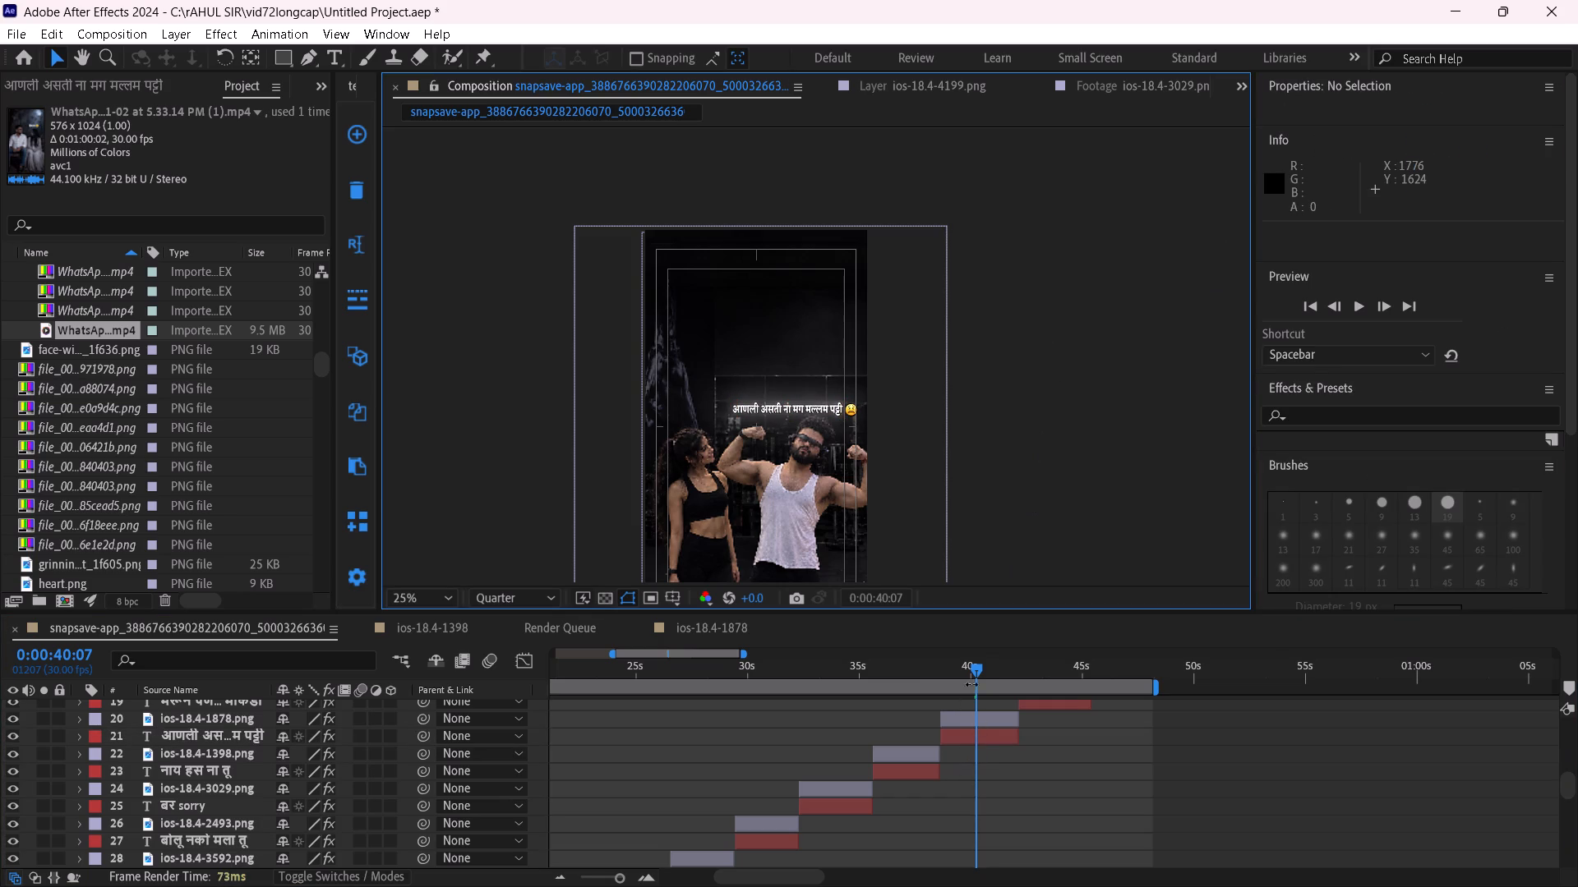
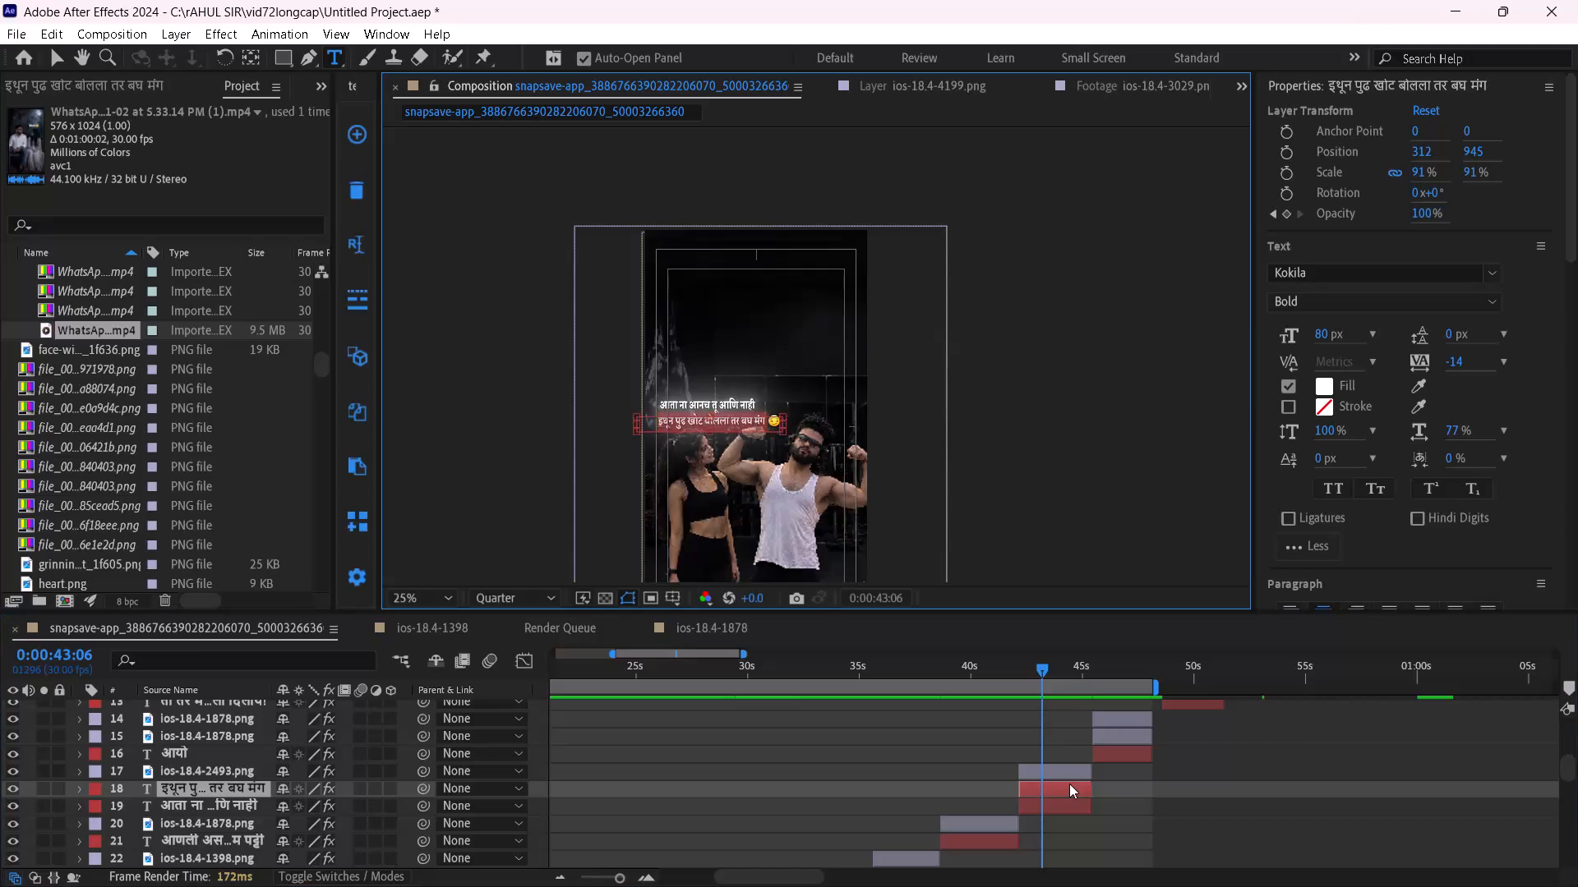
Replace the text of the second-line caption on layer 18 with the copied आणलीस ना मेलास तू आज.
{"action": "key", "text": "ctrl+v"}
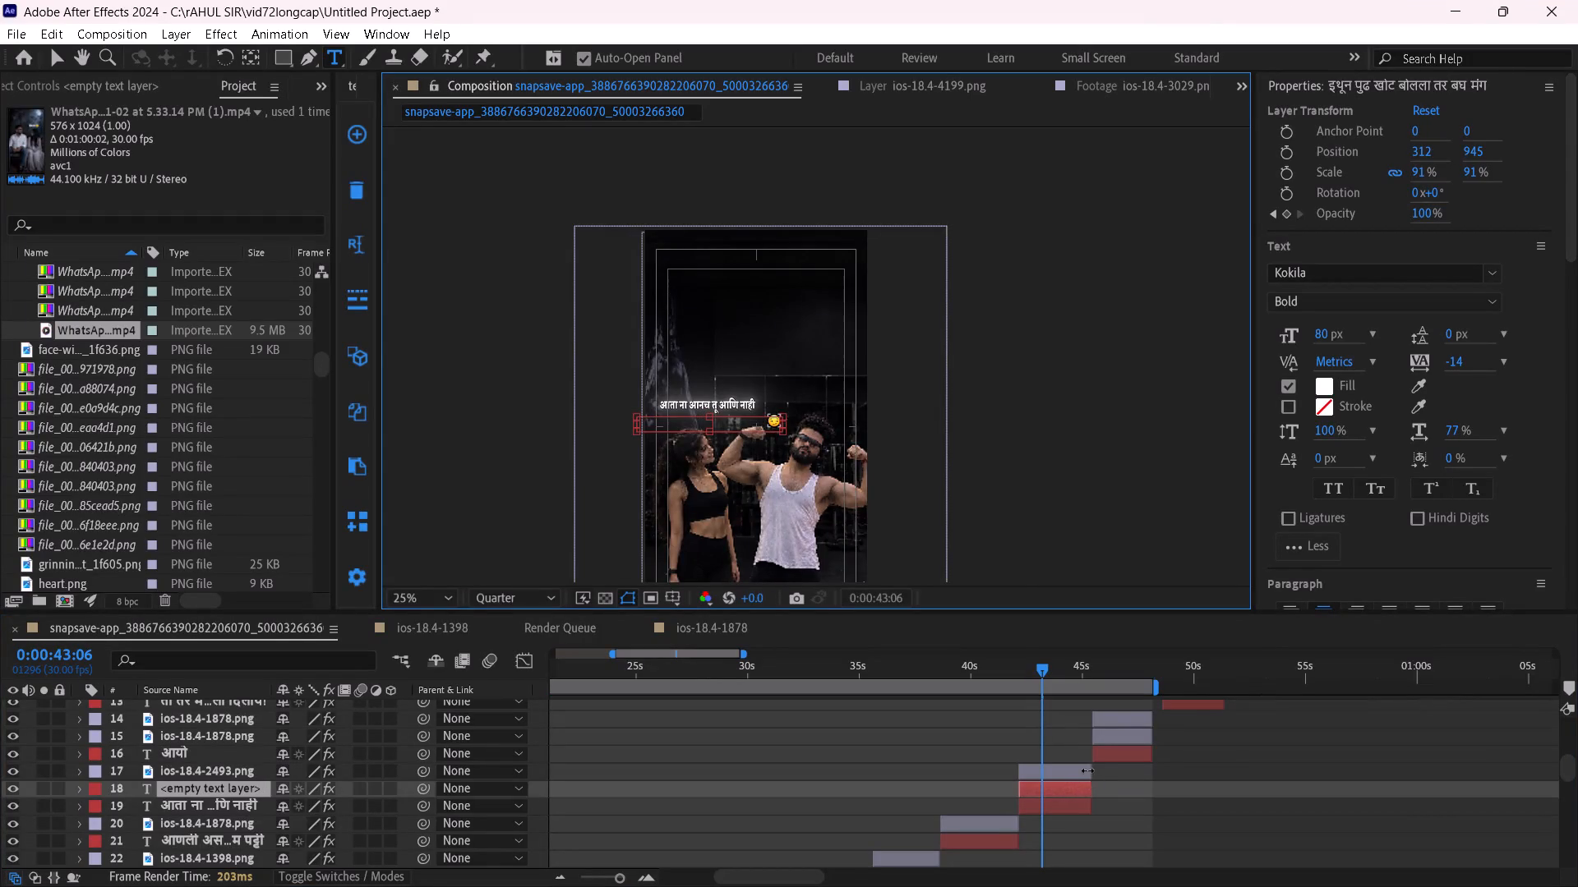
{"action": "left_click", "coordinate": [57, 58]}
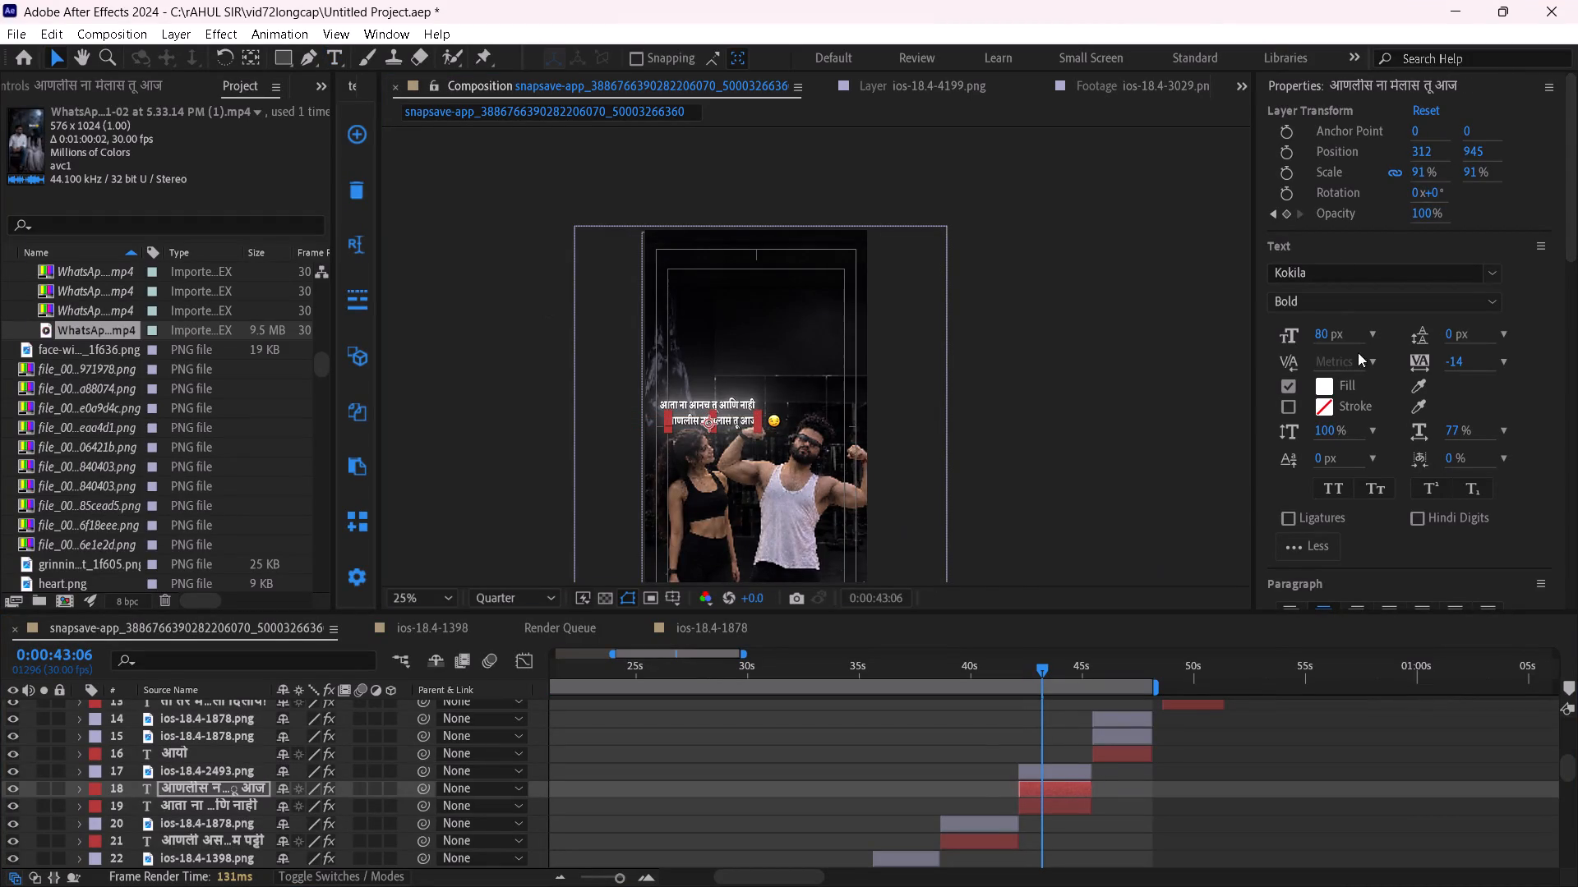
Reposition the आणलीस ना मेलास तू आज caption to 287, 938, directly beneath the first caption line.
{"action": "left_click_drag", "start_coordinate": [1425, 159], "coordinate": [1393, 155]}
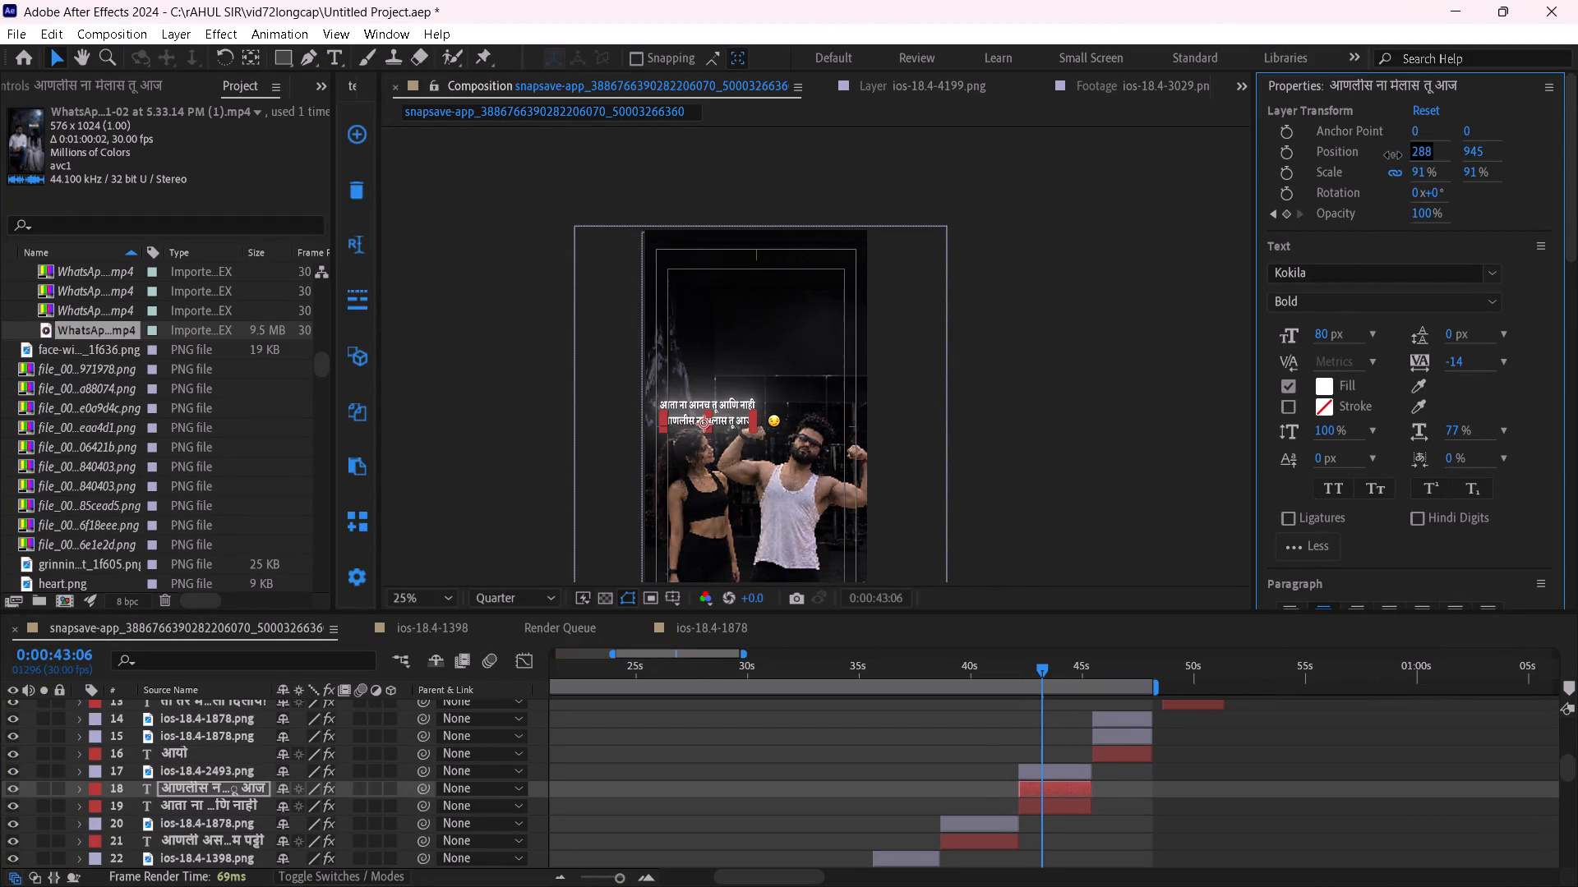
{"action": "left_click_drag", "start_coordinate": [1393, 155], "coordinate": [1391, 155]}
{"action": "left_click_drag", "start_coordinate": [1475, 149], "coordinate": [1465, 151]}
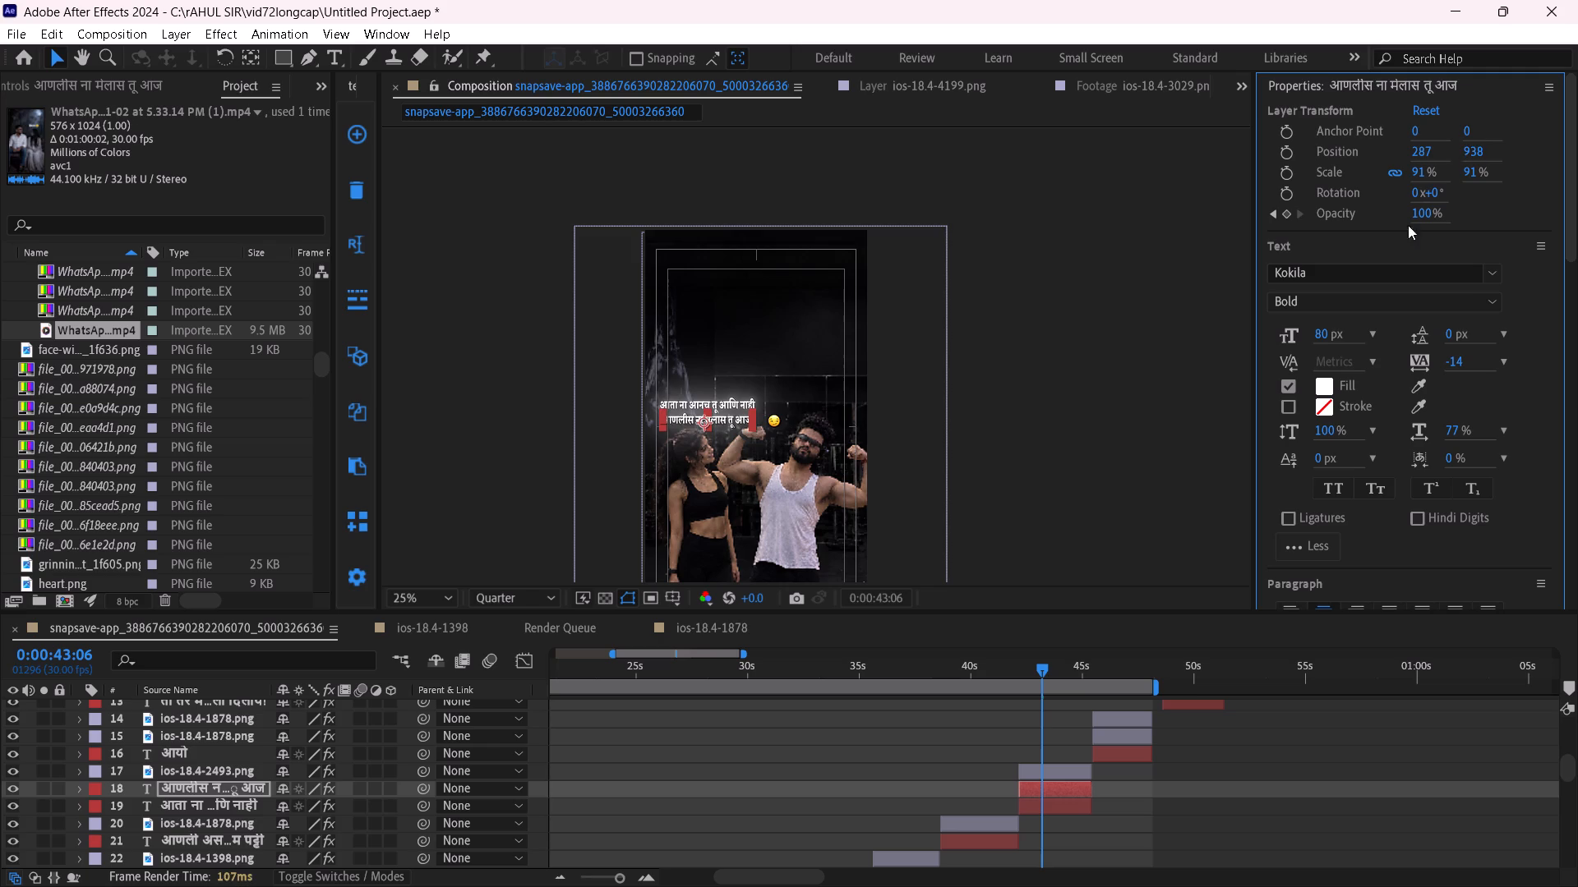
Move the ios-18.4-2493.png emoji (layer 17) left to X 555 beside the end of the caption and raise it slightly.
{"action": "left_click", "coordinate": [1095, 778]}
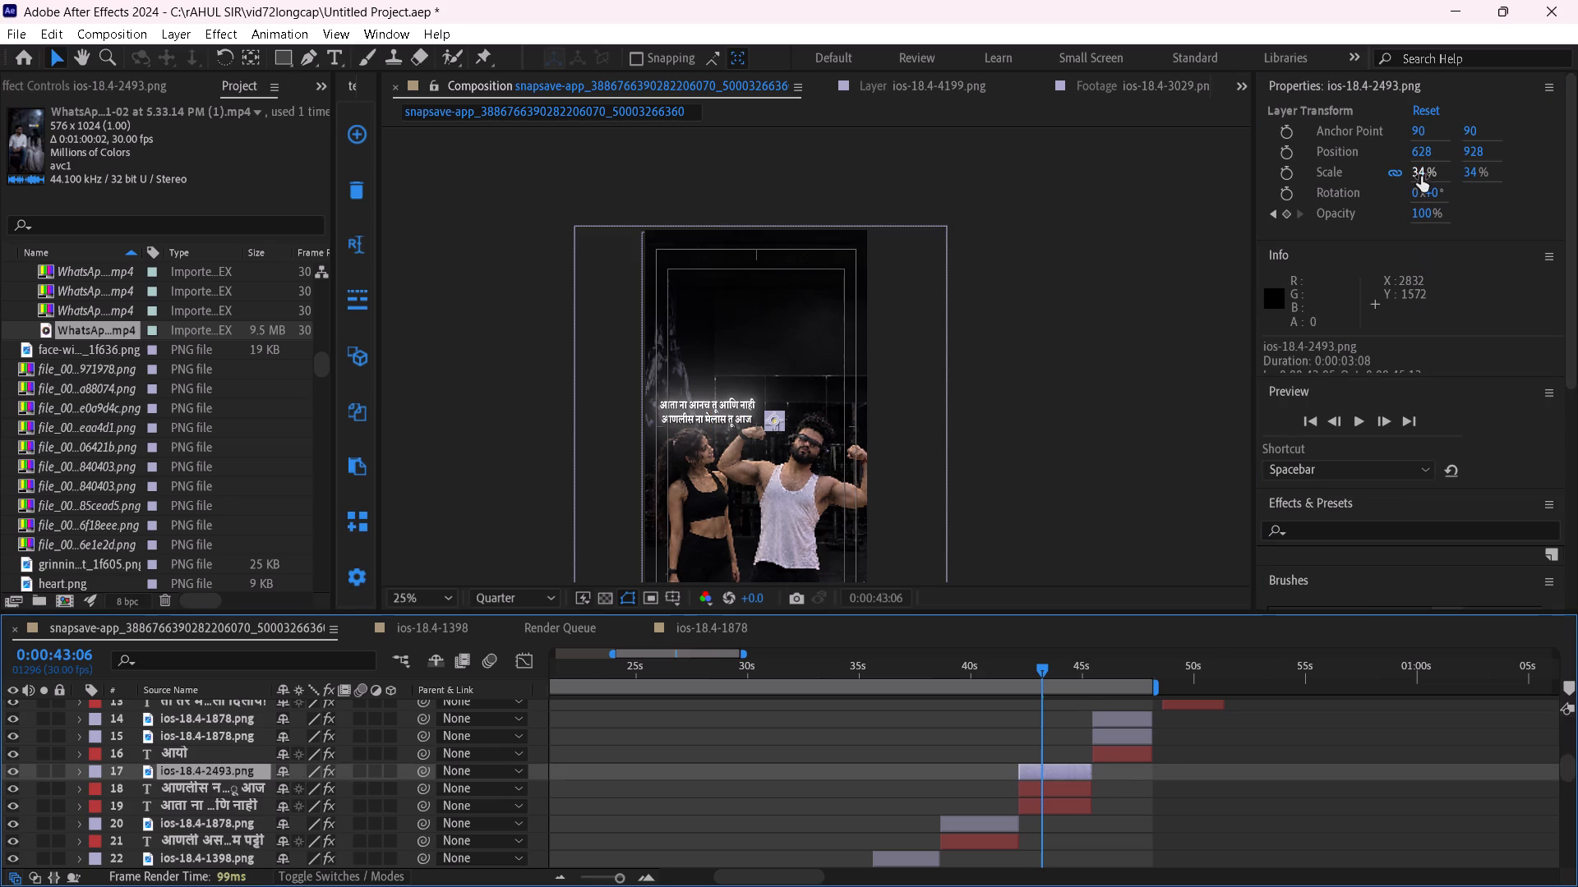
{"action": "left_click_drag", "start_coordinate": [1423, 155], "coordinate": [1349, 150]}
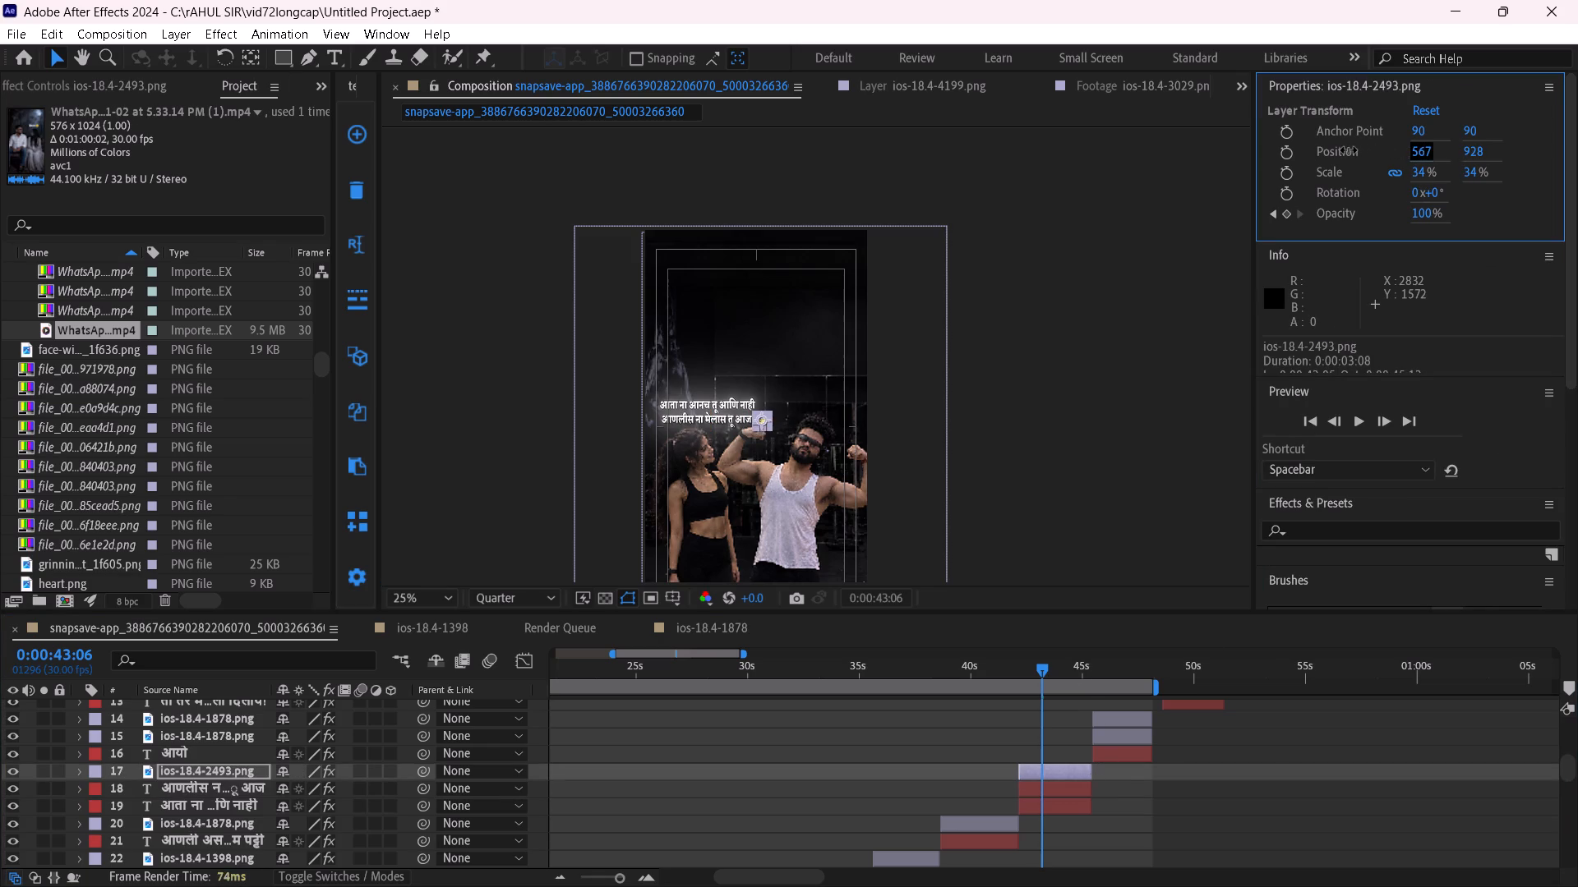
{"action": "left_click_drag", "start_coordinate": [1349, 150], "coordinate": [1339, 154]}
{"action": "left_click", "coordinate": [1045, 389]}
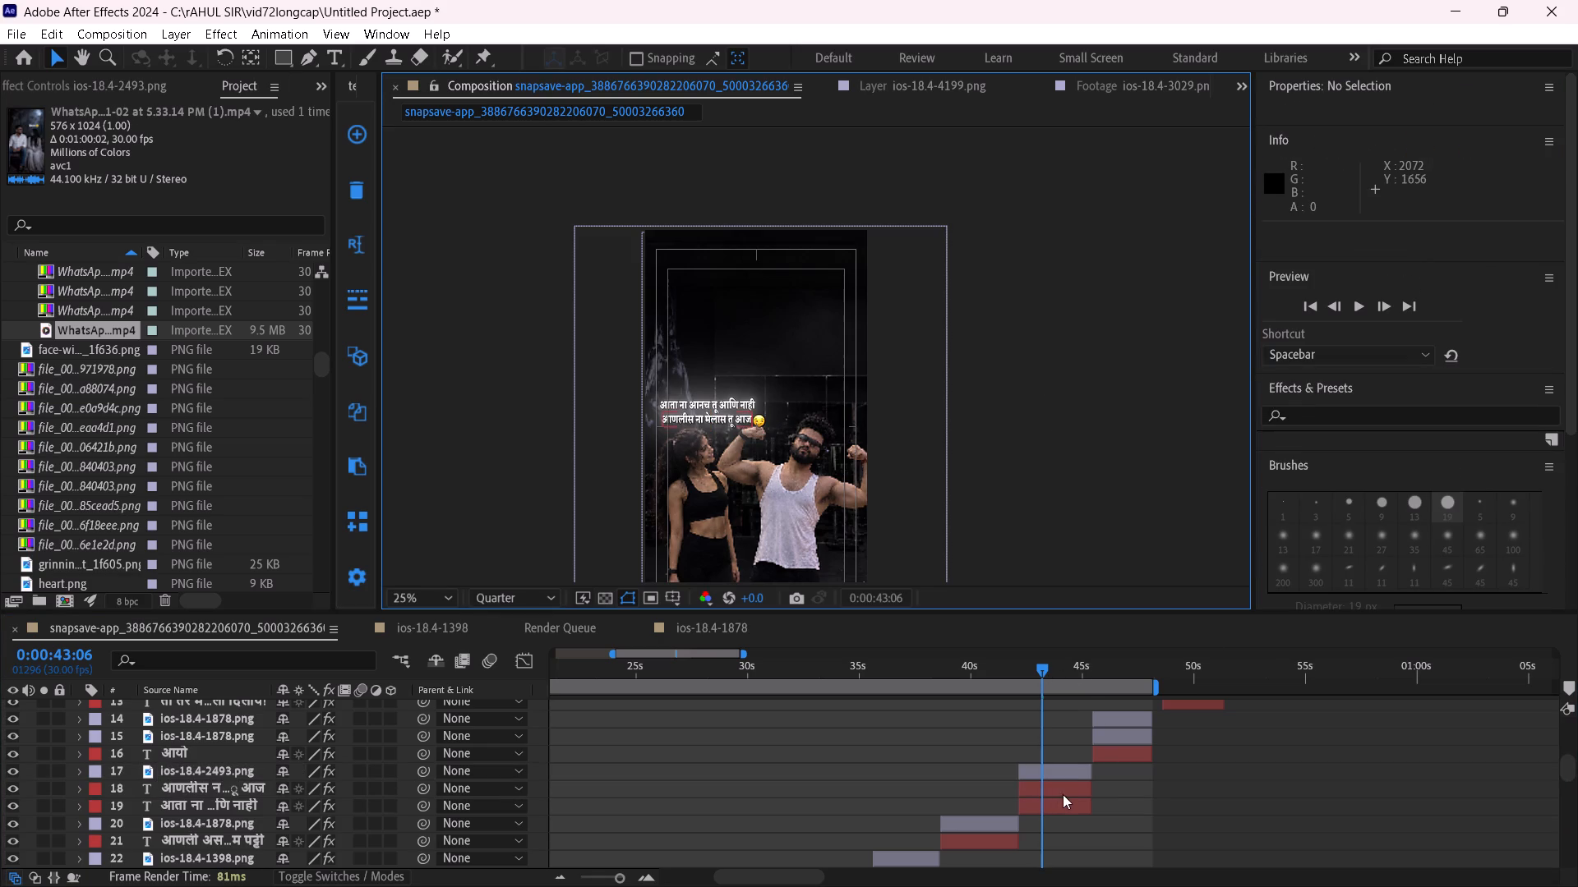
{"action": "left_click", "coordinate": [1077, 770]}
{"action": "left_click_drag", "start_coordinate": [1471, 151], "coordinate": [1468, 152]}
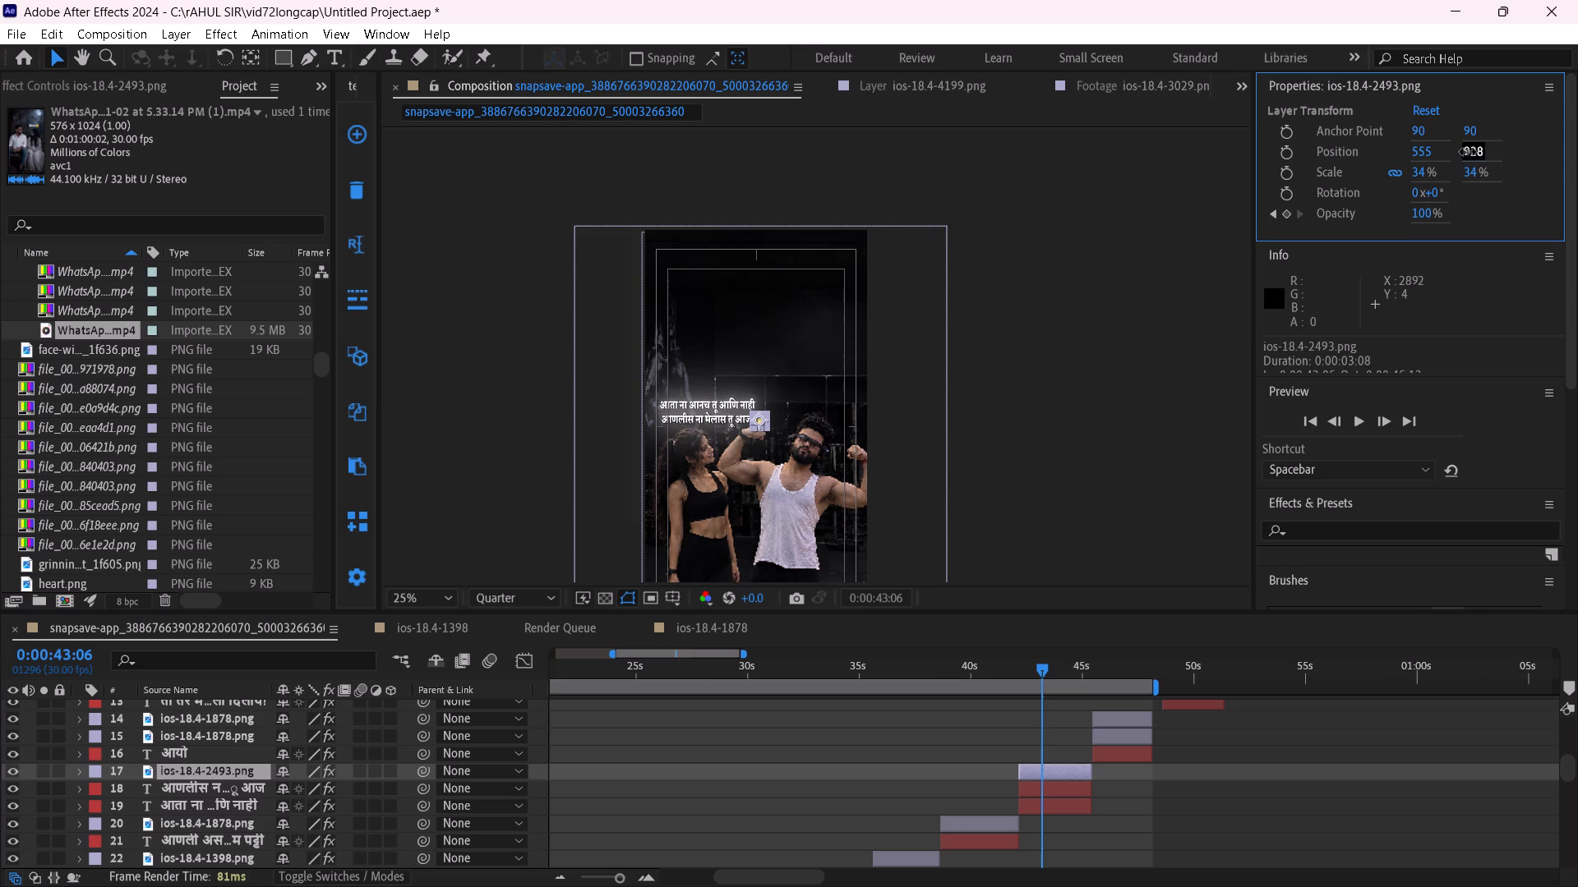
{"action": "left_click_drag", "start_coordinate": [1468, 152], "coordinate": [1462, 150]}
{"action": "left_click", "coordinate": [1064, 395]}
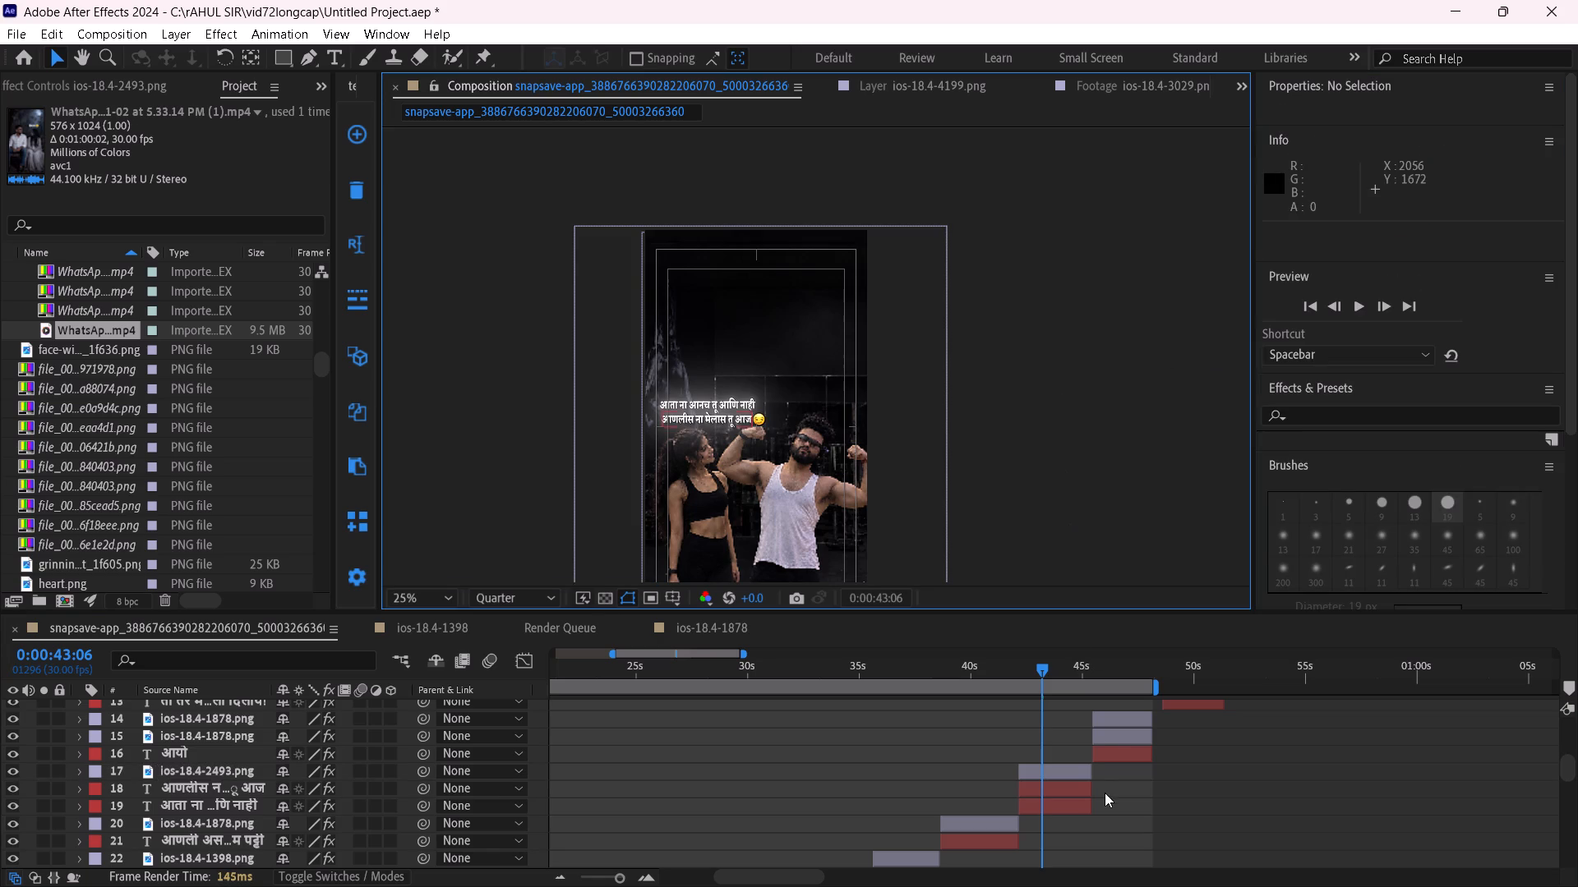
Shift the आणलीस ना मेलास तू आज caption and its emoji (layers 18 and 17) slightly left together.
{"action": "left_click", "coordinate": [1091, 793]}
{"action": "left_click", "coordinate": [1087, 775], "text": "shift"}
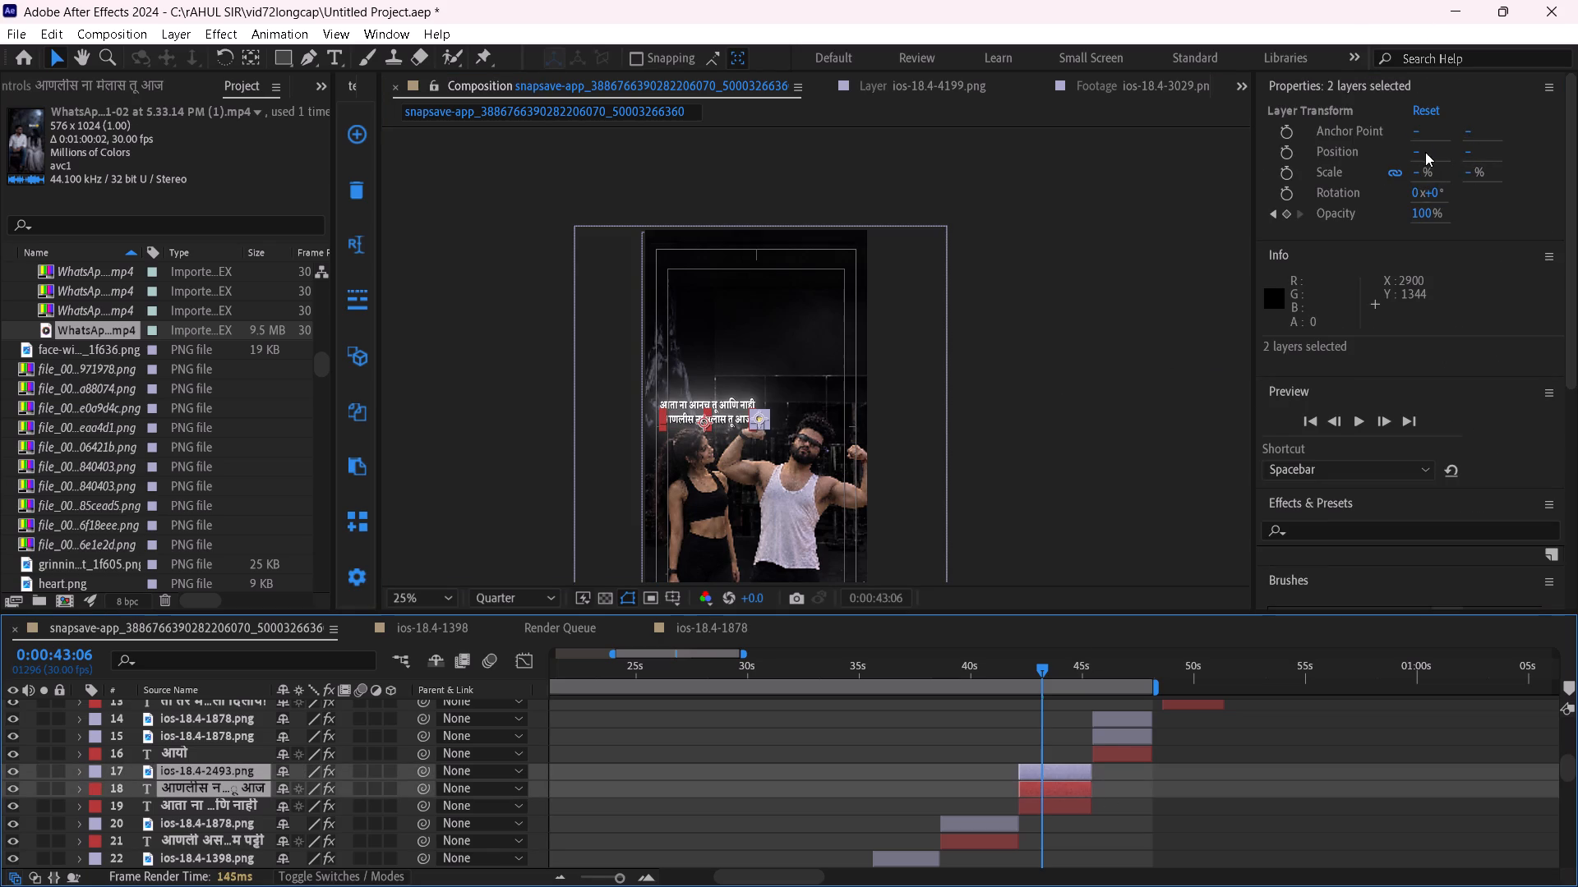
{"action": "left_click_drag", "start_coordinate": [1414, 153], "coordinate": [1393, 154]}
{"action": "left_click", "coordinate": [1102, 402]}
{"action": "left_click", "coordinate": [1100, 546]}
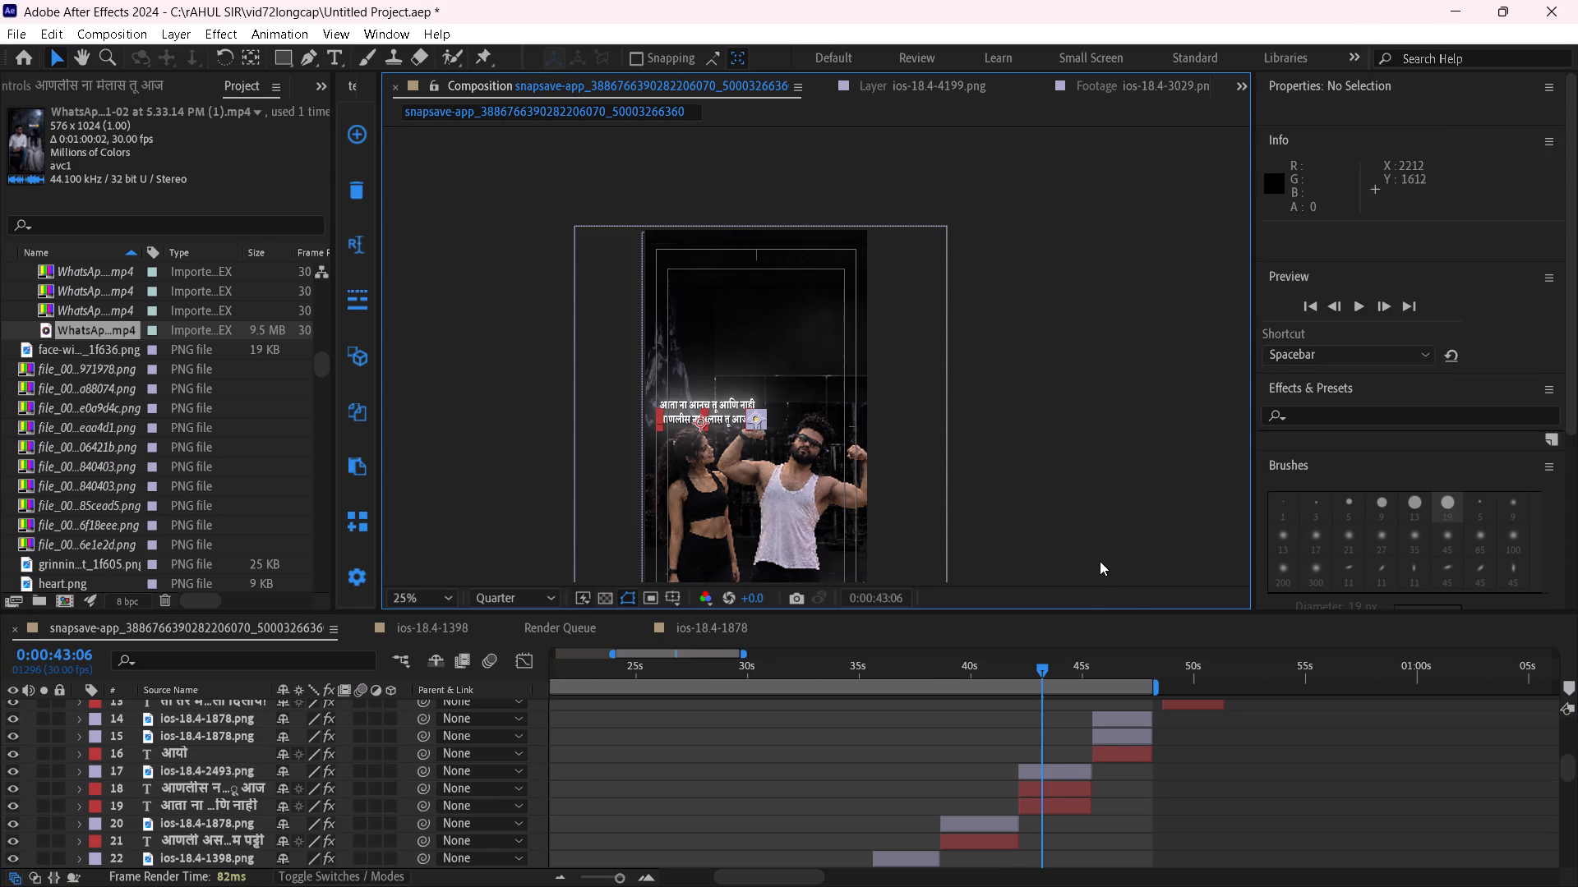
Go to 0:00:45:16, where the आयो caption (layer 16) begins.
{"action": "left_click_drag", "start_coordinate": [1054, 665], "coordinate": [1100, 682]}
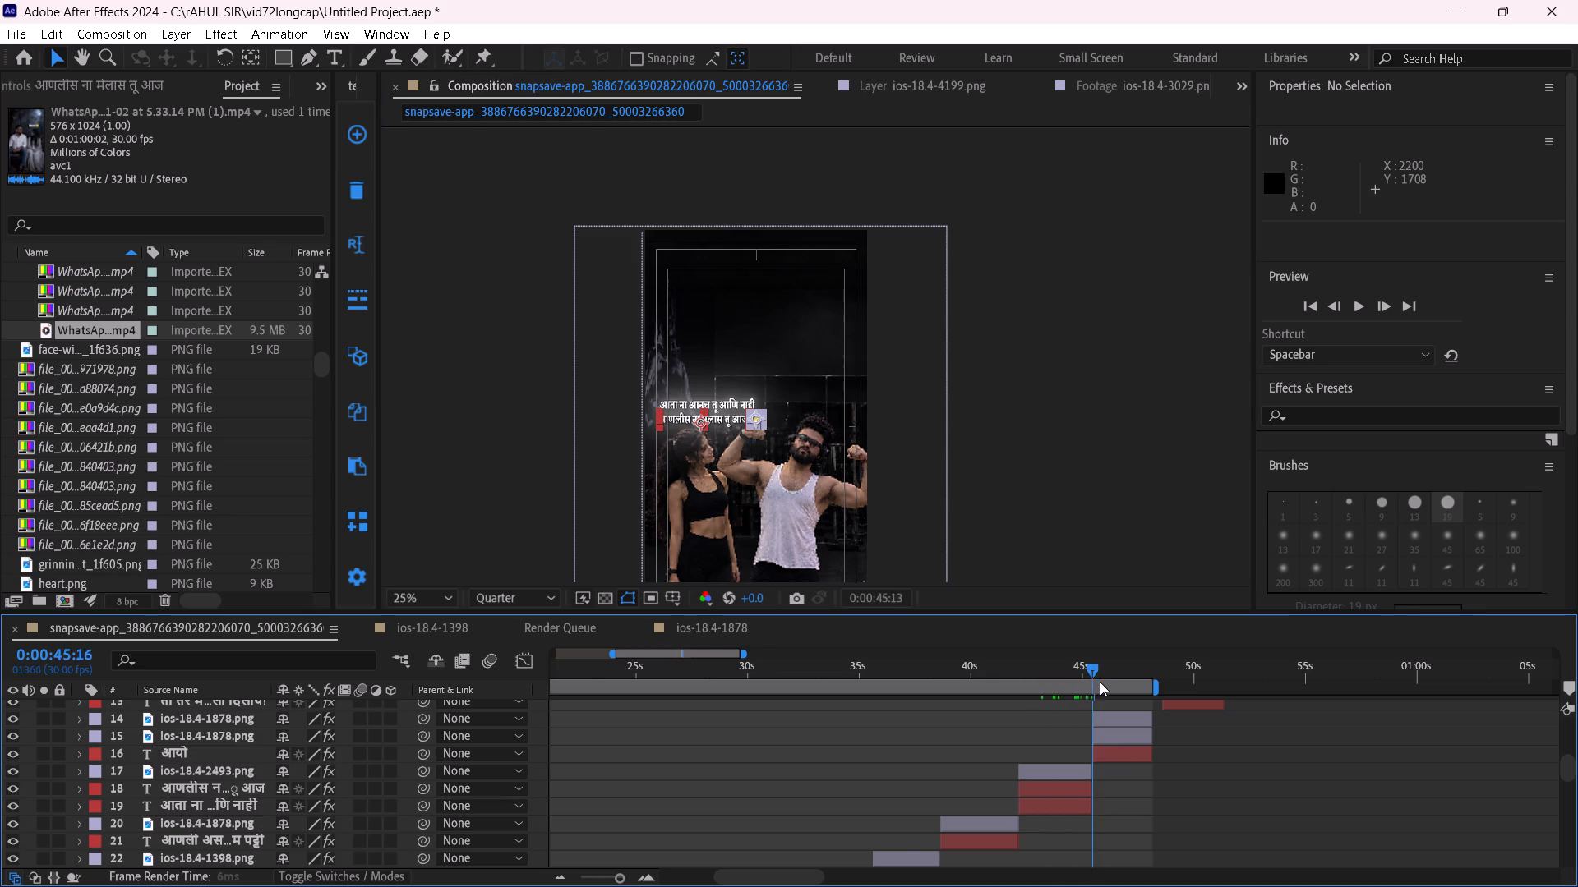
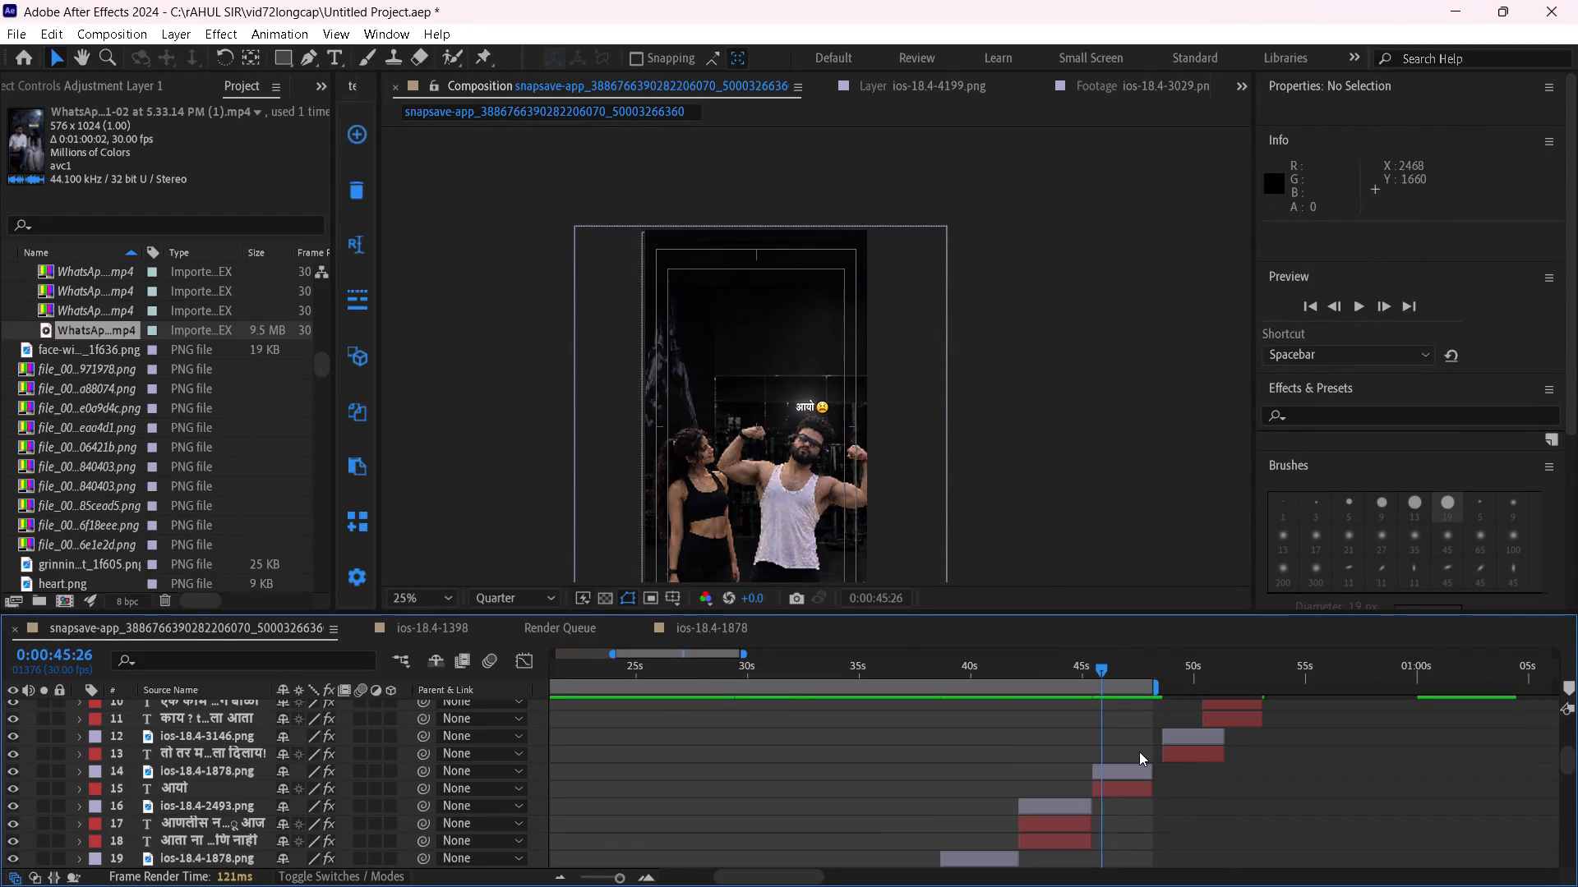
Extend the end of the composition's work area to 0:01:00:00, where the WhatsApp video layer (layer 50) ends.
{"action": "scroll", "coordinate": [1150, 760], "scroll_direction": "down", "scroll_amount": 13}
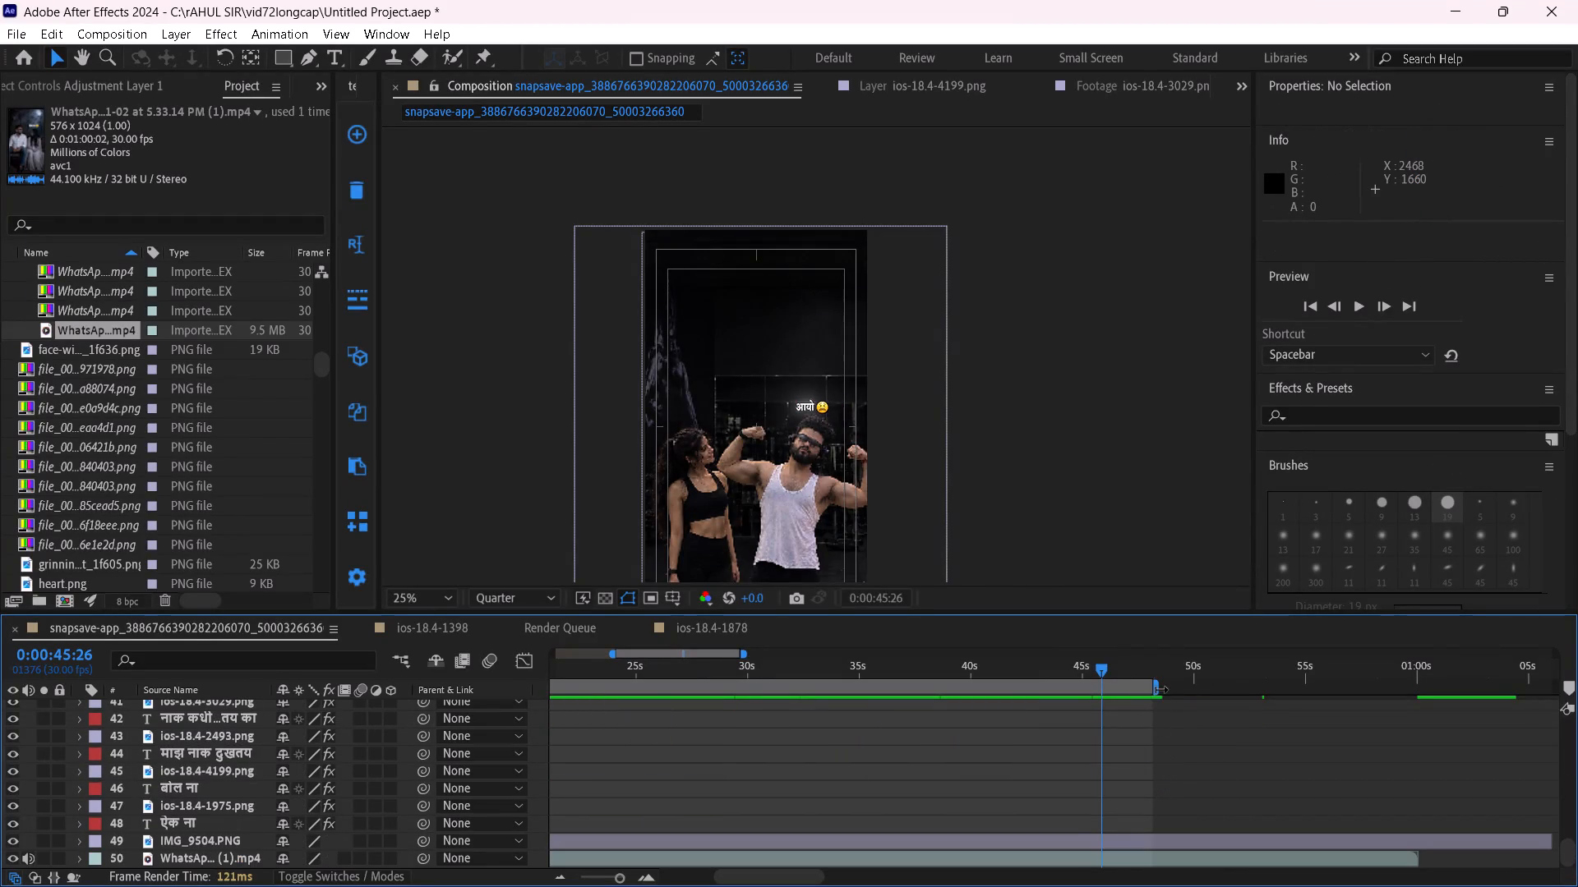
{"action": "left_click_drag", "start_coordinate": [1156, 690], "coordinate": [1431, 726]}
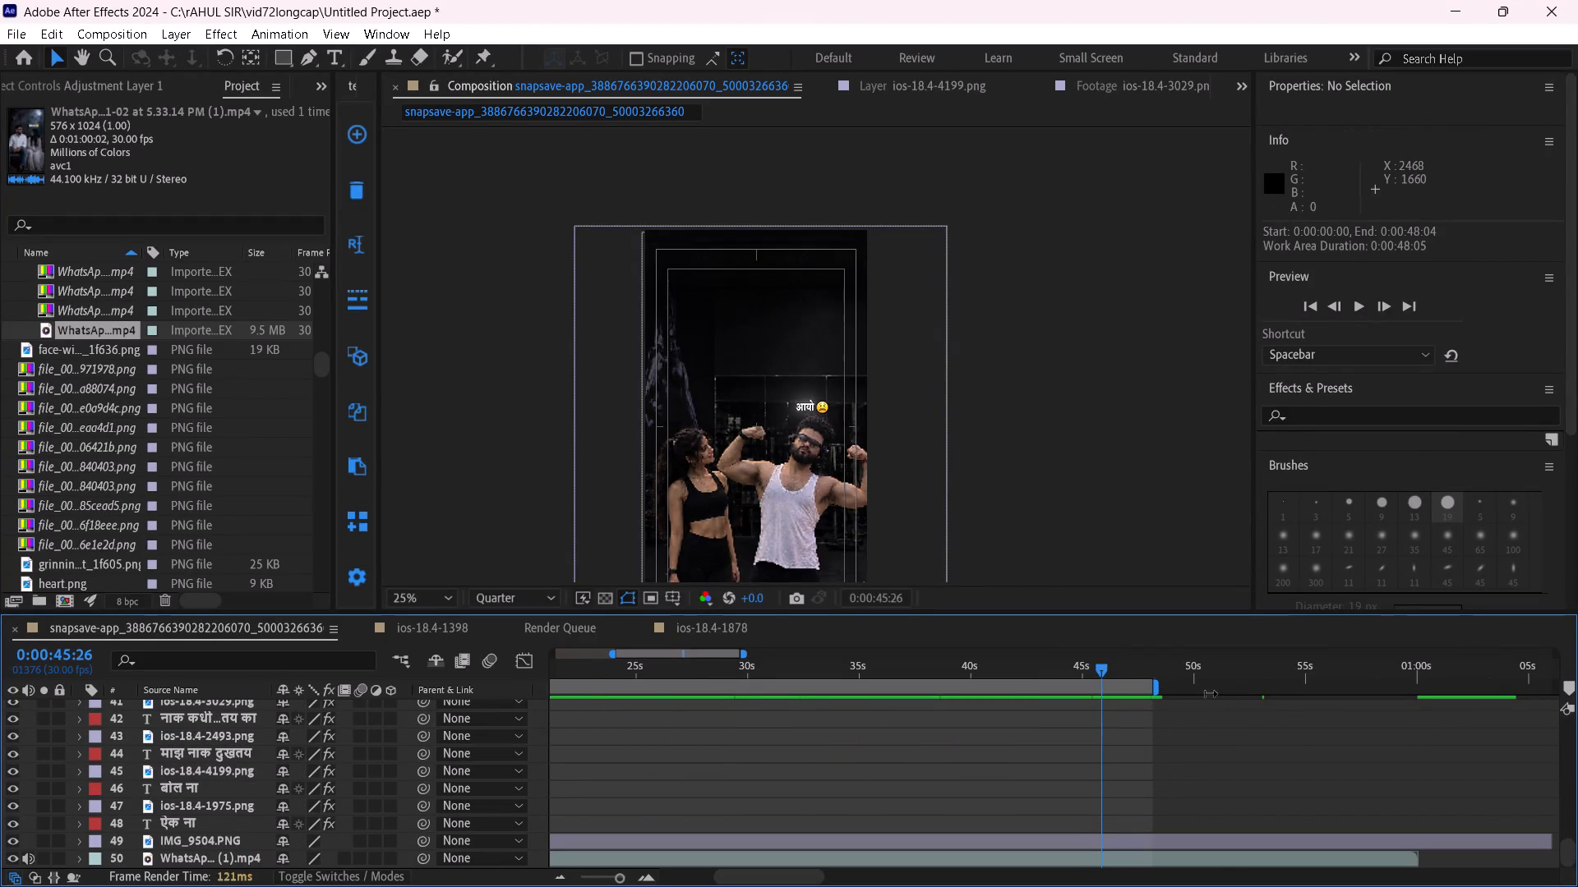
{"action": "left_click_drag", "start_coordinate": [1155, 684], "coordinate": [1186, 687]}
{"action": "left_click_drag", "start_coordinate": [1185, 689], "coordinate": [1280, 706]}
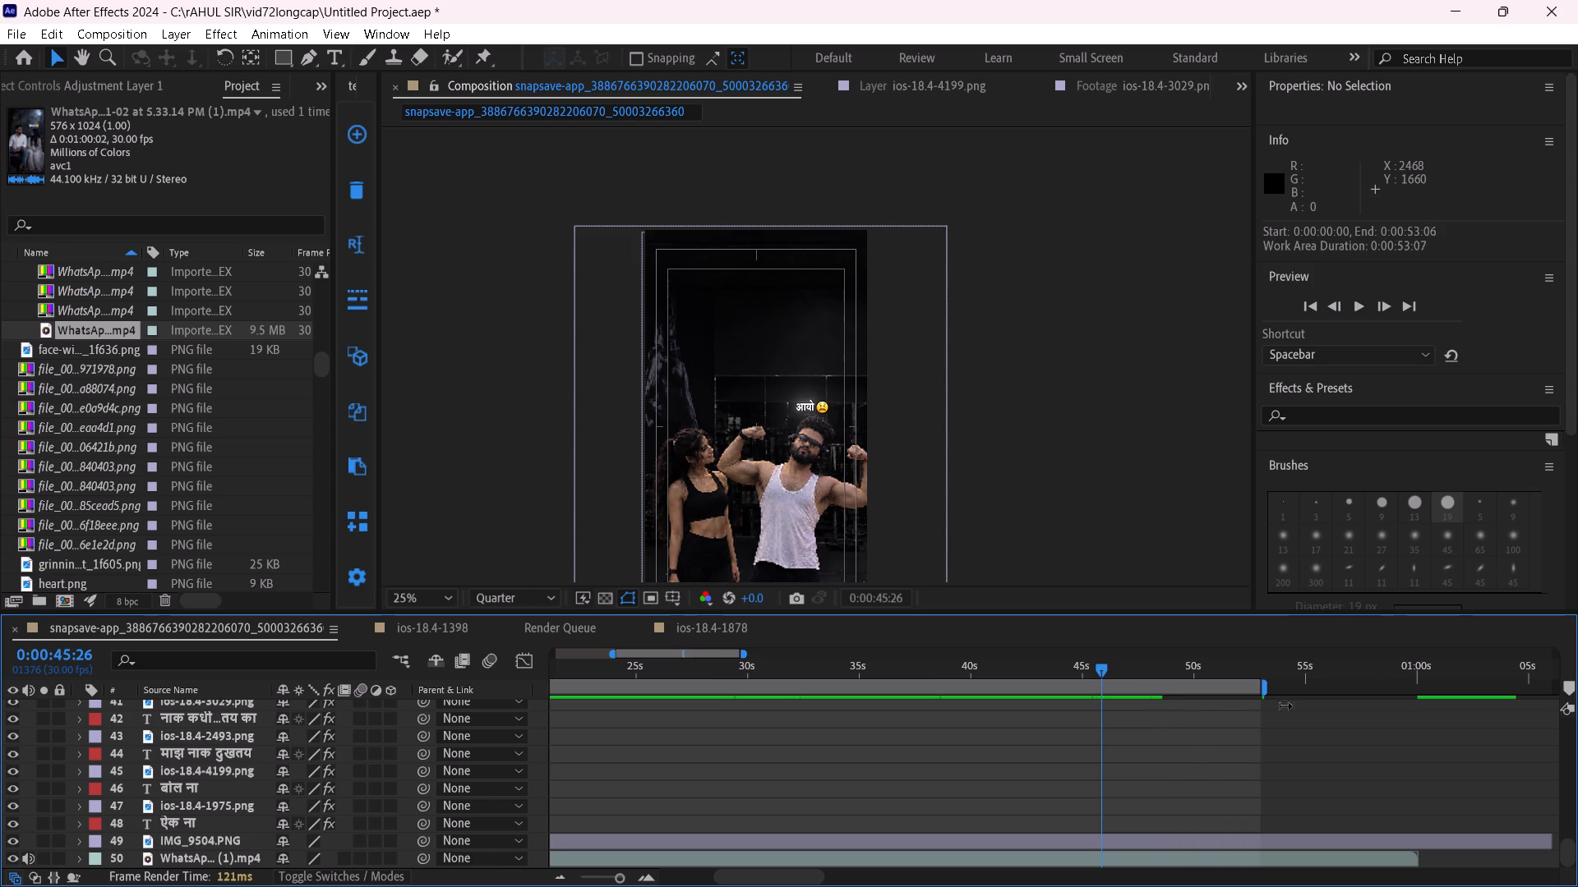
{"action": "left_click_drag", "start_coordinate": [1280, 706], "coordinate": [1420, 724]}
{"action": "scroll", "coordinate": [1262, 803], "scroll_direction": "up", "scroll_amount": 11}
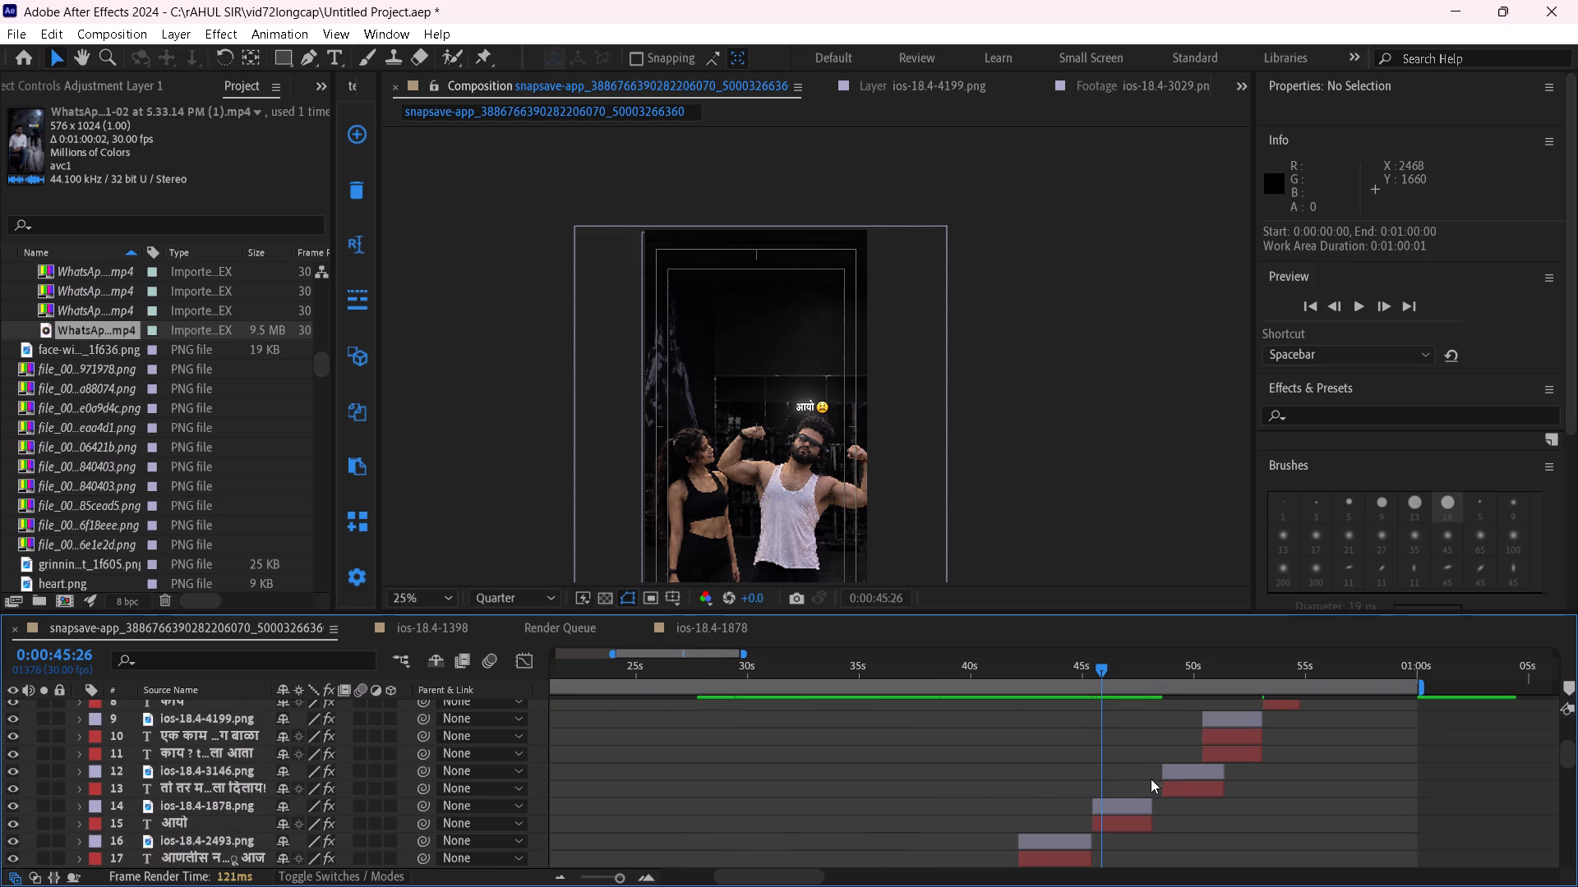
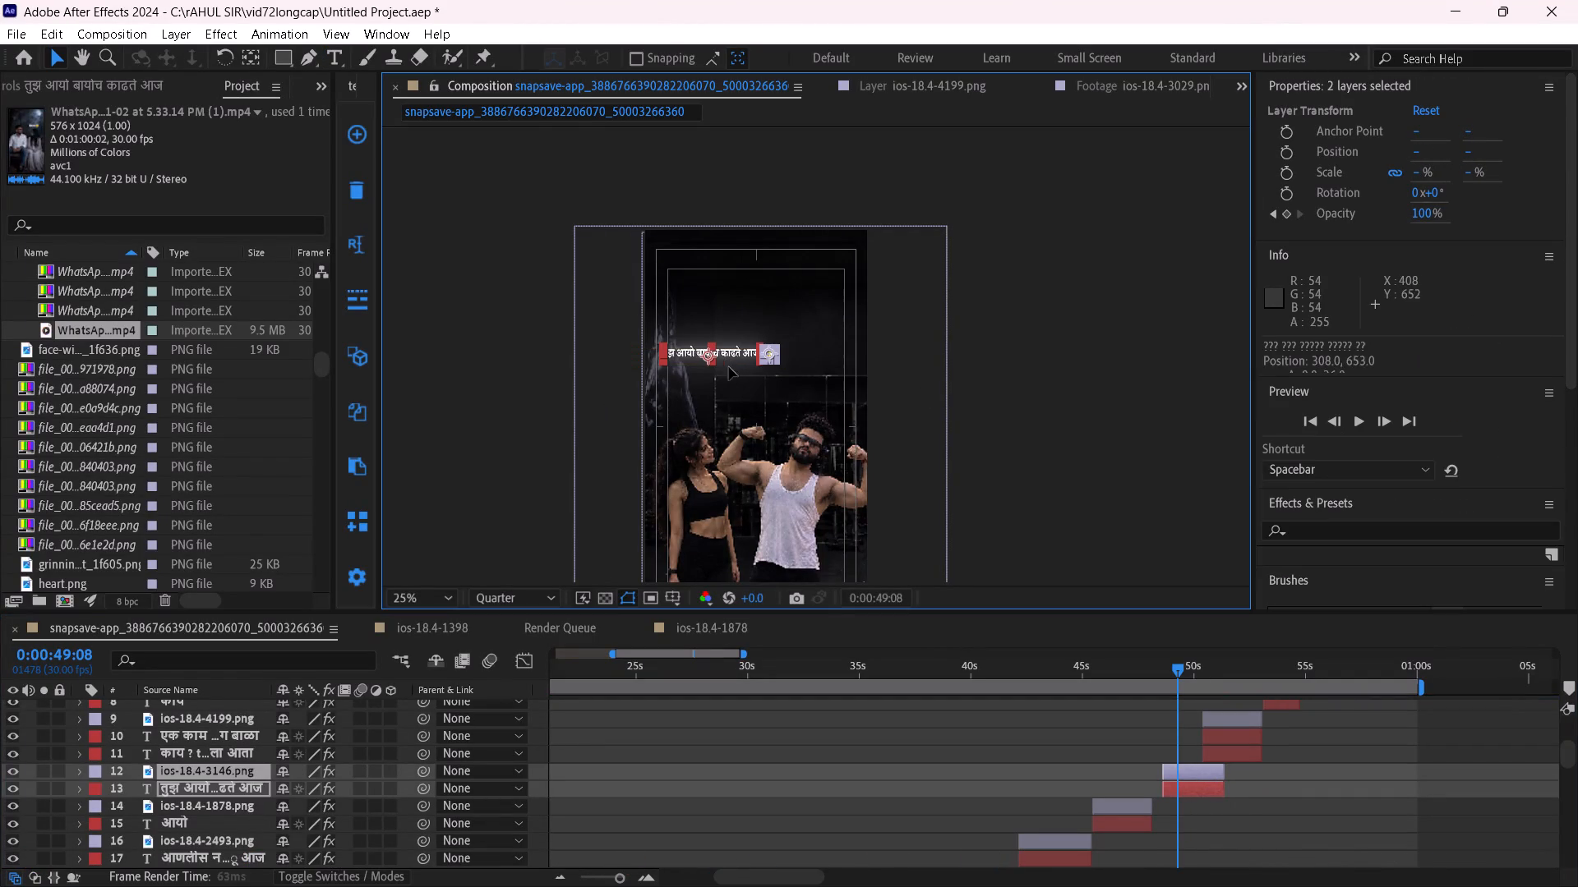
Move the caption (layer 13) and its emoji (layer 12) together down the frame to just above the couple, at about Y 915.
{"action": "left_click_drag", "start_coordinate": [729, 367], "coordinate": [728, 419]}
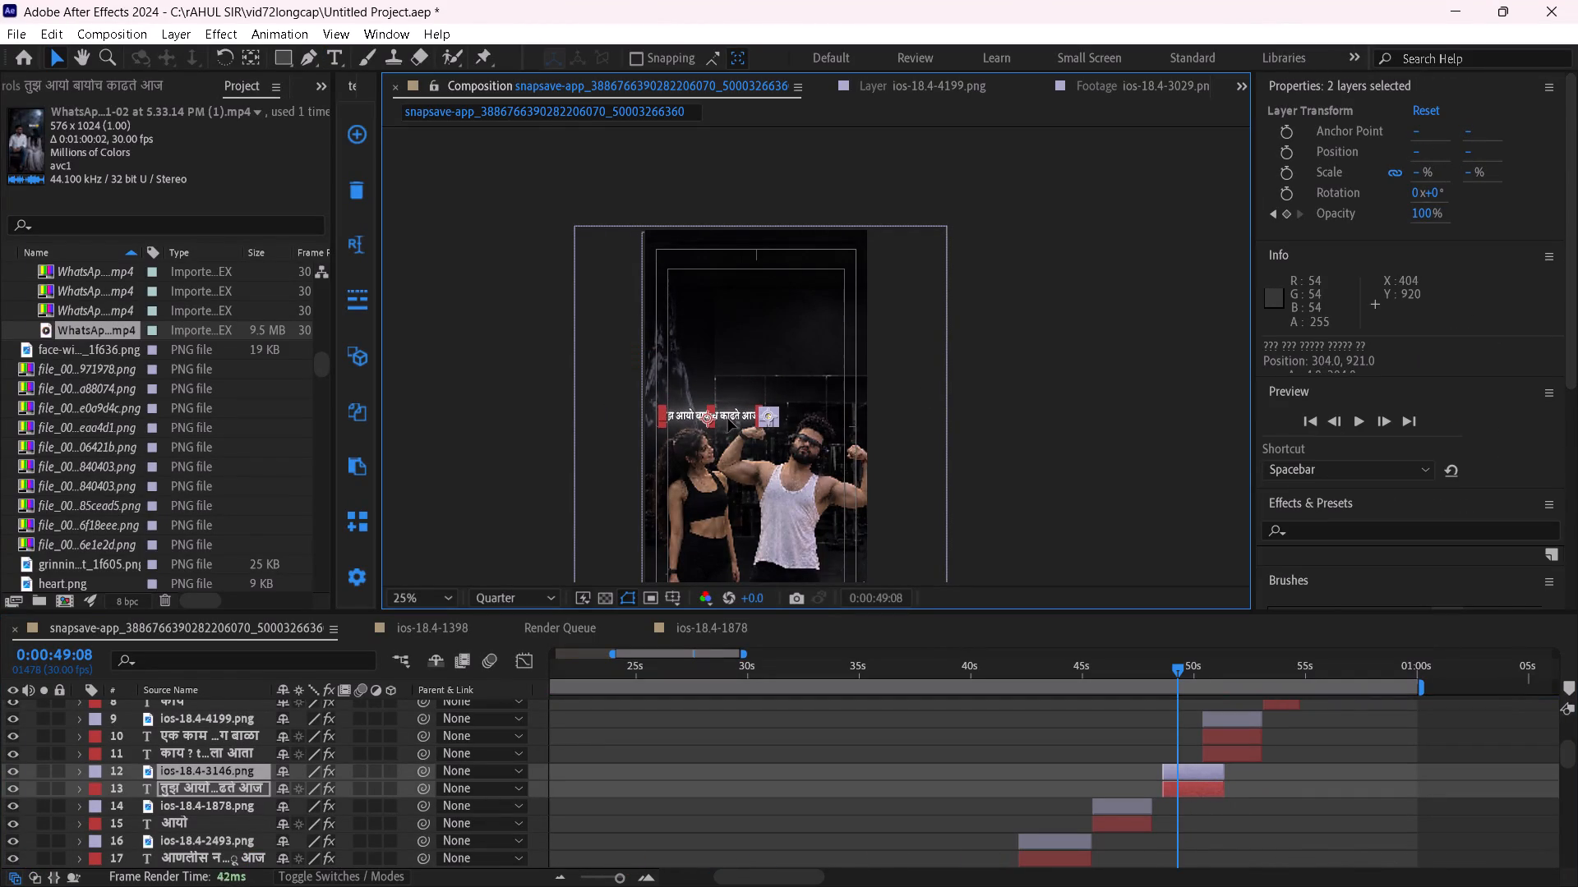
{"action": "left_click_drag", "start_coordinate": [728, 419], "coordinate": [731, 421]}
{"action": "left_click", "coordinate": [1105, 464]}
Shift the ios-18.4-3146.png emoji (layer 12) slightly left against its caption, to an X position of about 598.
{"action": "left_click", "coordinate": [1210, 779]}
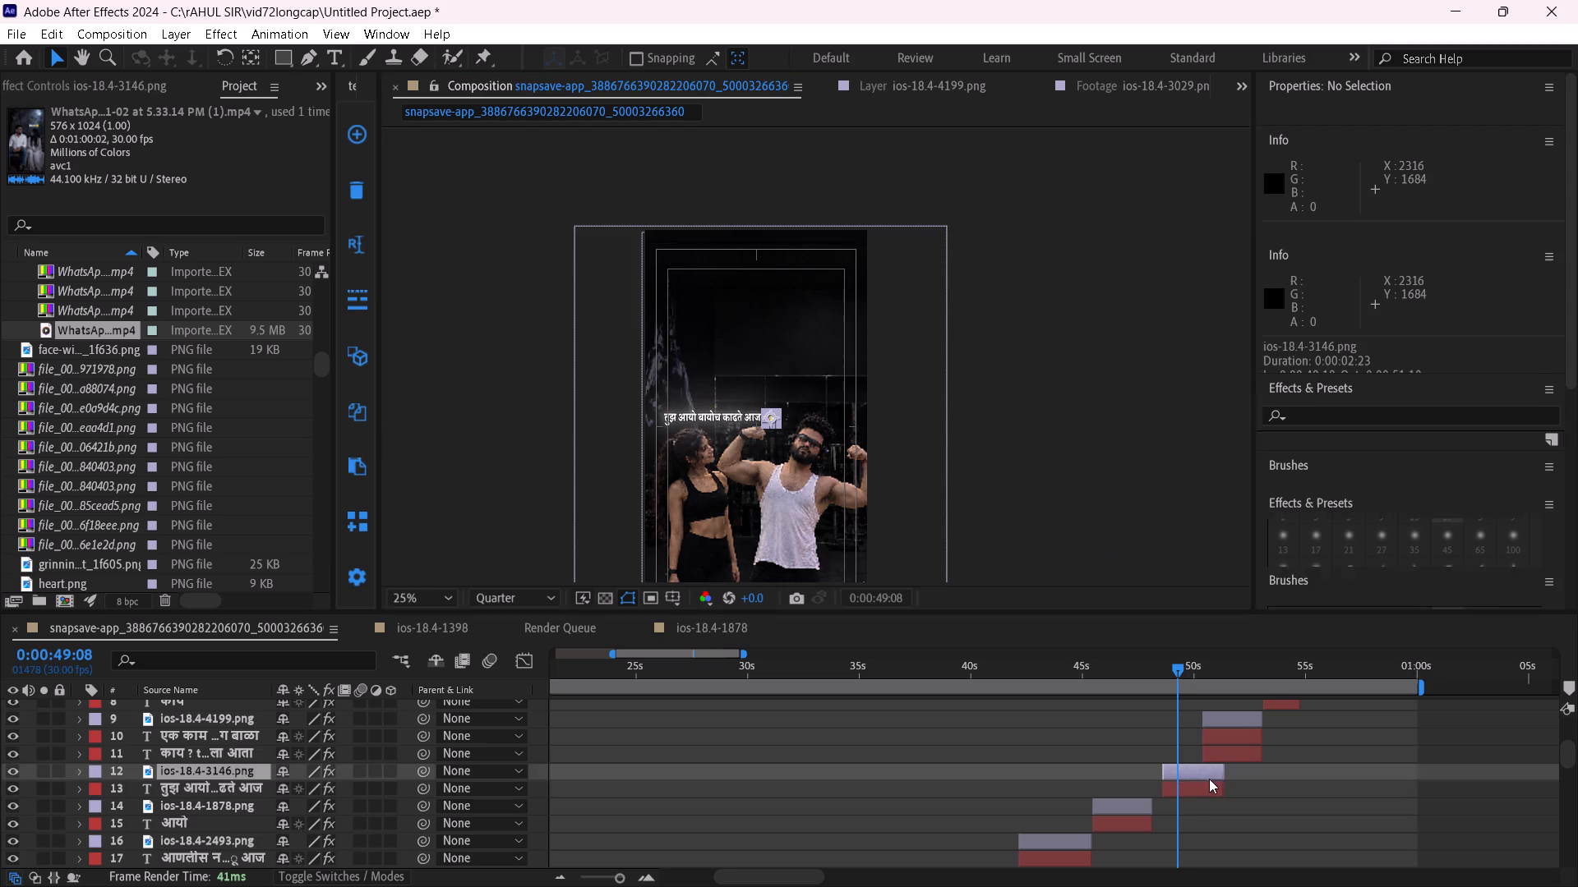
{"action": "left_click_drag", "start_coordinate": [1427, 158], "coordinate": [1416, 158]}
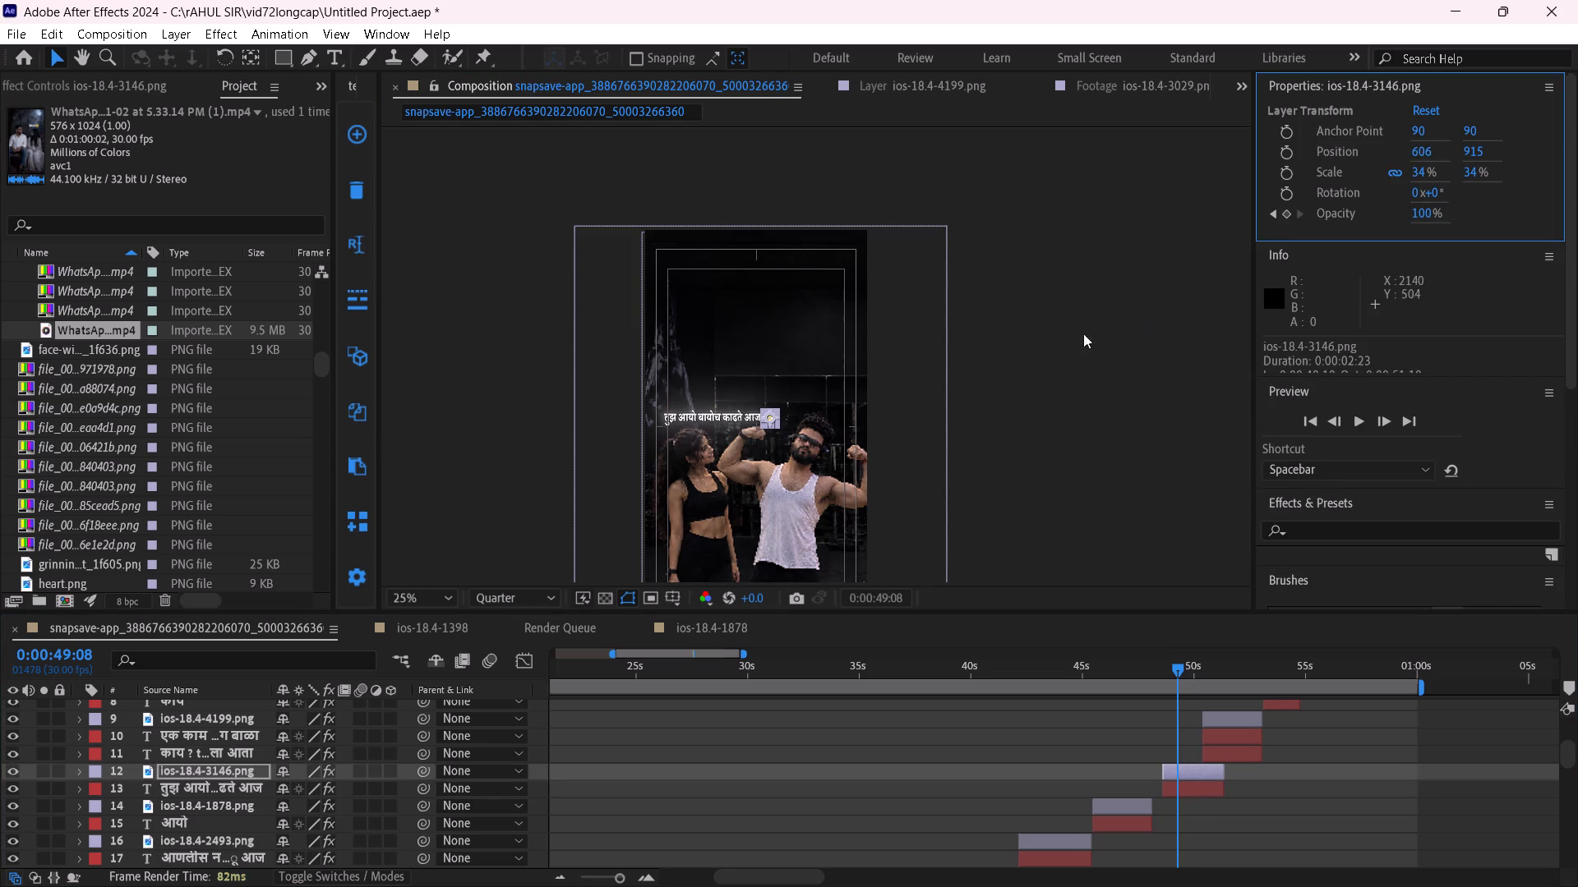
{"action": "left_click", "coordinate": [1073, 337]}
{"action": "left_click", "coordinate": [1190, 777]}
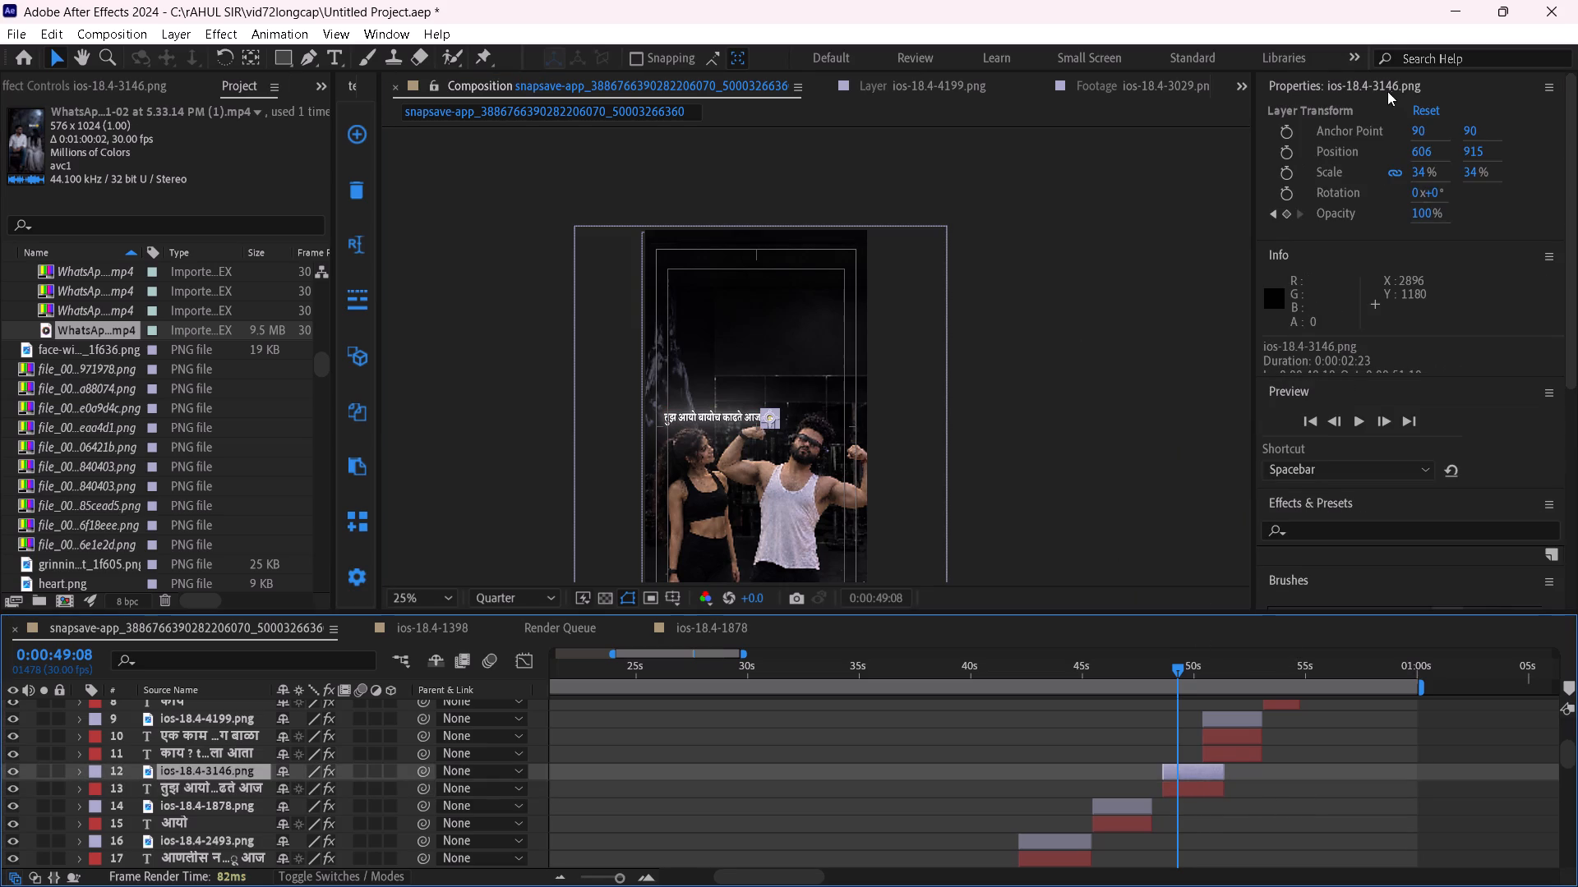
{"action": "left_click_drag", "start_coordinate": [1424, 145], "coordinate": [1414, 149]}
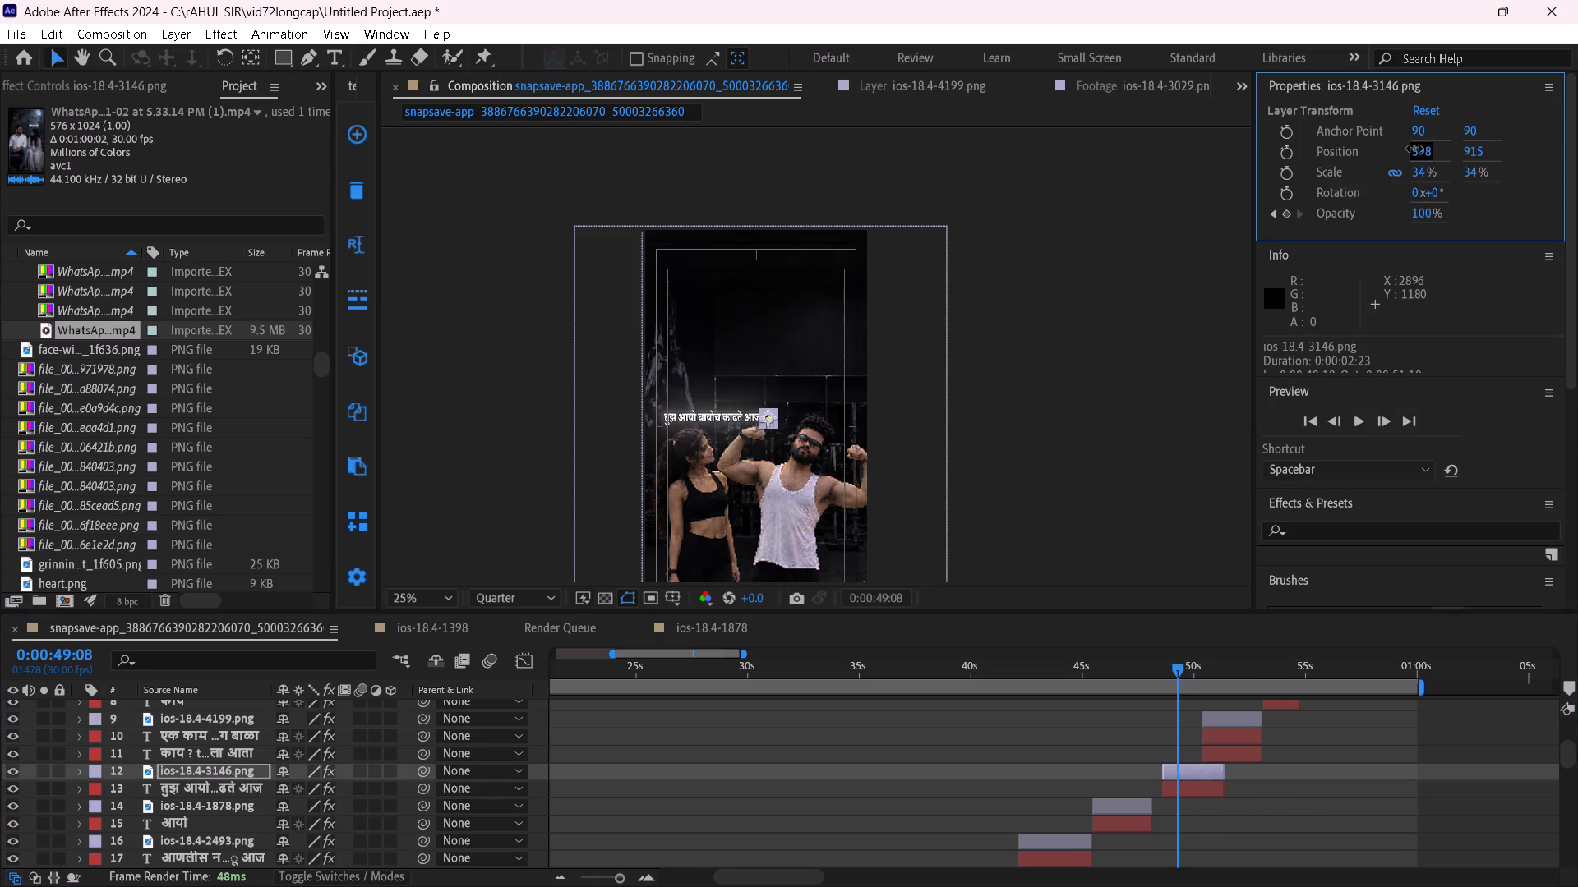
{"action": "left_click_drag", "start_coordinate": [1414, 149], "coordinate": [1414, 149]}
Move the caption (layer 13) and its emoji (layer 12) together about 8 frames earlier in the timeline.
{"action": "left_click", "coordinate": [1218, 788], "text": "ctrl"}
{"action": "left_click_drag", "start_coordinate": [1203, 772], "coordinate": [1197, 770]}
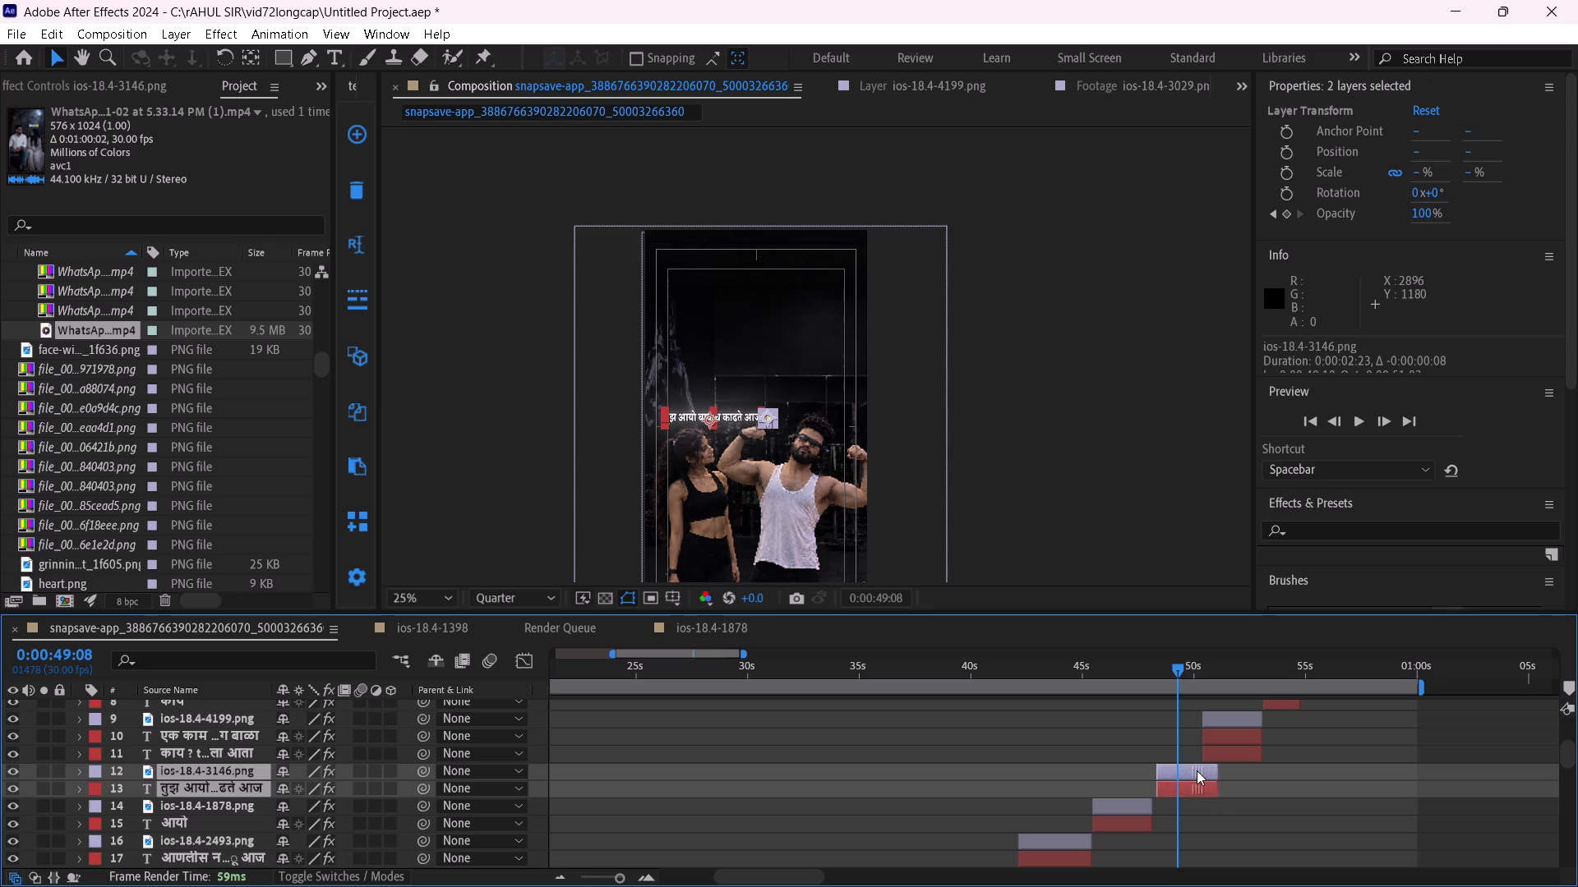
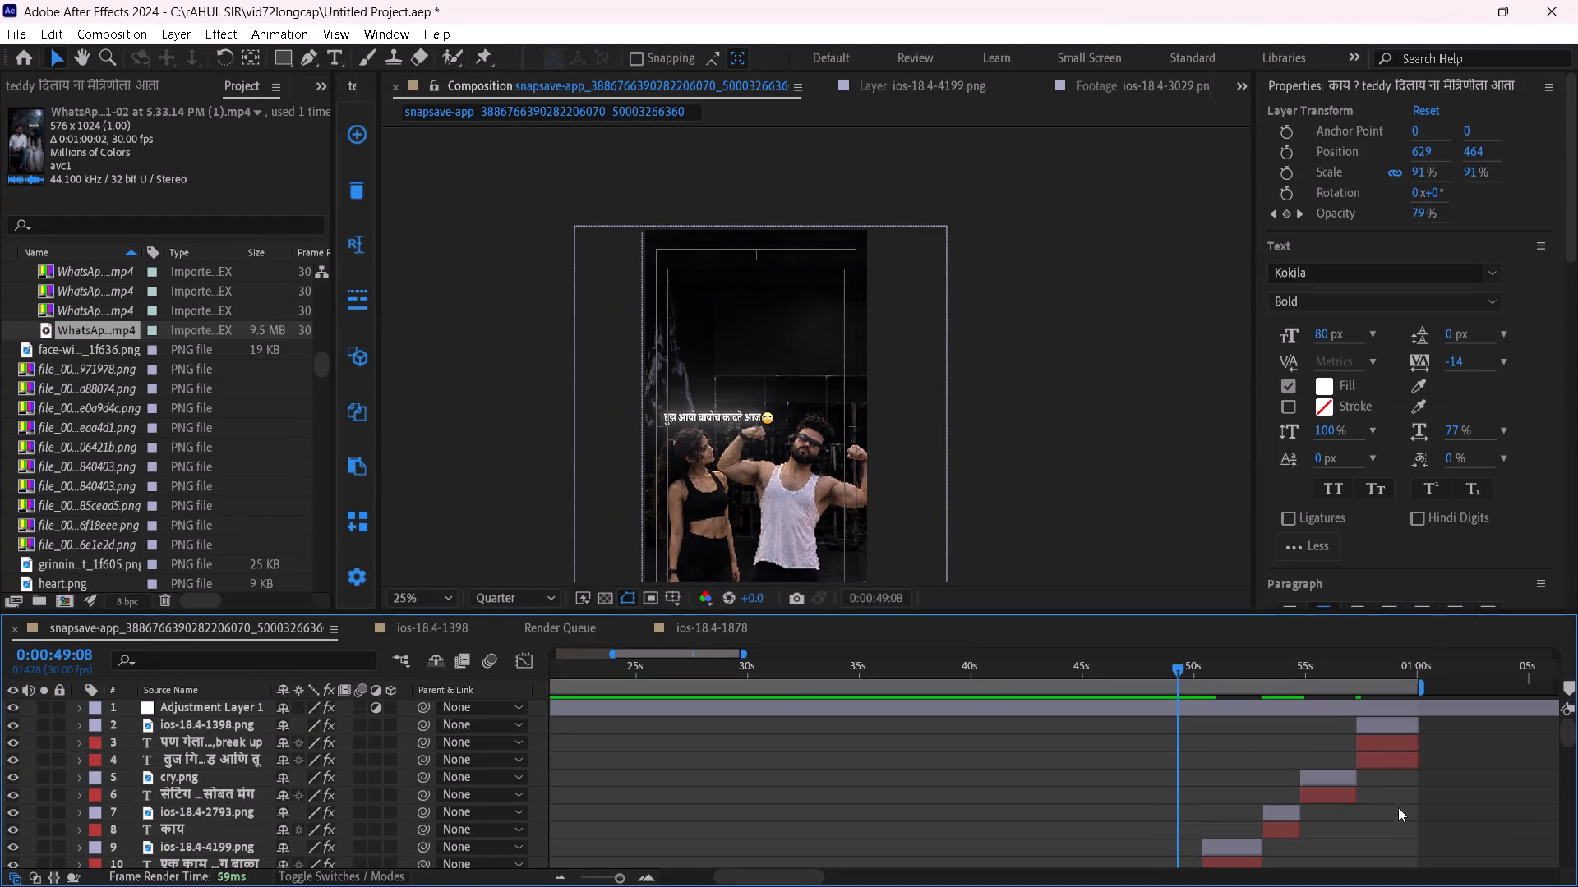
Shift layers 2 to 11, the remaining captions and emojis, about 4.5 seconds later in the timeline as a group.
{"action": "left_click", "coordinate": [1386, 728], "text": "shift"}
{"action": "left_click_drag", "start_coordinate": [1326, 787], "coordinate": [1397, 793]}
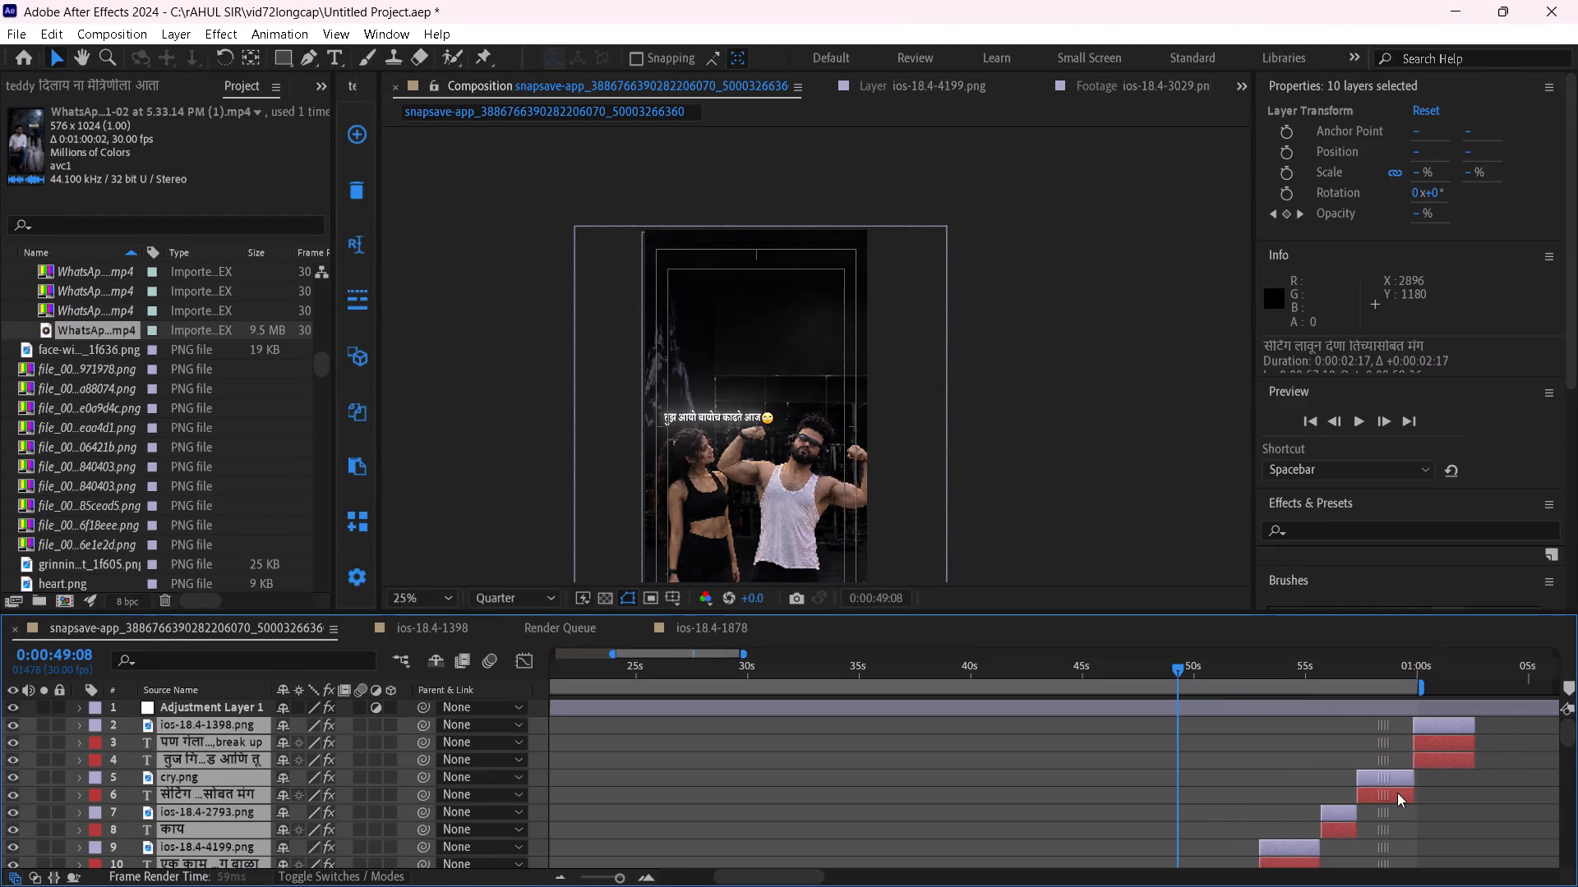
{"action": "left_click_drag", "start_coordinate": [1397, 793], "coordinate": [1426, 790]}
{"action": "scroll", "coordinate": [1386, 791], "scroll_direction": "down", "scroll_amount": 3}
{"action": "left_click", "coordinate": [1309, 781]}
{"action": "scroll", "coordinate": [1347, 774], "scroll_direction": "up", "scroll_amount": 1}
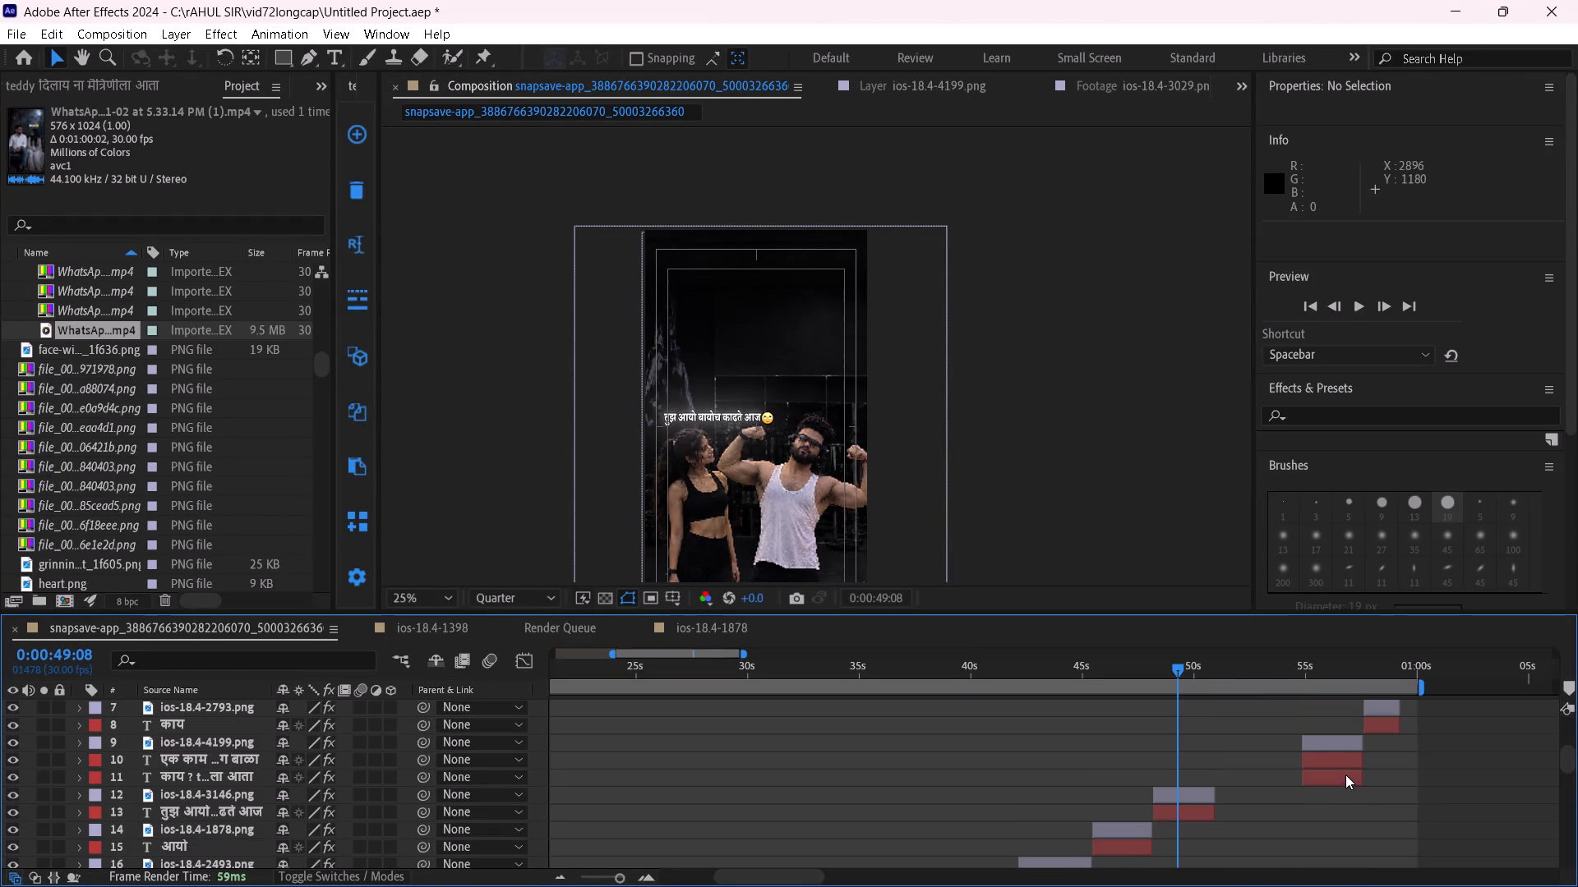
Replace the text of the lower caption line (layer 10) with the copied word "sorry".
{"action": "left_click_drag", "start_coordinate": [1294, 662], "coordinate": [1327, 669]}
{"action": "double_click", "coordinate": [1334, 763]}
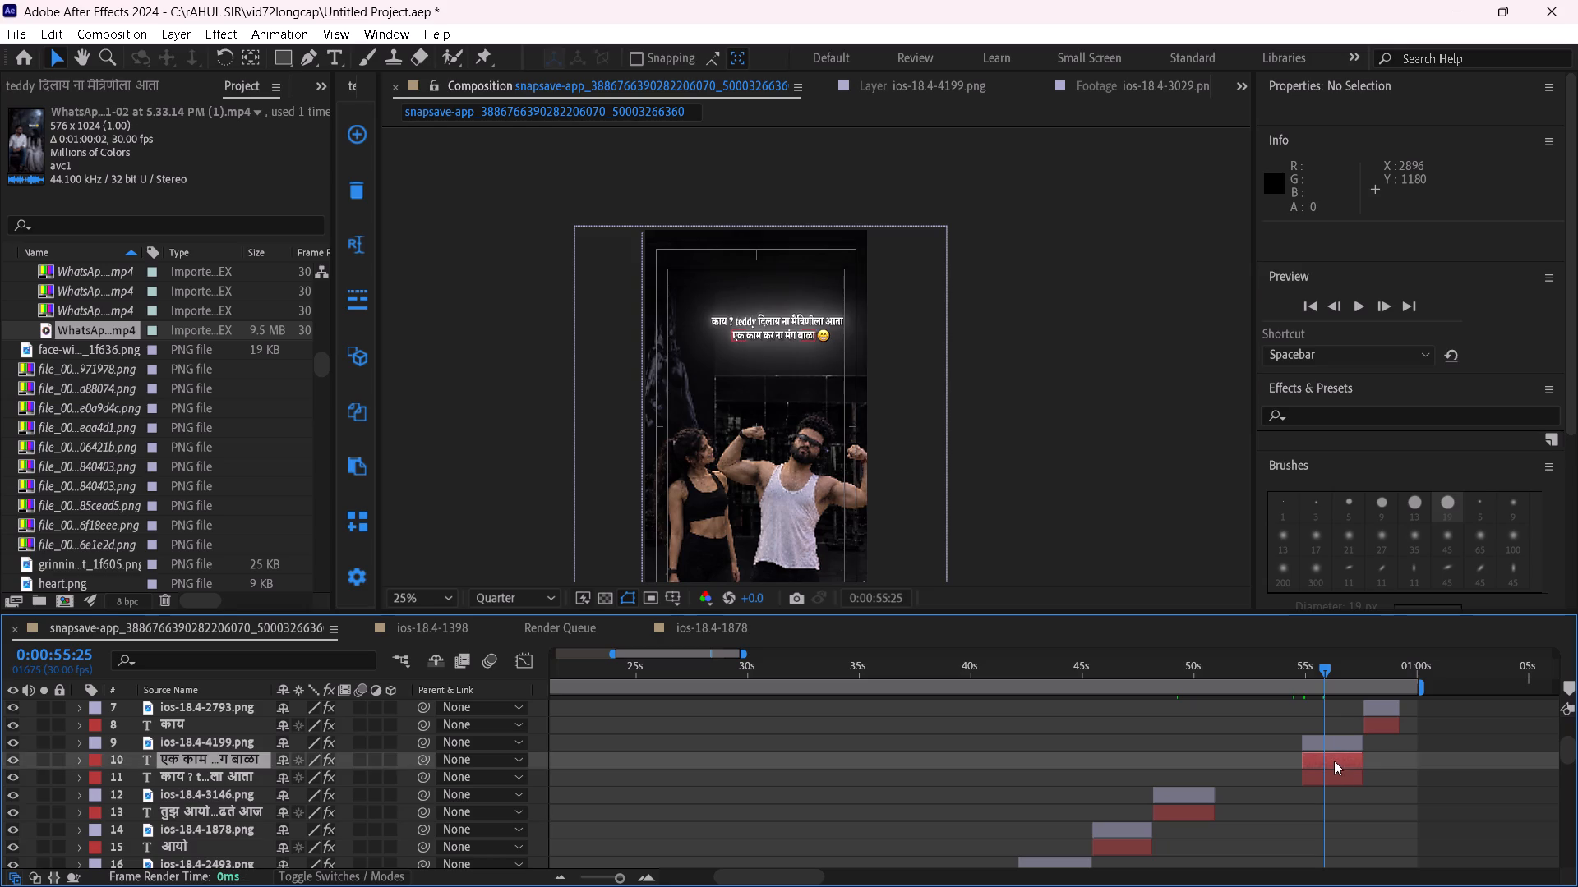
{"action": "key", "text": "BackSpace"}
{"action": "key", "text": "ctrl+v"}
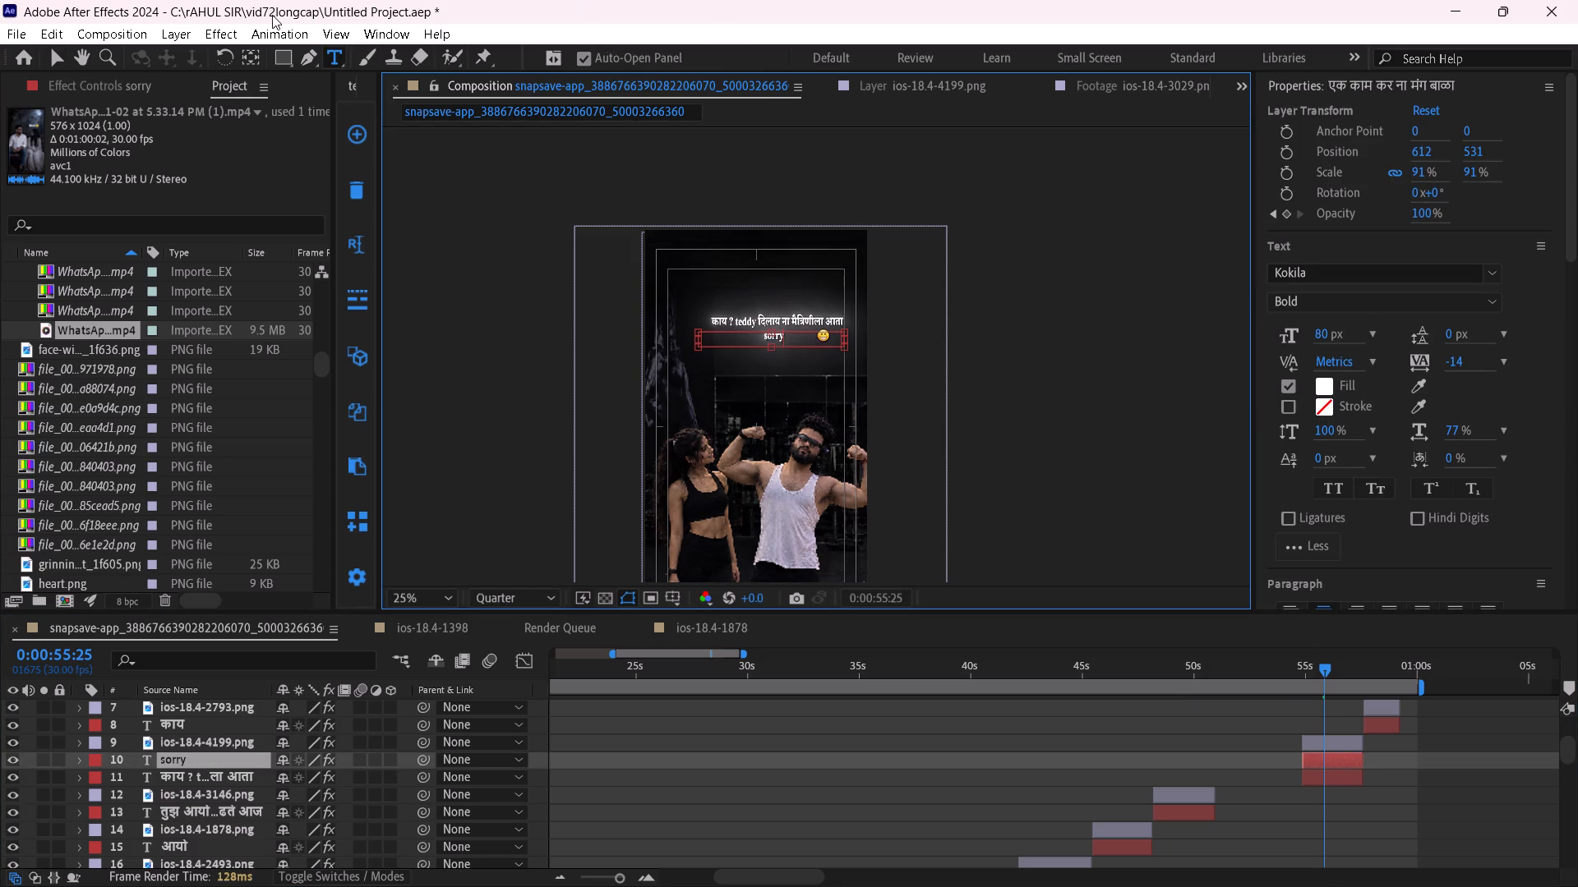
{"action": "left_click", "coordinate": [51, 60]}
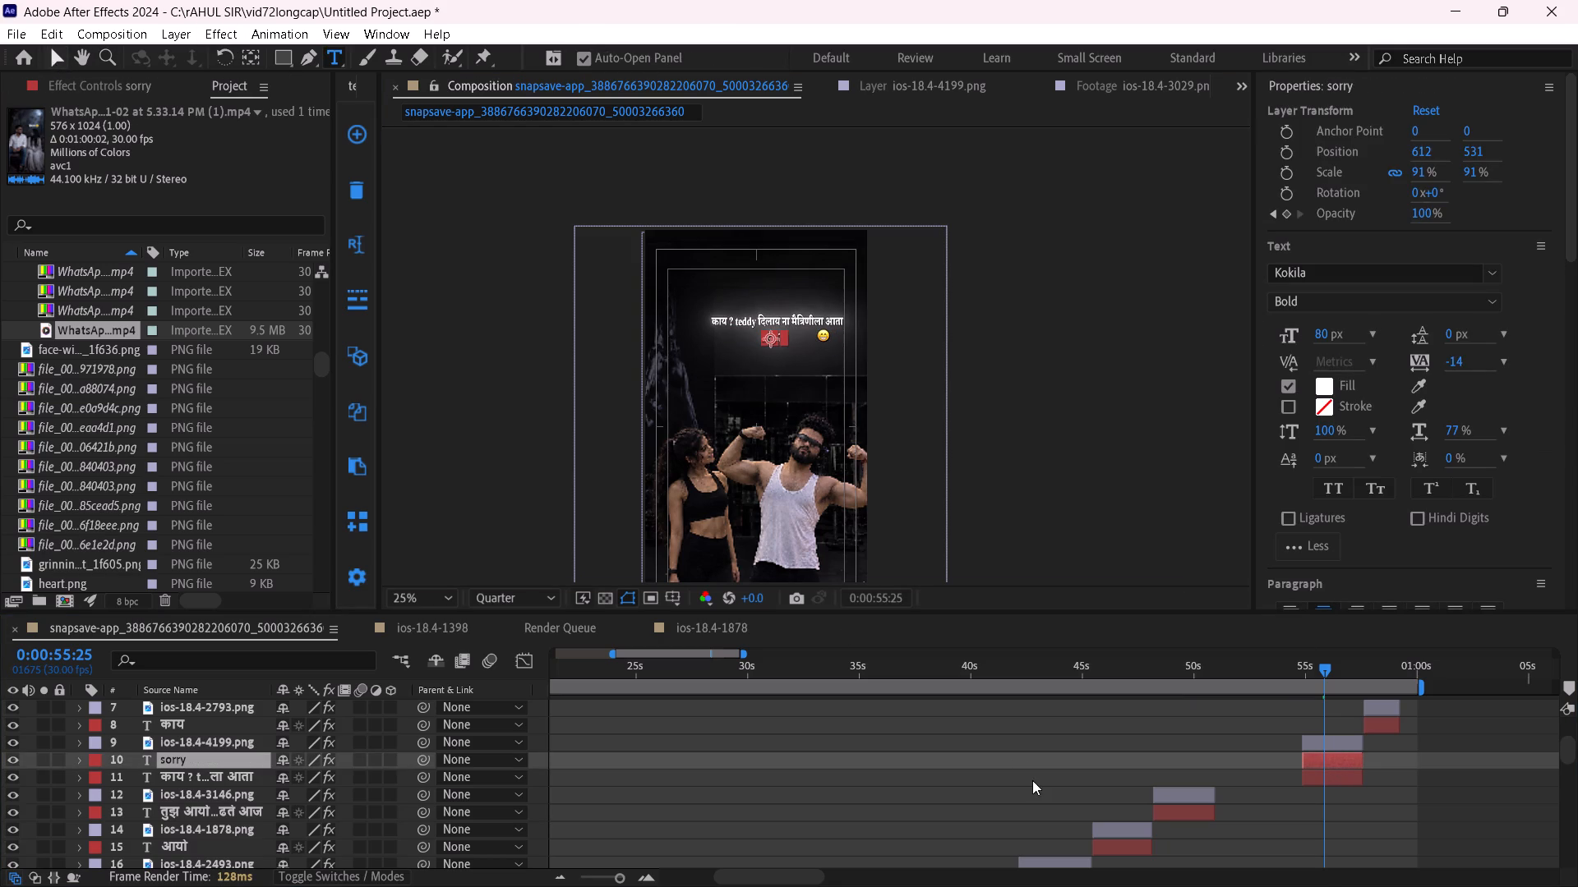
Delete the upper caption line about the teddy (layer 11).
{"action": "left_click", "coordinate": [1330, 781]}
{"action": "key", "text": "BackSpace"}
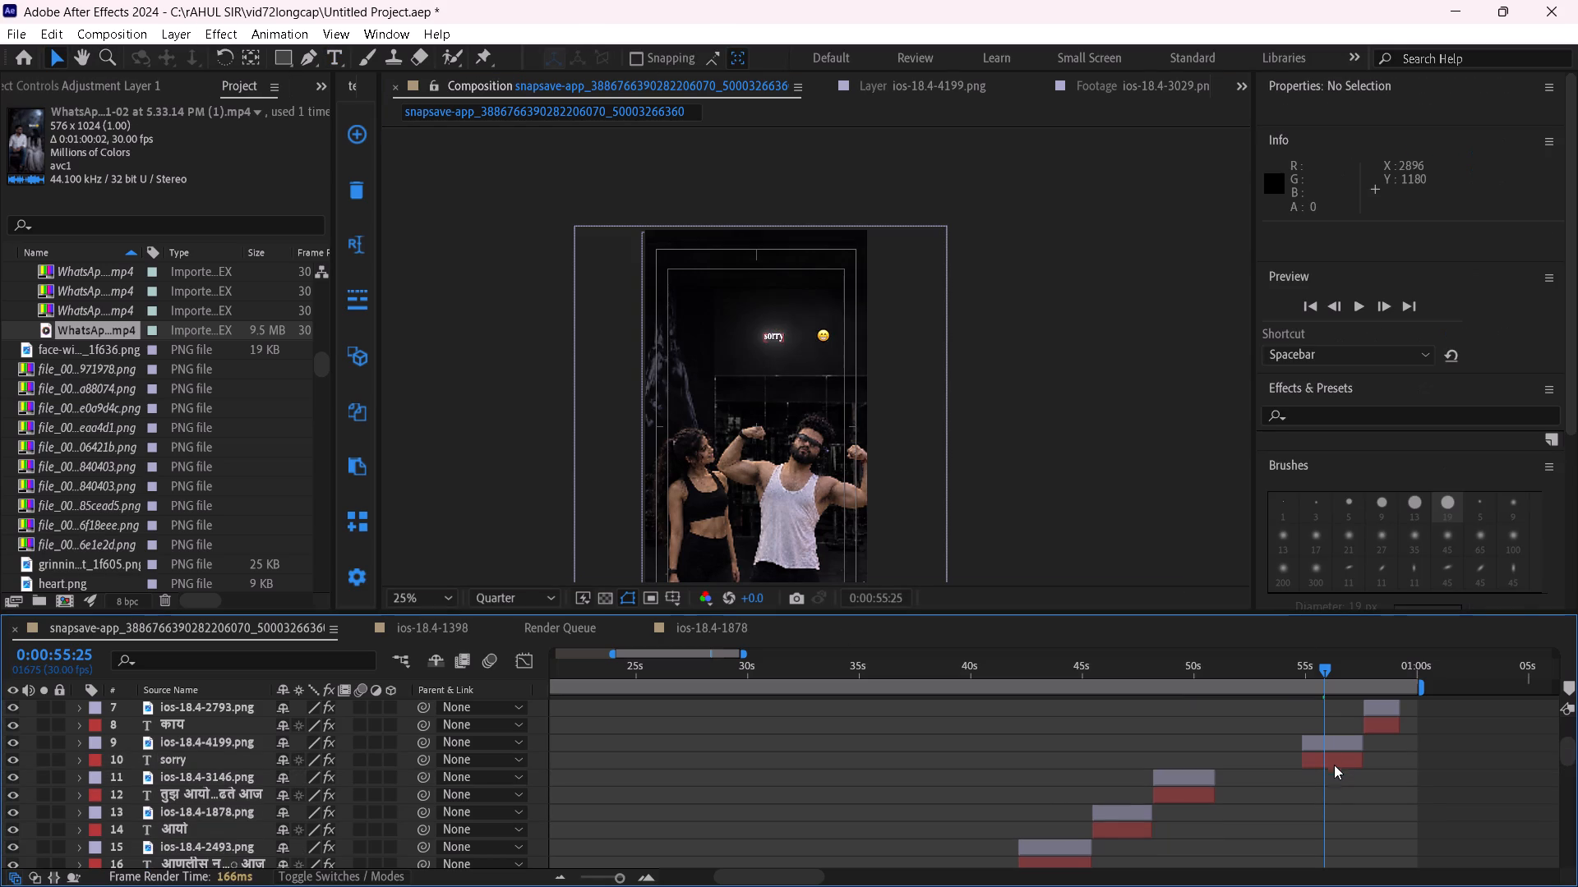
Bring the ios-18.4-4199.png emoji (layer 9) left beside the "sorry" caption, to an X position of about 714.
{"action": "left_click", "coordinate": [1340, 751]}
{"action": "left_click", "coordinate": [1355, 744]}
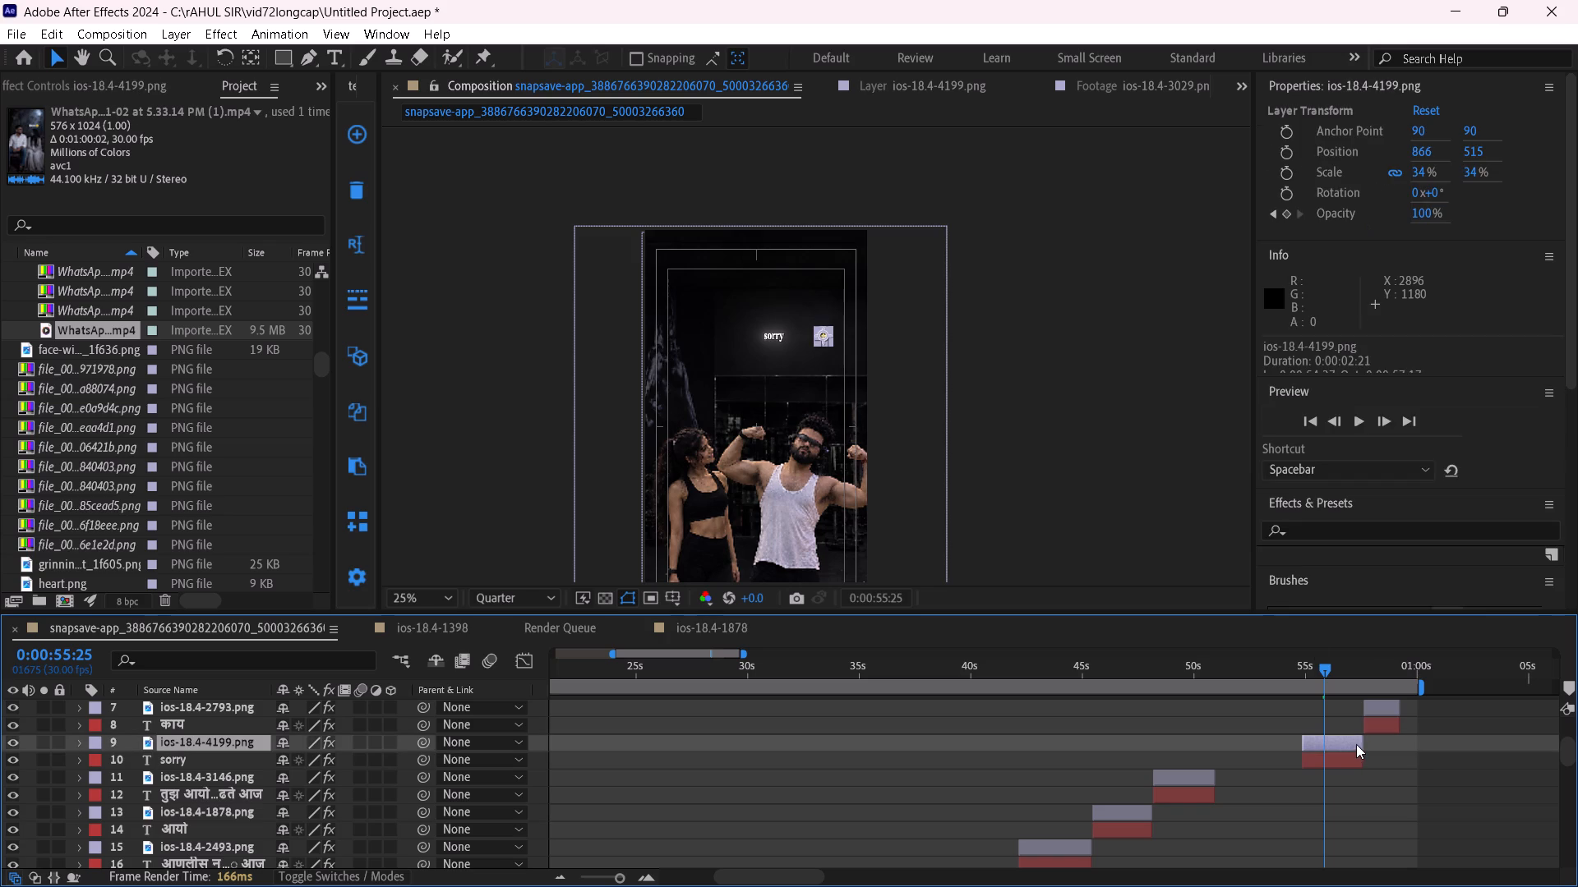
{"action": "left_click_drag", "start_coordinate": [1414, 156], "coordinate": [1353, 175]}
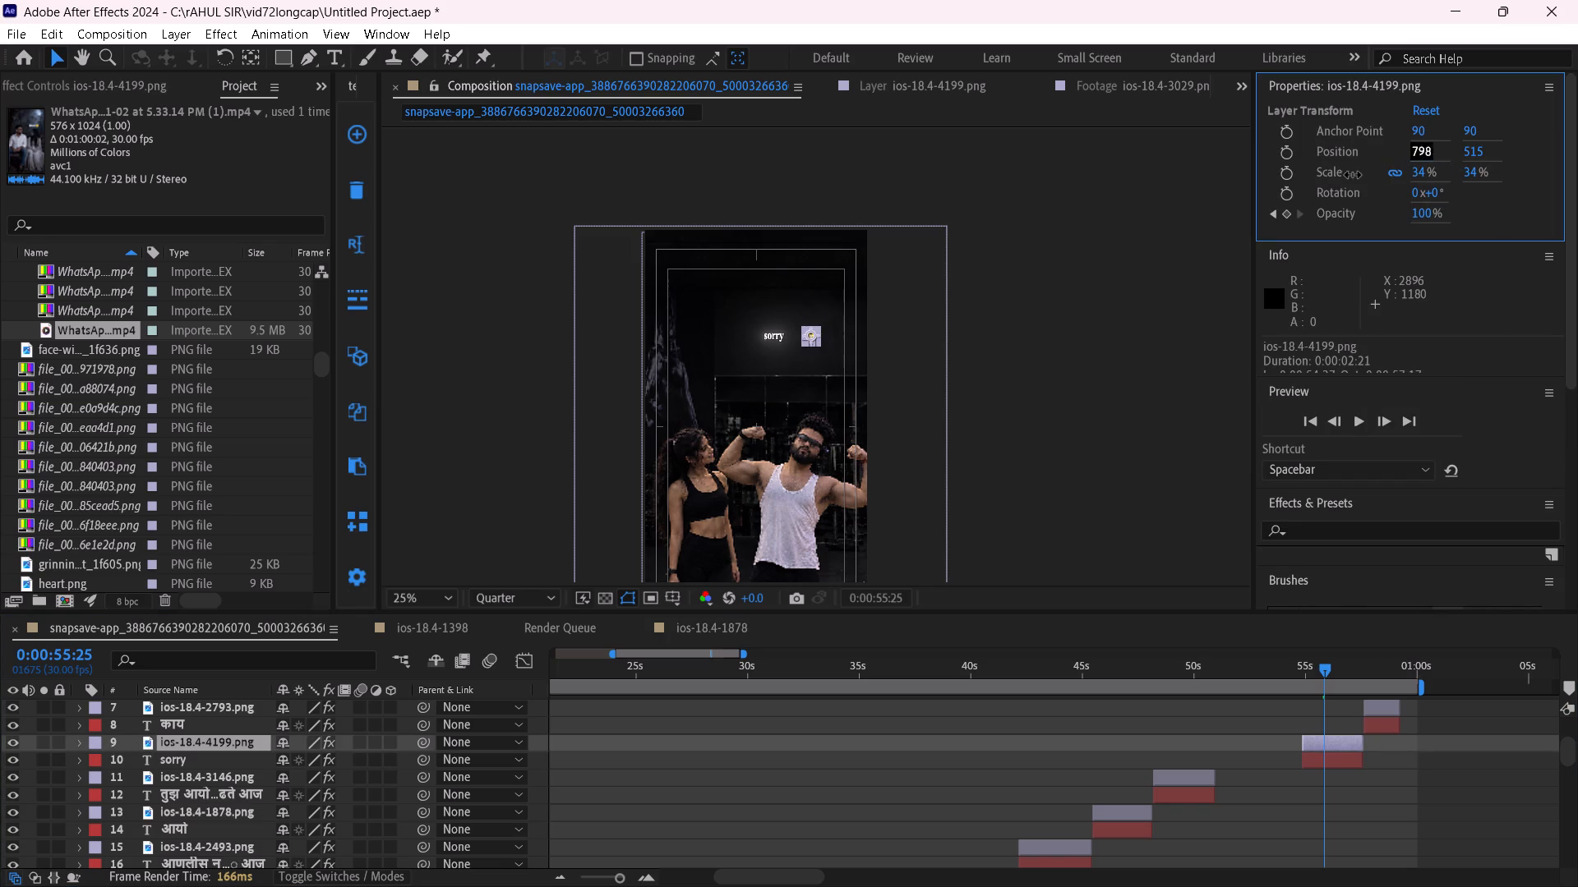
{"action": "left_click_drag", "start_coordinate": [1353, 175], "coordinate": [1290, 194]}
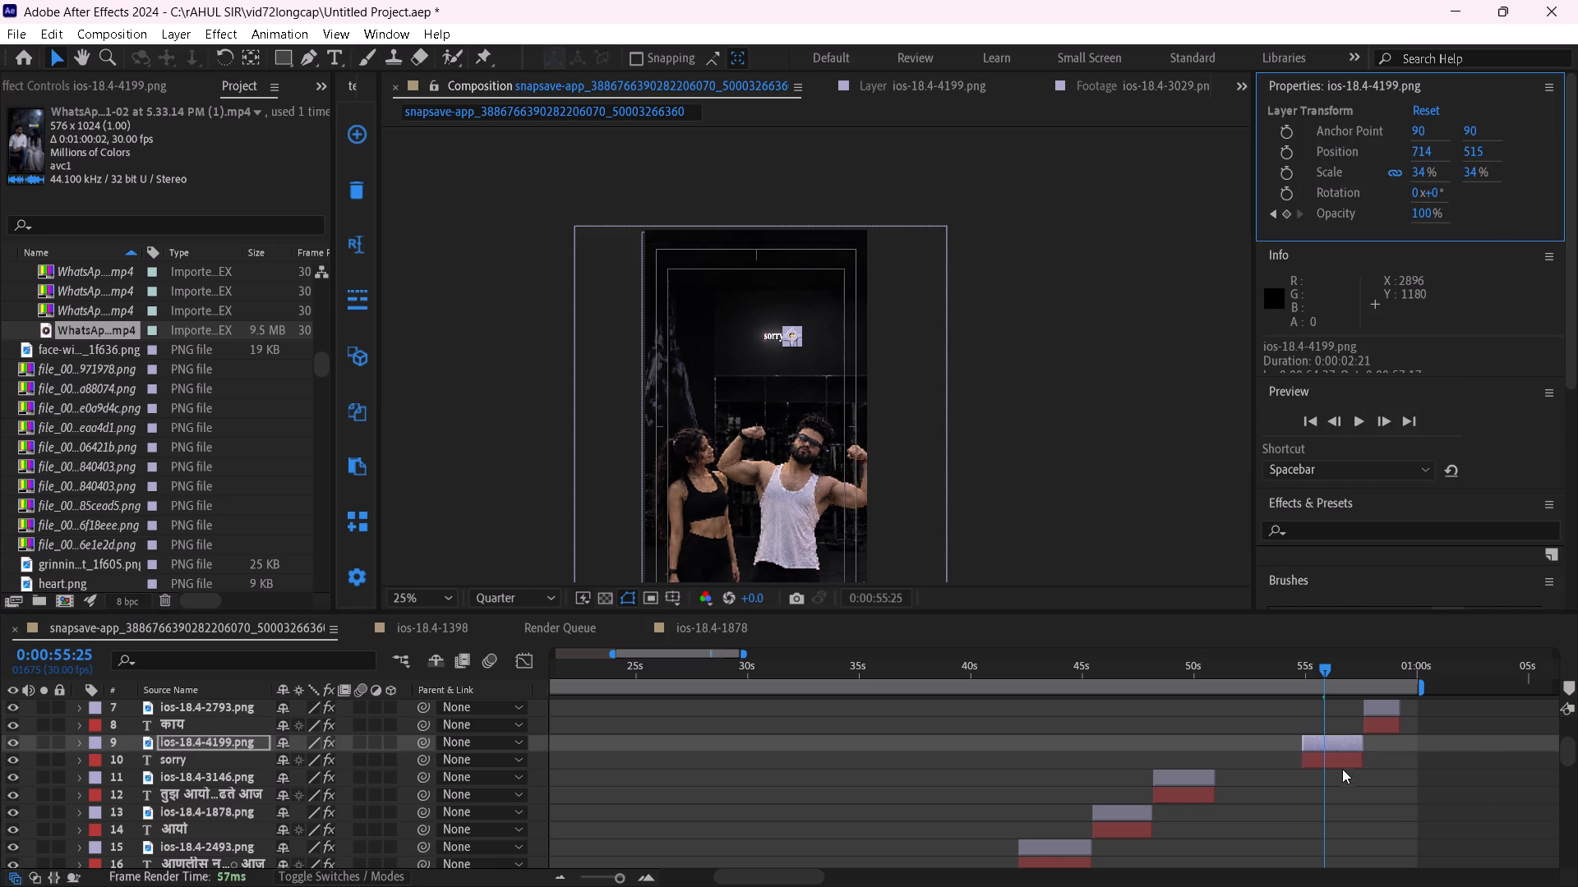
Move the "sorry" caption and its emoji (layer 9) earlier together, starting right after the preceding caption at about 0:00:51:00.
{"action": "left_click", "coordinate": [1342, 764], "text": "ctrl"}
{"action": "left_click_drag", "start_coordinate": [1345, 742], "coordinate": [1257, 761]}
{"action": "left_click_drag", "start_coordinate": [1241, 672], "coordinate": [1221, 675]}
Move the "sorry" caption and its emoji together to just above the man's head, with the emoji at about 894, 851.
{"action": "left_click_drag", "start_coordinate": [791, 337], "coordinate": [803, 371]}
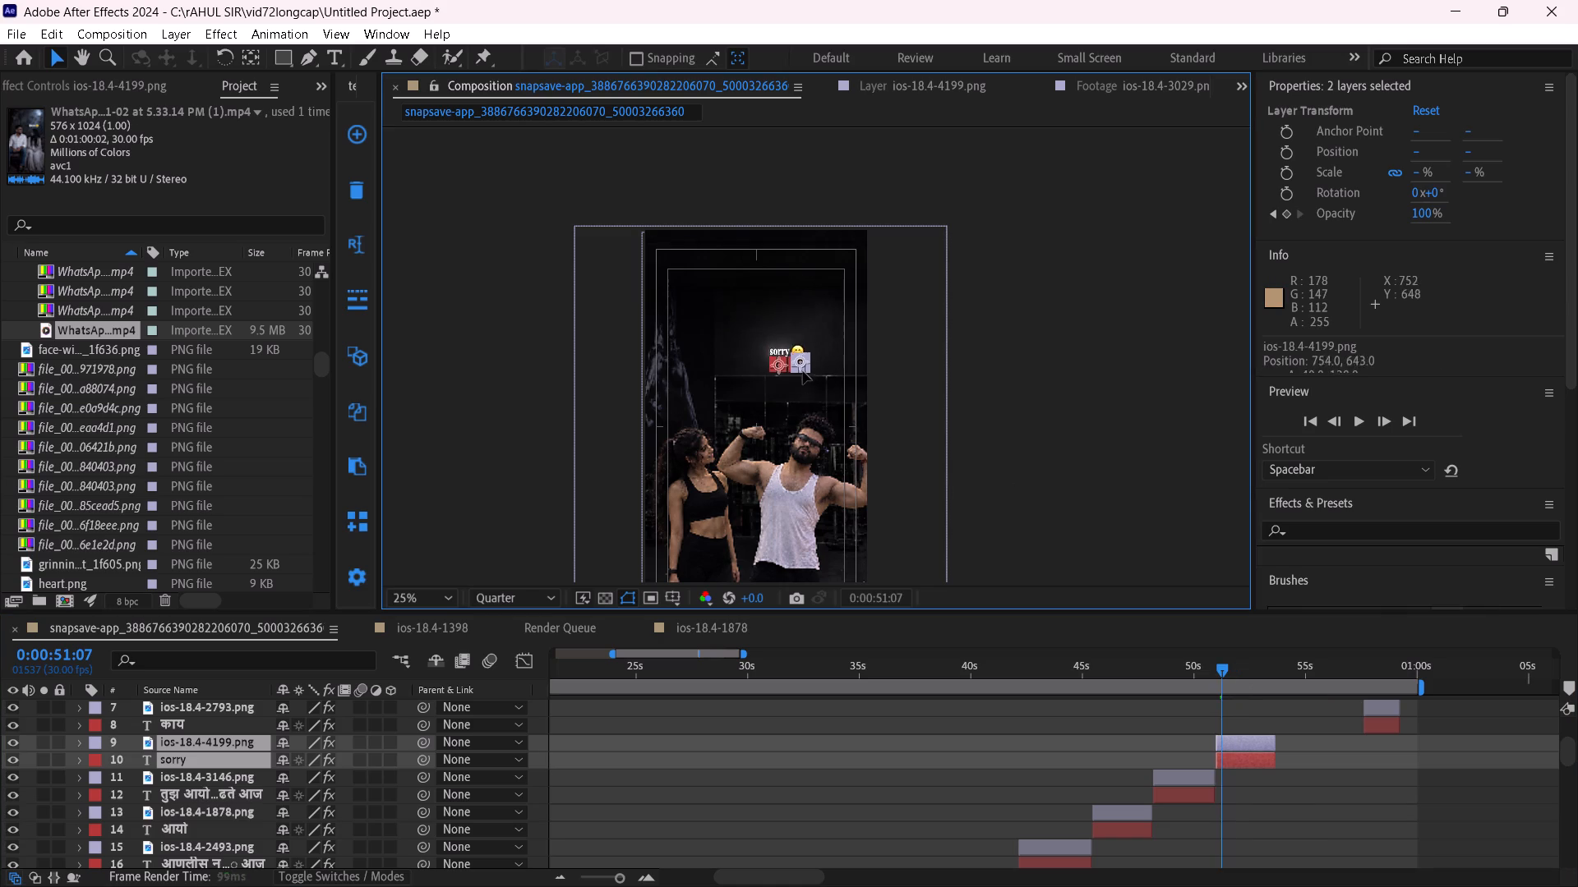
{"action": "left_click_drag", "start_coordinate": [803, 371], "coordinate": [826, 407]}
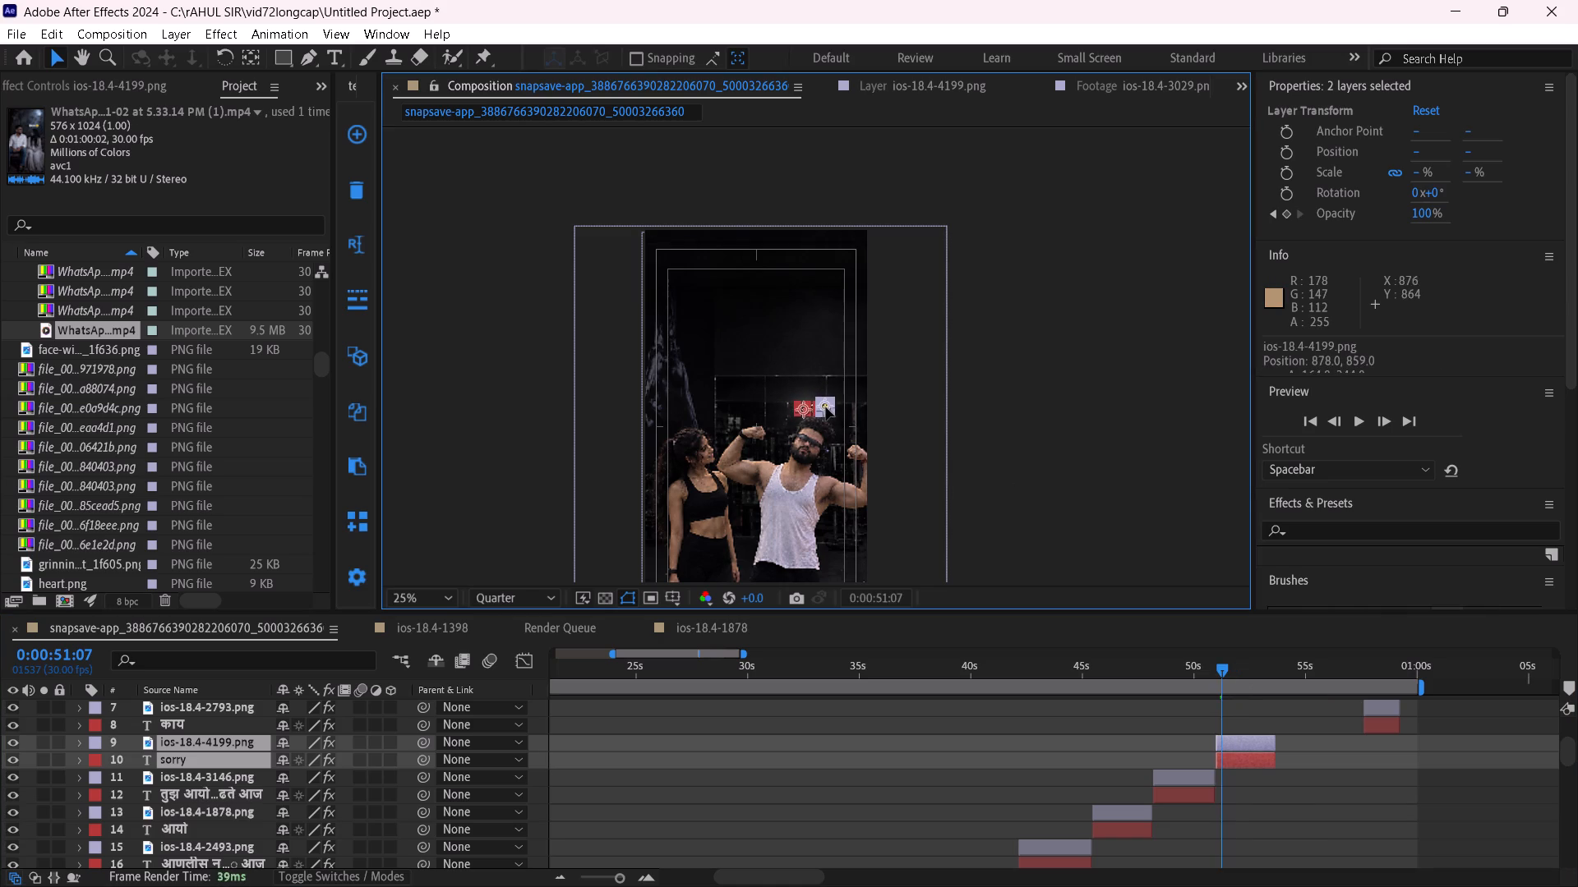
{"action": "left_click_drag", "start_coordinate": [826, 407], "coordinate": [828, 406]}
{"action": "left_click", "coordinate": [1127, 490]}
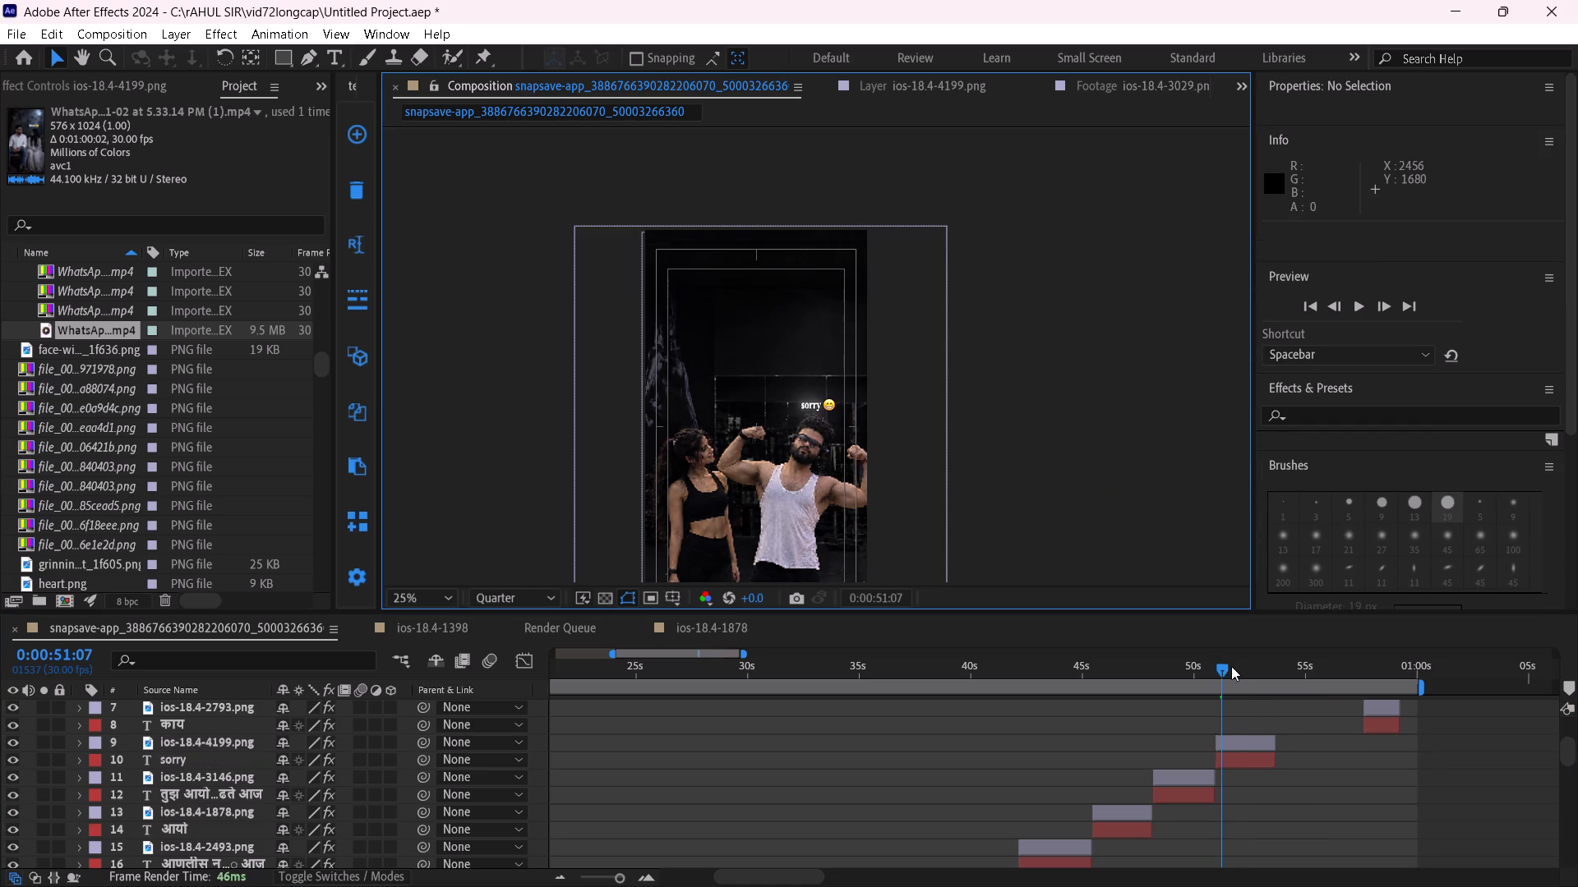
Lower the ios-18.4-4199.png emoji (layer 9) slightly against the "sorry" caption, to a Y position of 861.
{"action": "left_click_drag", "start_coordinate": [1234, 666], "coordinate": [1262, 688]}
{"action": "left_click", "coordinate": [1272, 737]}
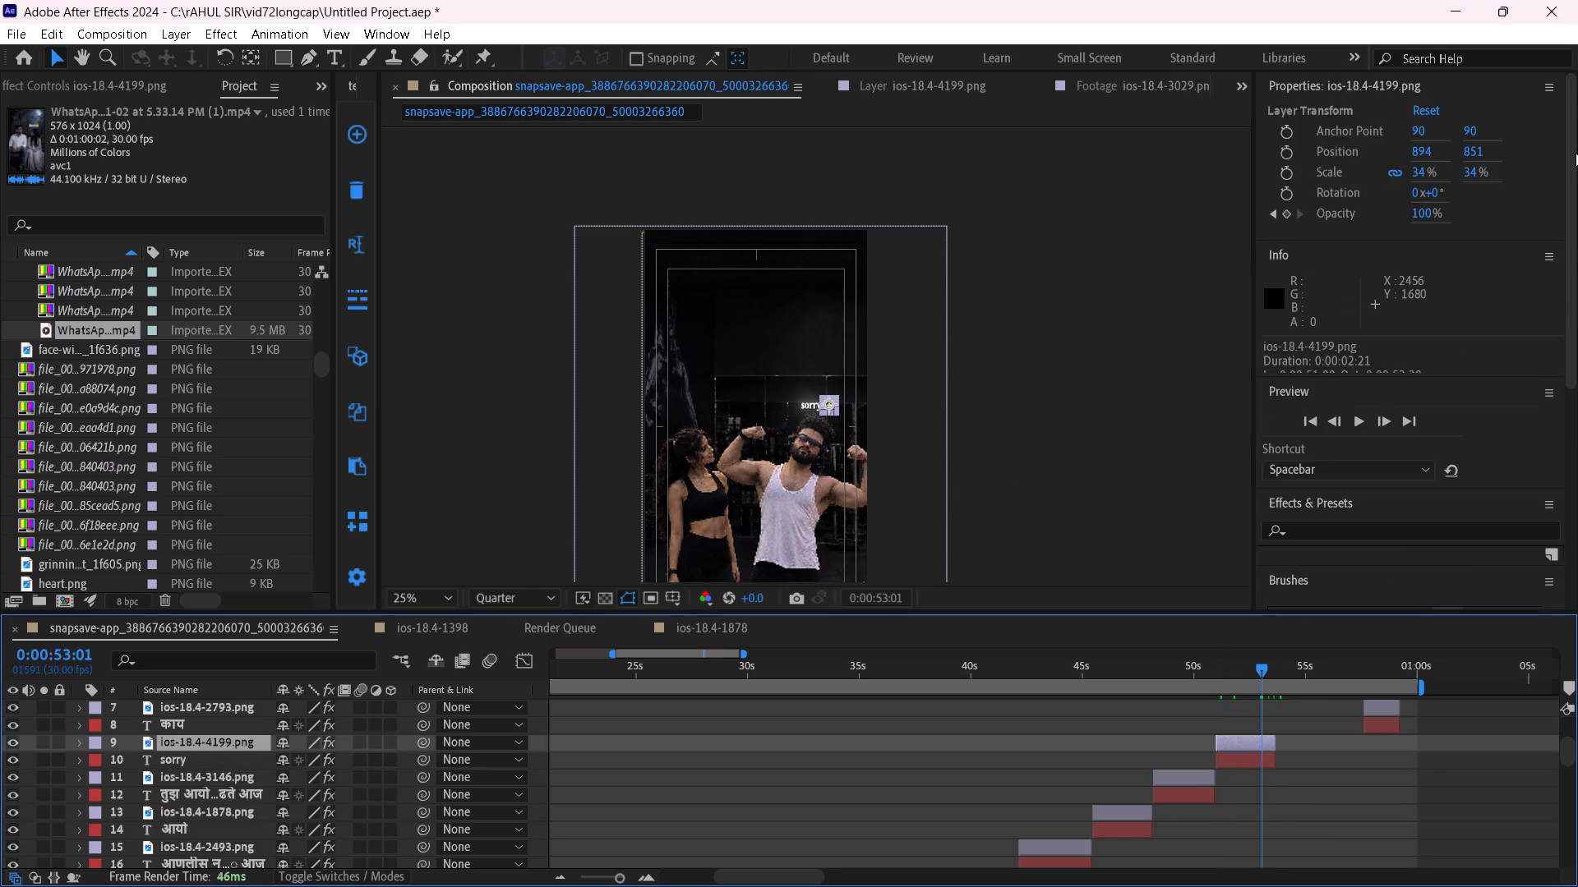
{"action": "left_click_drag", "start_coordinate": [1480, 158], "coordinate": [1493, 161]}
{"action": "left_click", "coordinate": [1493, 161]}
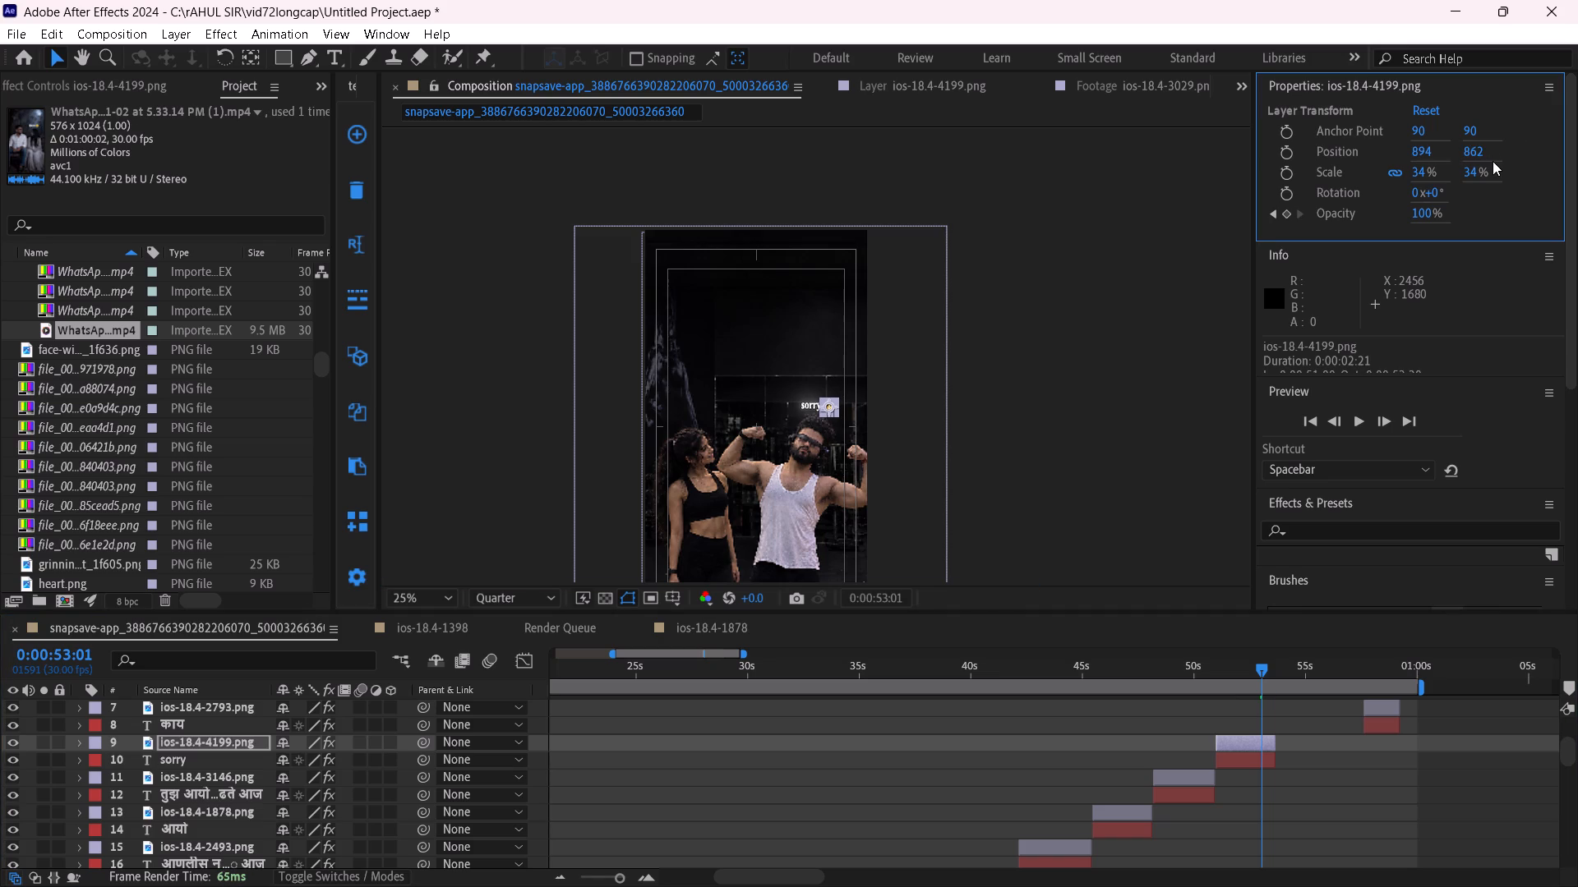
{"action": "left_click", "coordinate": [1479, 154]}
{"action": "left_click", "coordinate": [1123, 379]}
Bring the current time forward to near the start of the काय caption (layer 8), past 0:00:57.
{"action": "left_click_drag", "start_coordinate": [1267, 672], "coordinate": [1359, 710]}
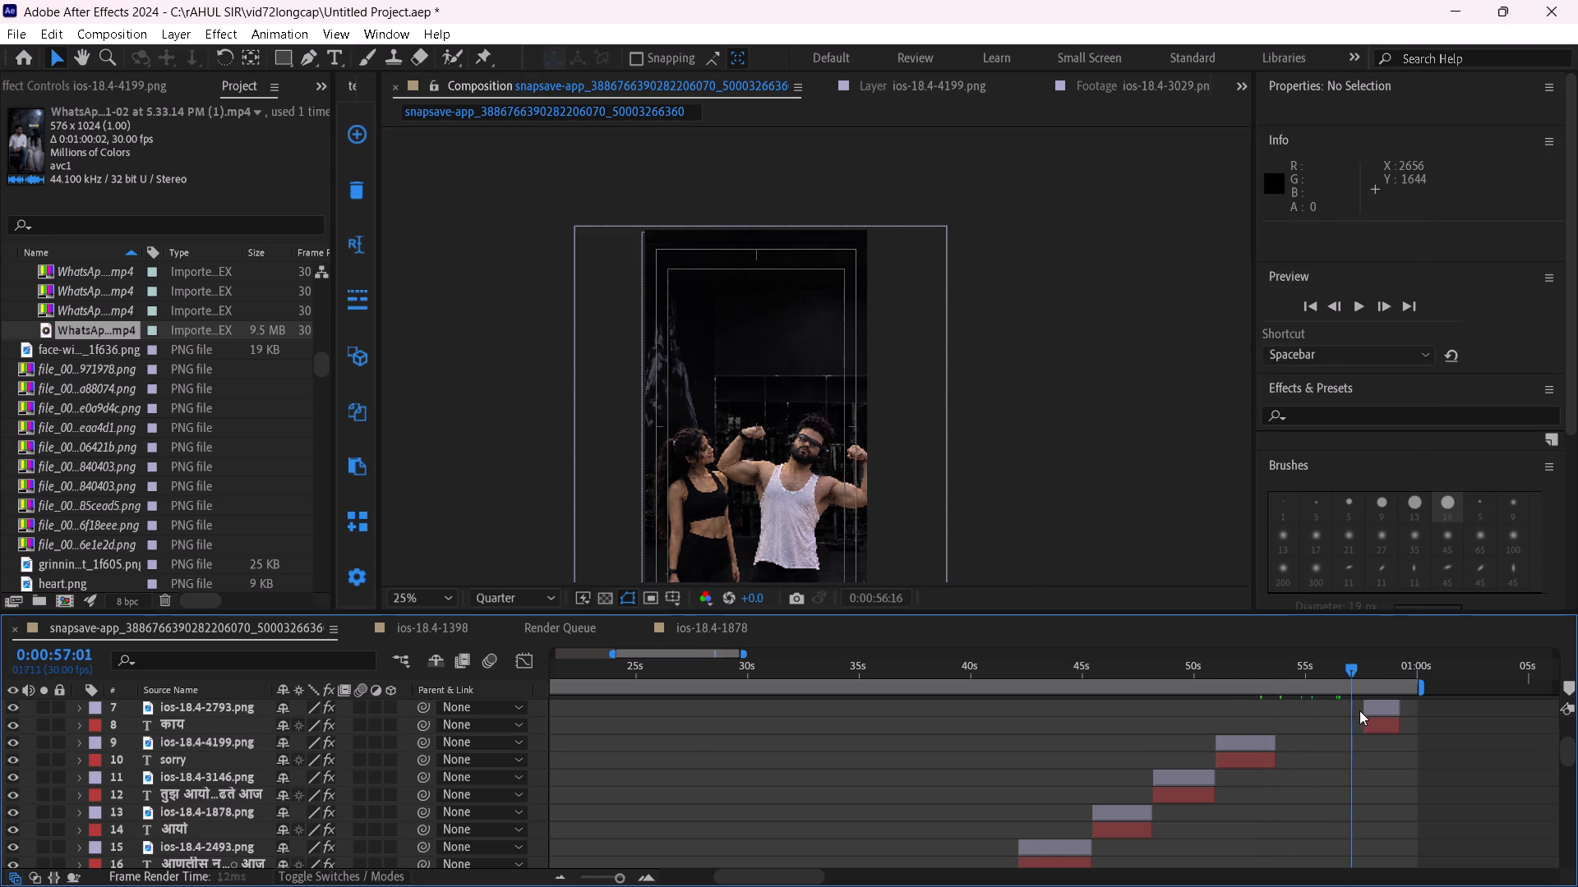
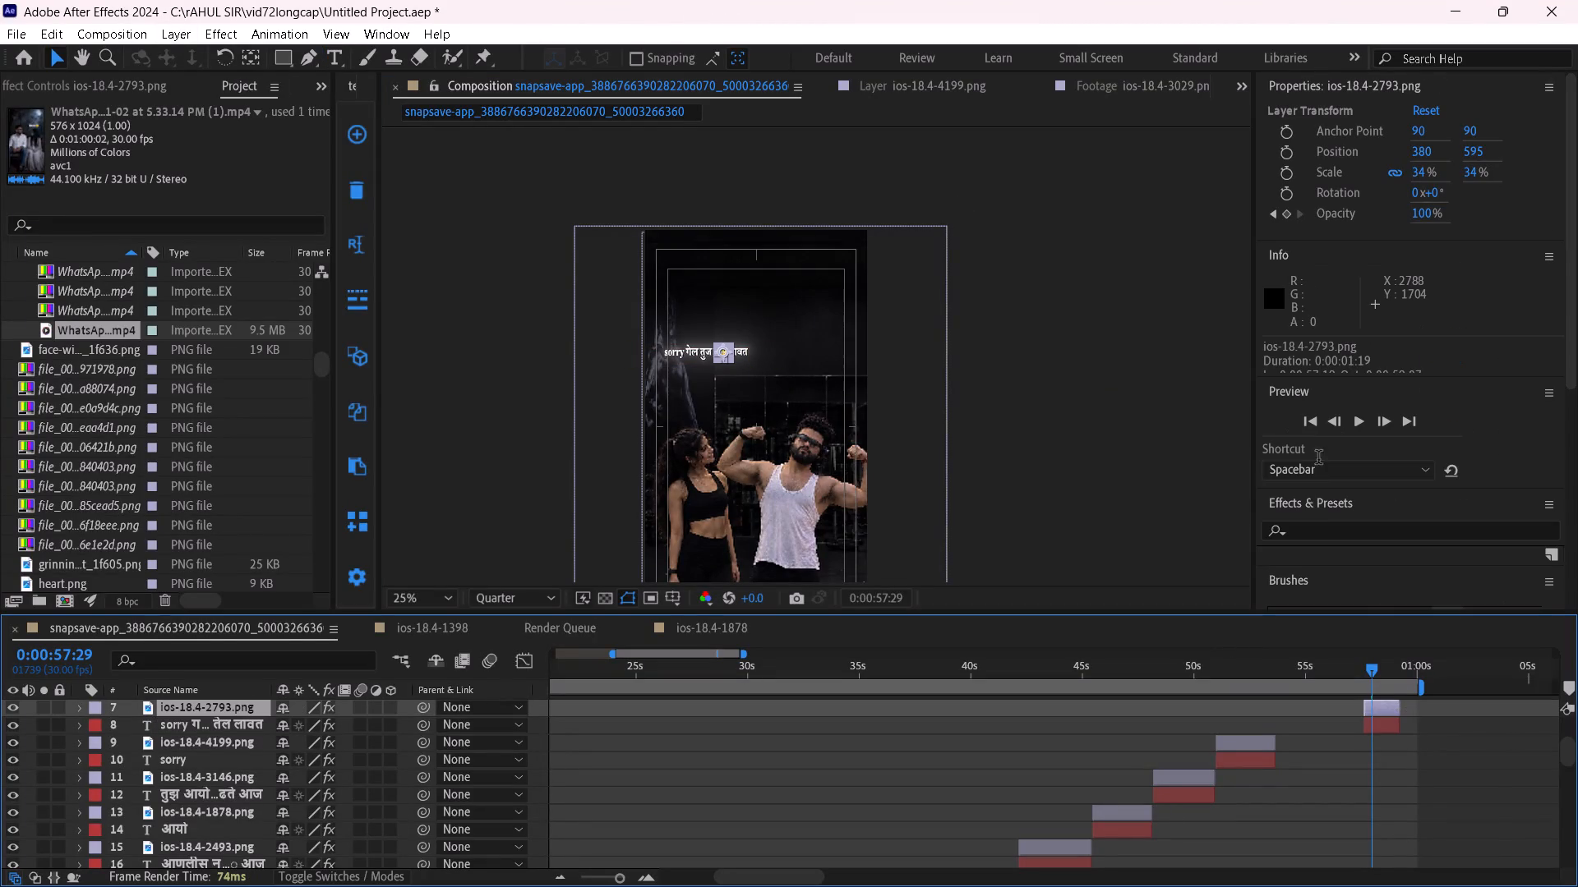
Shift the ios-18.4-2793.png emoji (layer 7) horizontally so it sits just after the end of the "sorry गेल तुज तेल लावत" caption.
{"action": "left_click_drag", "start_coordinate": [1424, 155], "coordinate": [1577, 159]}
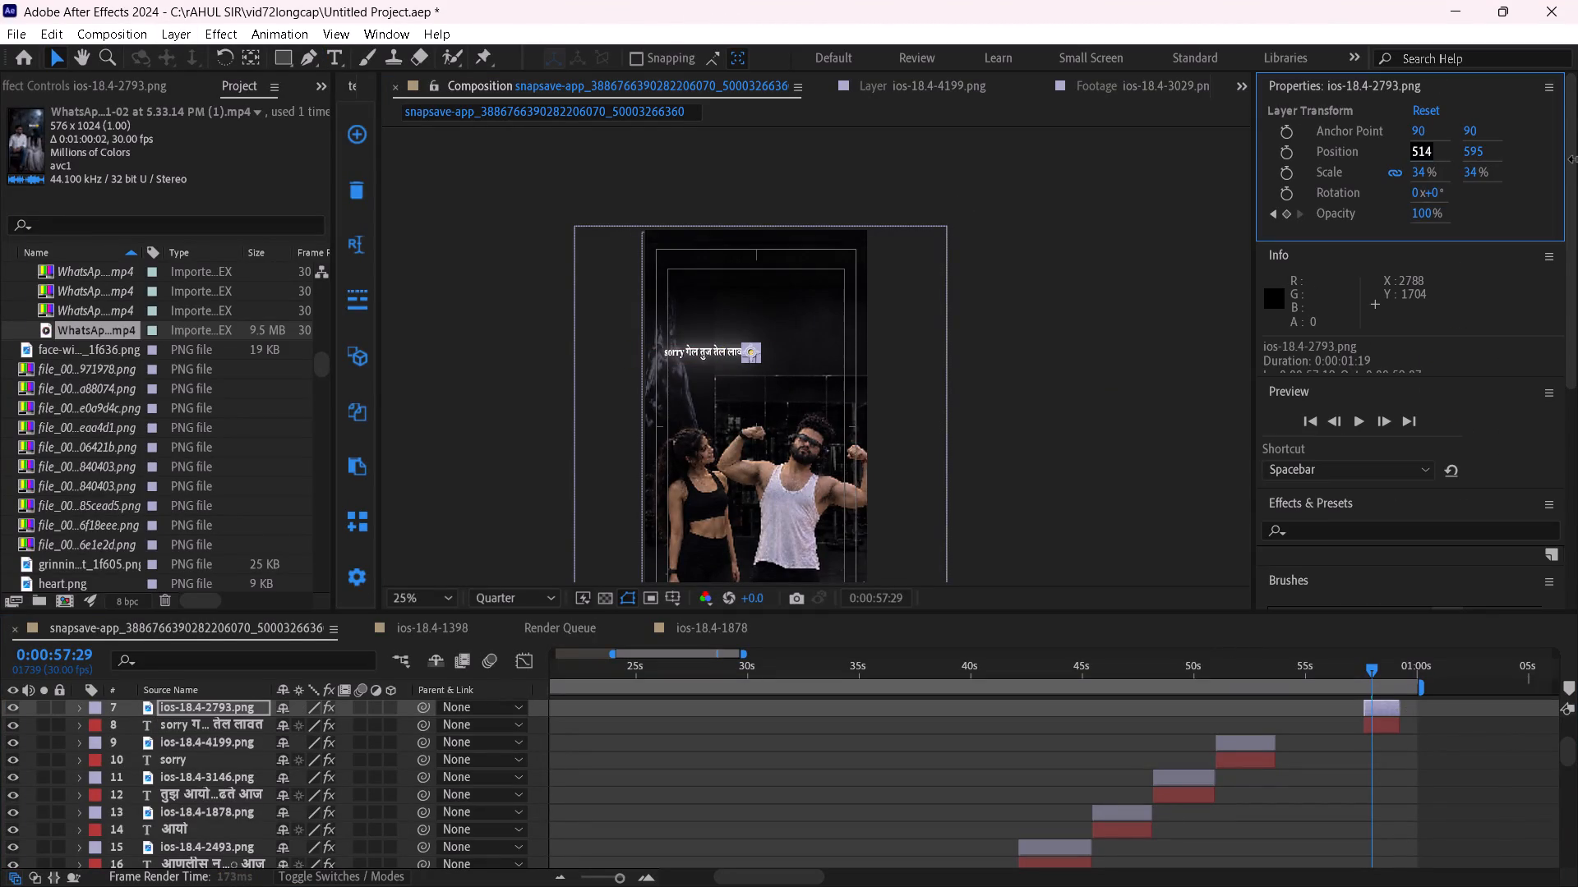
{"action": "left_click_drag", "start_coordinate": [1577, 159], "coordinate": [1577, 157]}
{"action": "left_click_drag", "start_coordinate": [1427, 149], "coordinate": [1472, 154]}
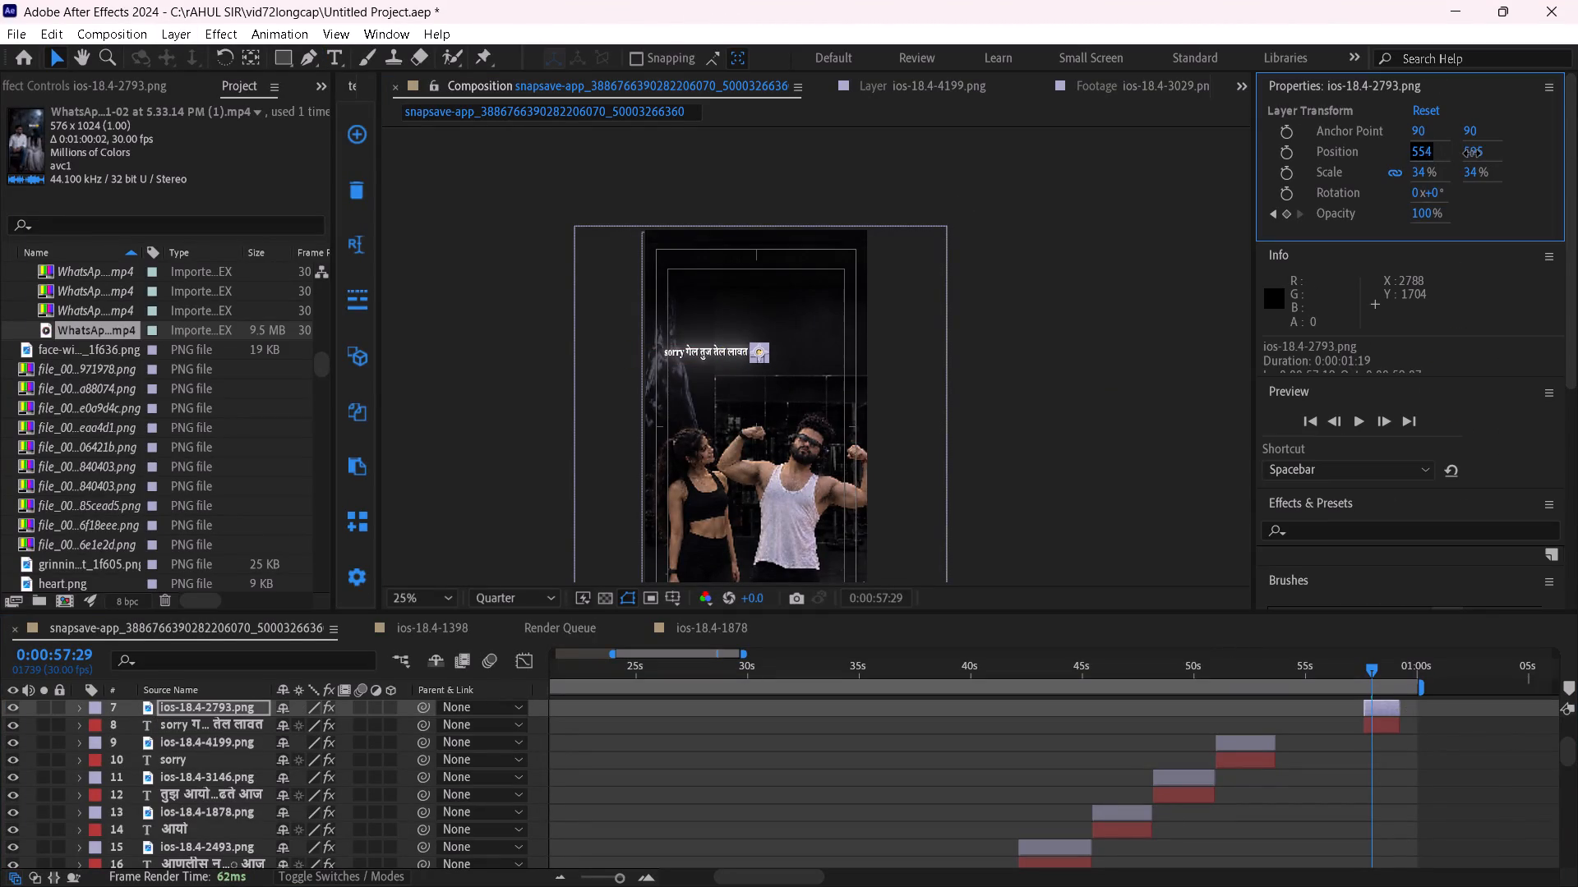
{"action": "left_click_drag", "start_coordinate": [1472, 154], "coordinate": [1456, 154]}
{"action": "left_click", "coordinate": [1106, 342]}
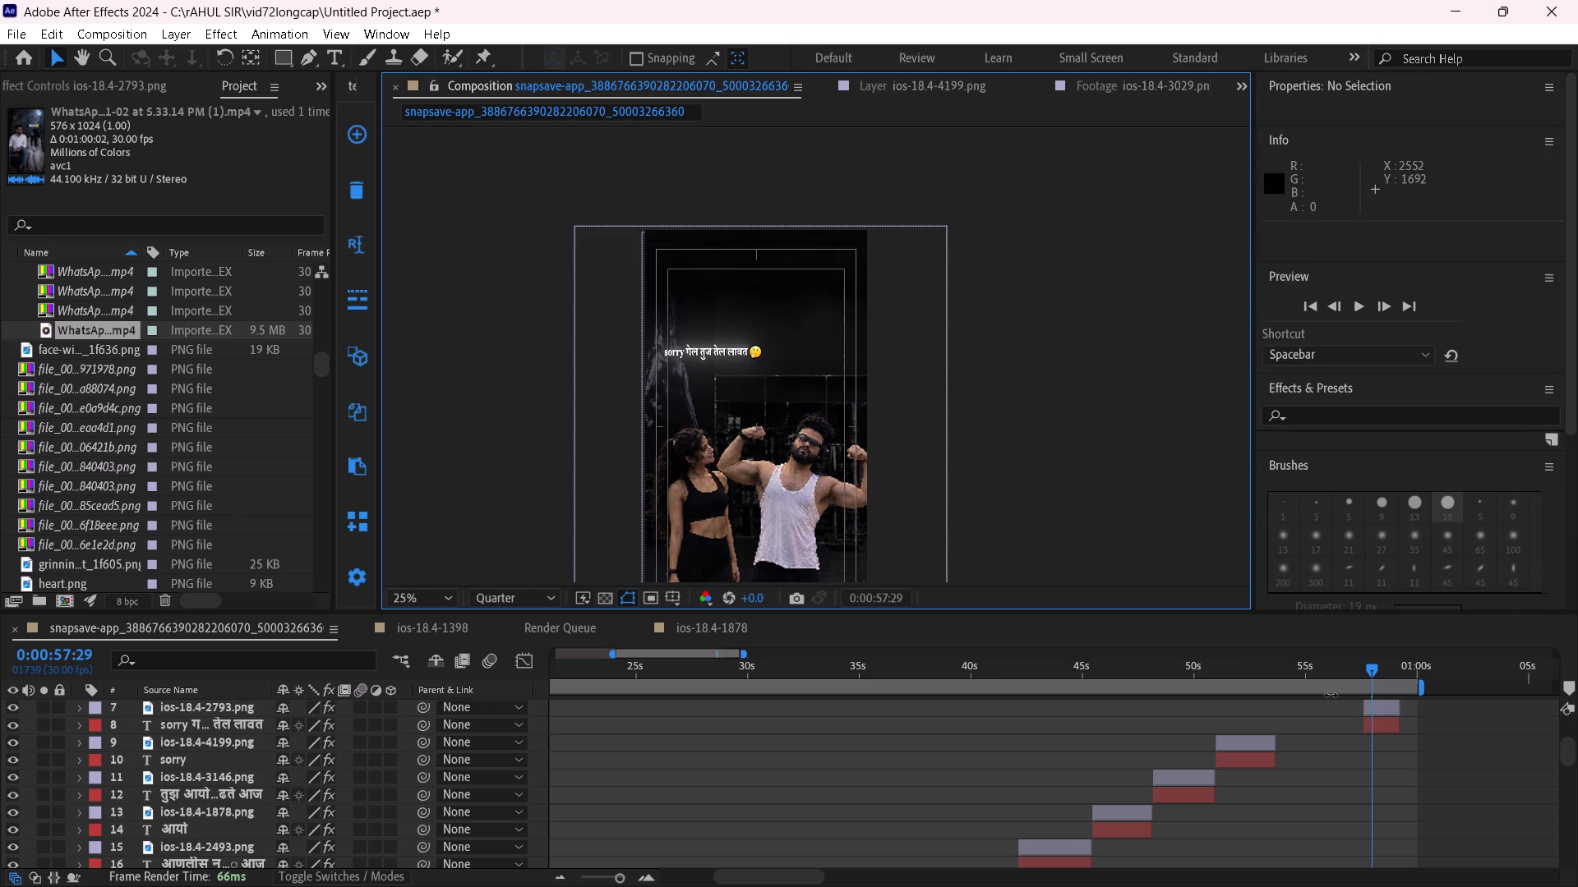
Move the "sorry गेल तुज तेल लावत" caption and its emoji (layers 7 and 8) earlier together, starting directly after the "sorry" caption.
{"action": "left_click", "coordinate": [1393, 724]}
{"action": "left_click", "coordinate": [1384, 707], "text": "ctrl"}
{"action": "scroll", "coordinate": [1358, 742], "scroll_direction": "up", "scroll_amount": 2}
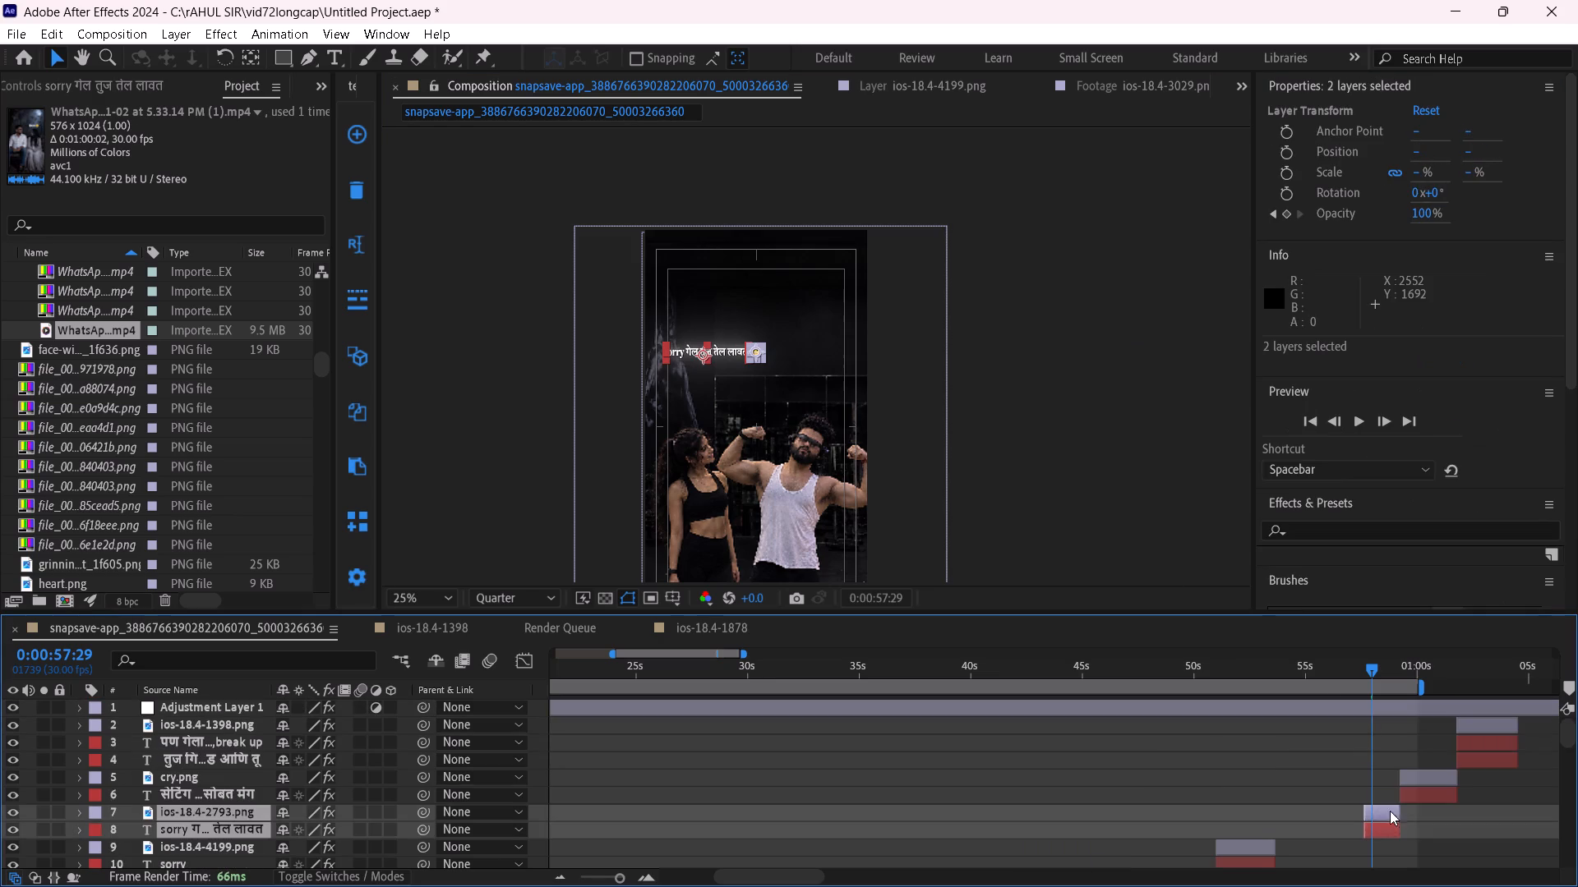
{"action": "left_click_drag", "start_coordinate": [1388, 814], "coordinate": [1303, 841]}
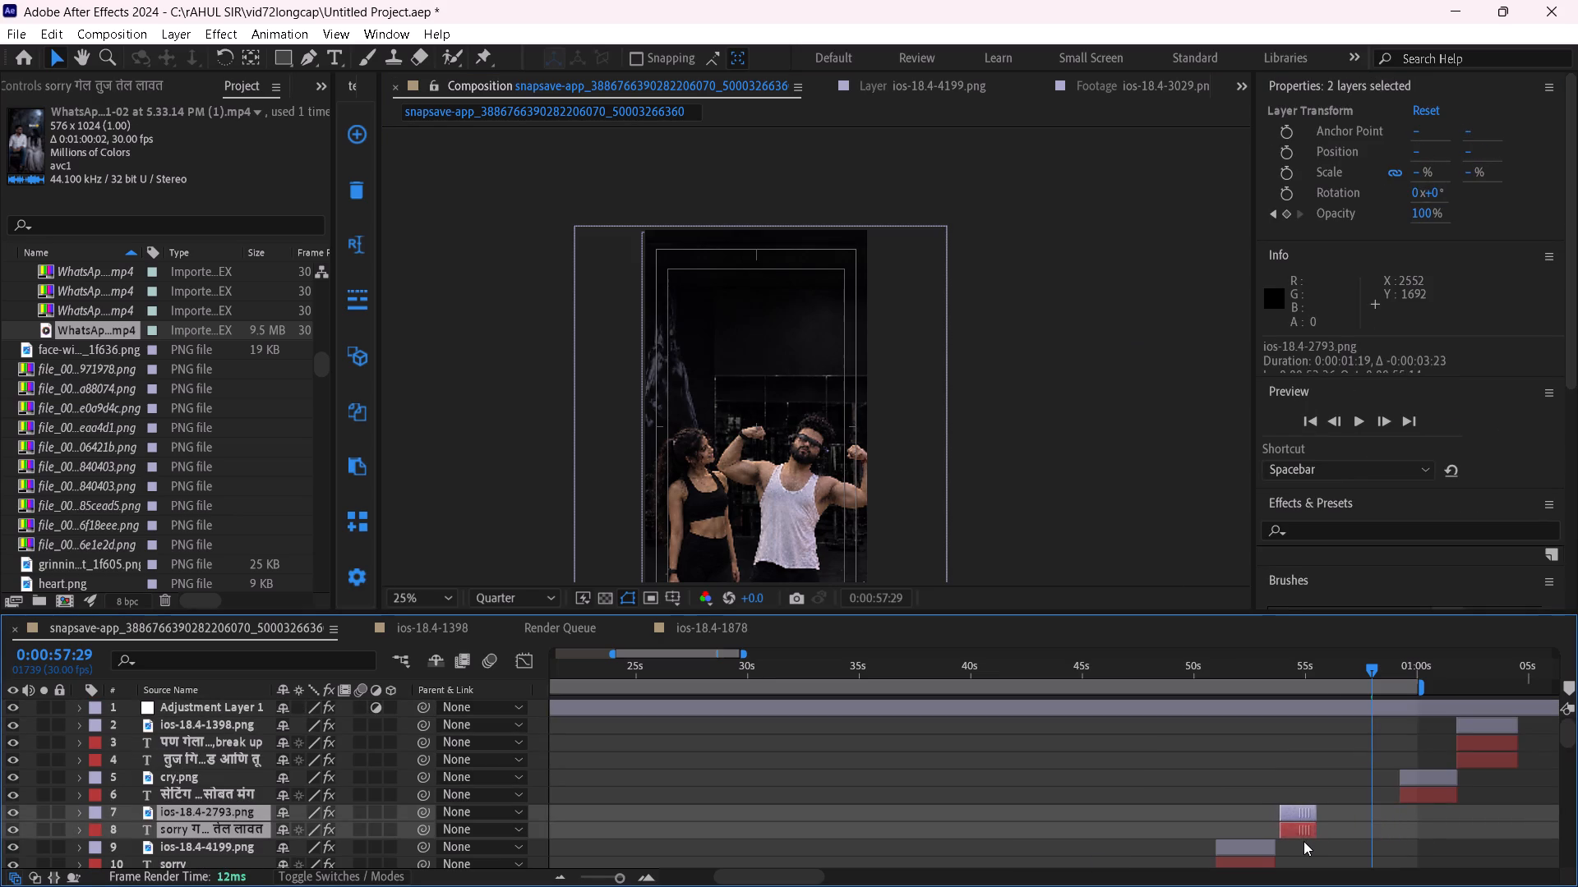
{"action": "left_click_drag", "start_coordinate": [1303, 841], "coordinate": [1301, 841]}
Extend the ends of the "sorry गेल तुज तेल लावत" caption and its emoji together to about 0:00:56:20.
{"action": "left_click_drag", "start_coordinate": [1317, 818], "coordinate": [1326, 821]}
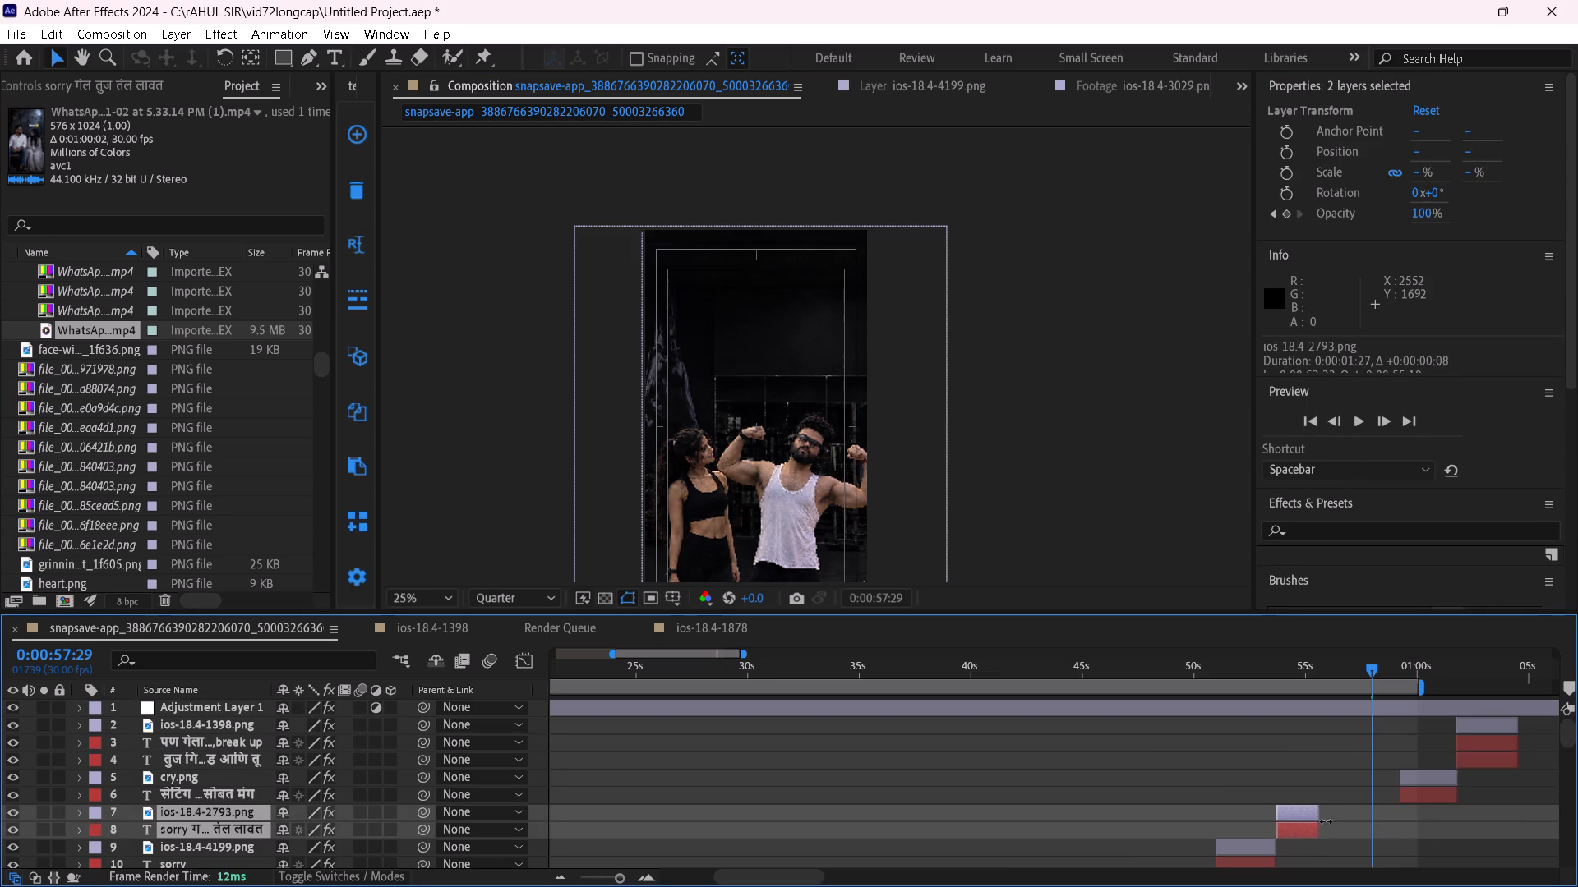
{"action": "left_click_drag", "start_coordinate": [1326, 821], "coordinate": [1346, 828]}
{"action": "left_click", "coordinate": [1305, 764]}
At 0:00:55:07, move the "sorry गेल तुज तेल लावत" caption and its emoji down together to just above the woman's head.
{"action": "left_click", "coordinate": [1309, 811]}
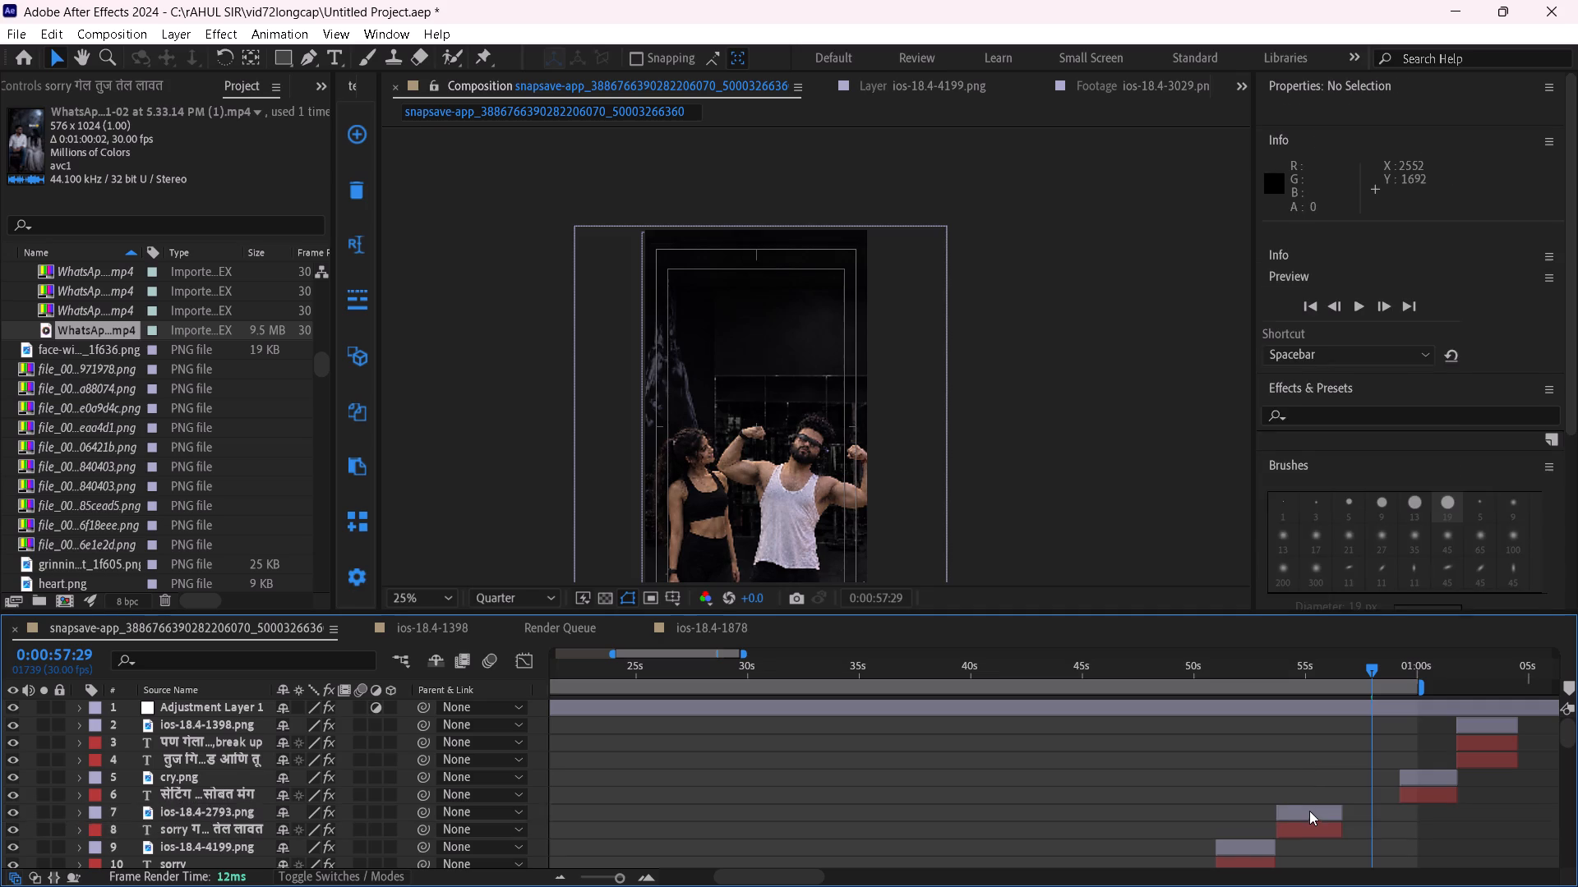
{"action": "left_click", "coordinate": [1312, 827], "text": "ctrl"}
{"action": "left_click", "coordinate": [1316, 668]}
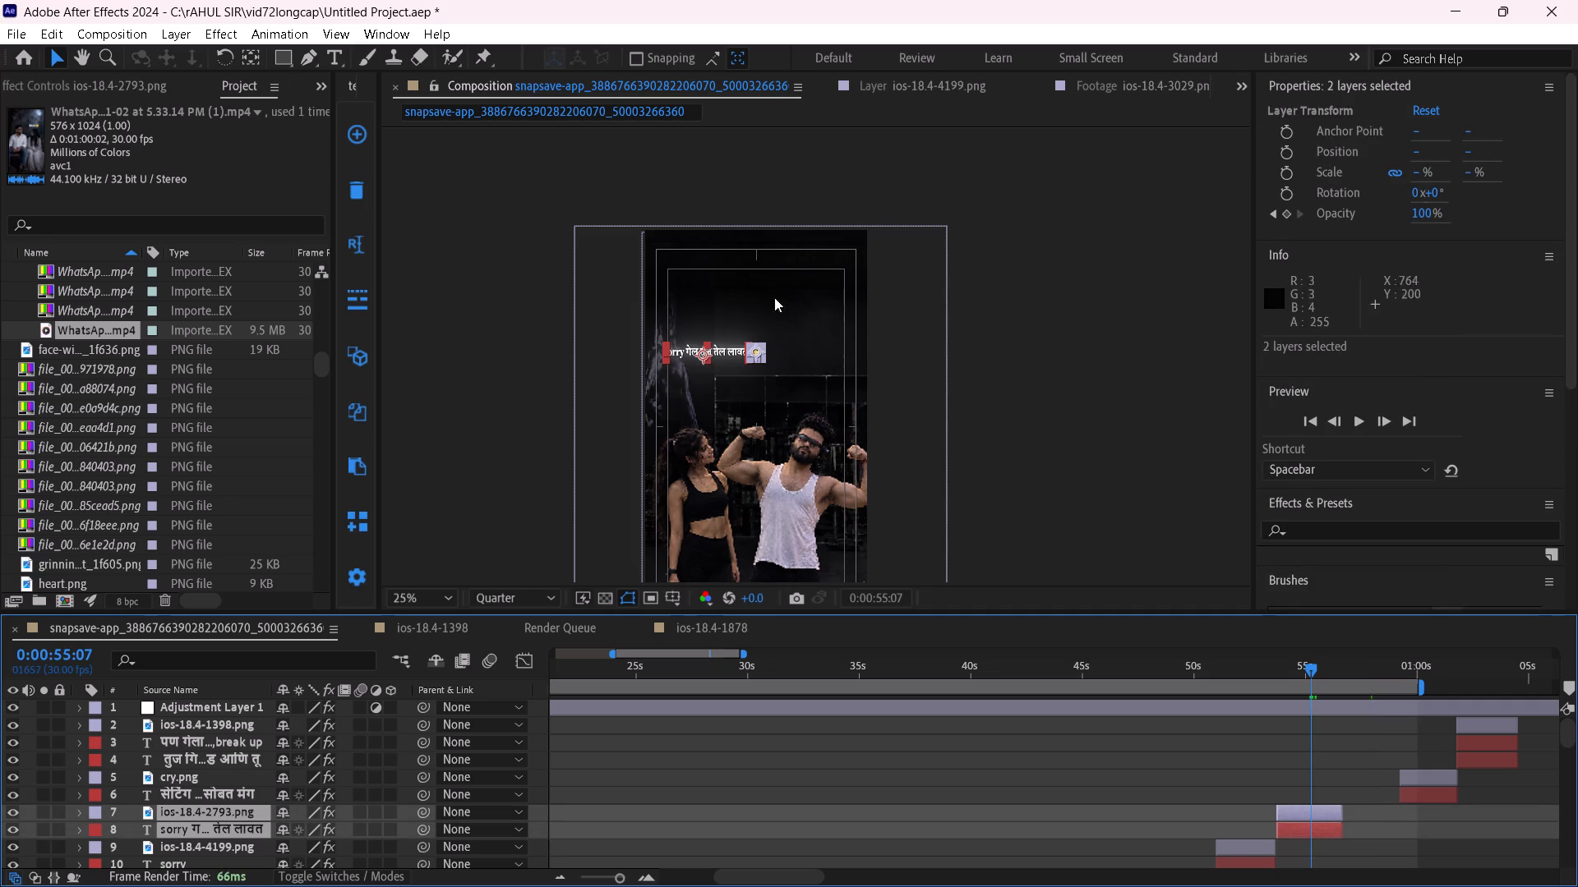
{"action": "left_click_drag", "start_coordinate": [736, 347], "coordinate": [729, 415]}
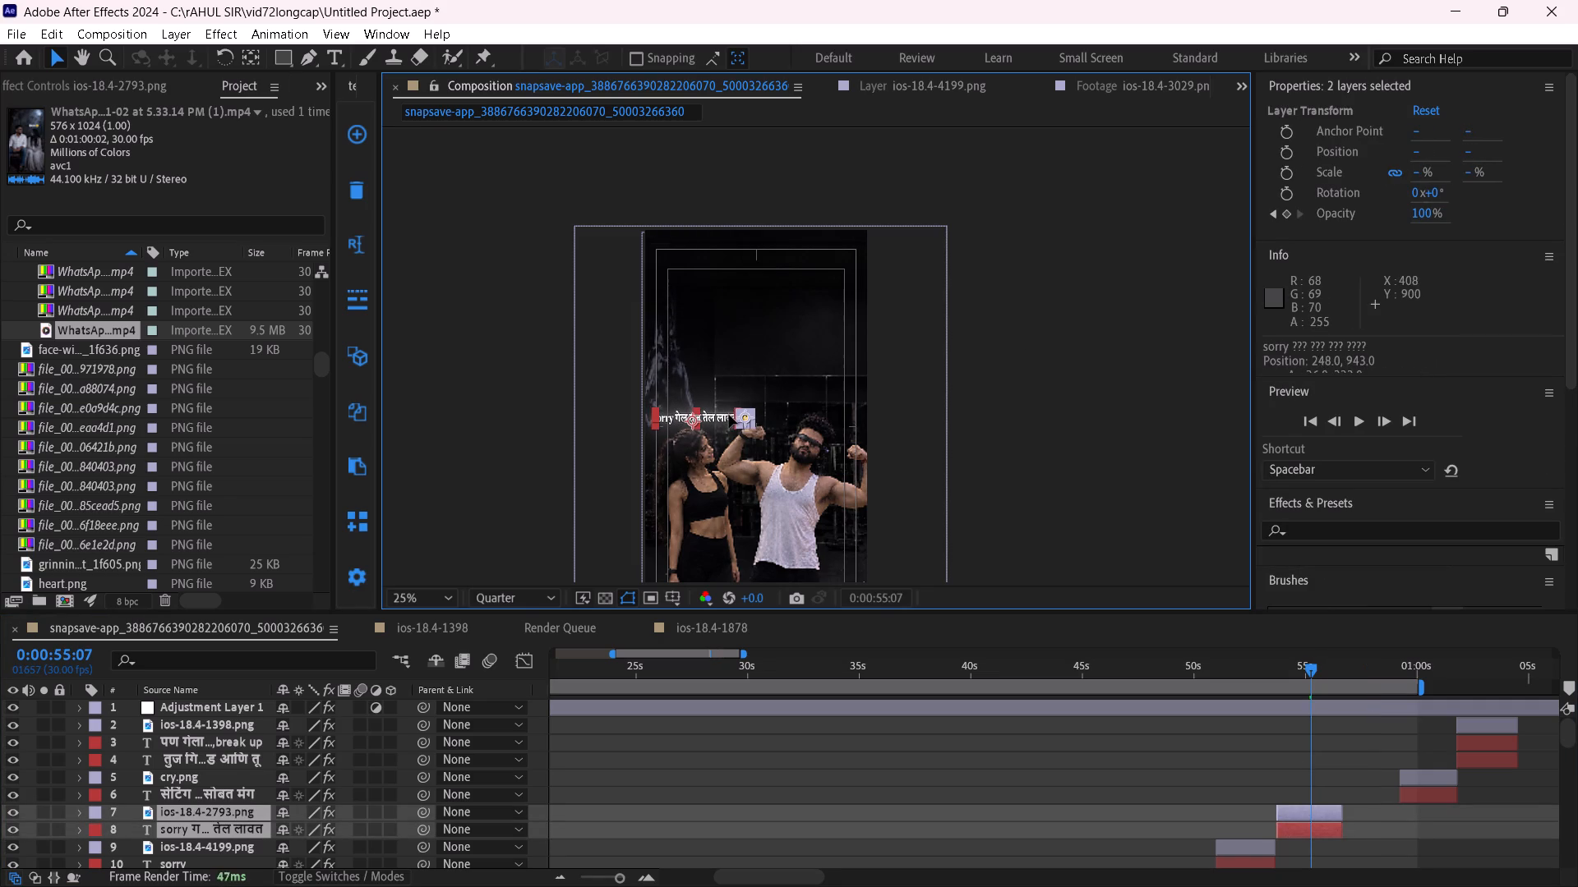
{"action": "left_click_drag", "start_coordinate": [729, 415], "coordinate": [741, 410]}
{"action": "left_click", "coordinate": [1050, 439]}
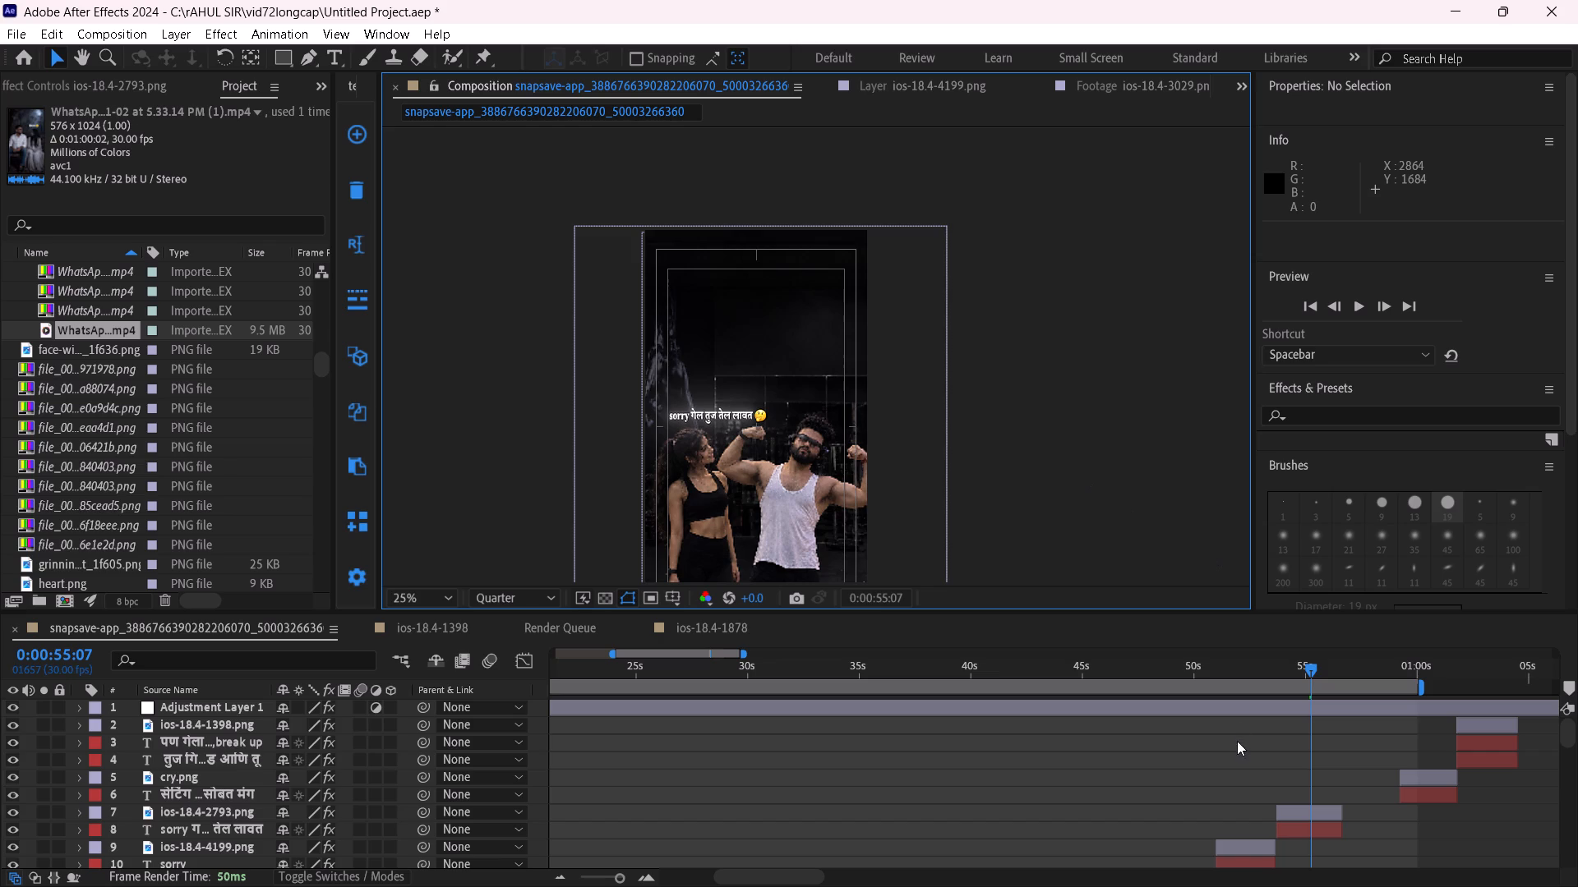
Select the सेटिंग लावून caption (layer 6) in the timeline.
{"action": "scroll", "coordinate": [1237, 741], "scroll_direction": "up", "scroll_amount": 1}
{"action": "scroll", "coordinate": [1307, 756], "scroll_direction": "down", "scroll_amount": 2}
{"action": "scroll", "coordinate": [1347, 763], "scroll_direction": "up", "scroll_amount": 1}
{"action": "left_click", "coordinate": [1430, 742]}
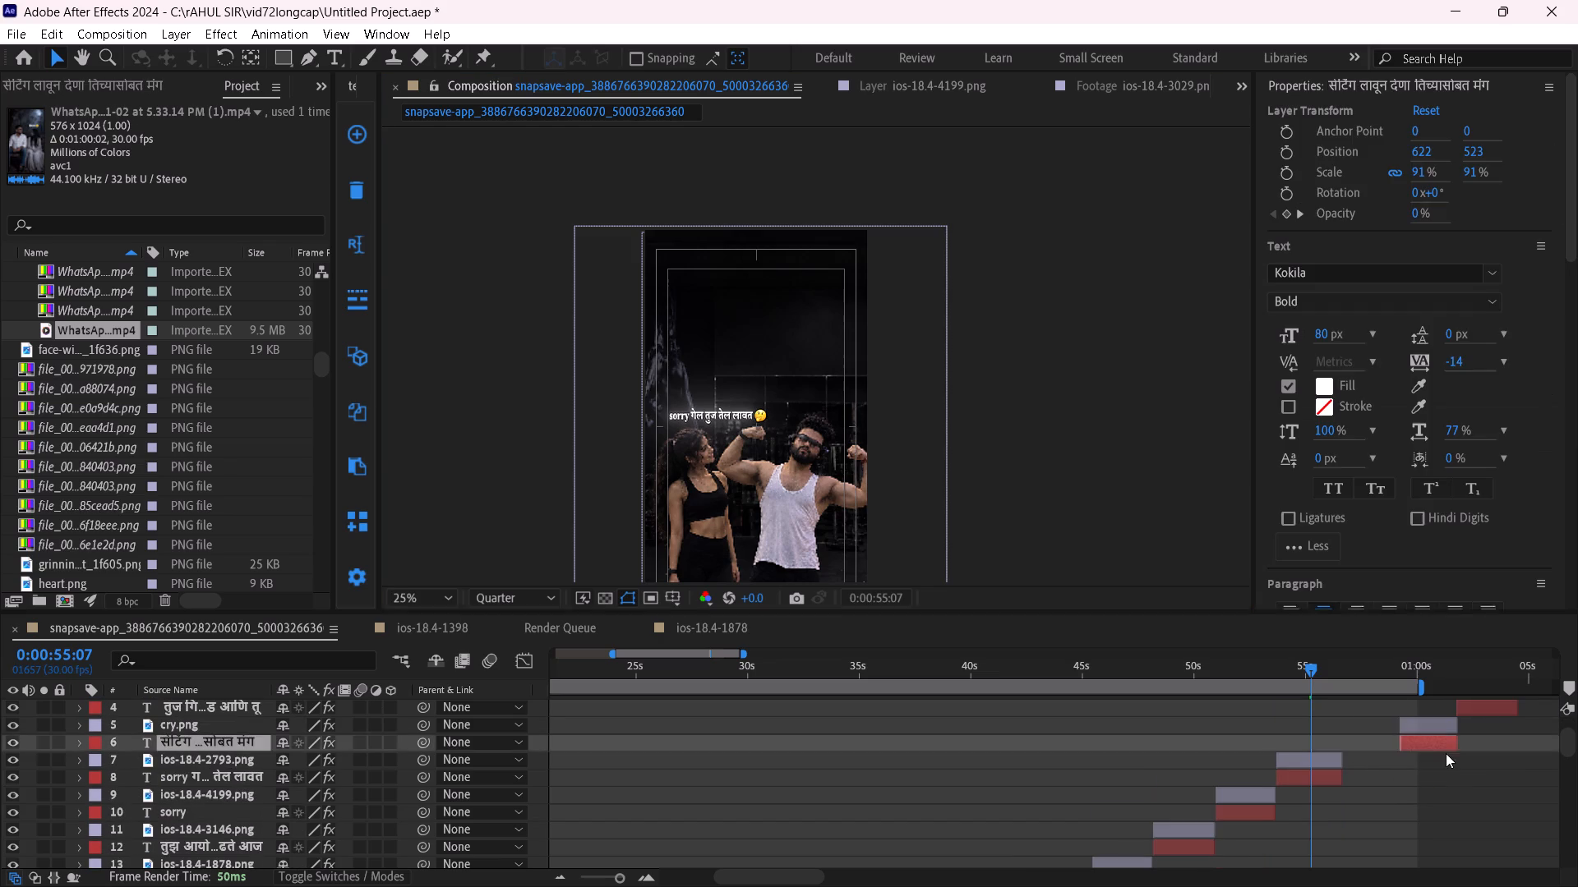
Move the last captions and emojis (layers 2 to 6) together about 2 seconds later in the timeline, keeping their durations.
{"action": "scroll", "coordinate": [1450, 753], "scroll_direction": "up", "scroll_amount": 1}
{"action": "left_click", "coordinate": [1493, 726], "text": "shift"}
{"action": "left_click_drag", "start_coordinate": [1460, 747], "coordinate": [1522, 757]}
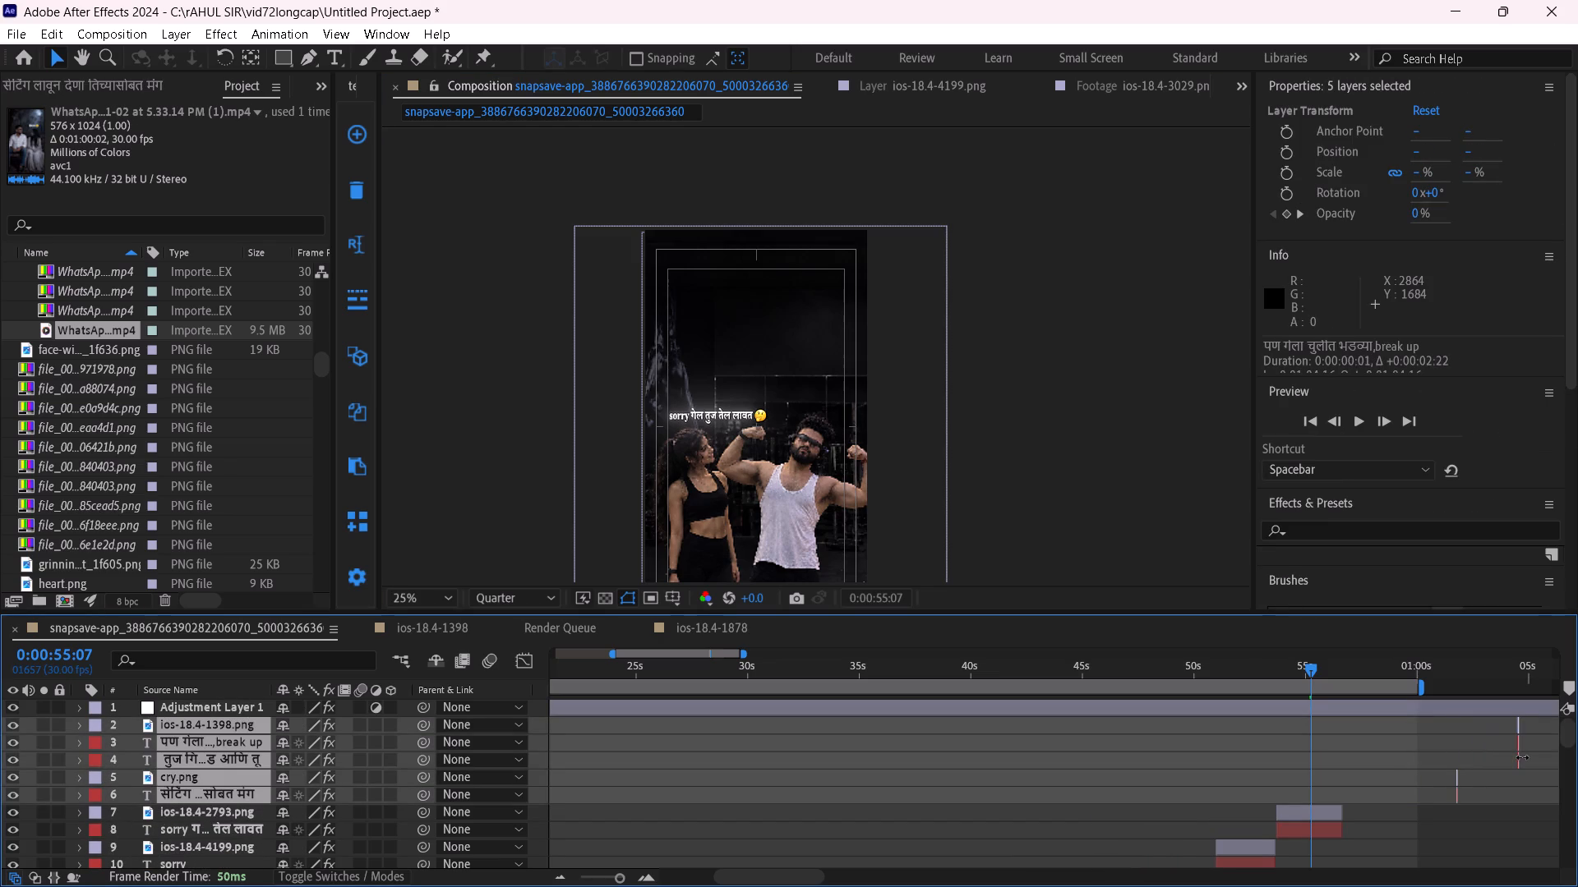
{"action": "left_click_drag", "start_coordinate": [1522, 757], "coordinate": [1476, 757]}
{"action": "key", "text": "ctrl+z"}
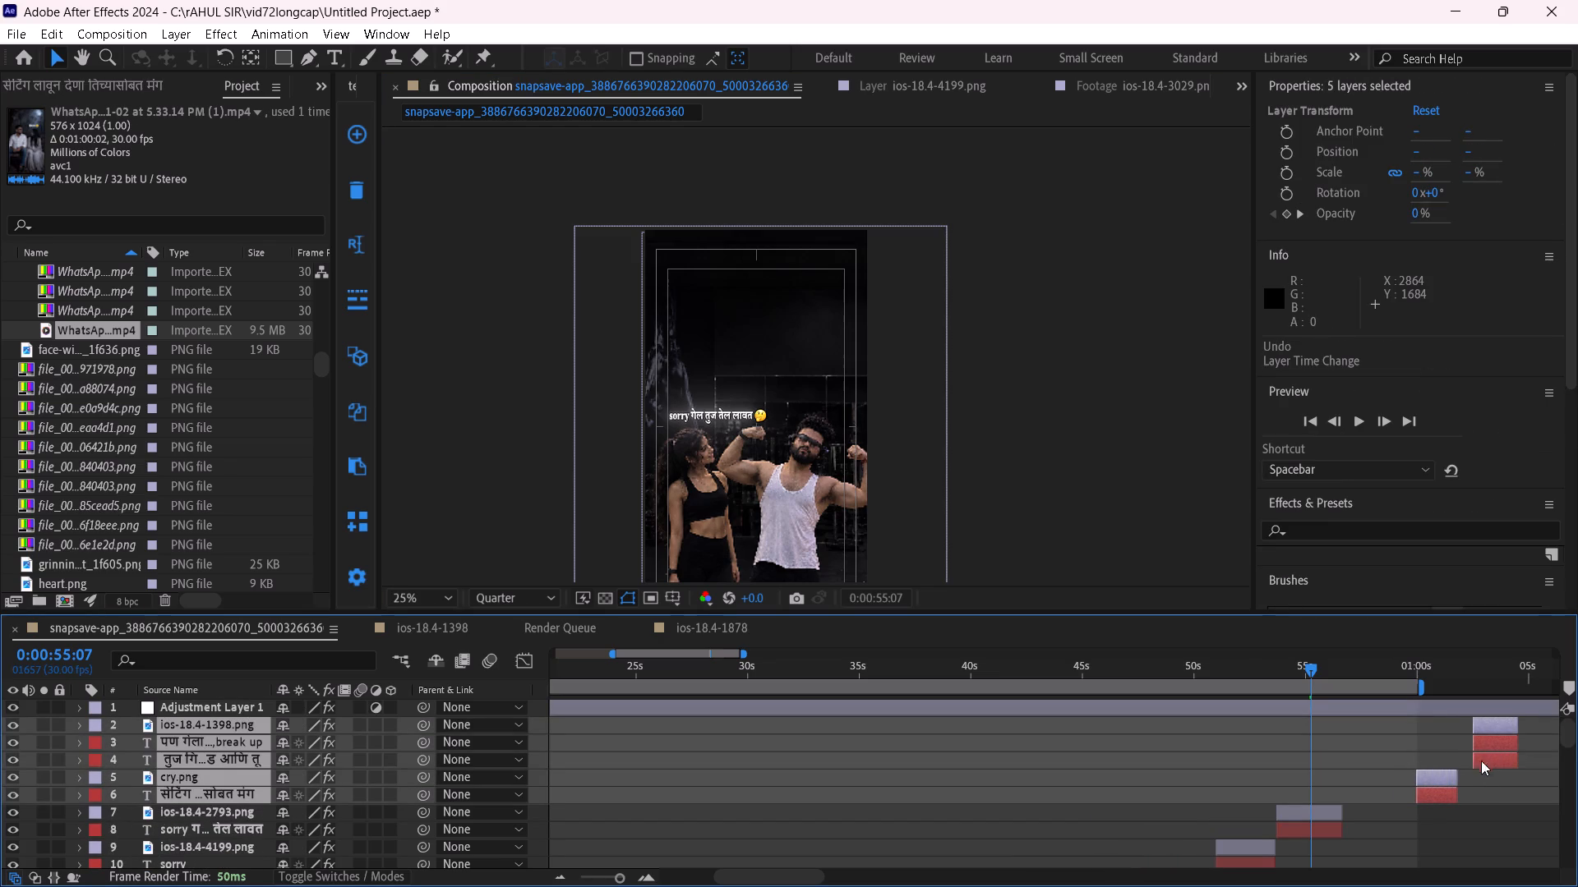
{"action": "left_click_drag", "start_coordinate": [1430, 782], "coordinate": [1472, 785]}
{"action": "left_click", "coordinate": [1441, 823]}
Move the "sorry गेल तुज तेल लावत" caption and its emoji later to start at about 0:00:56:20, extending their ends to just before 0:01:00:00.
{"action": "scroll", "coordinate": [1382, 791], "scroll_direction": "down", "scroll_amount": 2}
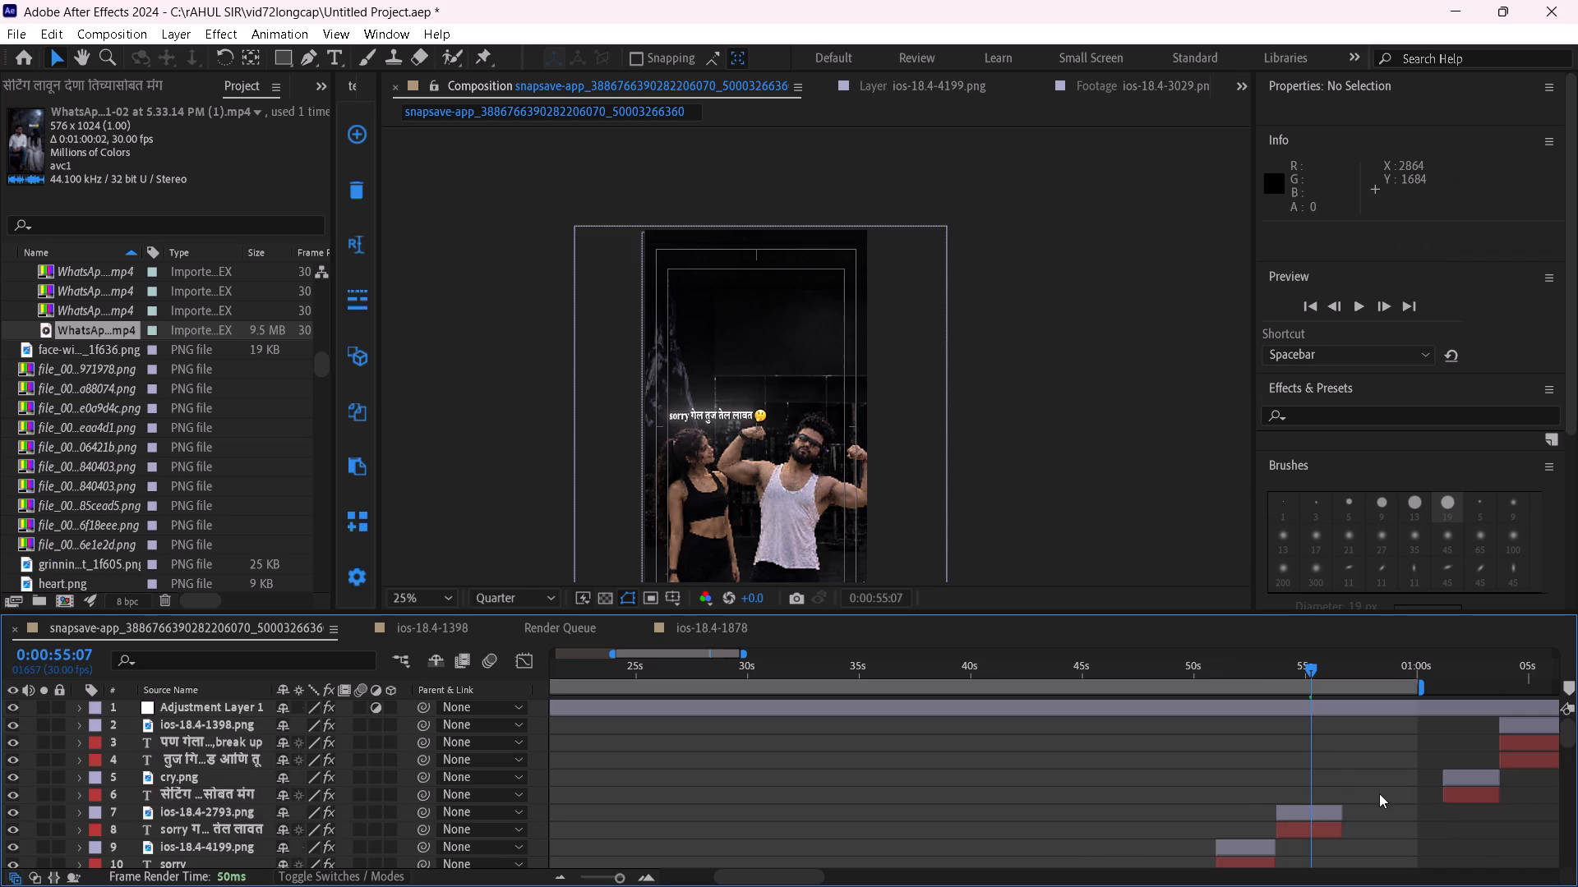
{"action": "left_click", "coordinate": [1321, 710]}
{"action": "left_click", "coordinate": [1319, 728], "text": "ctrl"}
{"action": "left_click_drag", "start_coordinate": [1320, 713], "coordinate": [1377, 719]}
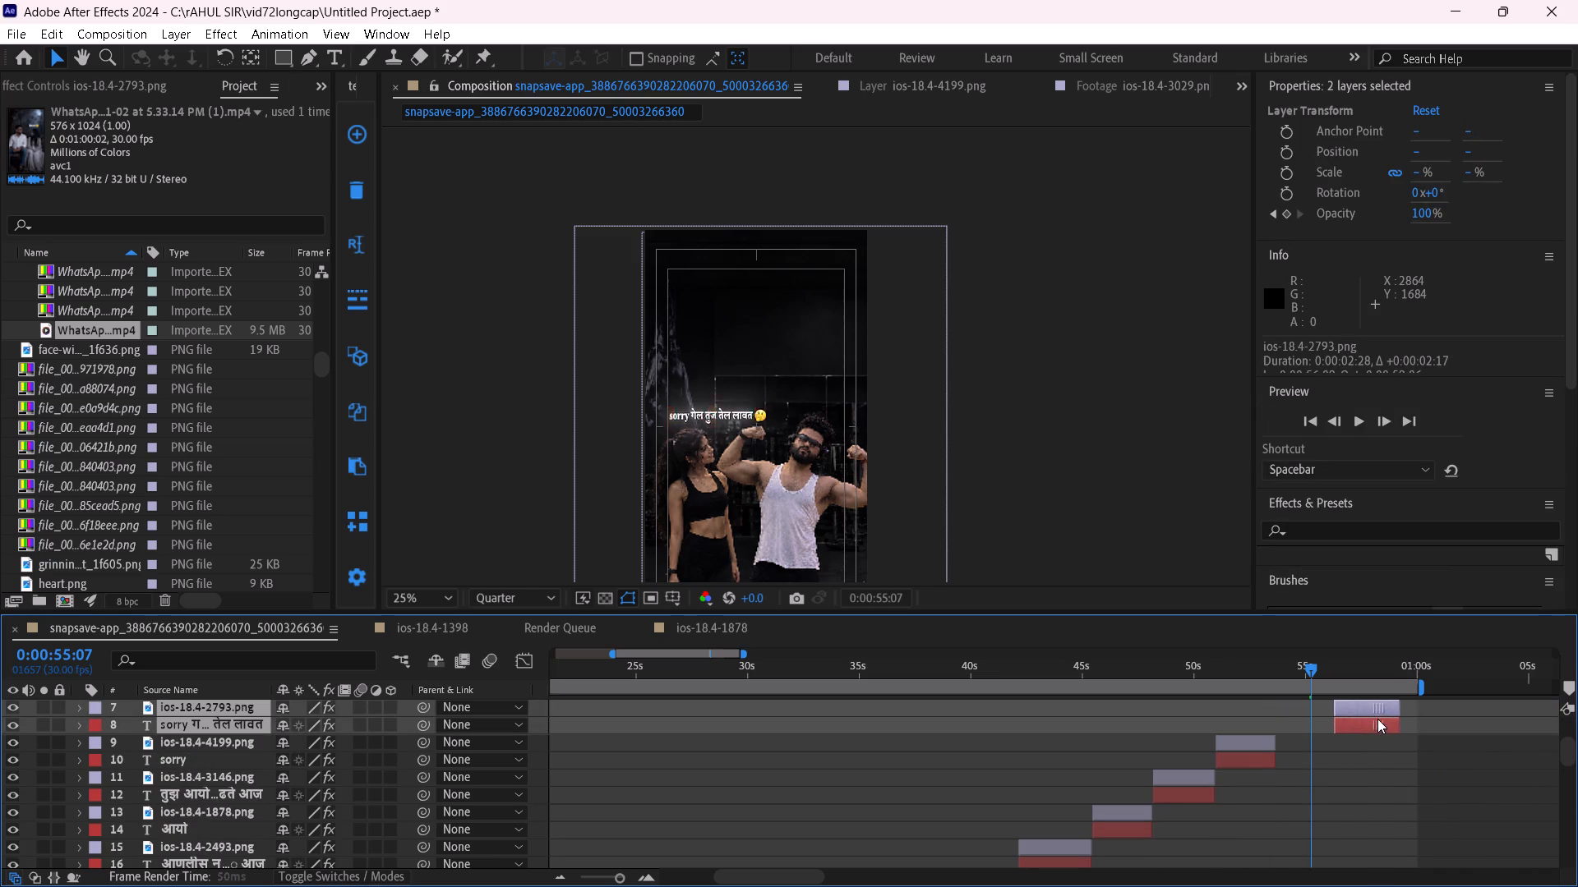
{"action": "left_click_drag", "start_coordinate": [1377, 719], "coordinate": [1386, 727]}
{"action": "left_click", "coordinate": [1389, 727]}
{"action": "left_click_drag", "start_coordinate": [1406, 721], "coordinate": [1412, 728]}
Move the "sorry" caption and its emoji (layers 9 and 10) later together, ending where the "sorry गेल तुज तेल लावत" caption starts.
{"action": "left_click", "coordinate": [1262, 743]}
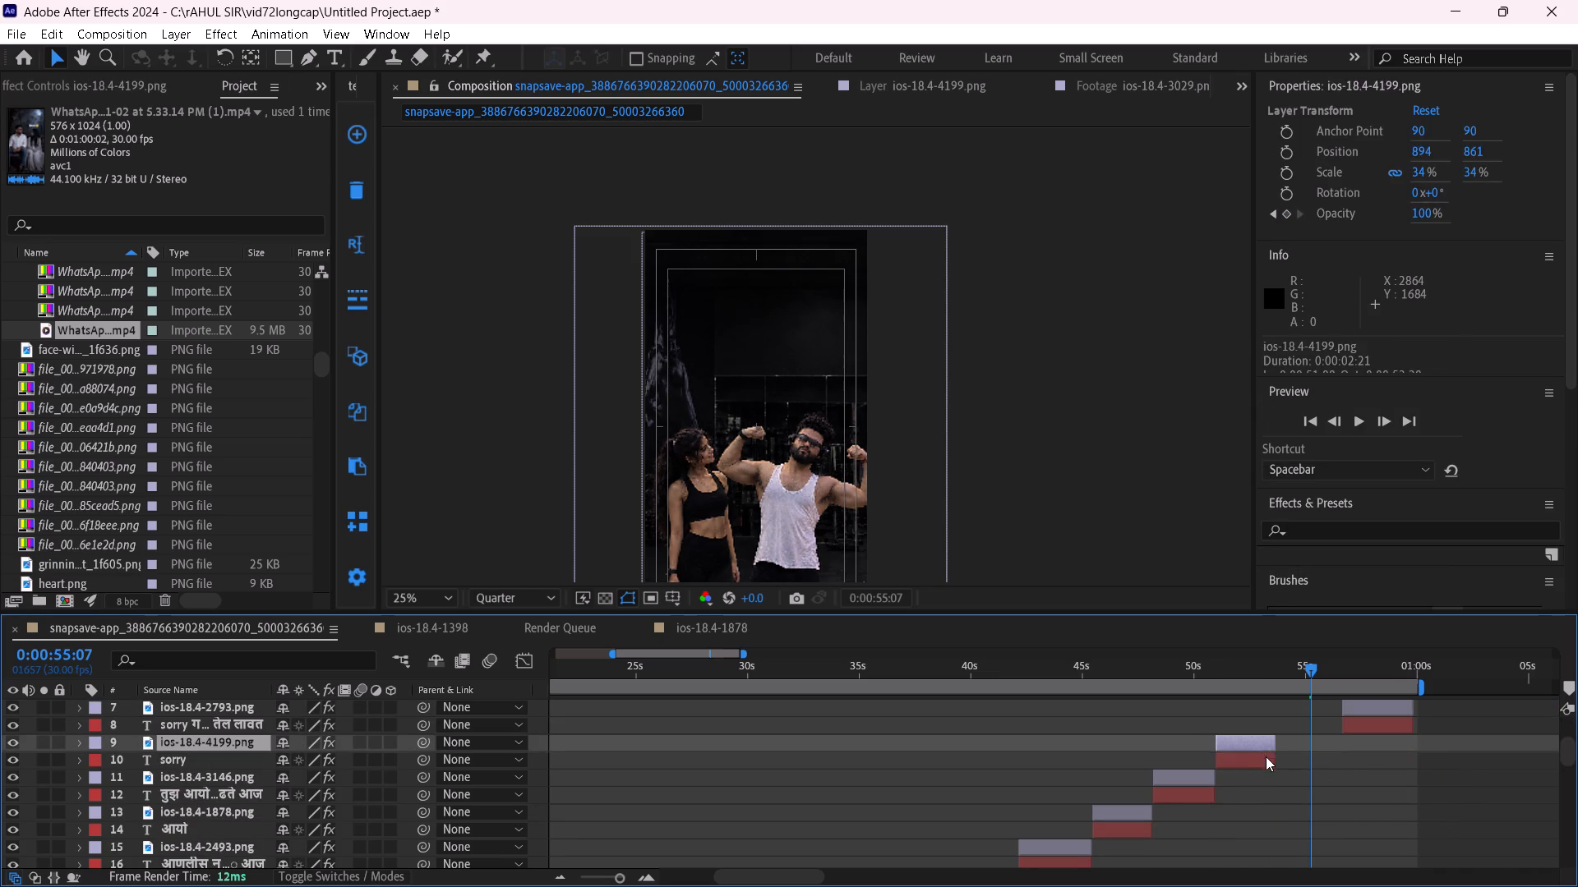
{"action": "left_click", "coordinate": [1264, 754], "text": "ctrl"}
{"action": "left_click_drag", "start_coordinate": [1262, 749], "coordinate": [1322, 752]}
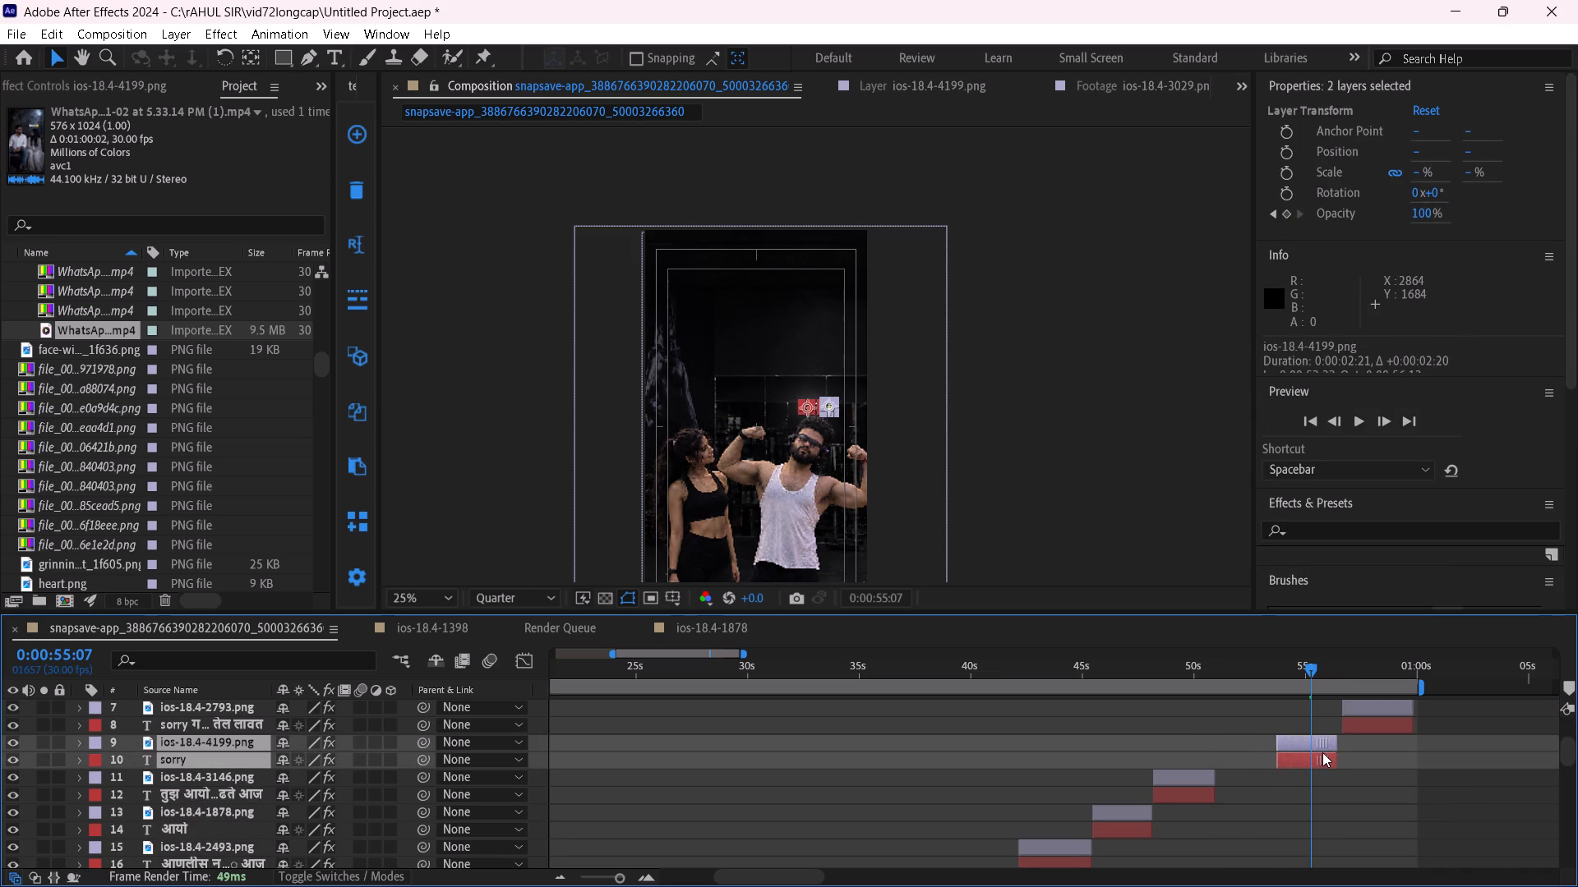
{"action": "left_click_drag", "start_coordinate": [1322, 752], "coordinate": [1327, 755]}
{"action": "left_click_drag", "start_coordinate": [1324, 755], "coordinate": [1318, 764]}
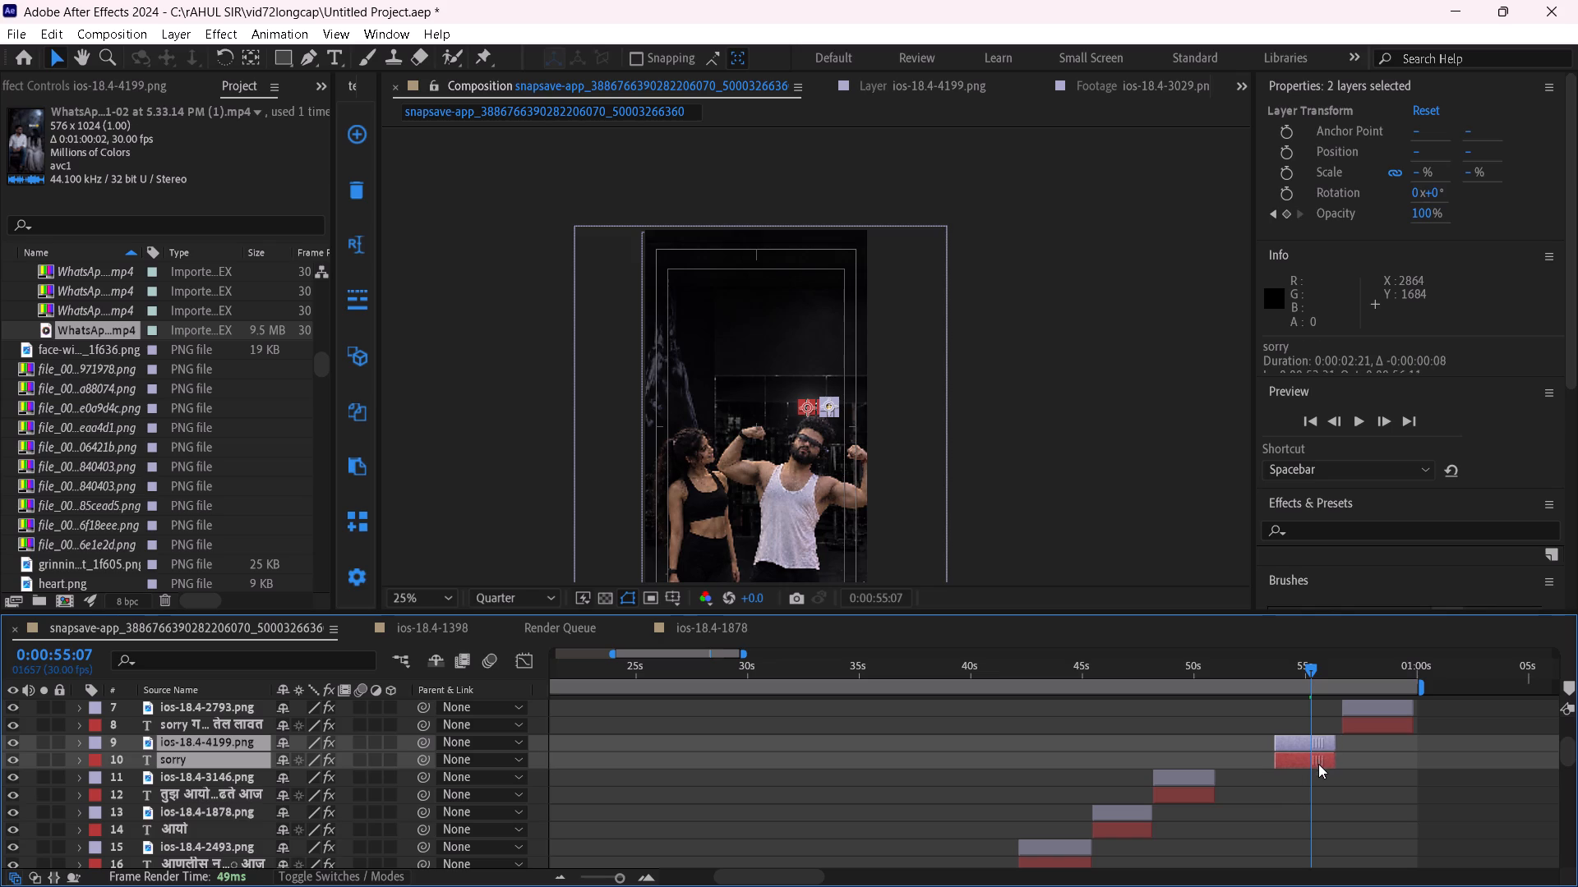
{"action": "left_click_drag", "start_coordinate": [1318, 764], "coordinate": [1323, 765]}
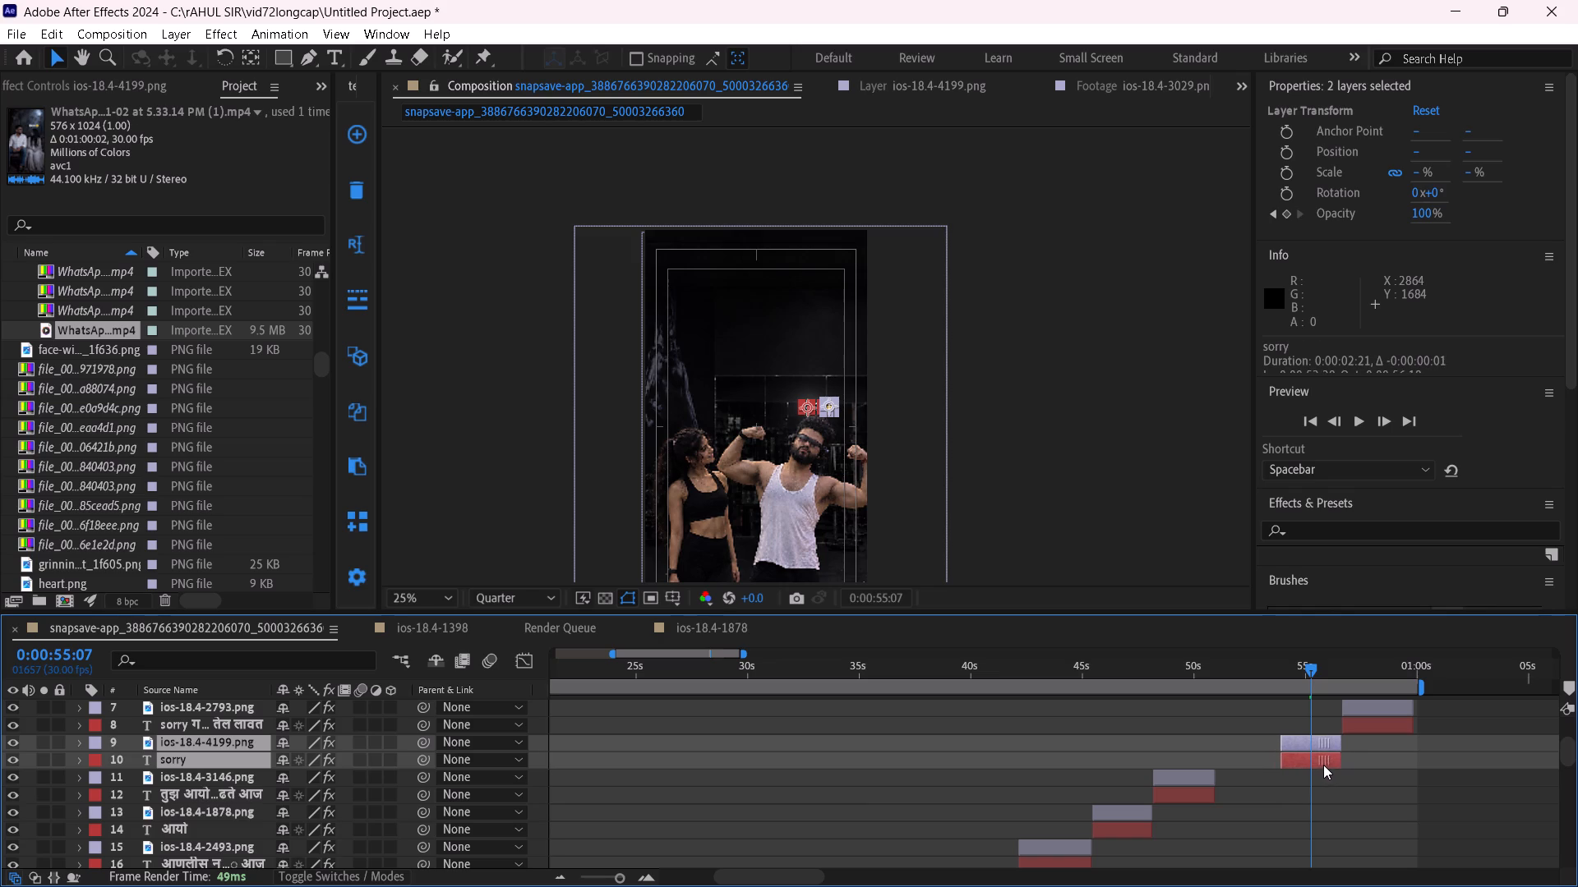
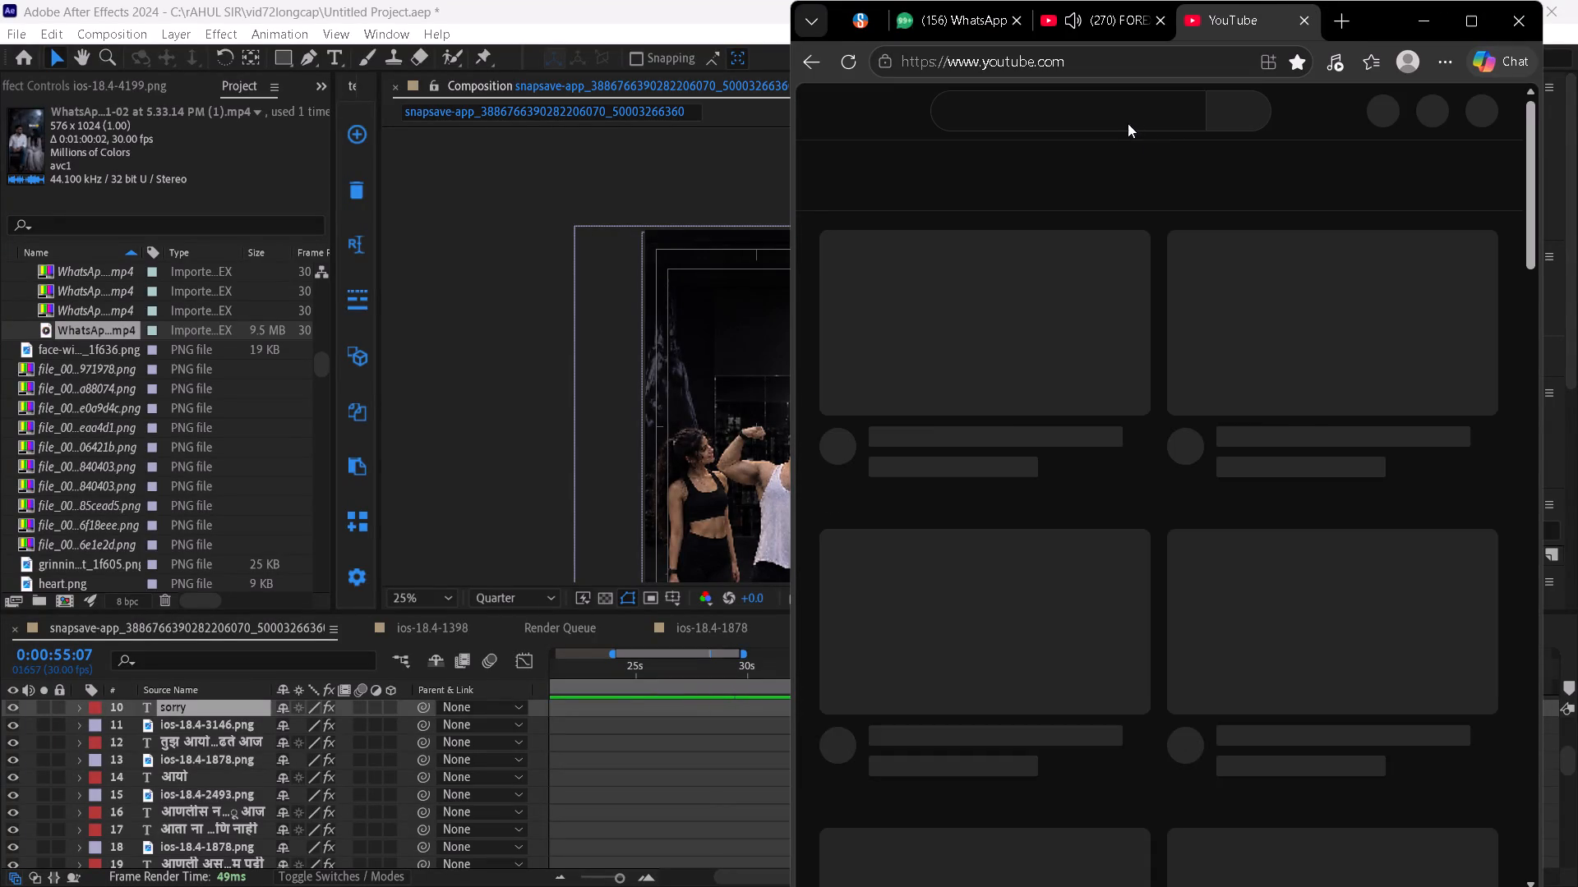
Search YouTube for "shaakuni trap" and open the Shaakuni Trap channel from the results.
{"action": "left_click", "coordinate": [1114, 105]}
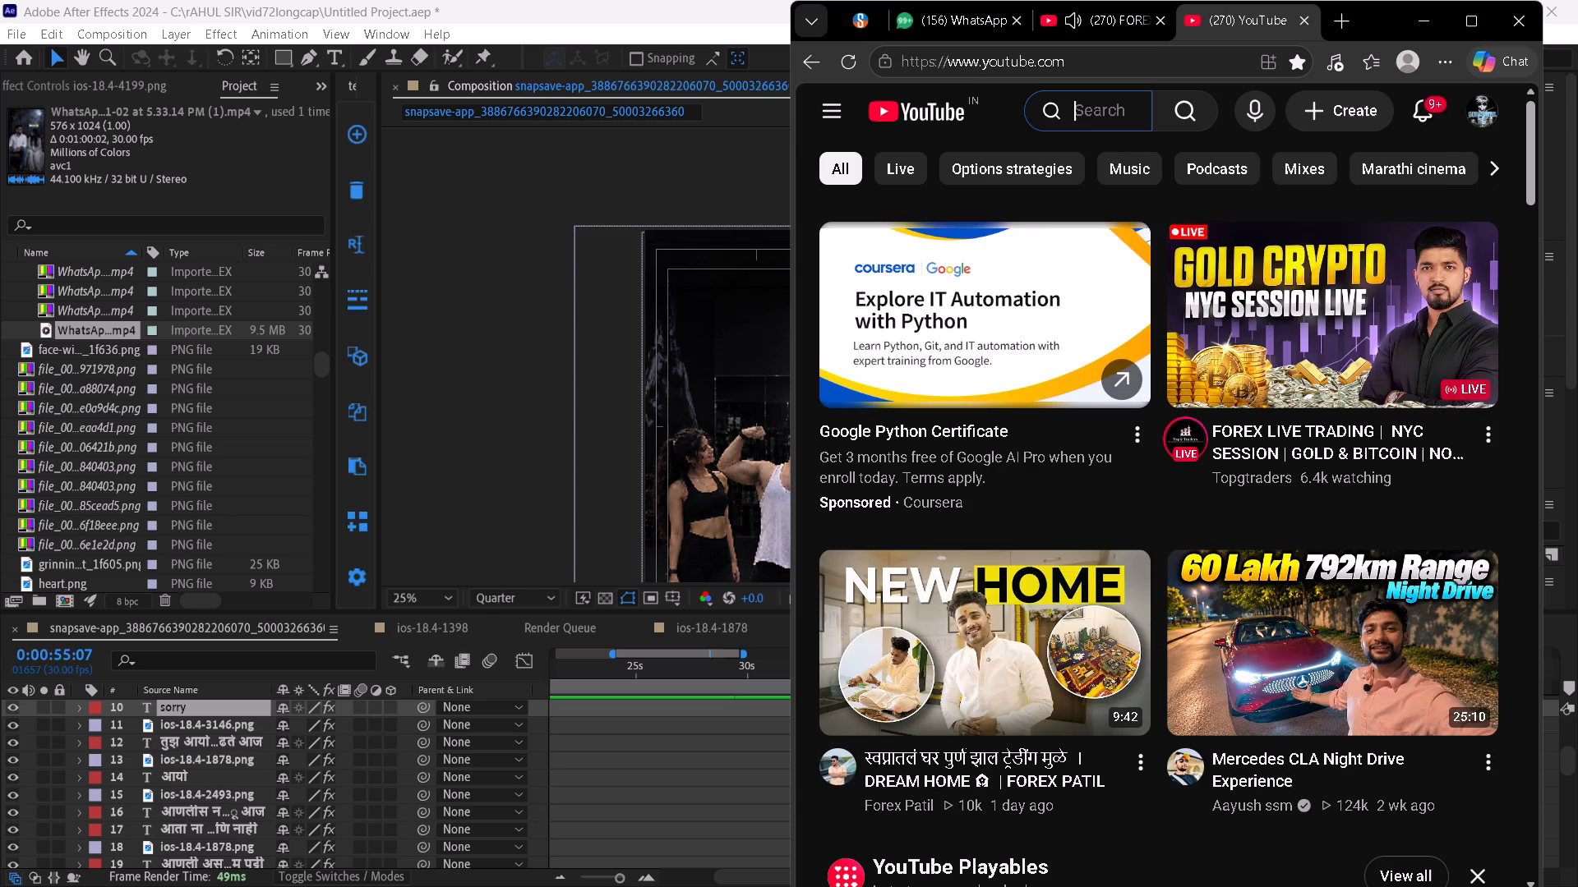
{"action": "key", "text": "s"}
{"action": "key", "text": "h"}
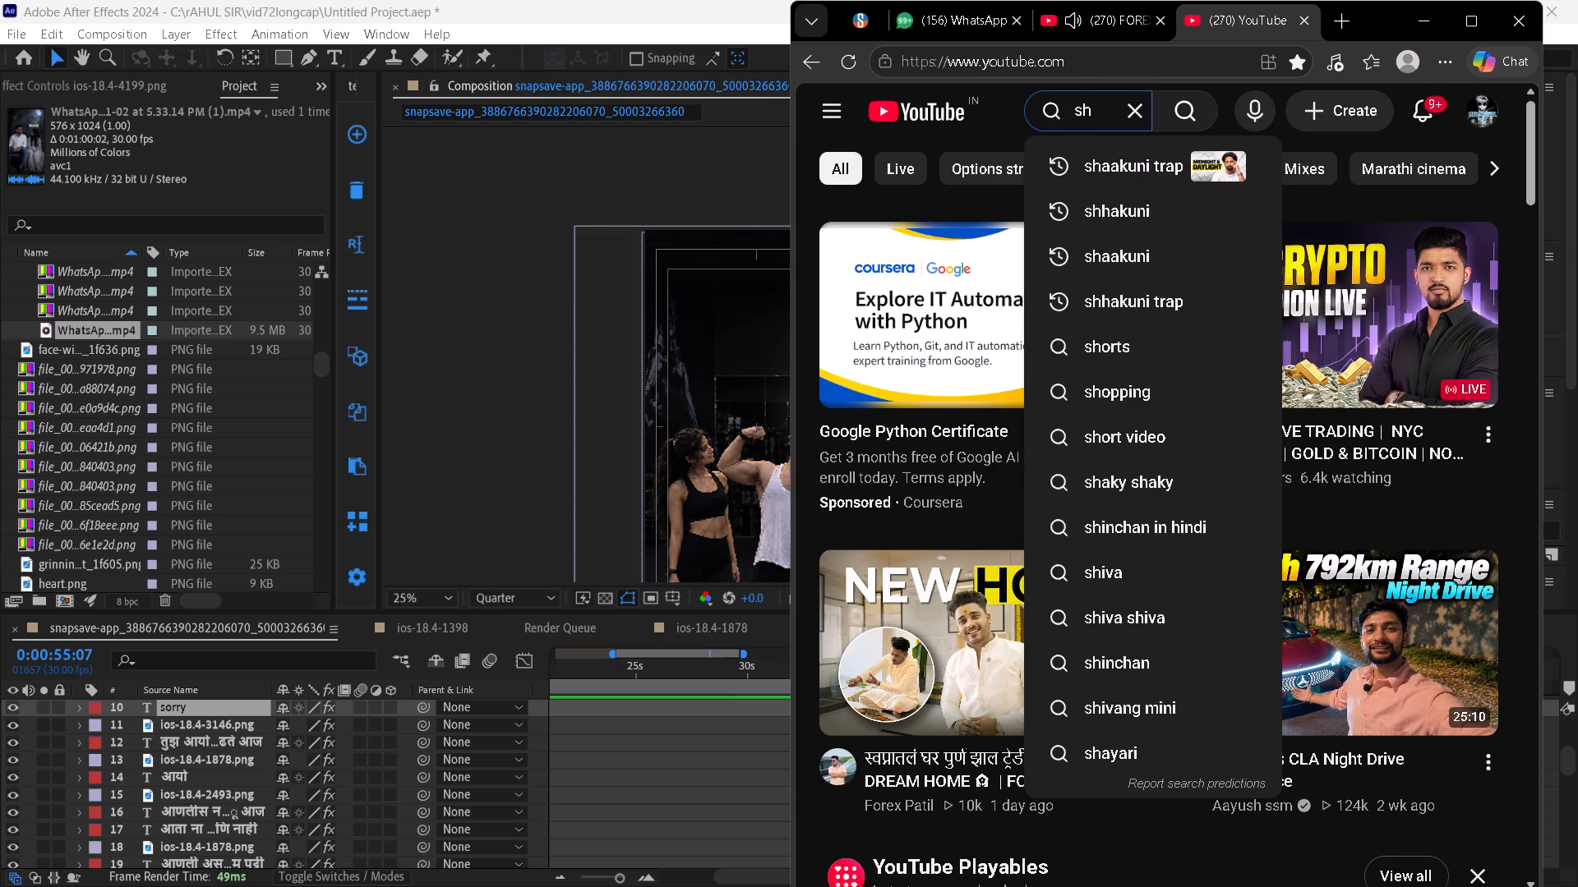
{"action": "left_click", "coordinate": [1182, 156]}
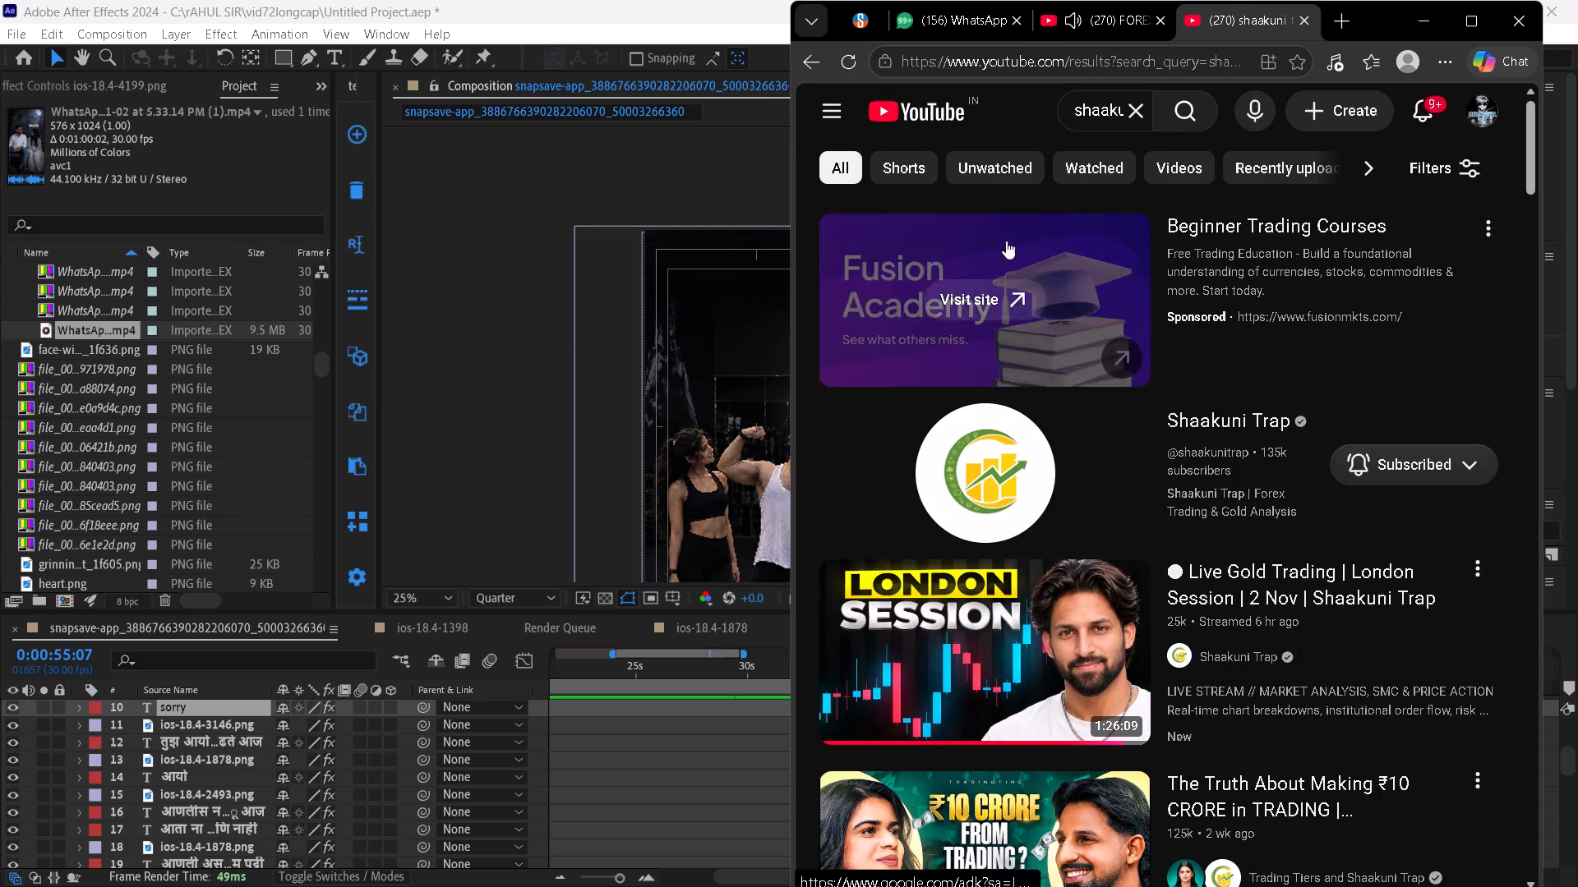
{"action": "left_click", "coordinate": [971, 495]}
Go back to the forex live trading stream and skip its sponsored ad.
{"action": "left_click", "coordinate": [1111, 19]}
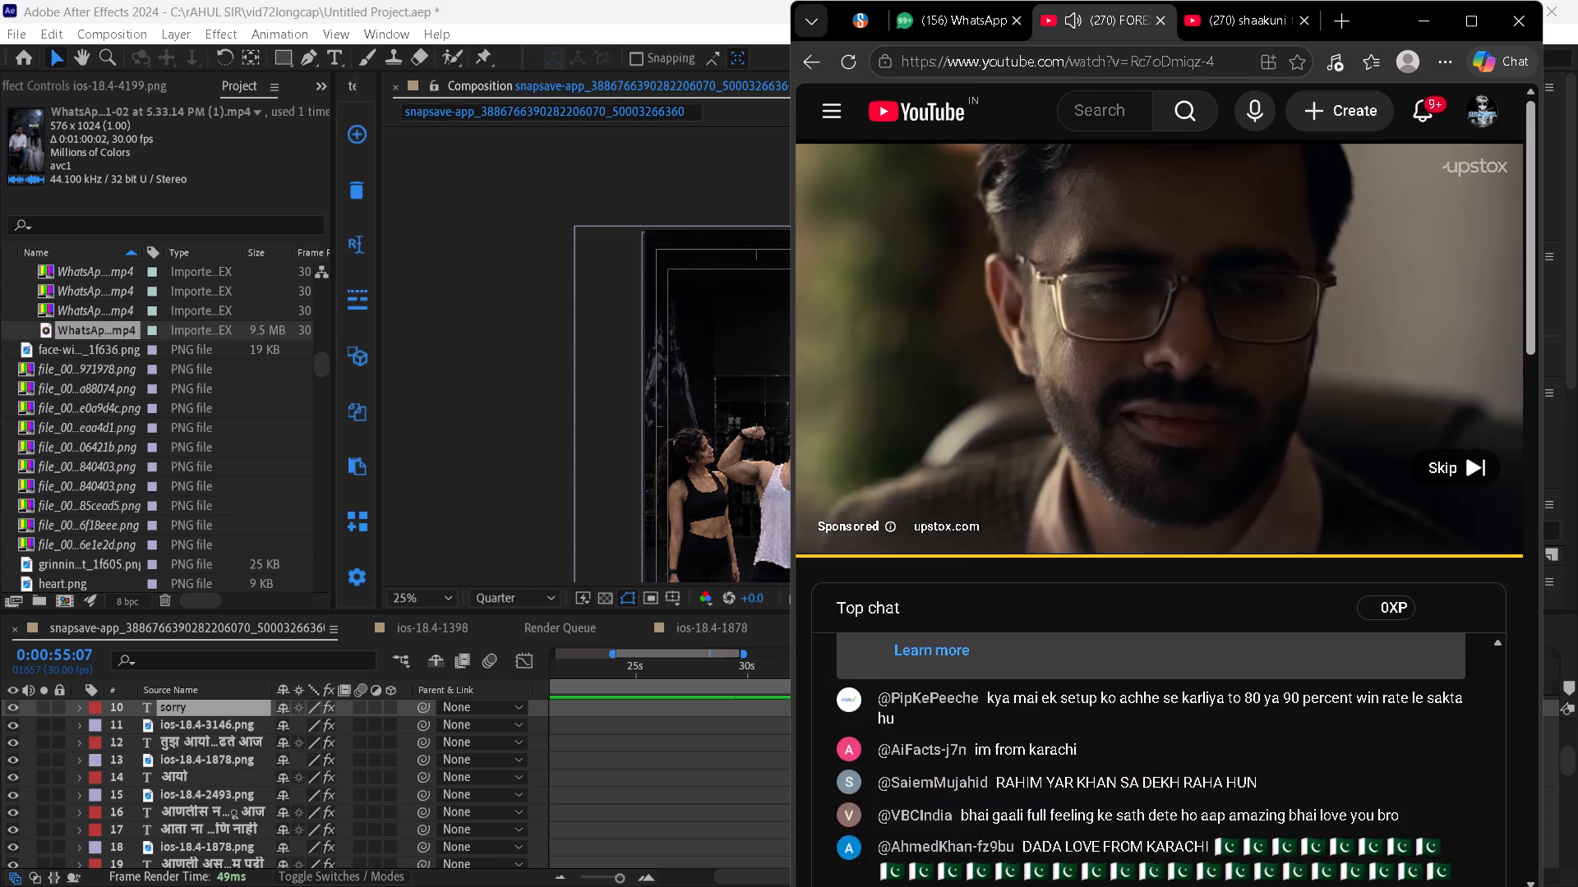
{"action": "left_click", "coordinate": [1471, 472]}
Check the live streams section of the Shaakuni Trap channel, closing the channel page when done.
{"action": "left_click", "coordinate": [1230, 35]}
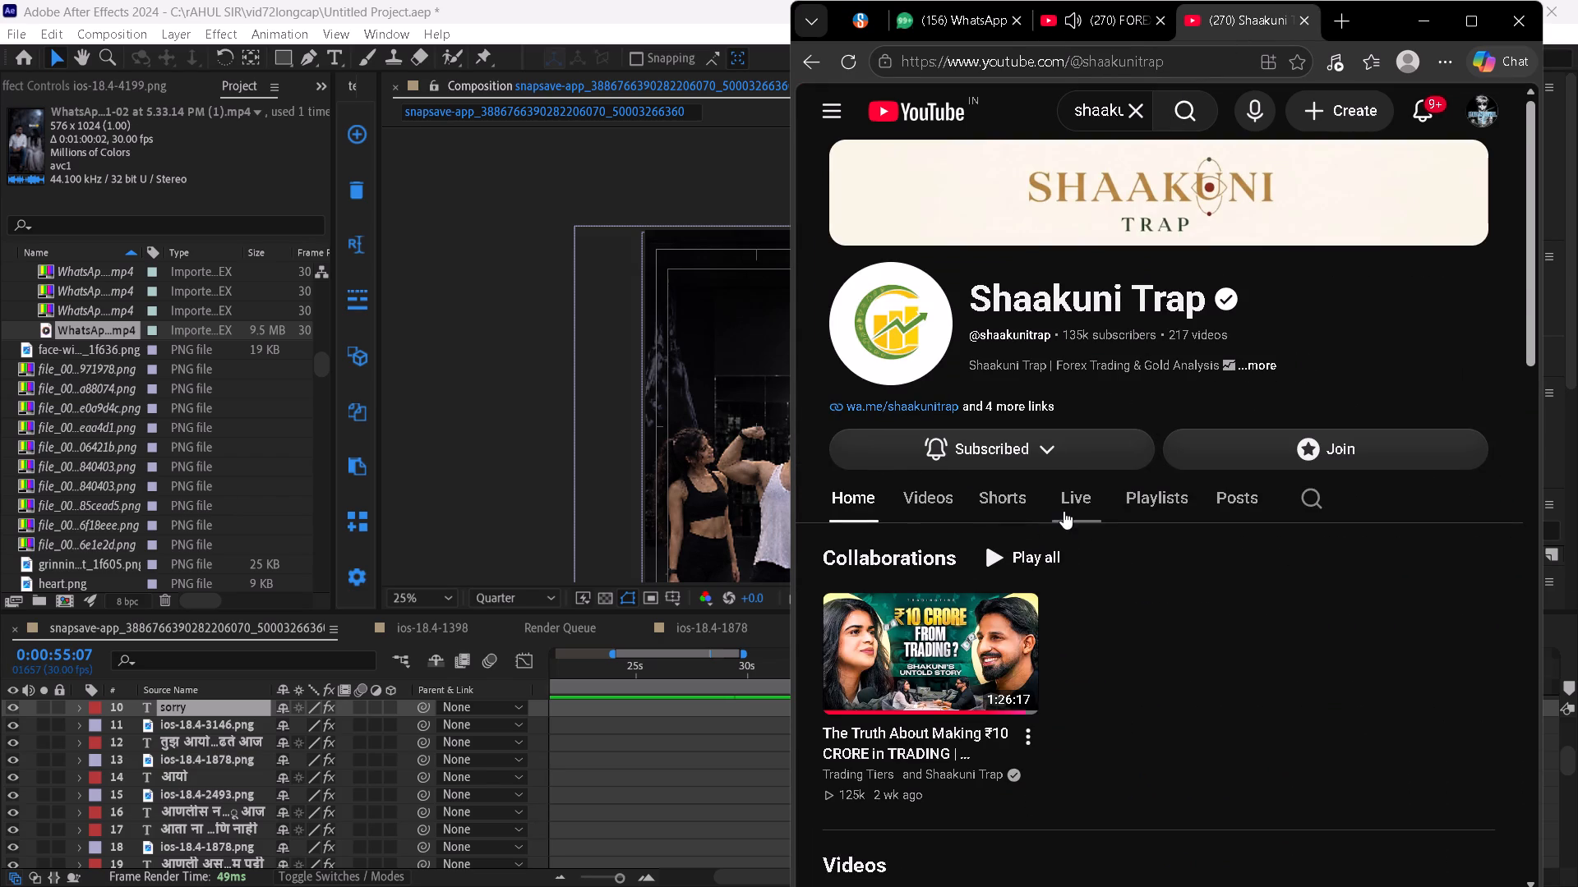
{"action": "left_click", "coordinate": [1064, 511]}
{"action": "left_click", "coordinate": [1084, 10]}
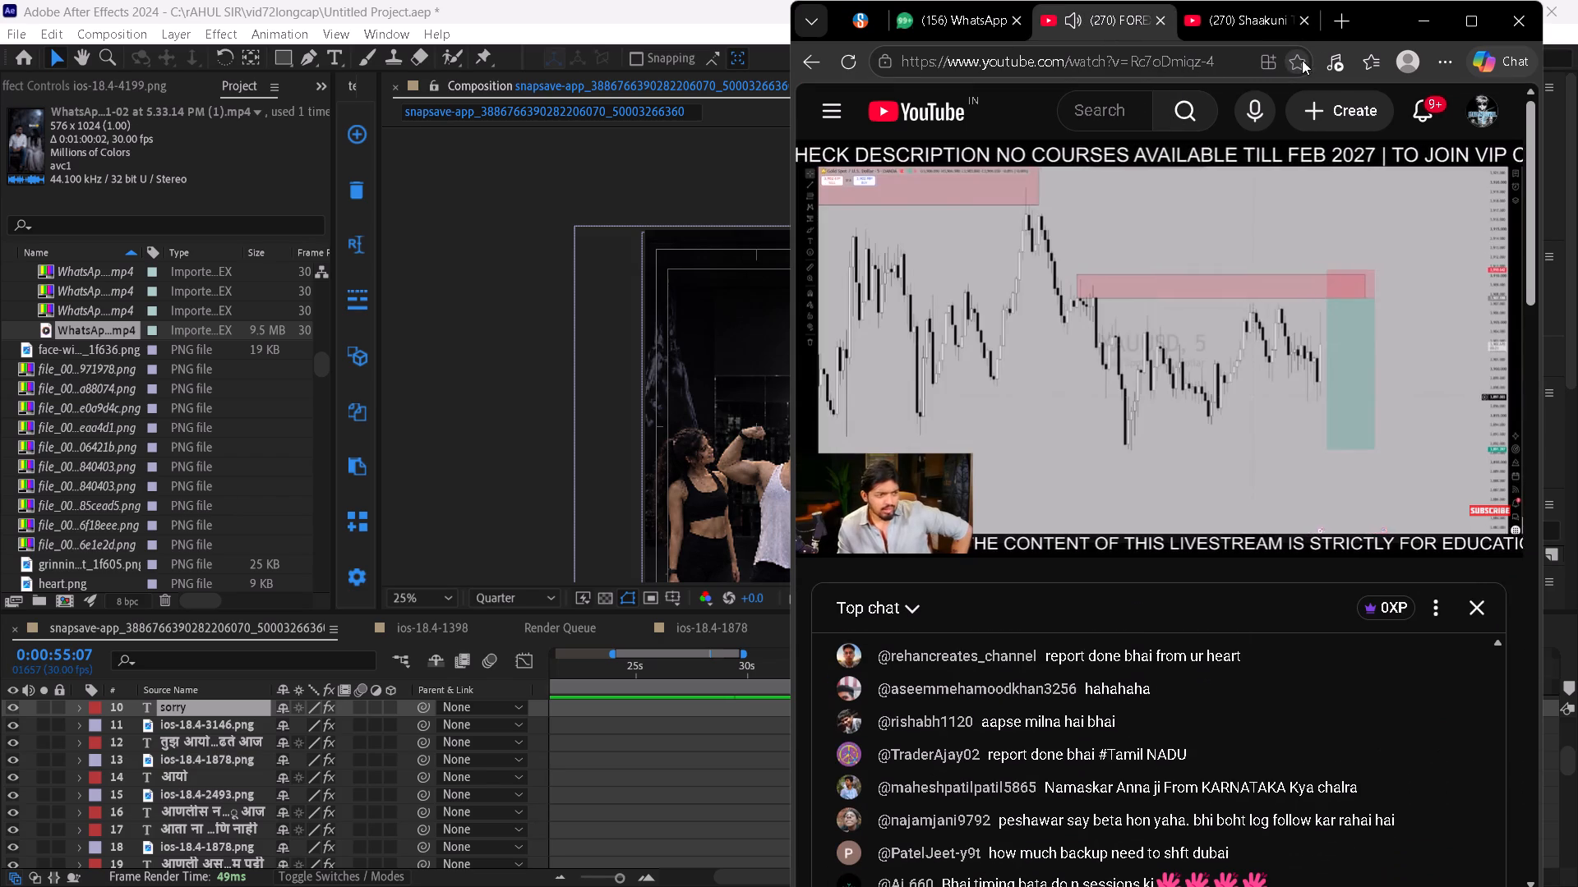
{"action": "left_click", "coordinate": [1305, 21]}
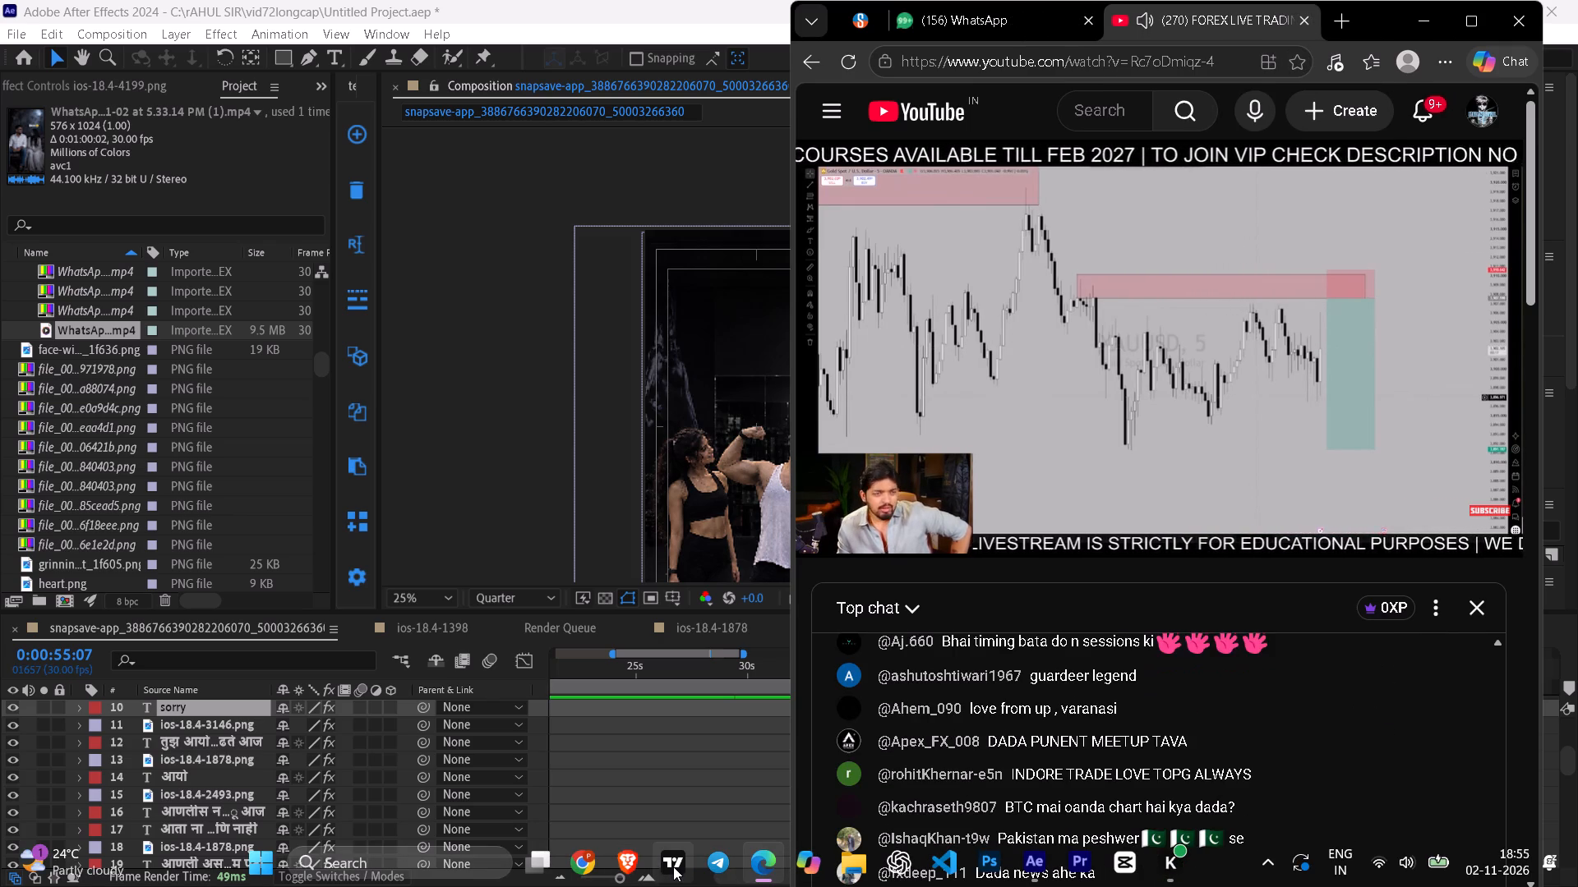
Switch to TradingView to view the XAUUSD chart.
{"action": "left_click", "coordinate": [675, 866]}
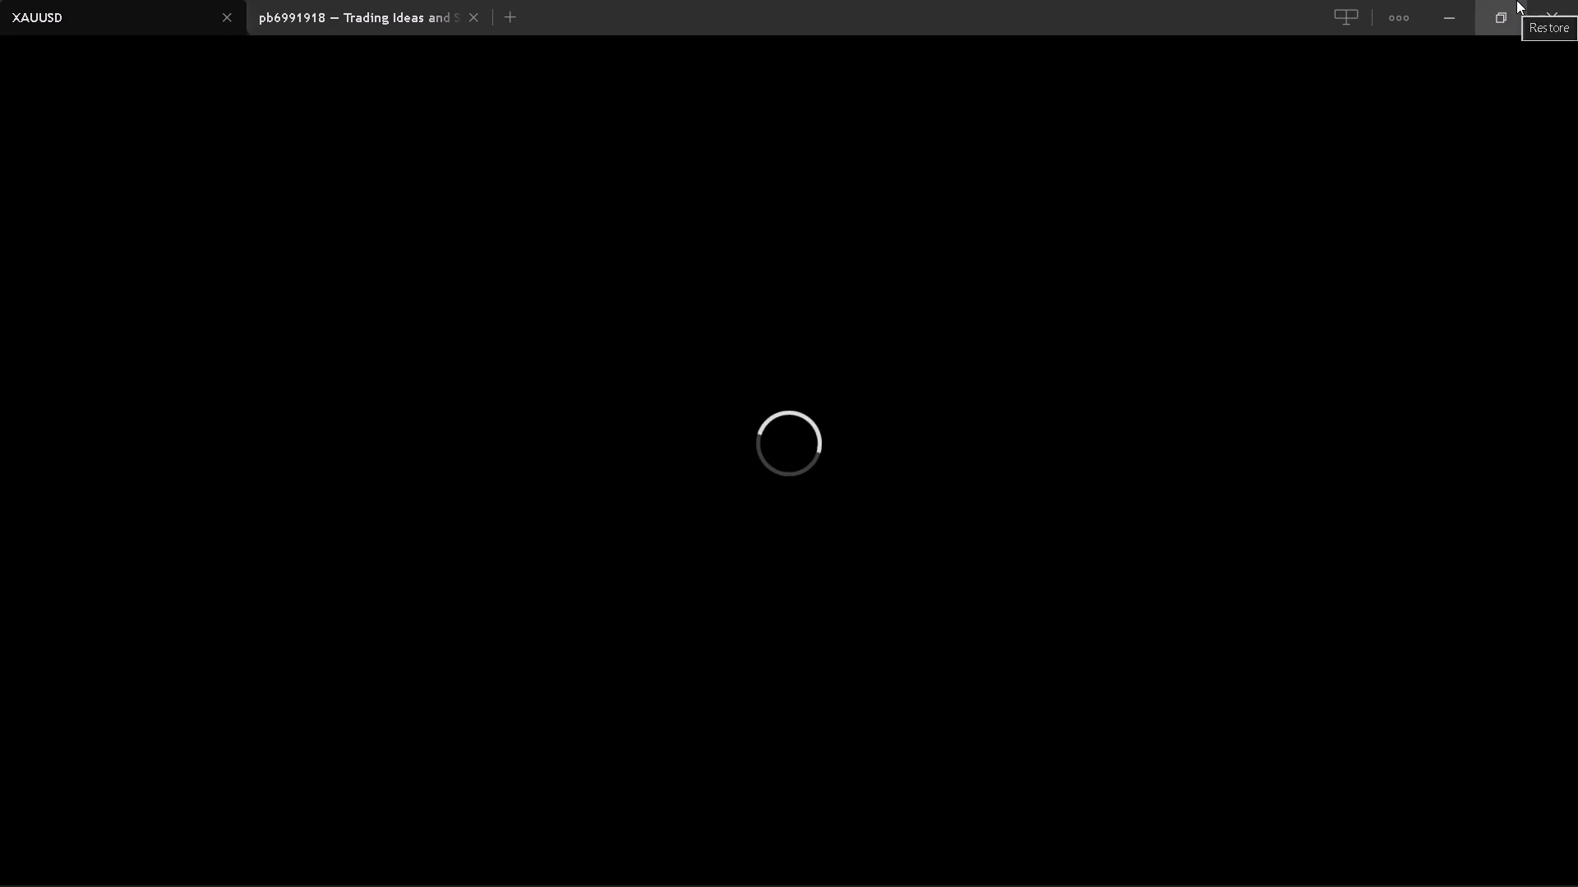
Restore the TradingView window to half-screen size and switch the XAUUSD chart to the 5-minute timeframe.
{"action": "left_click", "coordinate": [1516, 0]}
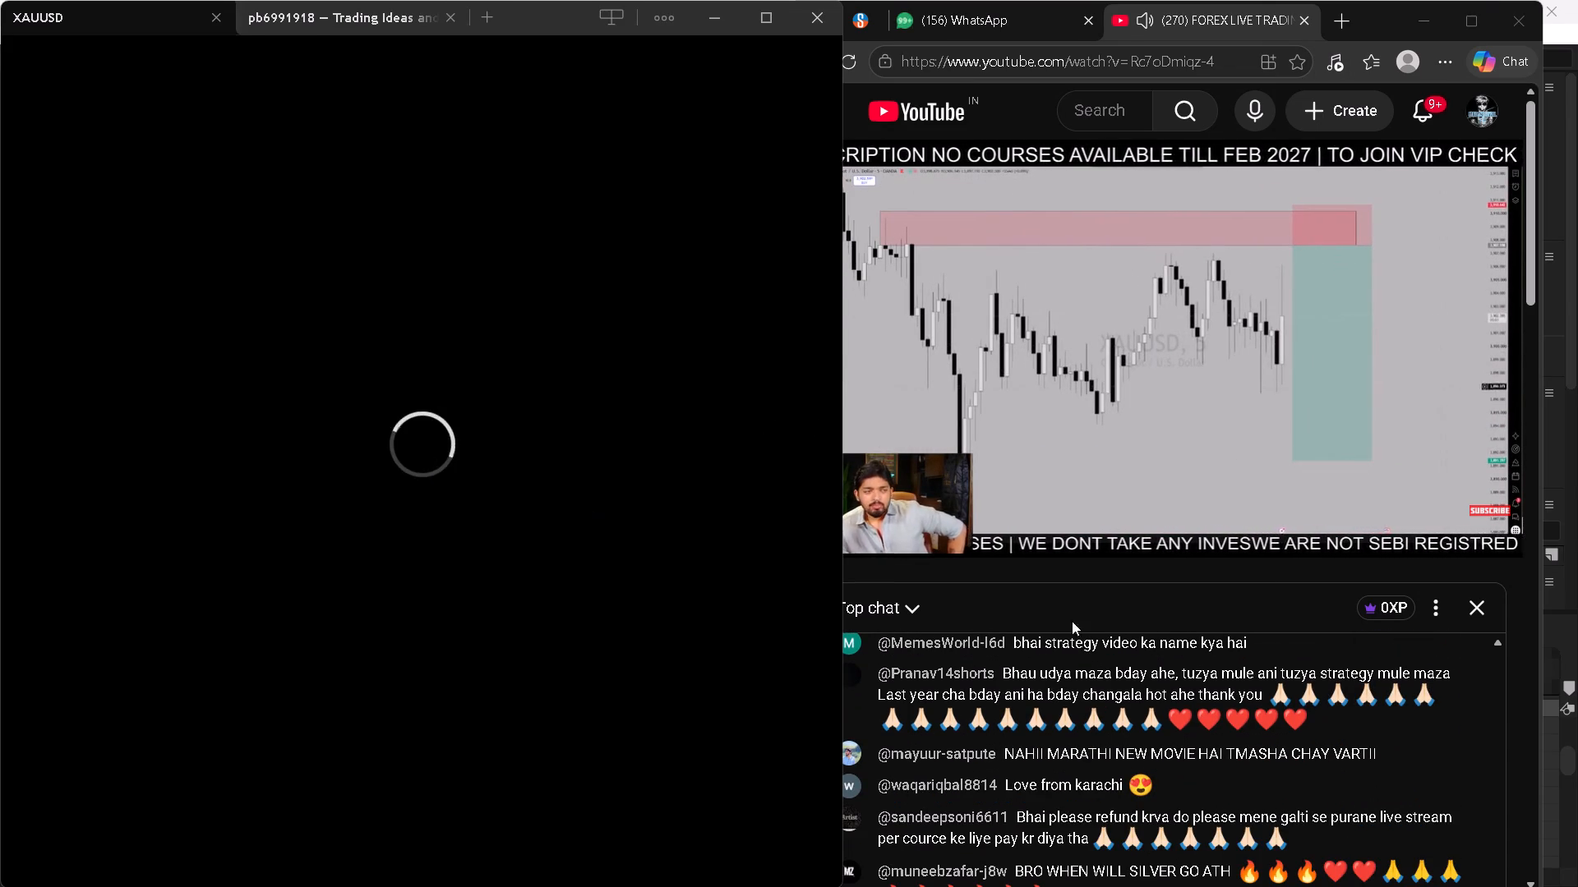
{"action": "left_click", "coordinate": [707, 21]}
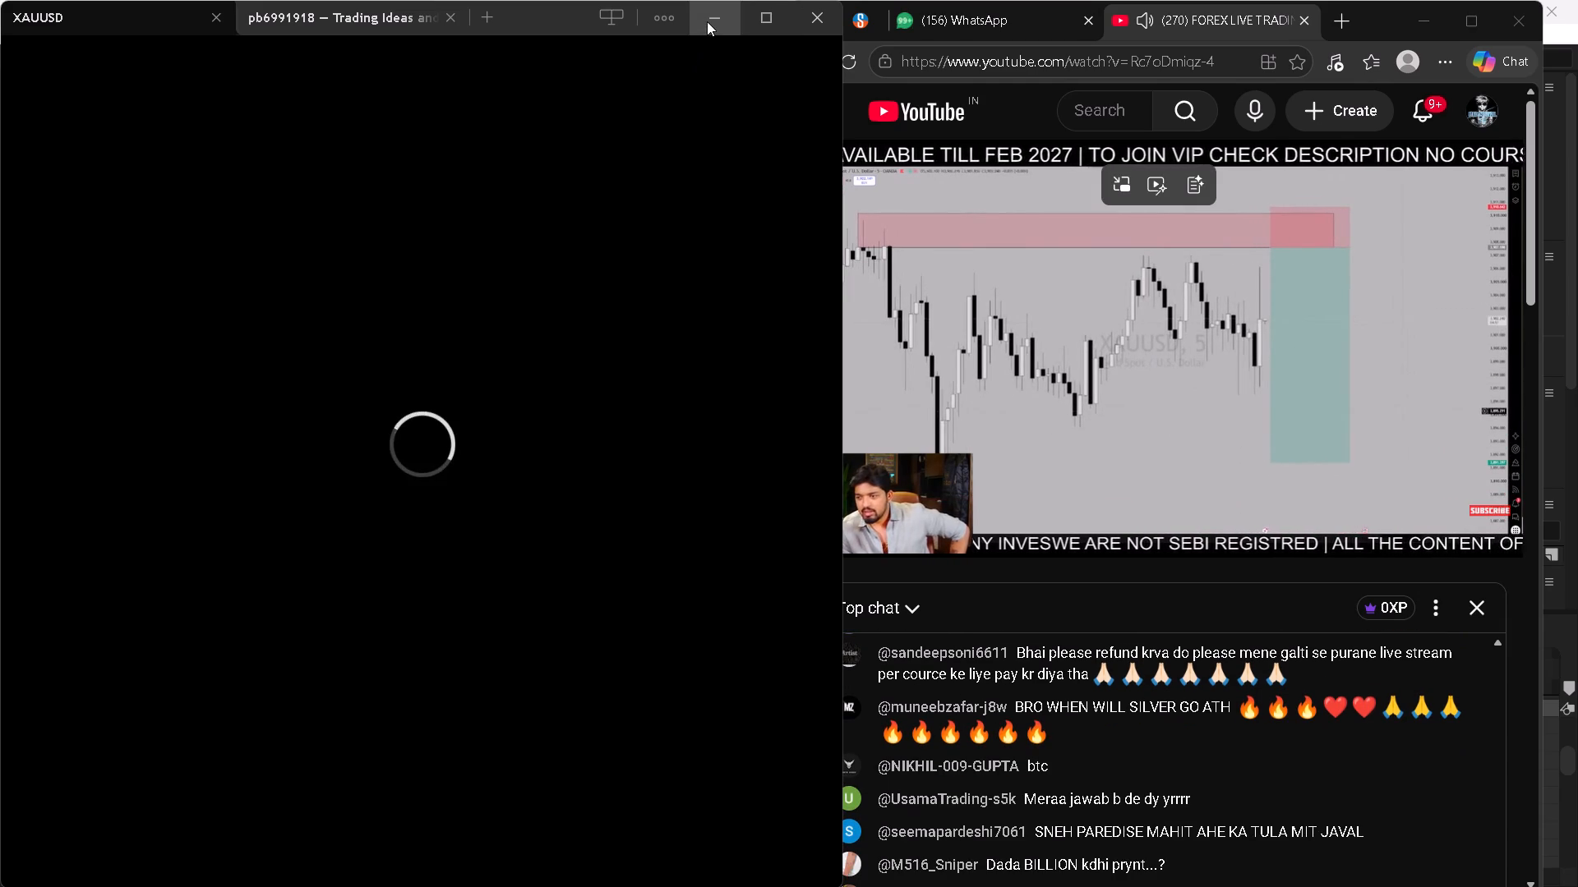
{"action": "left_click", "coordinate": [728, 19]}
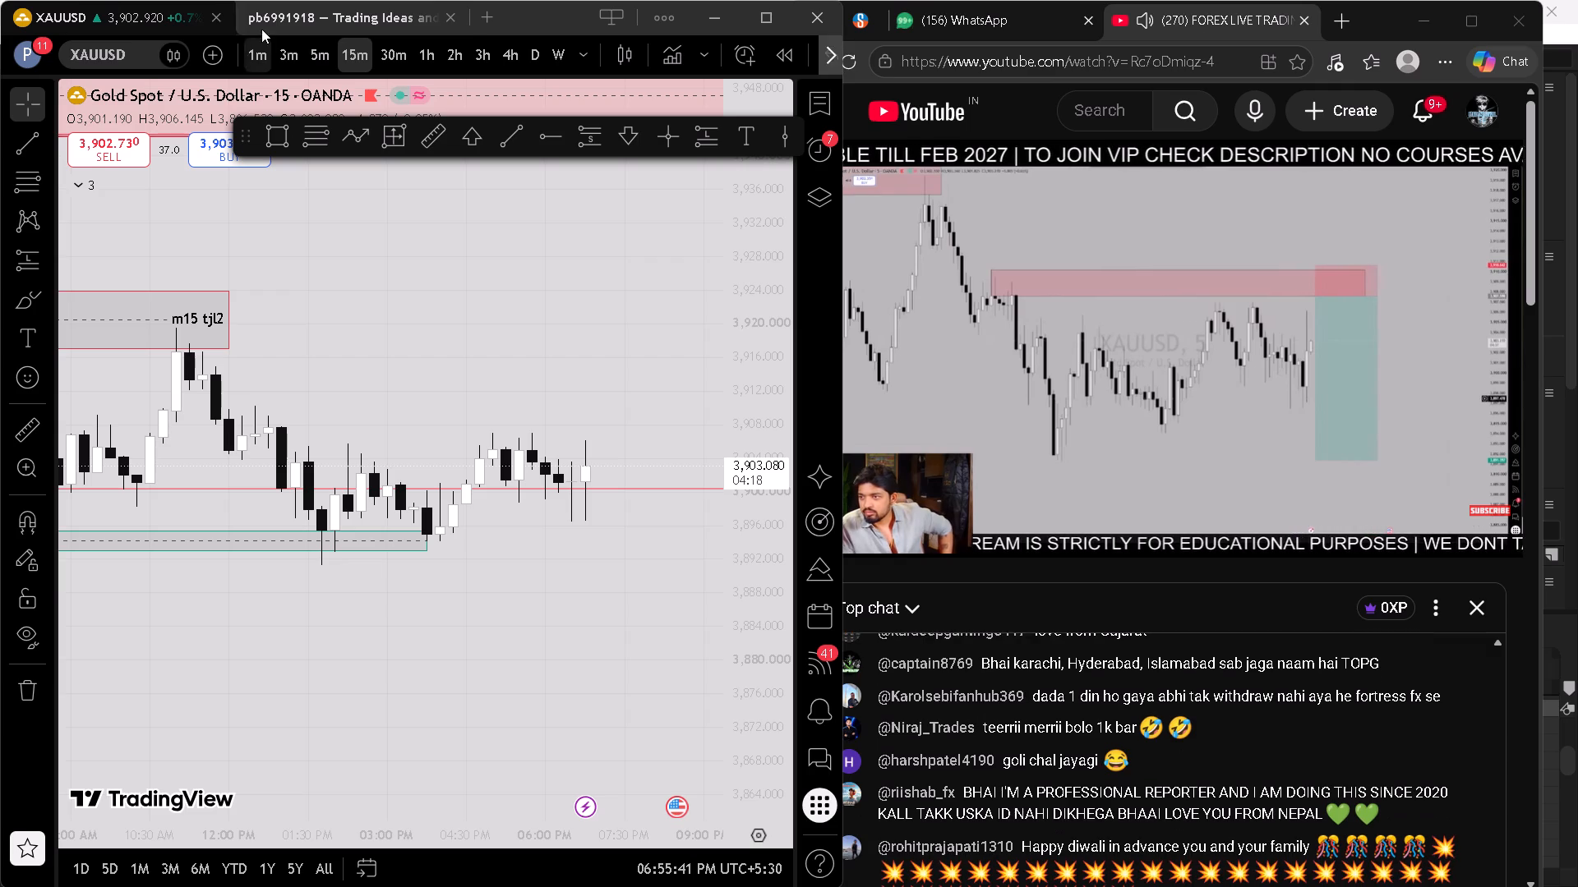
{"action": "left_click", "coordinate": [310, 48]}
Draw a rectangle zone on the chart from about 3,910.1 down to 3,907.55, spanning 12:25 PM to about 07:50 PM on 2 November.
{"action": "scroll", "coordinate": [505, 344], "scroll_direction": "down", "scroll_amount": 1}
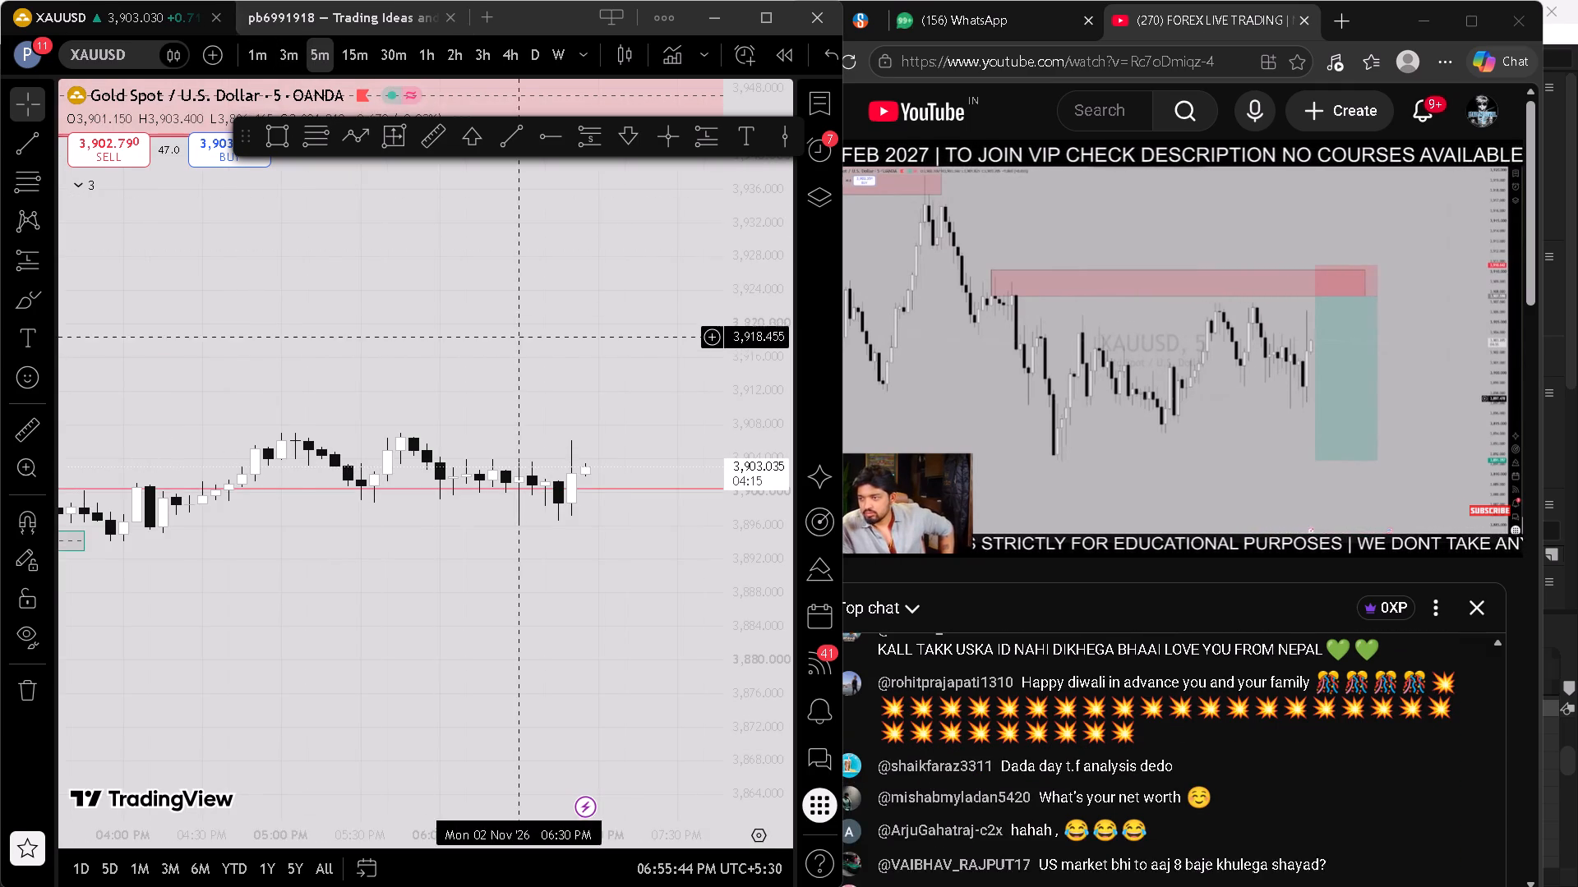
{"action": "scroll", "coordinate": [505, 349], "scroll_direction": "down", "scroll_amount": 6}
{"action": "left_click_drag", "start_coordinate": [396, 362], "coordinate": [512, 342]}
{"action": "scroll", "coordinate": [510, 343], "scroll_direction": "down", "scroll_amount": 2}
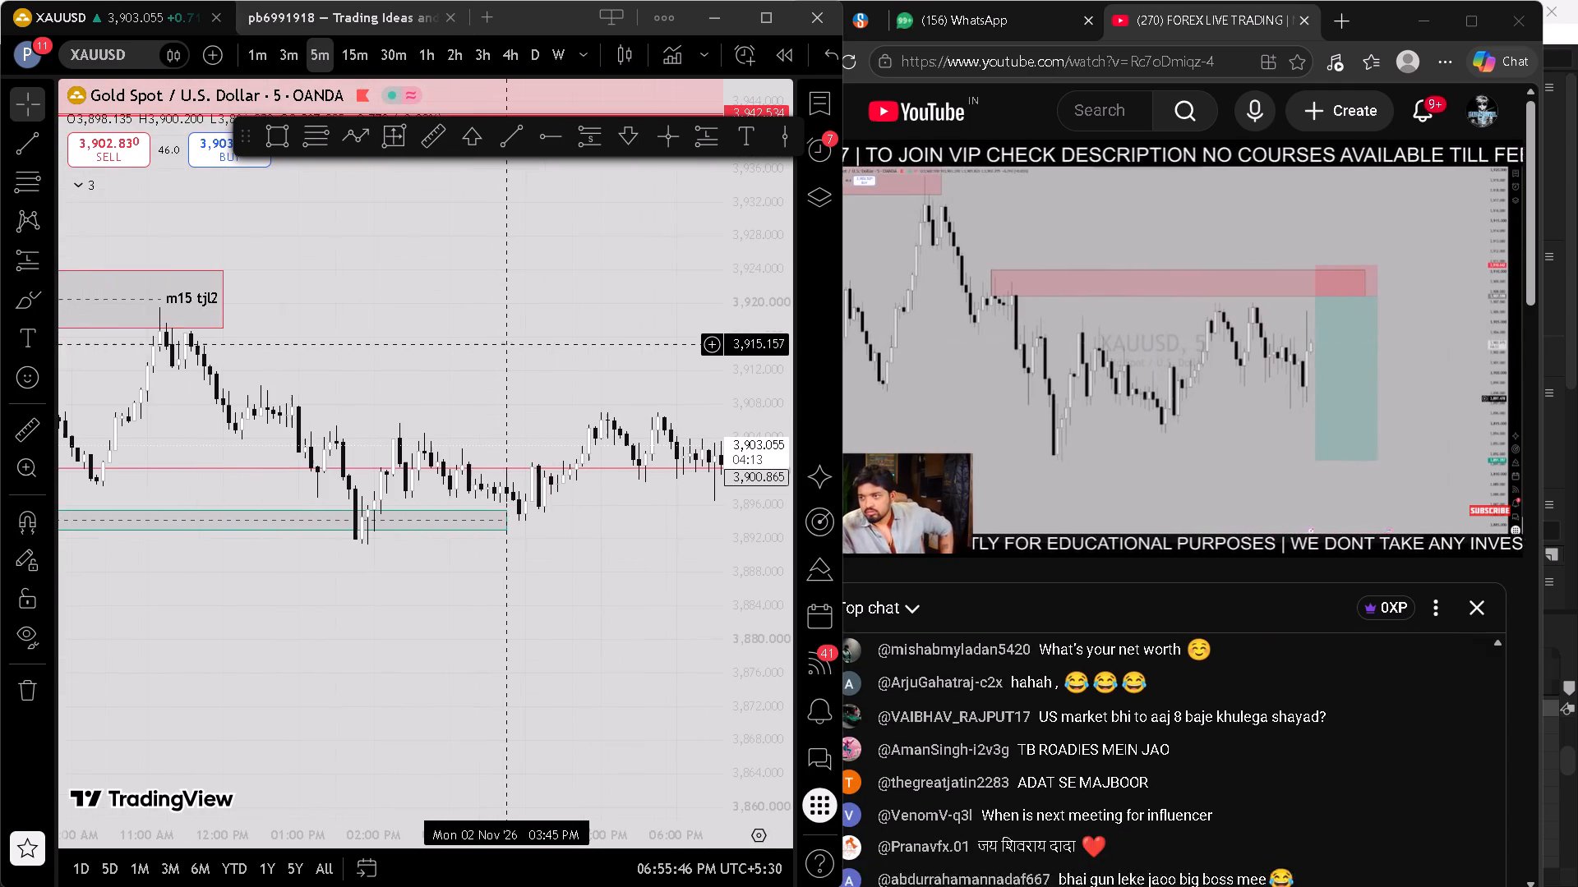
{"action": "scroll", "coordinate": [478, 372], "scroll_direction": "up", "scroll_amount": 1}
{"action": "left_click_drag", "start_coordinate": [465, 379], "coordinate": [459, 365]}
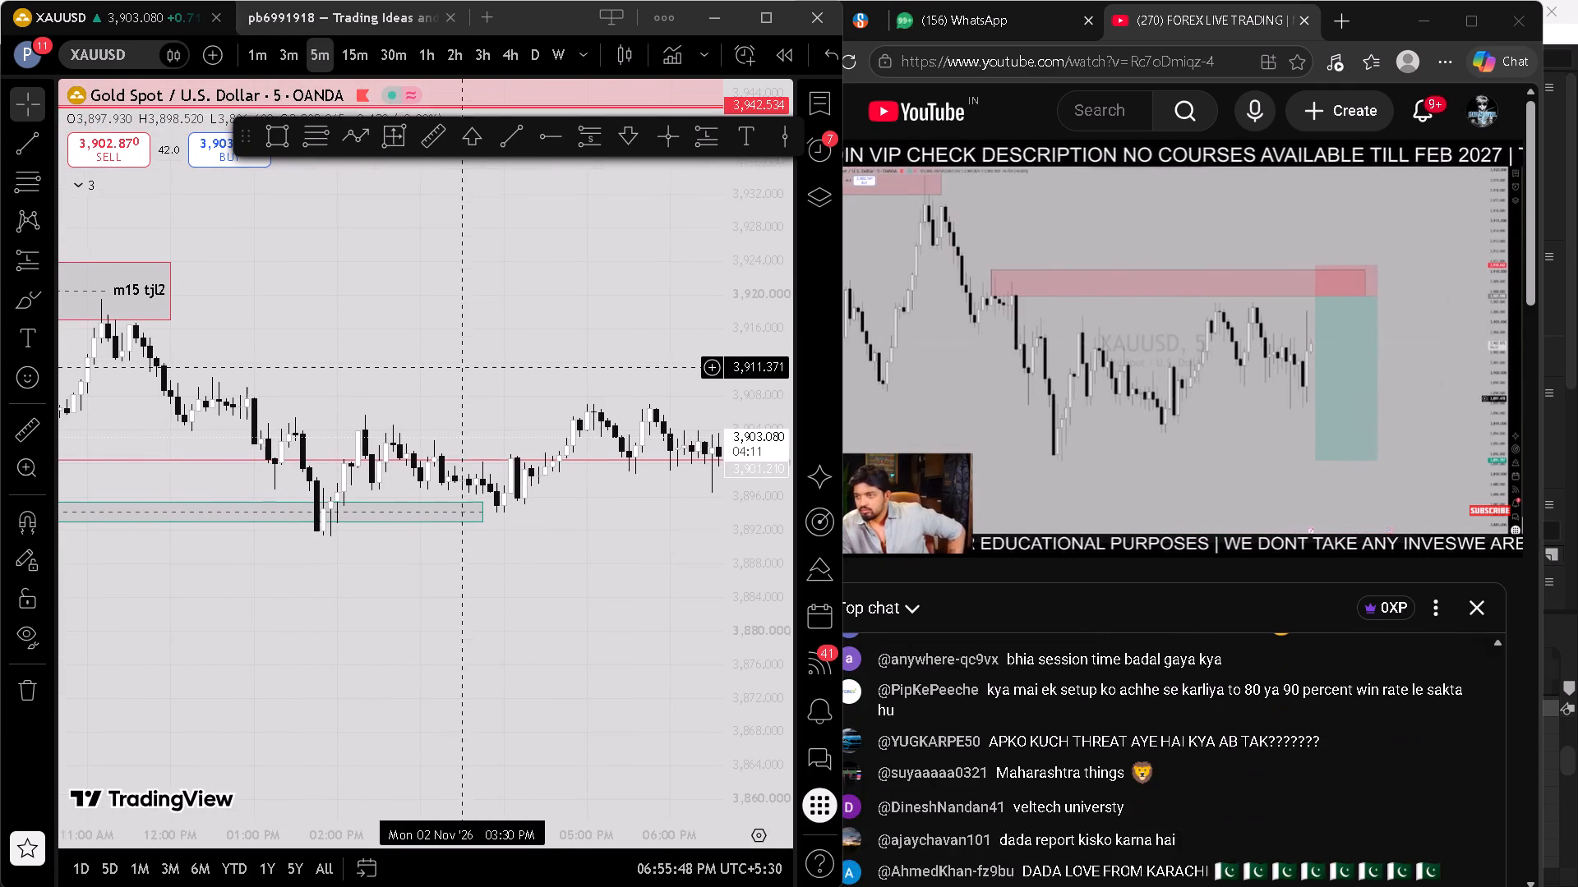
{"action": "left_click_drag", "start_coordinate": [459, 365], "coordinate": [482, 361]}
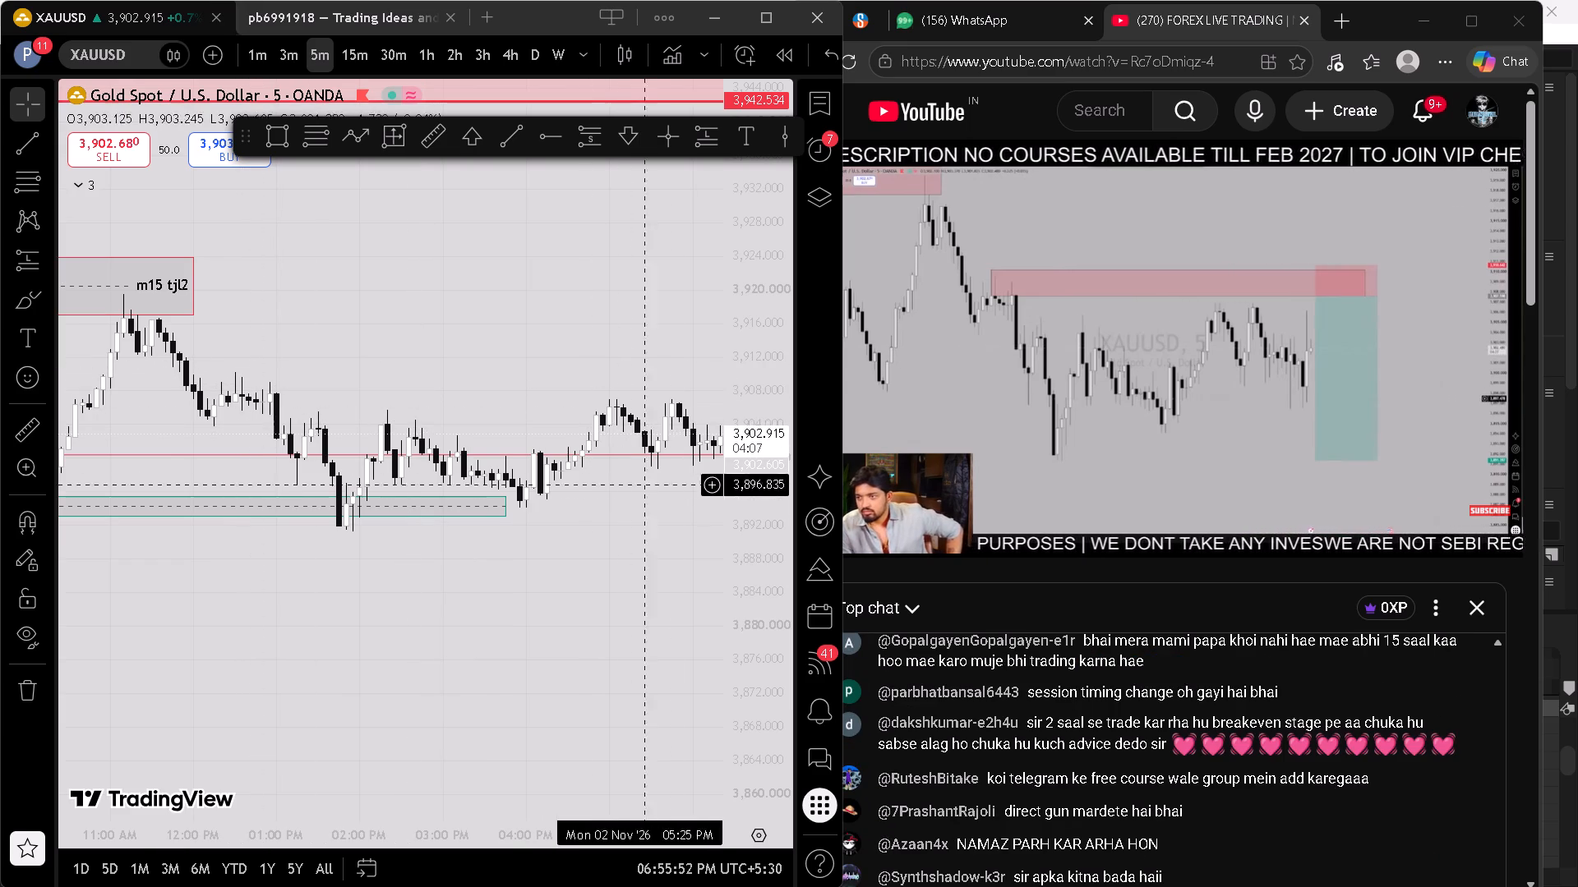
{"action": "left_click_drag", "start_coordinate": [754, 557], "coordinate": [738, 338]}
{"action": "left_click_drag", "start_coordinate": [604, 321], "coordinate": [476, 342]}
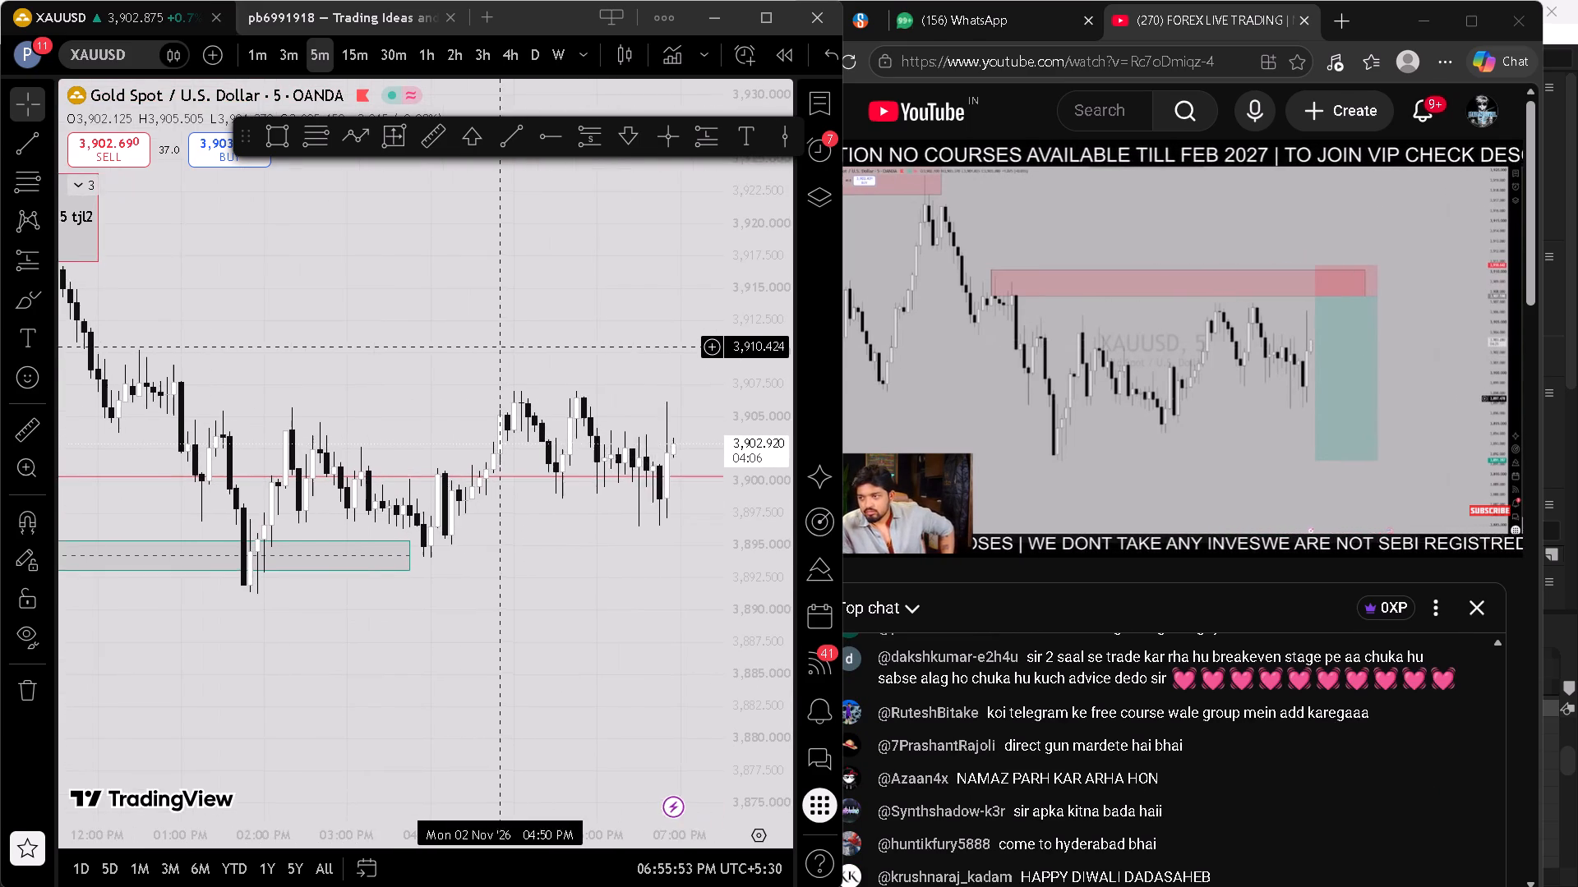
{"action": "left_click", "coordinate": [272, 136]}
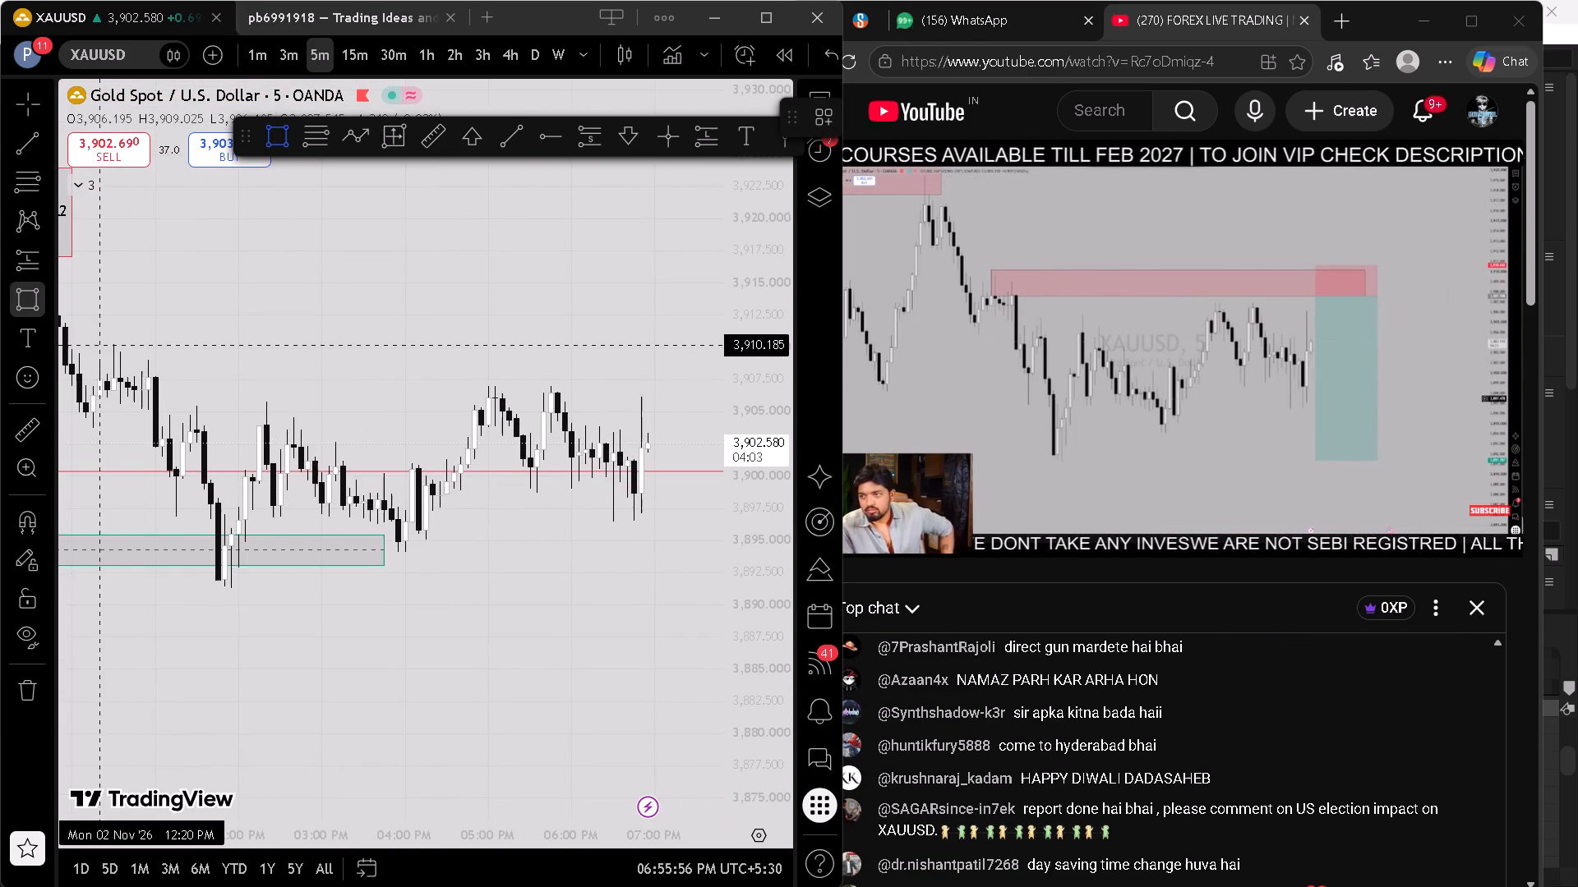
{"action": "left_click", "coordinate": [109, 345]}
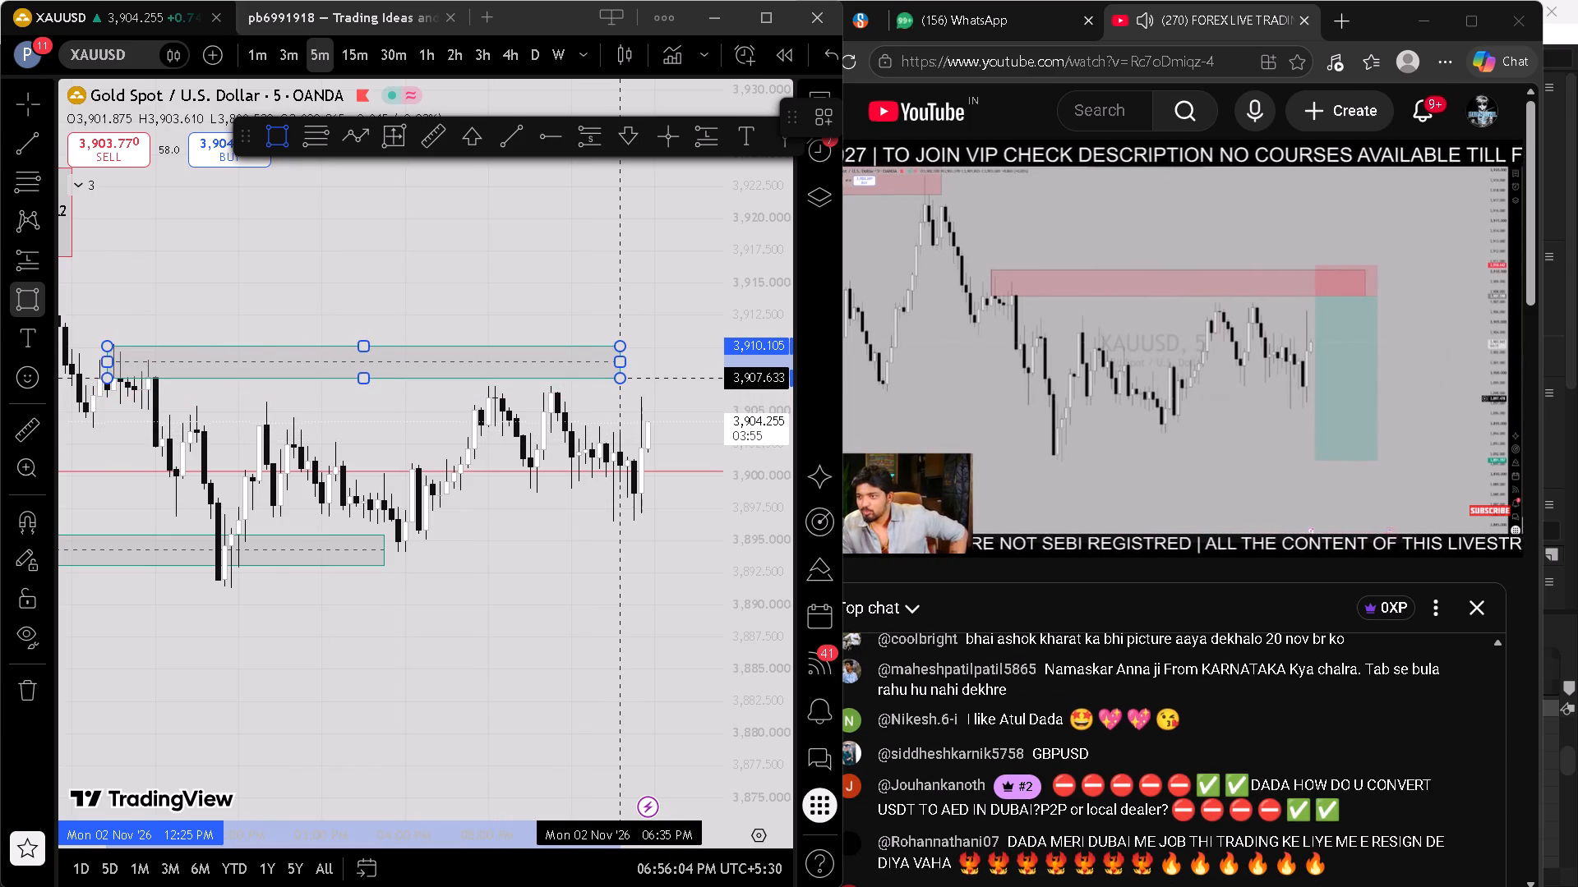
{"action": "left_click", "coordinate": [617, 379]}
{"action": "left_click_drag", "start_coordinate": [625, 361], "coordinate": [663, 361]}
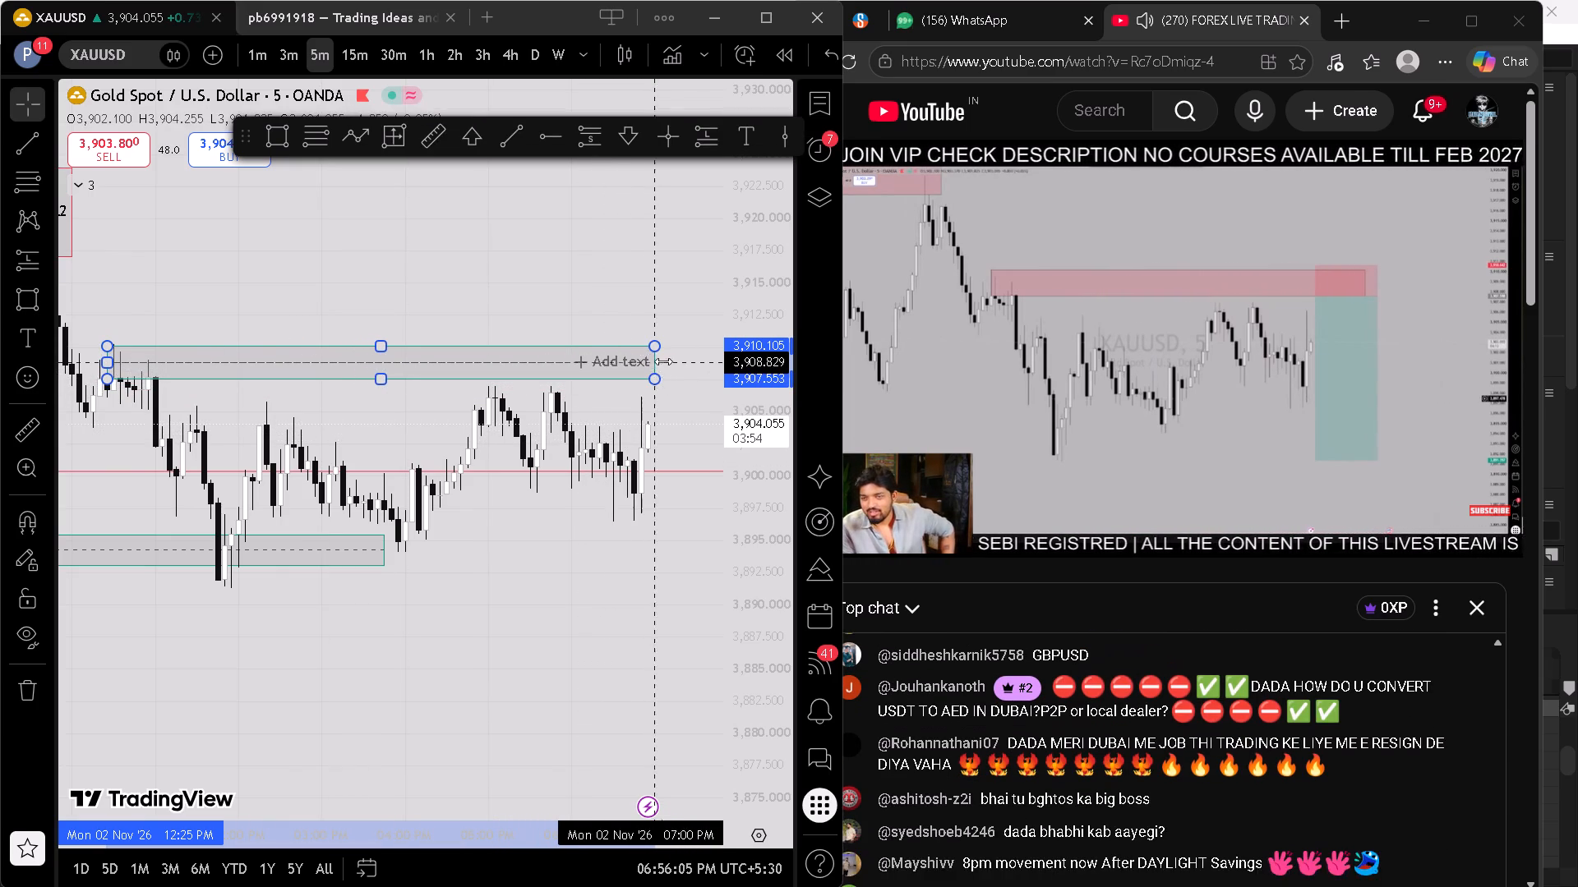
{"action": "left_click_drag", "start_coordinate": [663, 361], "coordinate": [724, 365]}
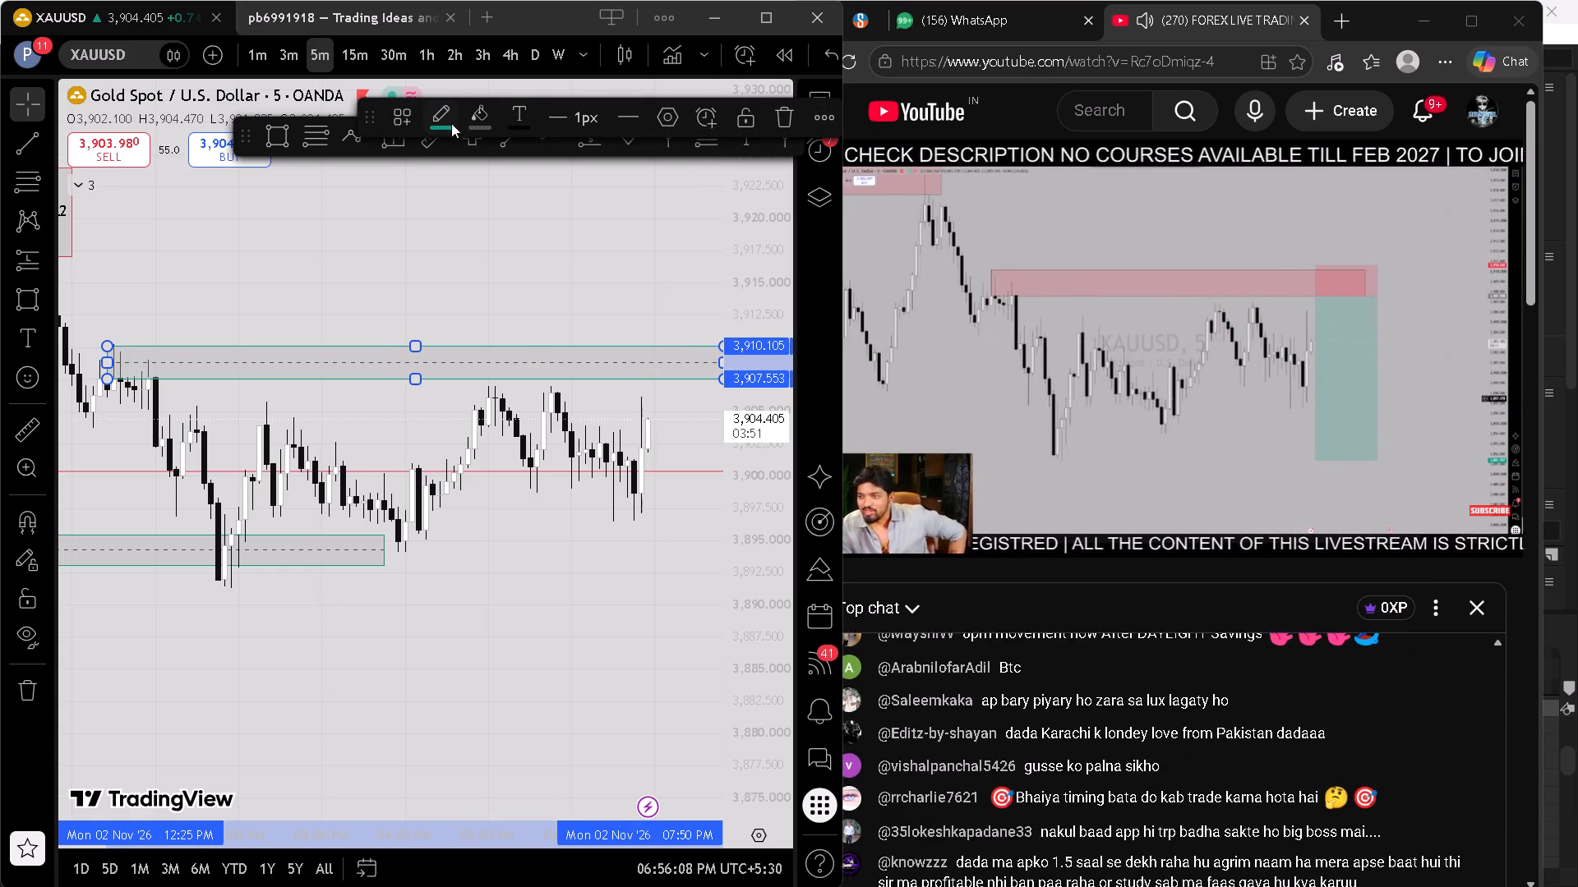
Change the border colour of the newly drawn rectangle zone to red.
{"action": "left_click", "coordinate": [451, 122]}
{"action": "left_click", "coordinate": [444, 182]}
Add a price alert on XAUUSD at 3,907.234, just below the red zone.
{"action": "left_click_drag", "start_coordinate": [670, 289], "coordinate": [616, 284]}
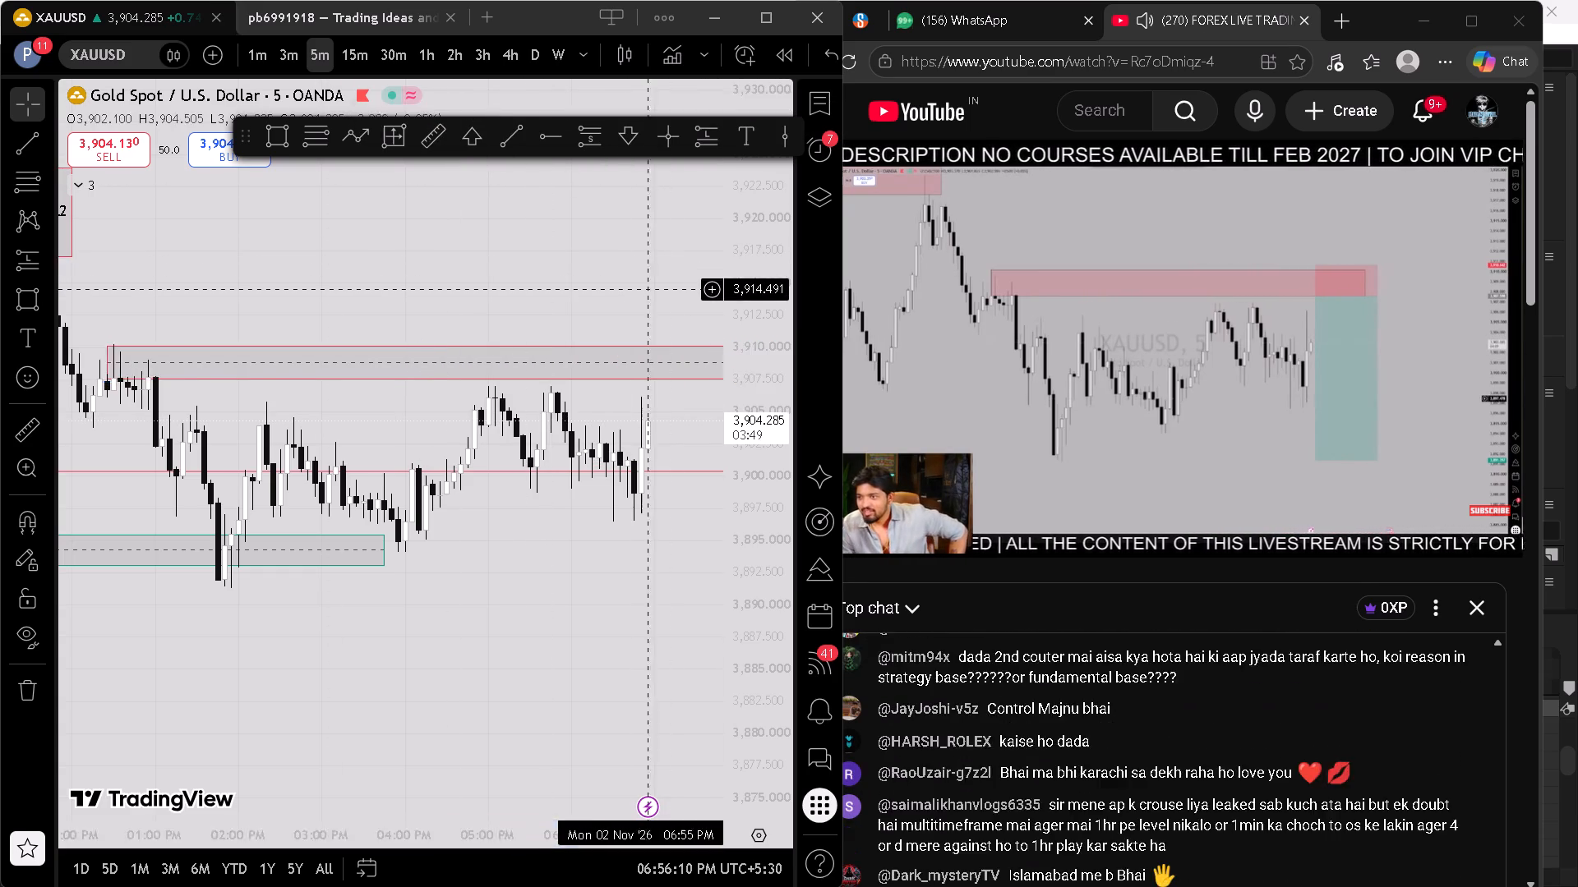
{"action": "left_click_drag", "start_coordinate": [616, 284], "coordinate": [479, 262]}
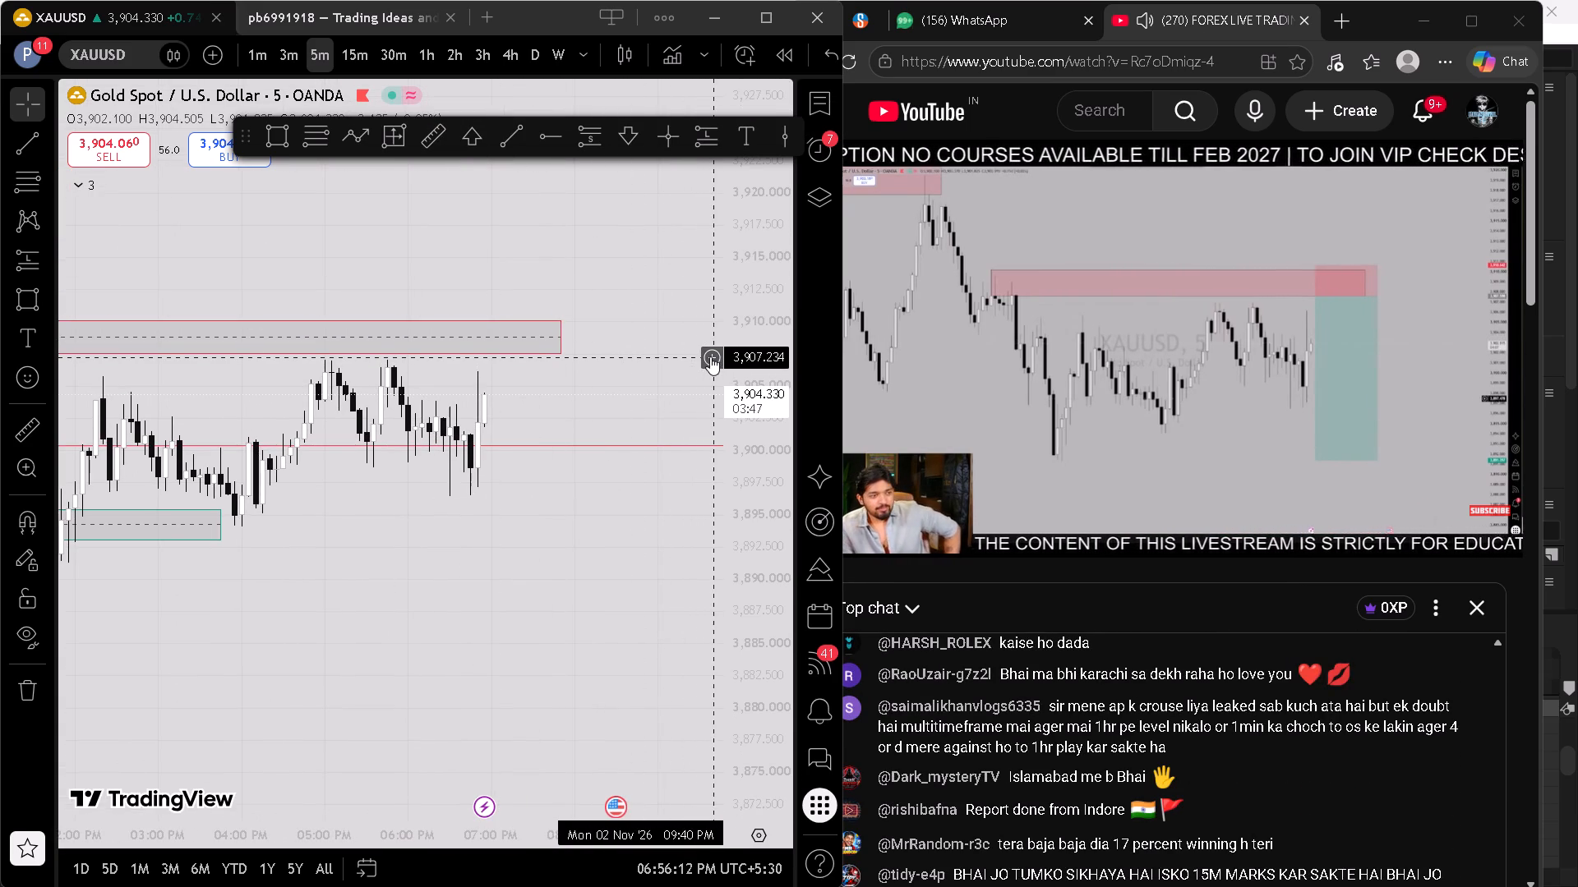
{"action": "left_click", "coordinate": [710, 356]}
{"action": "left_click", "coordinate": [608, 392]}
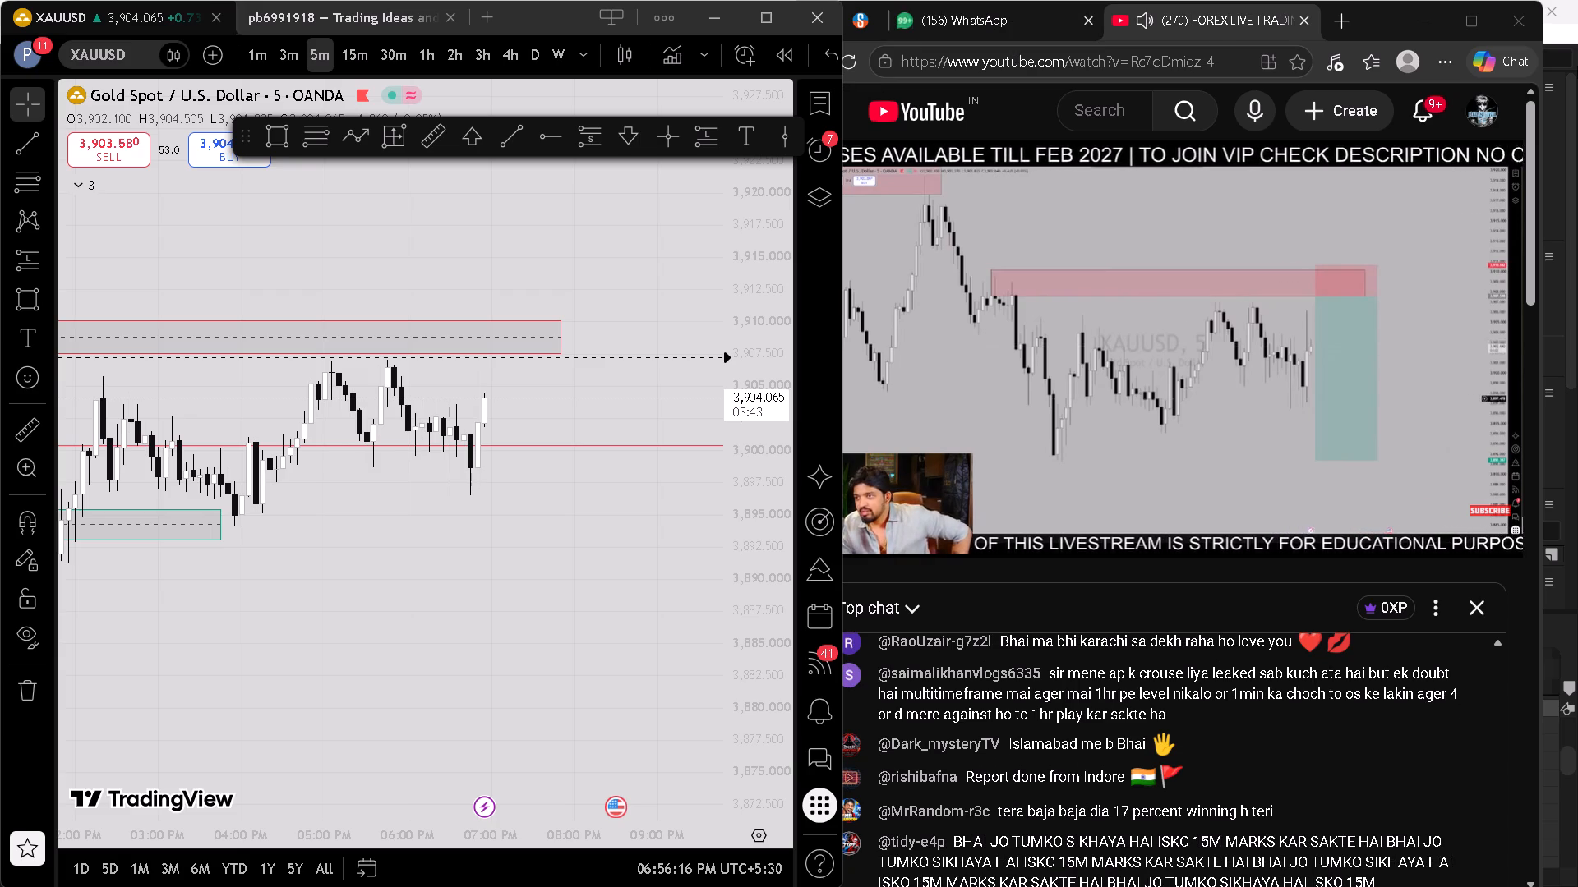
Minimise the browser and TradingView windows to return to After Effects.
{"action": "left_click", "coordinate": [1437, 27]}
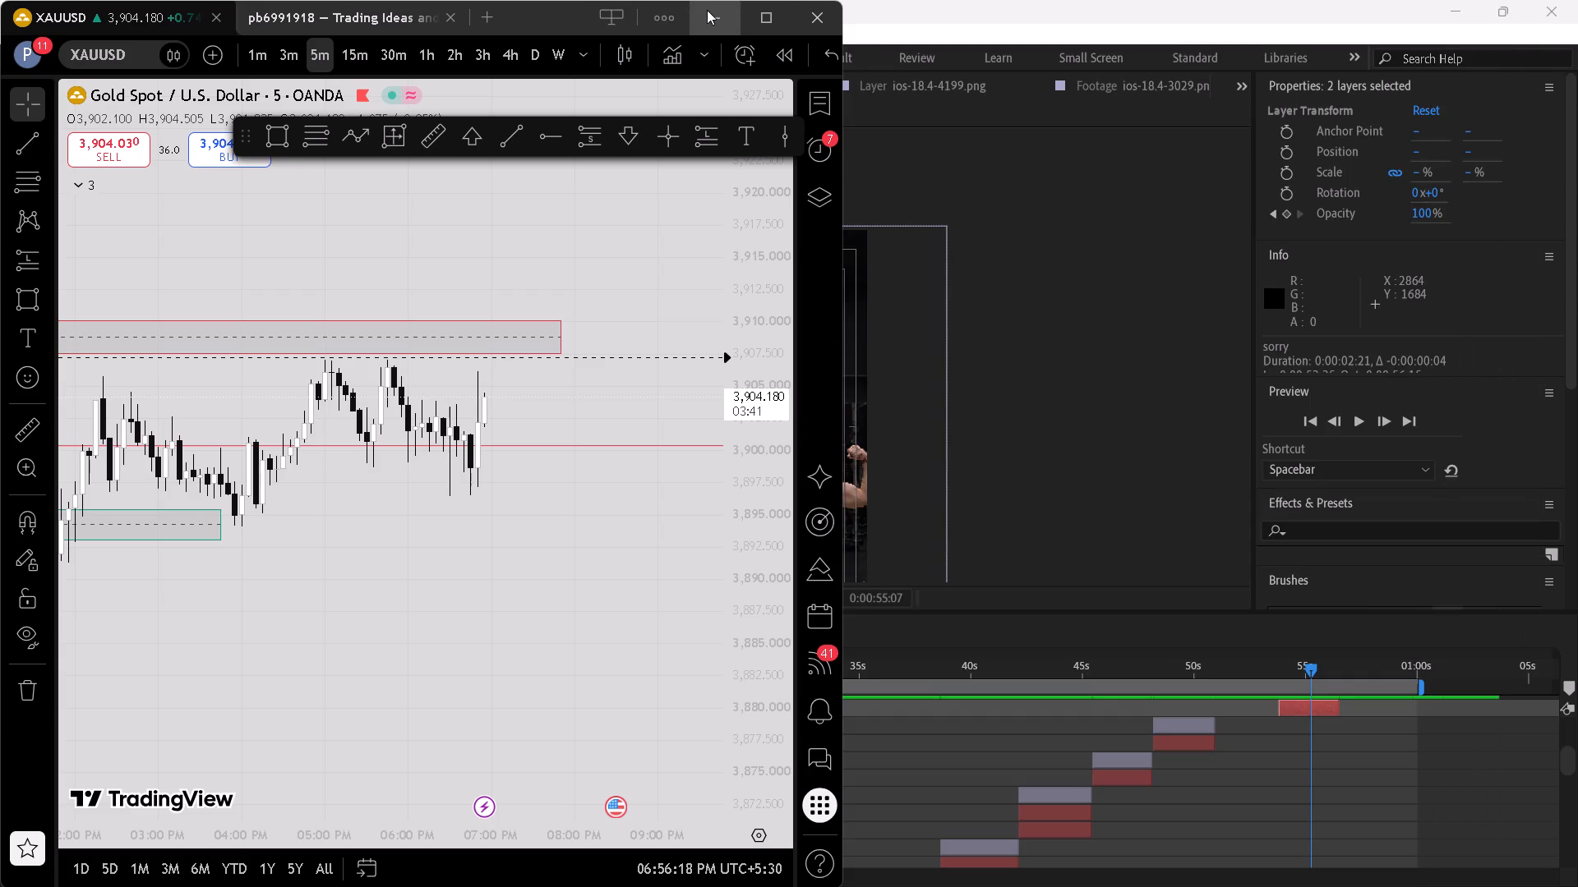
{"action": "left_click", "coordinate": [707, 10]}
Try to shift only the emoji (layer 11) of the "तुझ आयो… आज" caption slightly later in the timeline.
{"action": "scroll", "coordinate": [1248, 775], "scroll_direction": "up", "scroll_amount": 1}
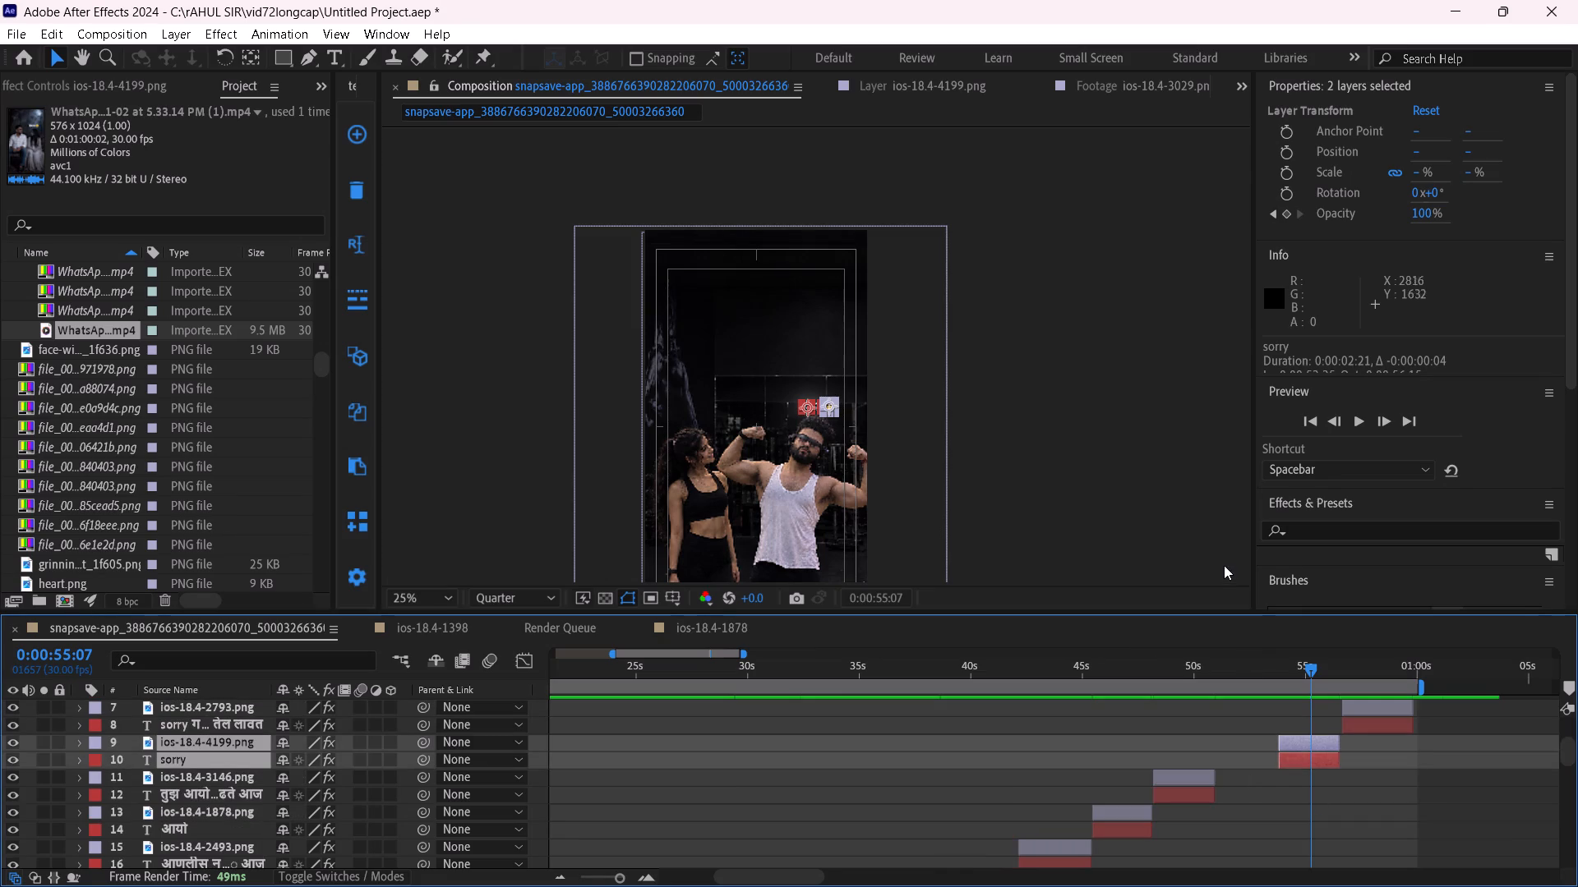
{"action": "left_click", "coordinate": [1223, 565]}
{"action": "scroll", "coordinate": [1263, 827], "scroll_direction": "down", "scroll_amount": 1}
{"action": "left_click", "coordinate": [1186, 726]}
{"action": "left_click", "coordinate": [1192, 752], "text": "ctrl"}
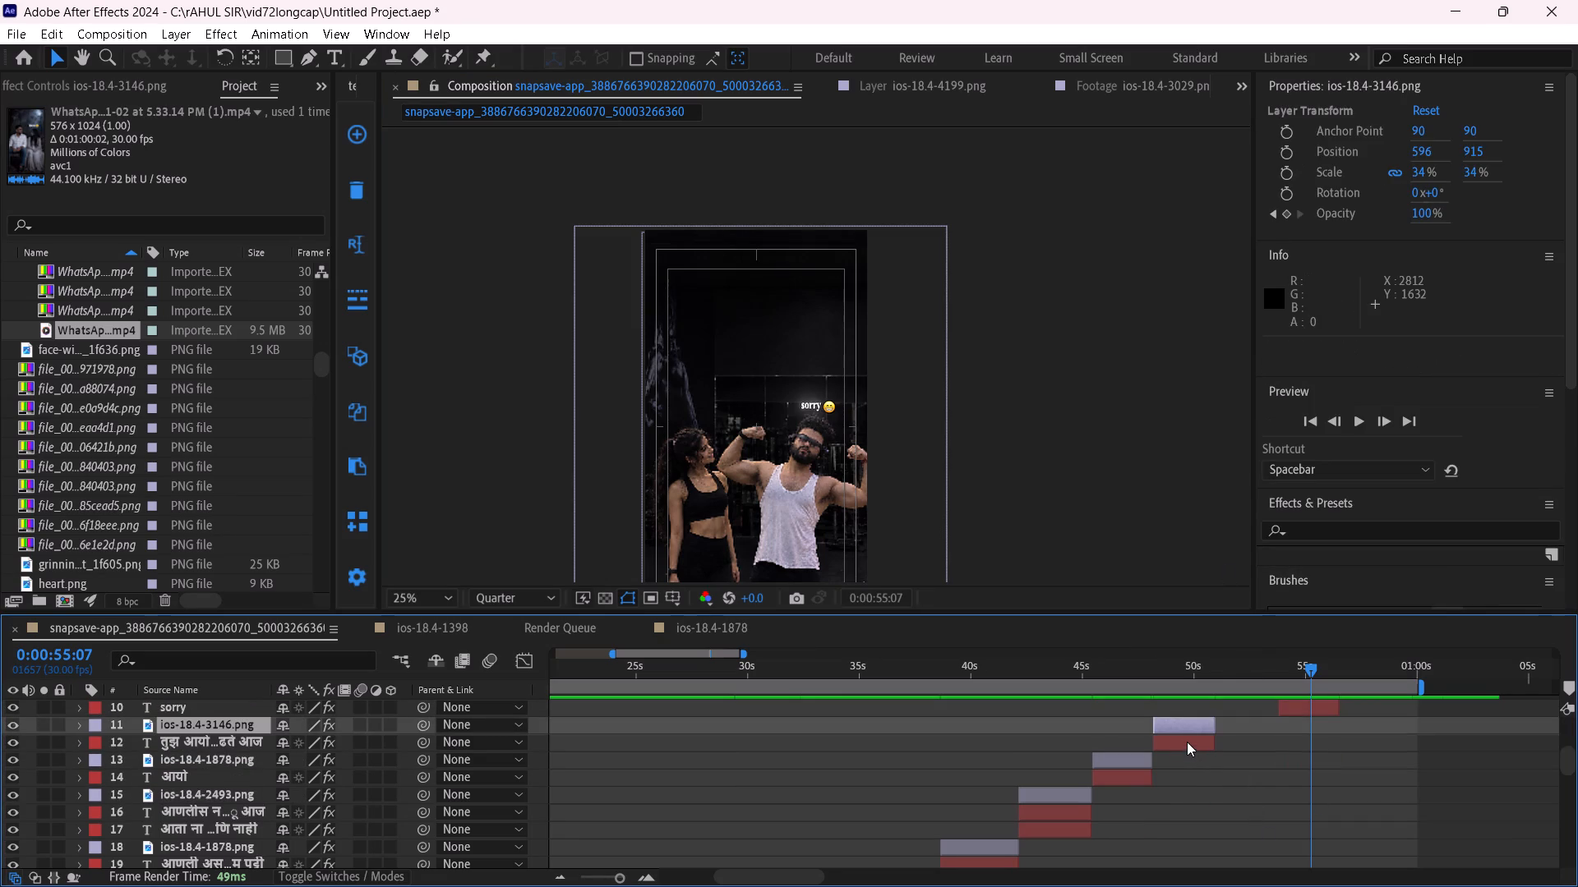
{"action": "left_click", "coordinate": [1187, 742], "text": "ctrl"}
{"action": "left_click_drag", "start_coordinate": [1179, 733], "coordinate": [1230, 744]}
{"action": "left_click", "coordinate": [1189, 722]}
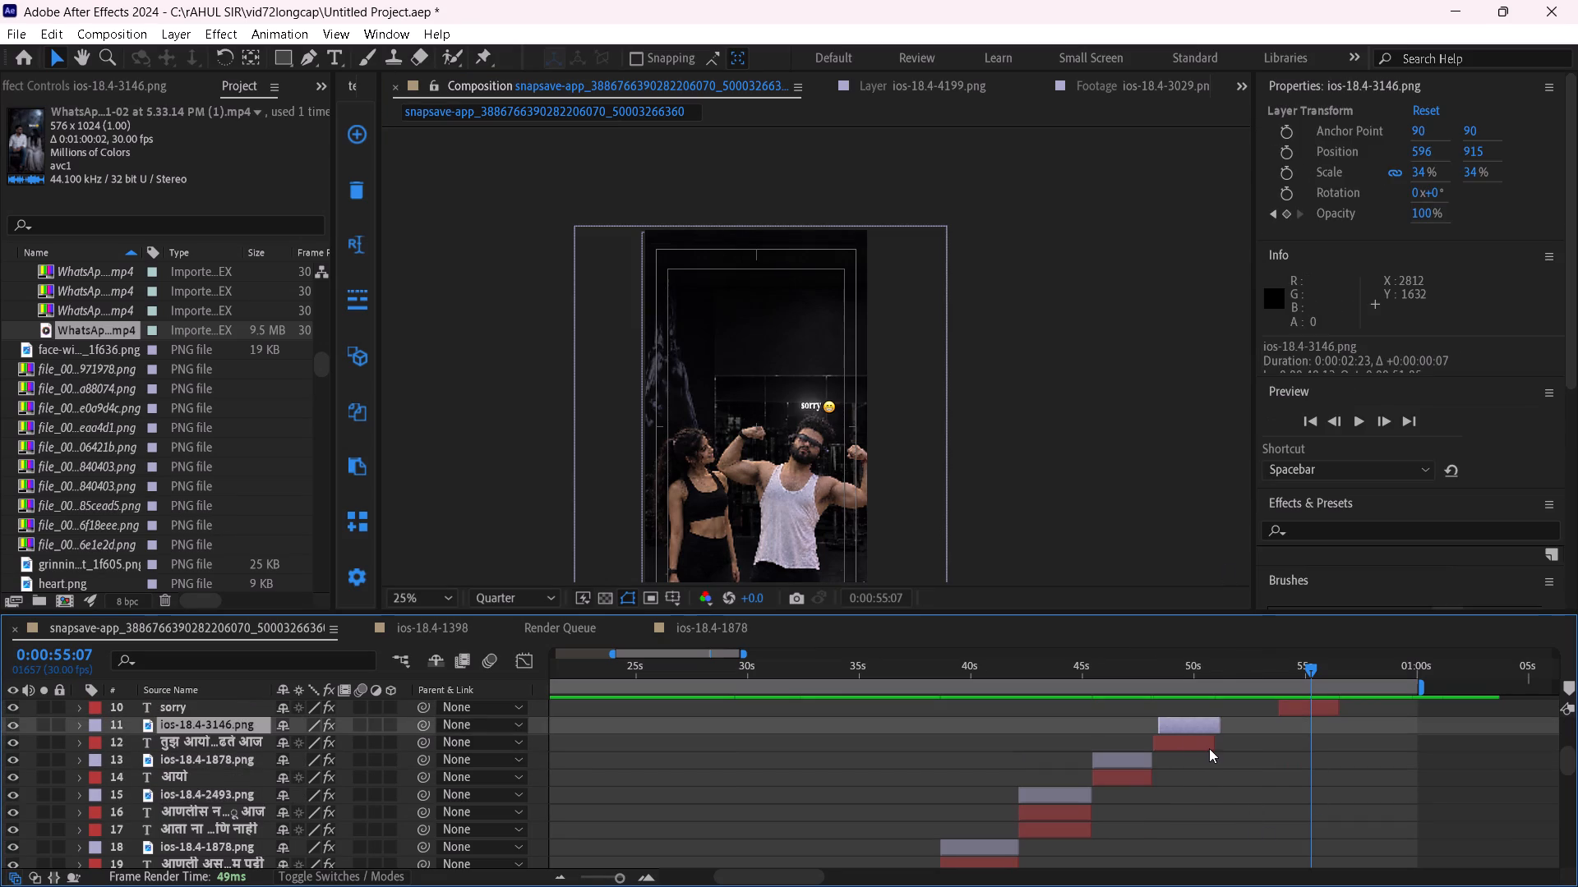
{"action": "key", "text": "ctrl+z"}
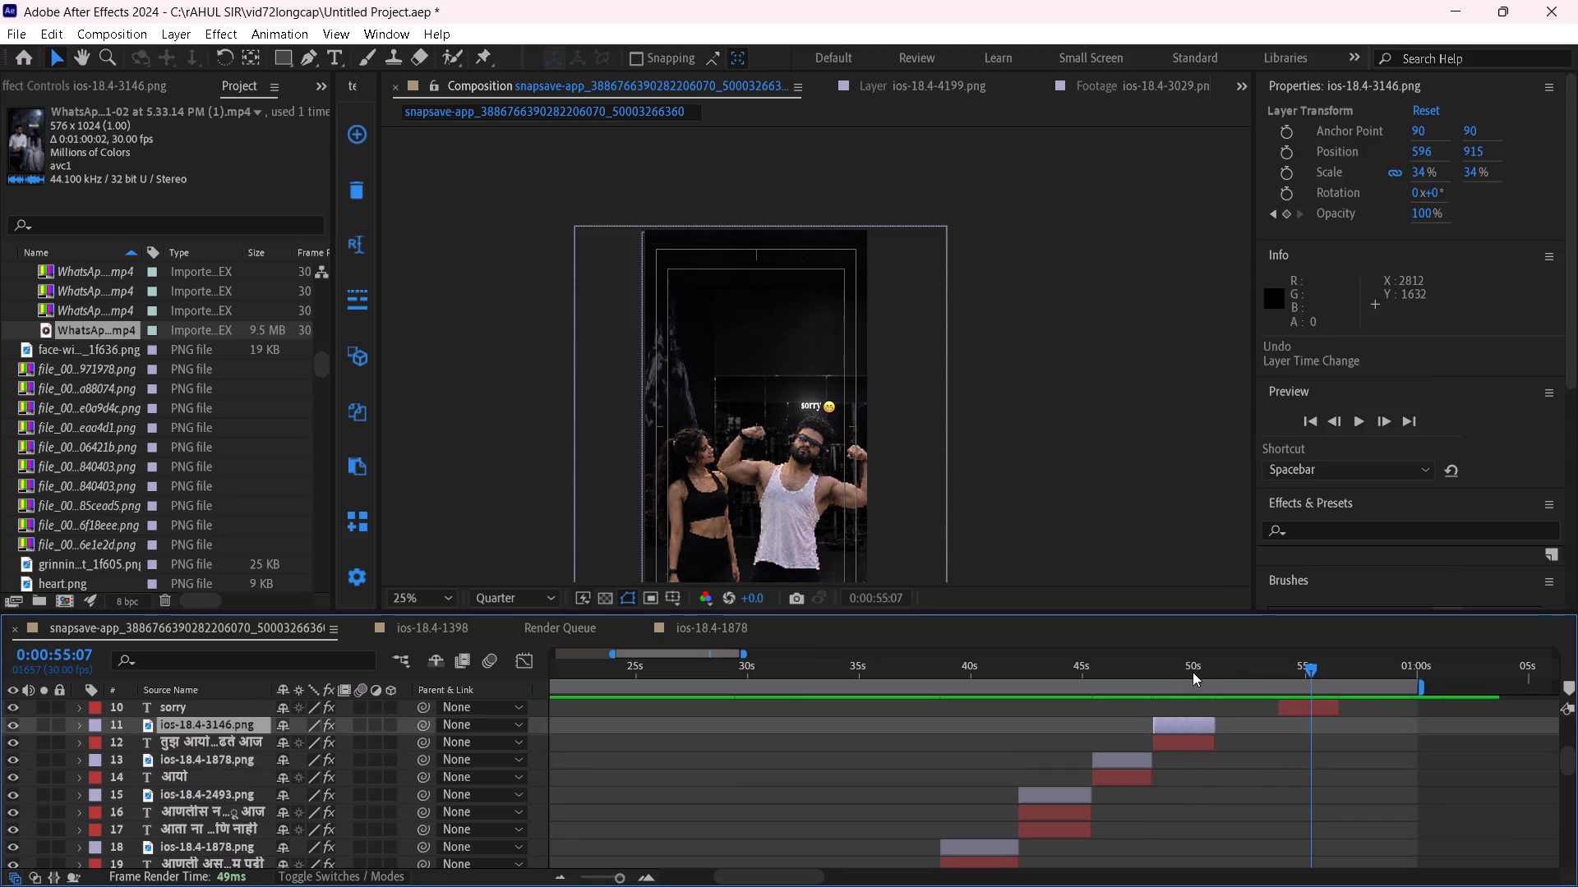
Extend the ends of the "तुझ आयो… आज" caption and its emoji (layers 11 and 12) together to a duration of 0:00:03:10.
{"action": "left_click", "coordinate": [1193, 672]}
{"action": "left_click", "coordinate": [1205, 739], "text": "ctrl"}
{"action": "left_click_drag", "start_coordinate": [1212, 727], "coordinate": [1223, 734]}
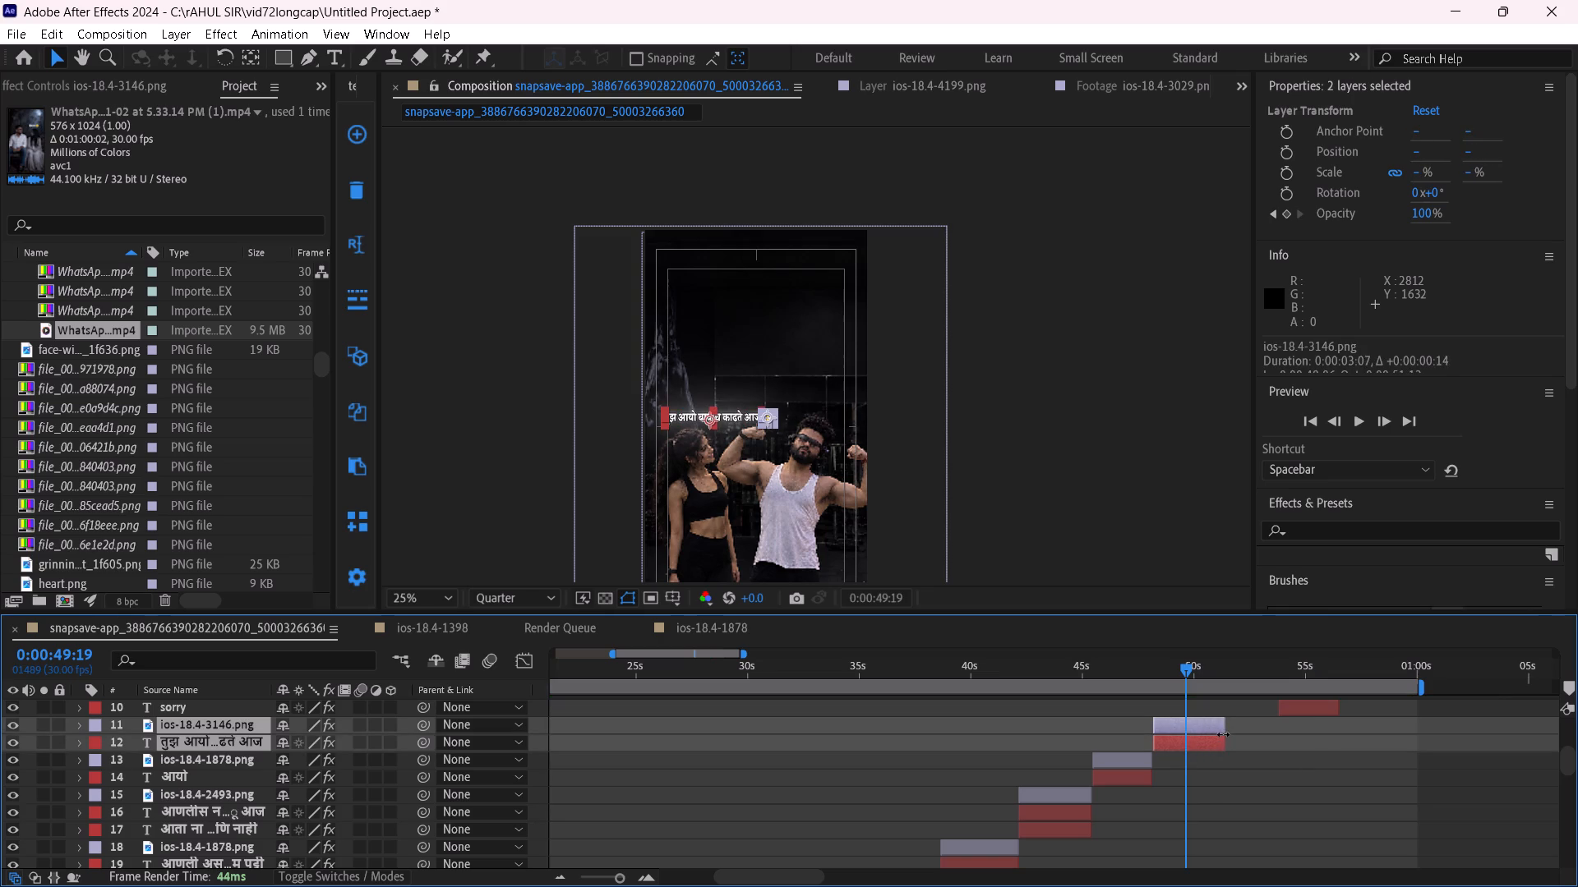
{"action": "left_click_drag", "start_coordinate": [1223, 734], "coordinate": [1225, 735]}
Move the "तुझ आयो… आज" caption and its emoji later together, ending directly where the "sorry" caption starts.
{"action": "left_click_drag", "start_coordinate": [1191, 733], "coordinate": [1238, 742]}
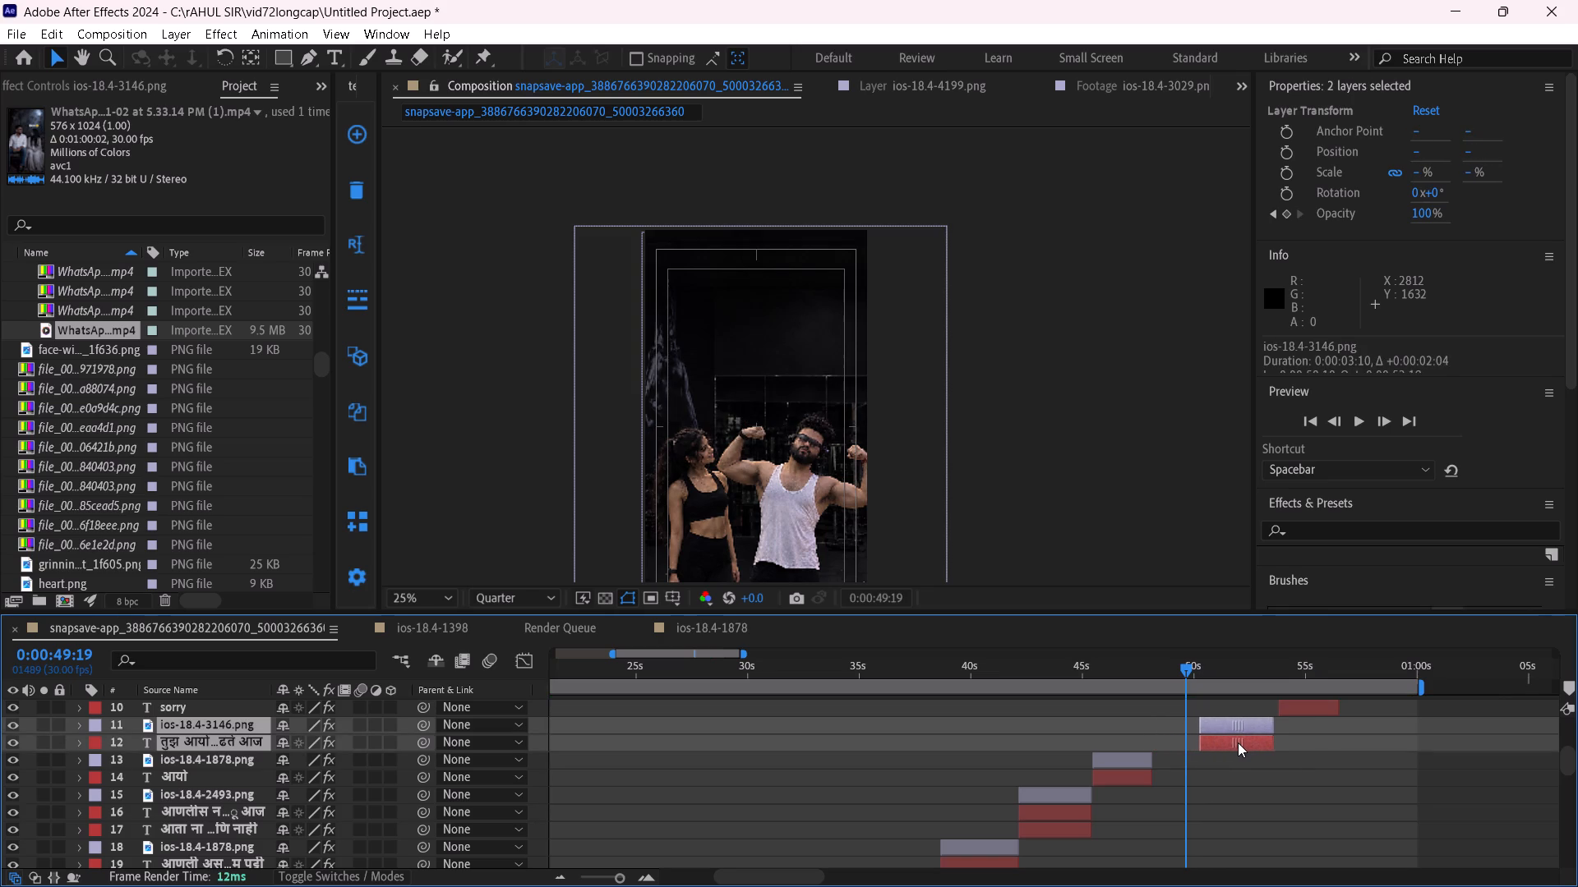
{"action": "left_click_drag", "start_coordinate": [1238, 742], "coordinate": [1241, 740]}
{"action": "left_click_drag", "start_coordinate": [1230, 731], "coordinate": [1229, 741]}
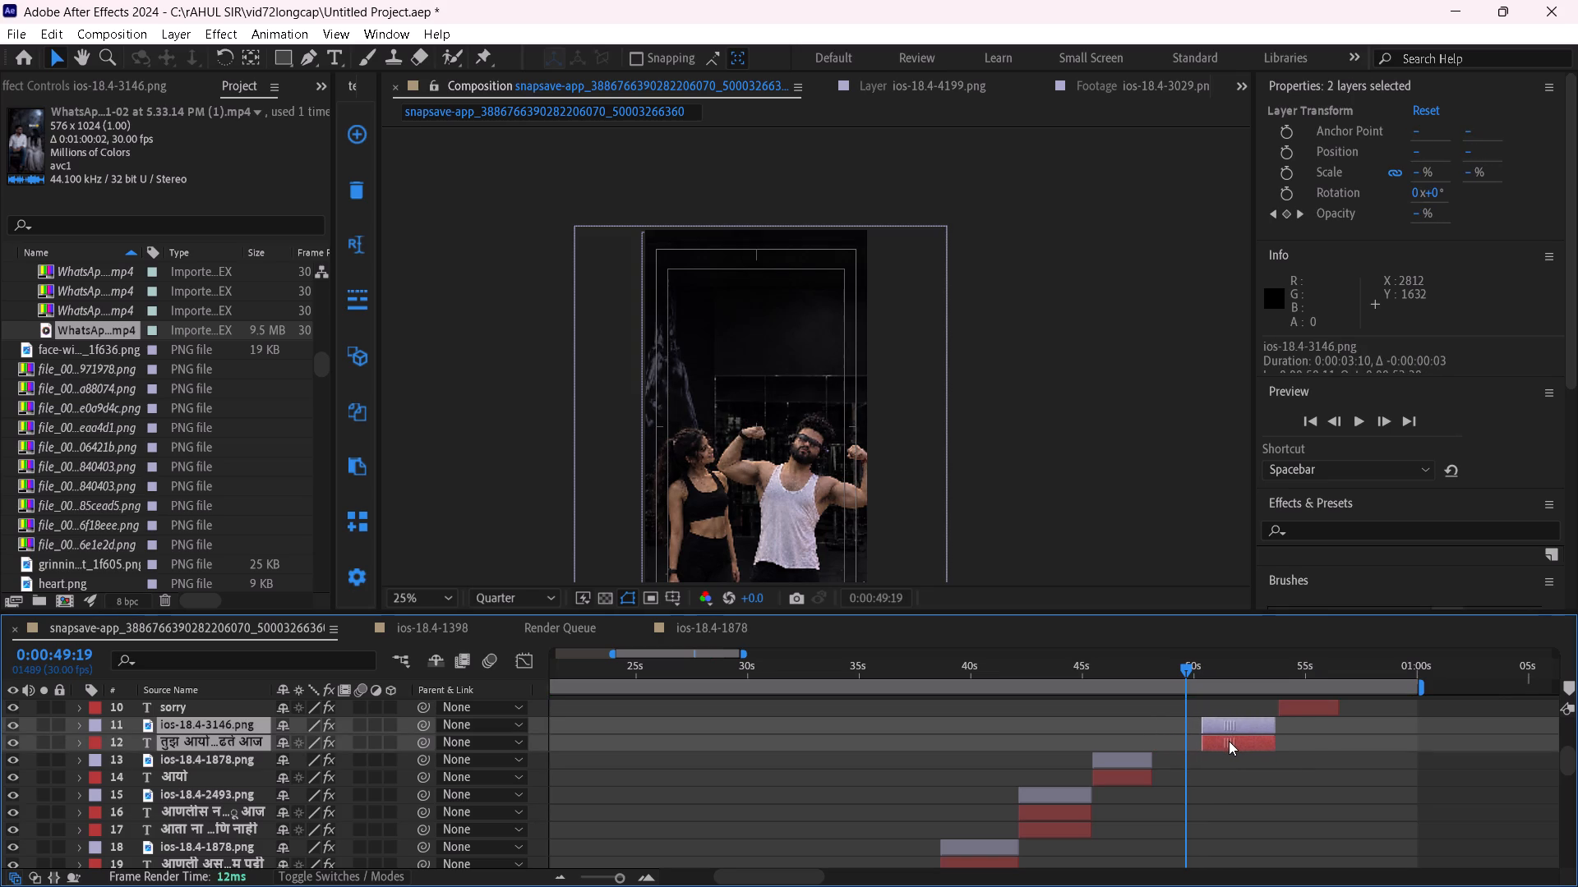
{"action": "left_click_drag", "start_coordinate": [1229, 741], "coordinate": [1230, 741]}
Move the "आयो" caption and its emoji (layers 13 and 14) later together, ending directly where the "तुझ आयो… आज" caption starts.
{"action": "scroll", "coordinate": [1220, 768], "scroll_direction": "down", "scroll_amount": 1}
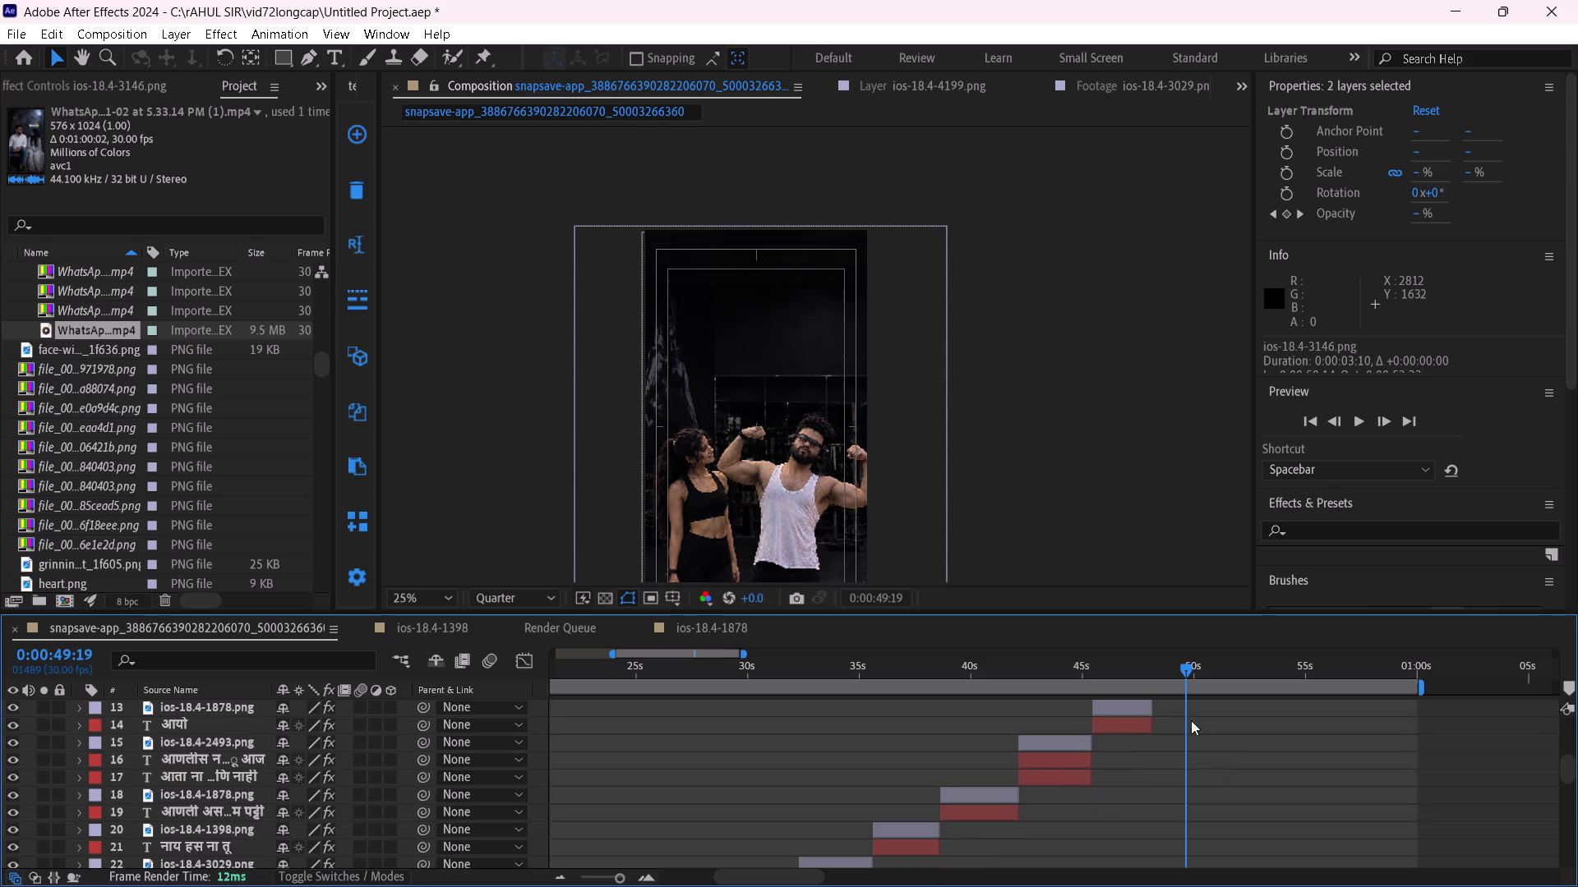
{"action": "left_click_drag", "start_coordinate": [1159, 670], "coordinate": [1128, 673]}
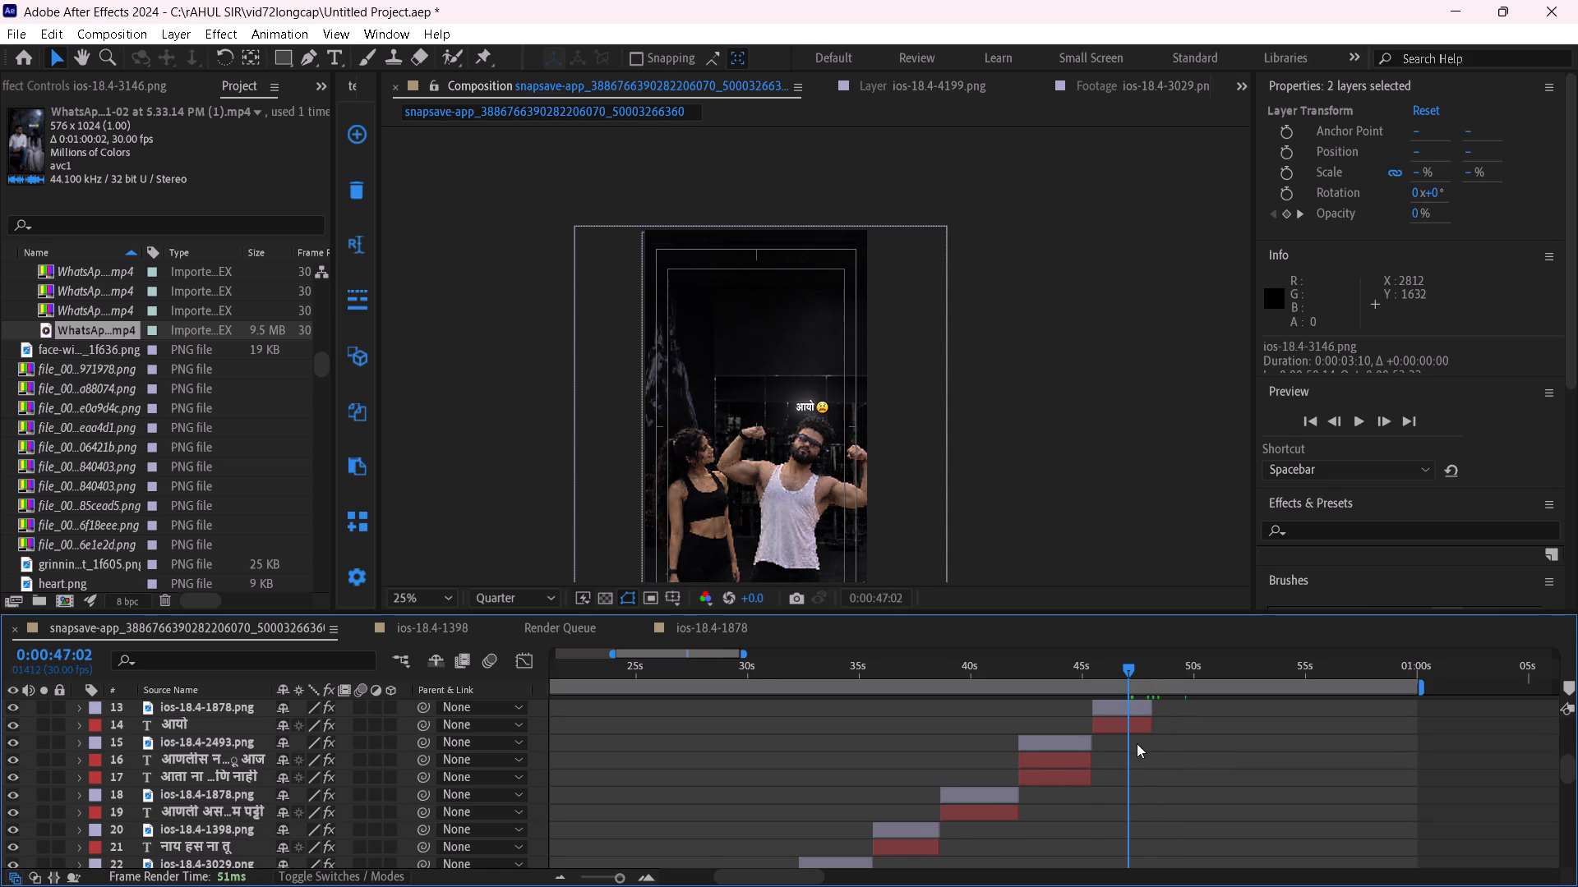
{"action": "scroll", "coordinate": [1136, 741], "scroll_direction": "up", "scroll_amount": 1}
{"action": "left_click", "coordinate": [1138, 757]}
{"action": "left_click", "coordinate": [1144, 779], "text": "ctrl"}
{"action": "left_click_drag", "start_coordinate": [1116, 761], "coordinate": [1142, 768]}
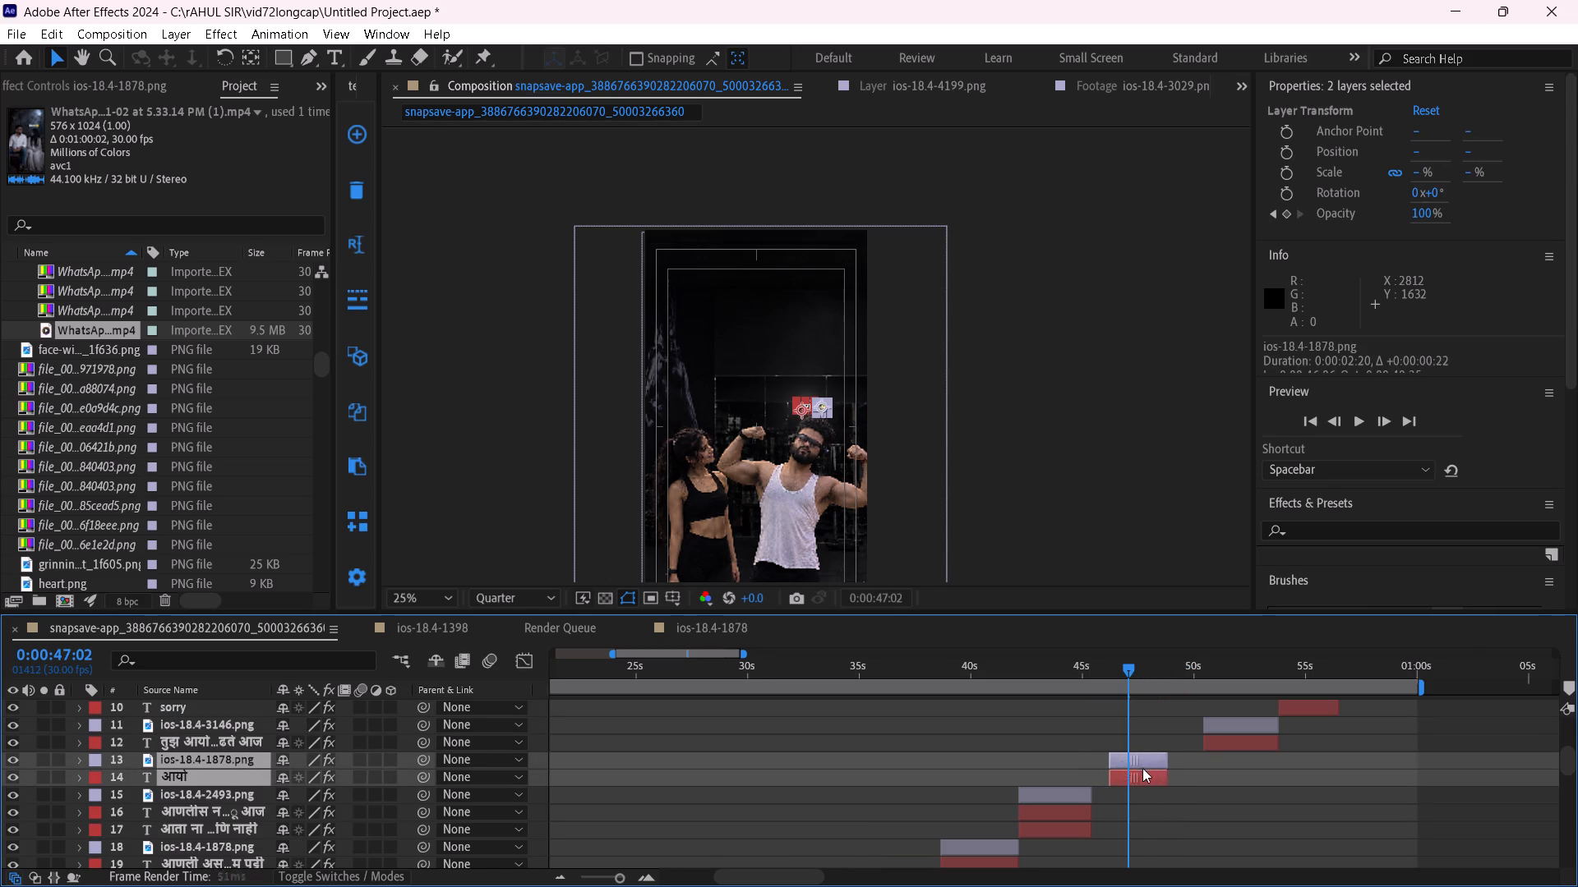
{"action": "left_click_drag", "start_coordinate": [1142, 768], "coordinate": [1166, 771]}
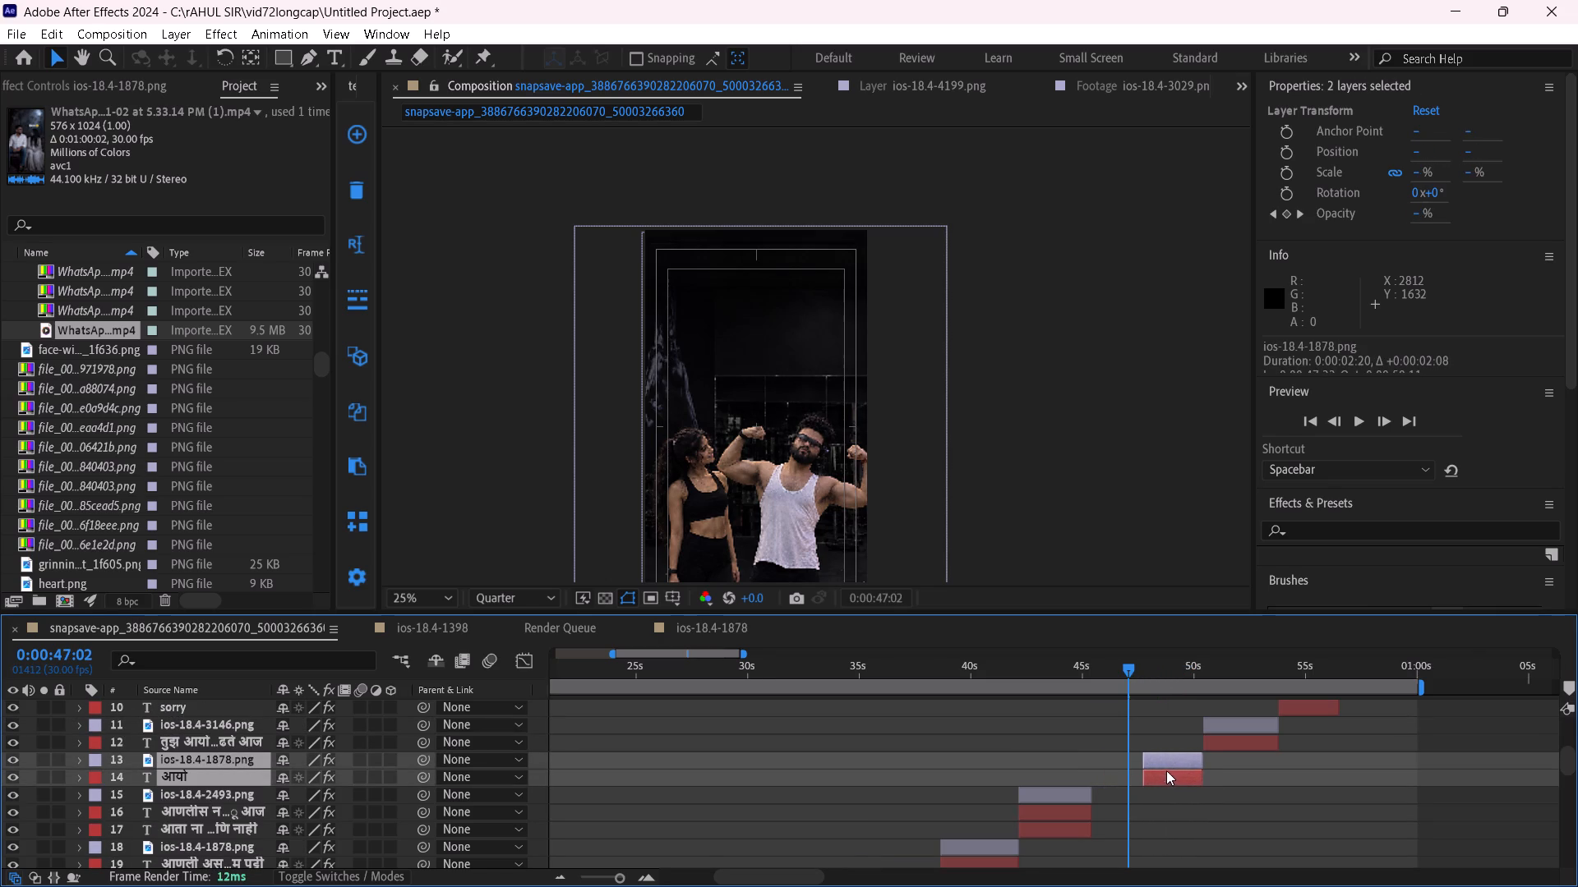
Extend the ends of the two-line "आता ना आनच तू आणि नाही" caption and its emoji (layers 15 to 17) together to a duration of 0:00:03:26.
{"action": "scroll", "coordinate": [1128, 834], "scroll_direction": "up", "scroll_amount": 1}
{"action": "scroll", "coordinate": [1128, 834], "scroll_direction": "down", "scroll_amount": 2}
{"action": "left_click", "coordinate": [1054, 666]}
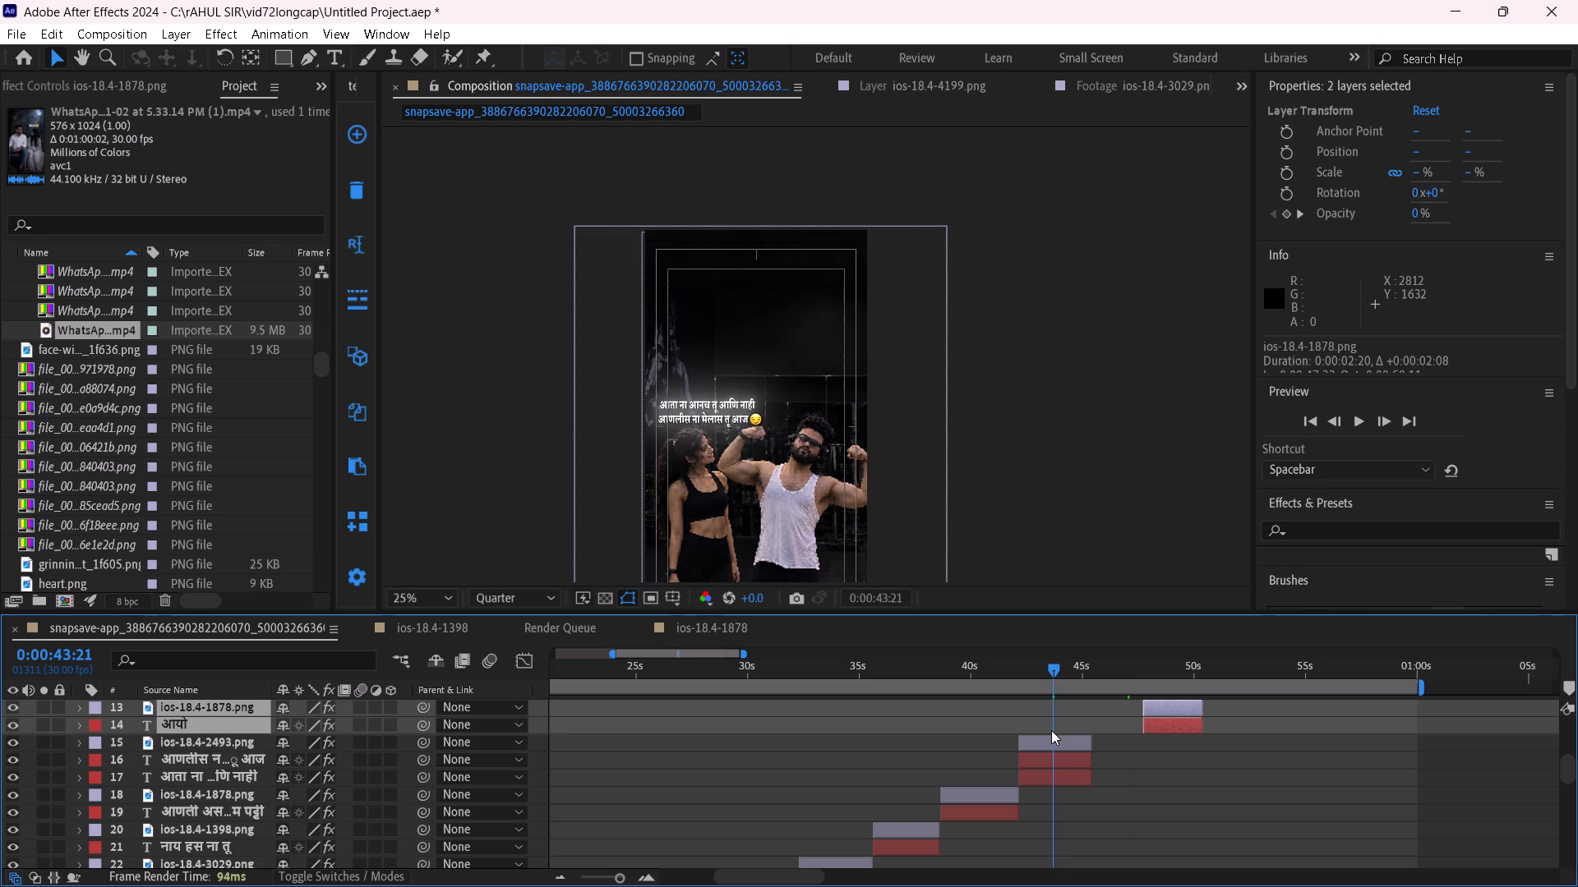
{"action": "left_click", "coordinate": [1063, 740]}
{"action": "left_click", "coordinate": [1069, 778], "text": "shift"}
{"action": "left_click_drag", "start_coordinate": [1088, 762], "coordinate": [1091, 765]}
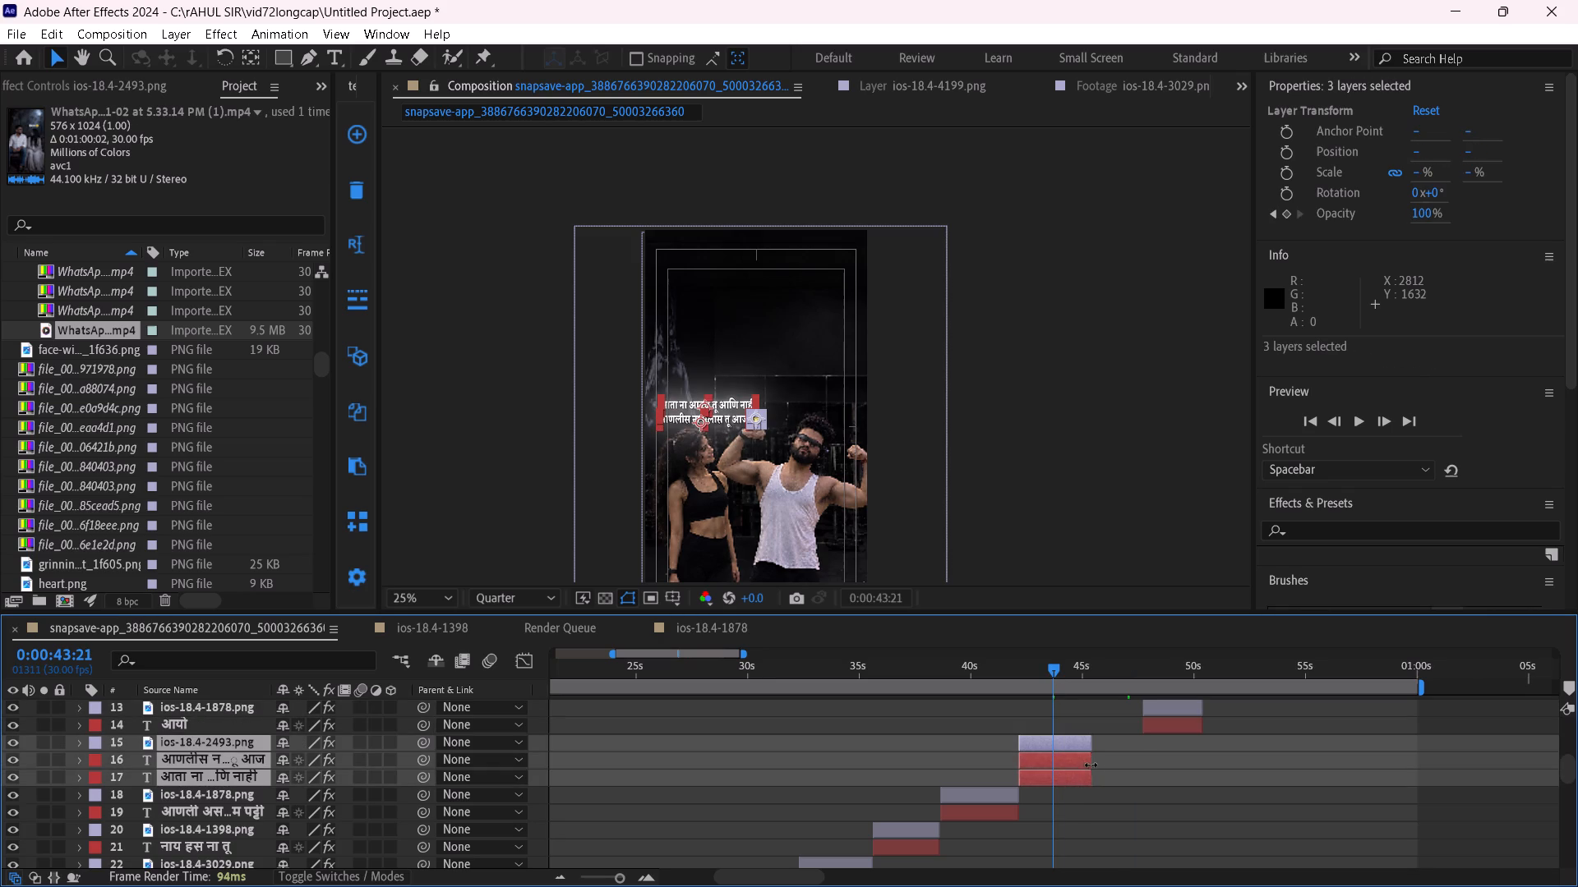
{"action": "left_click_drag", "start_coordinate": [1091, 765], "coordinate": [1101, 770]}
Move layers 15 to 17, the two-line caption and its emoji, later together, ending directly where the "आयो" caption starts.
{"action": "left_click_drag", "start_coordinate": [1079, 770], "coordinate": [1096, 777]}
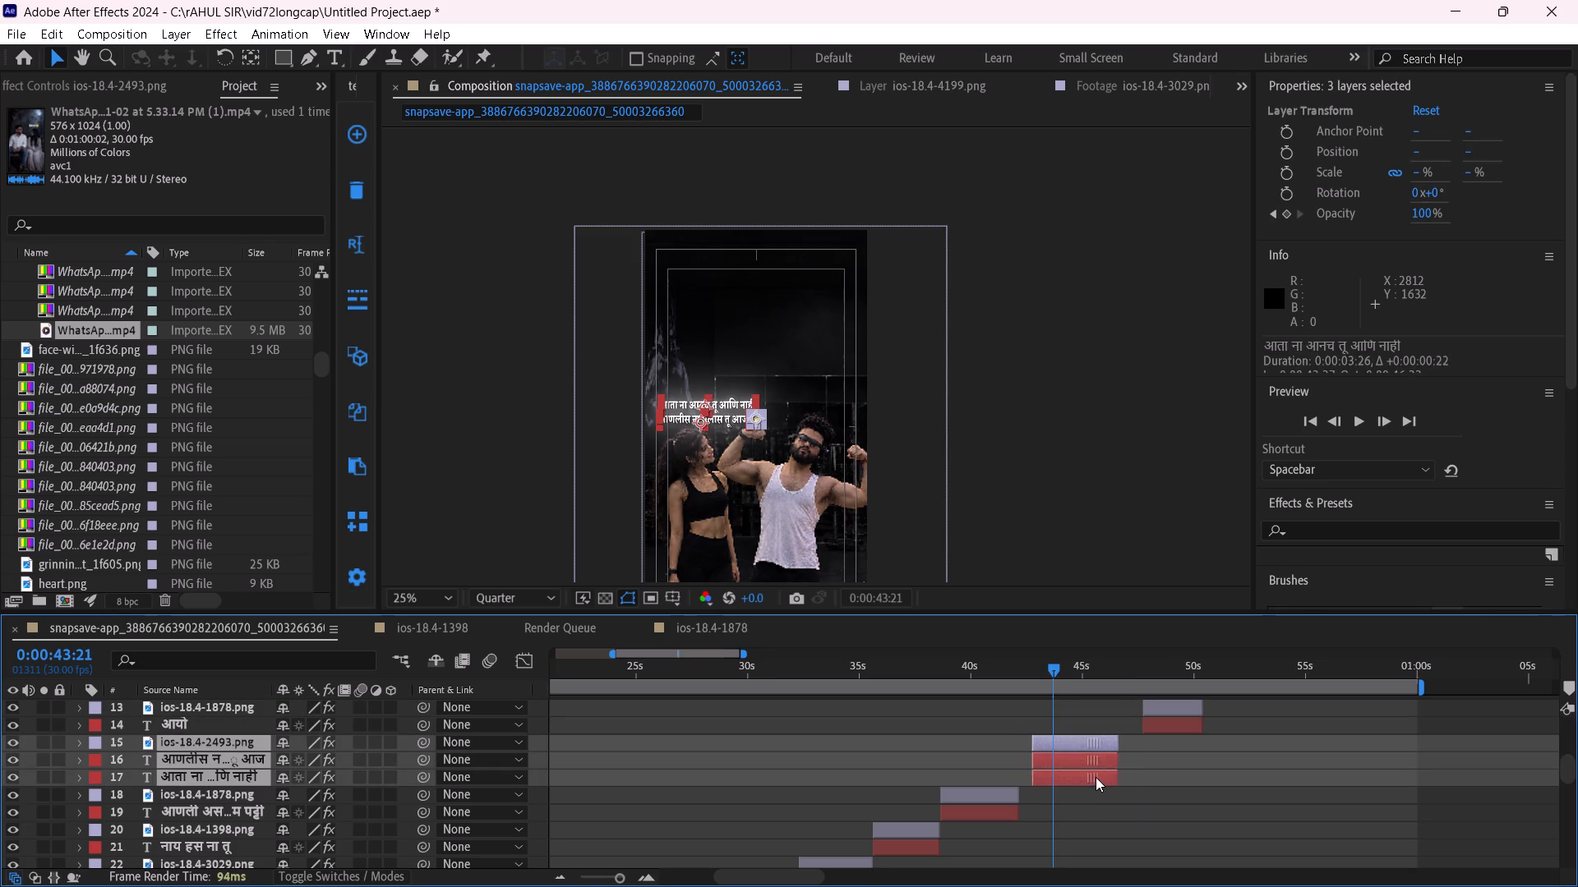
{"action": "left_click_drag", "start_coordinate": [1096, 777], "coordinate": [1117, 790]}
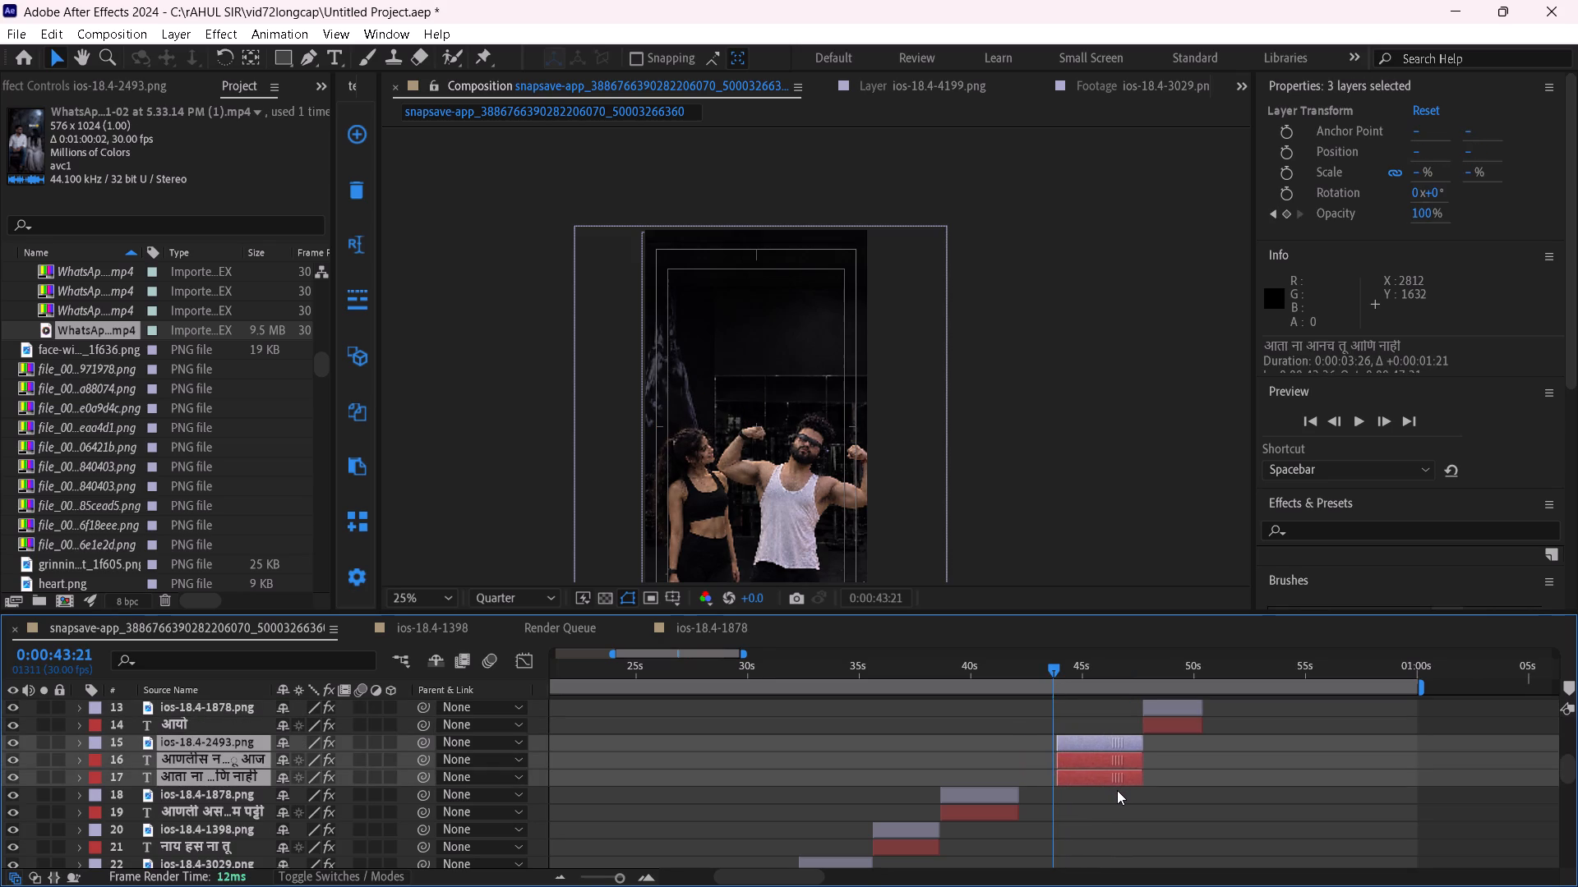
{"action": "left_click_drag", "start_coordinate": [1117, 790], "coordinate": [1114, 790]}
{"action": "left_click", "coordinate": [1105, 779]}
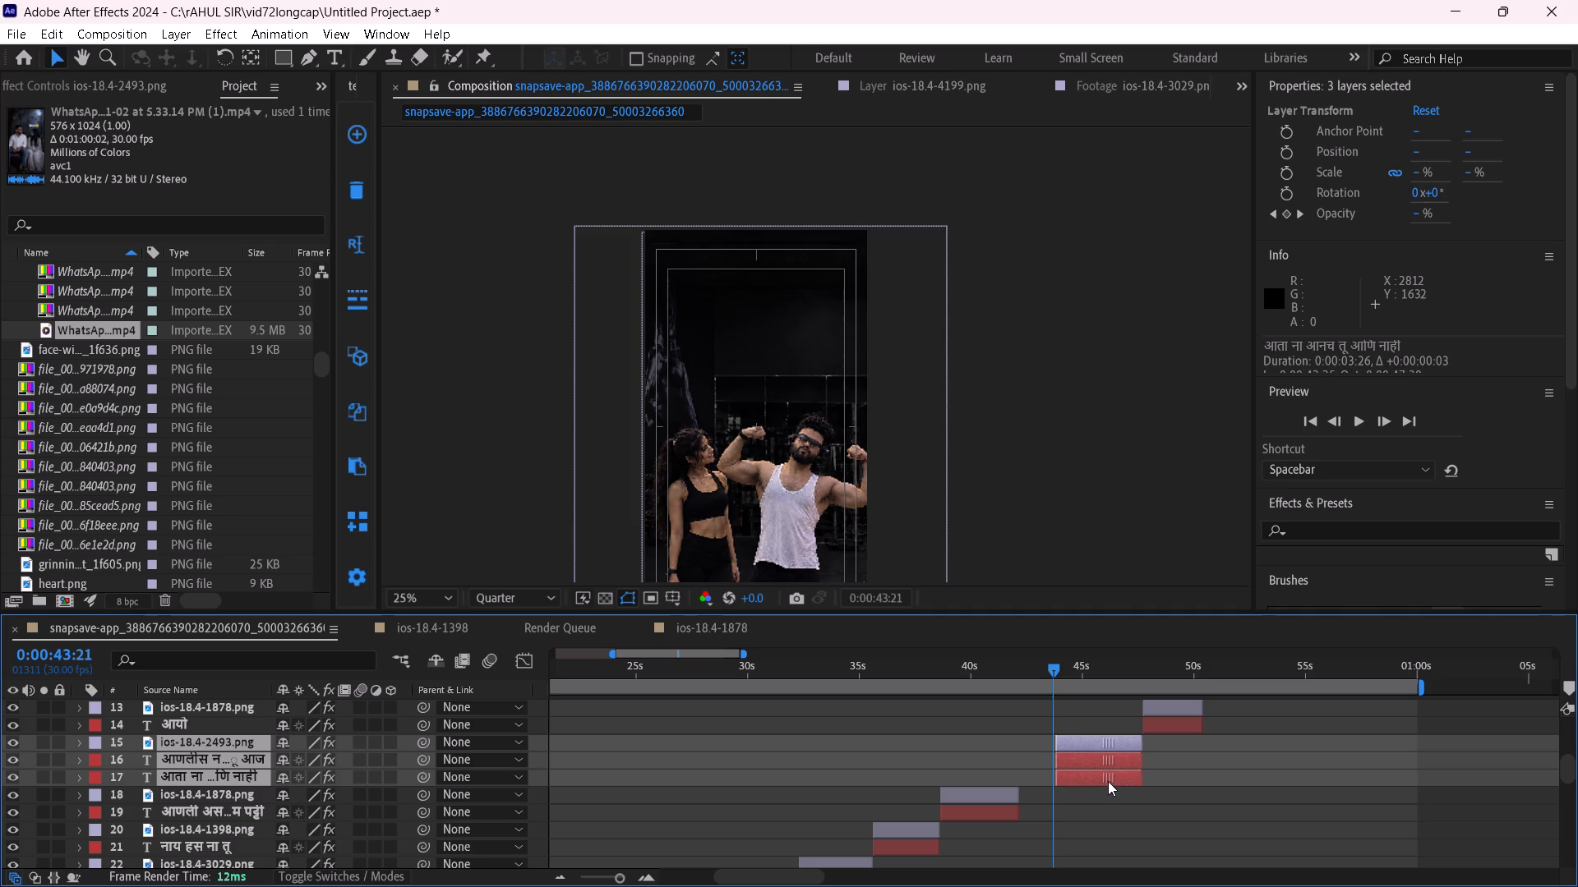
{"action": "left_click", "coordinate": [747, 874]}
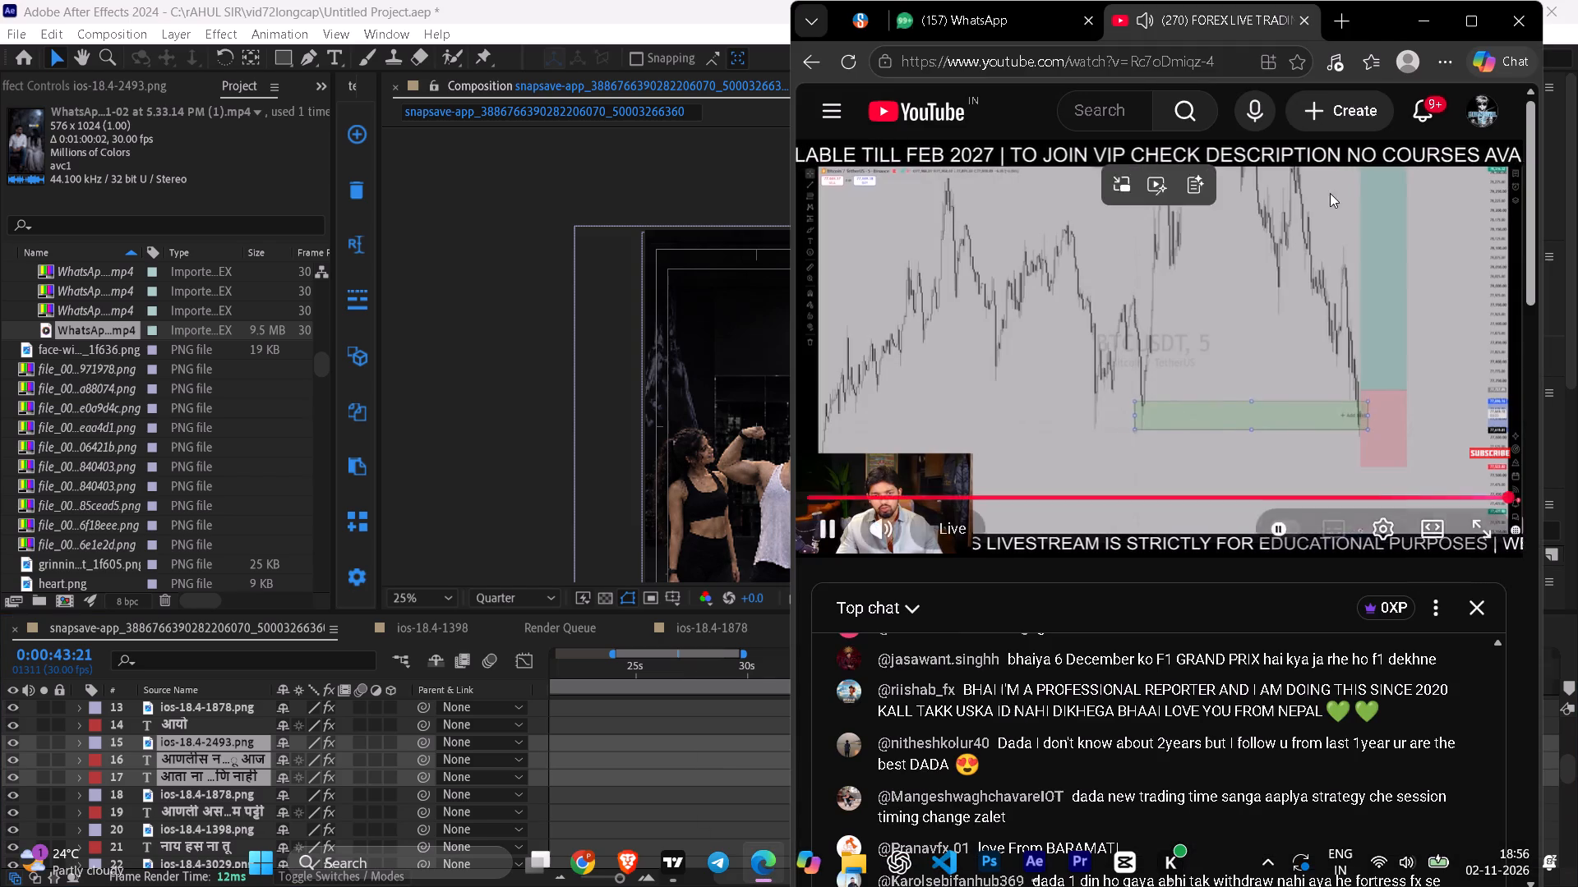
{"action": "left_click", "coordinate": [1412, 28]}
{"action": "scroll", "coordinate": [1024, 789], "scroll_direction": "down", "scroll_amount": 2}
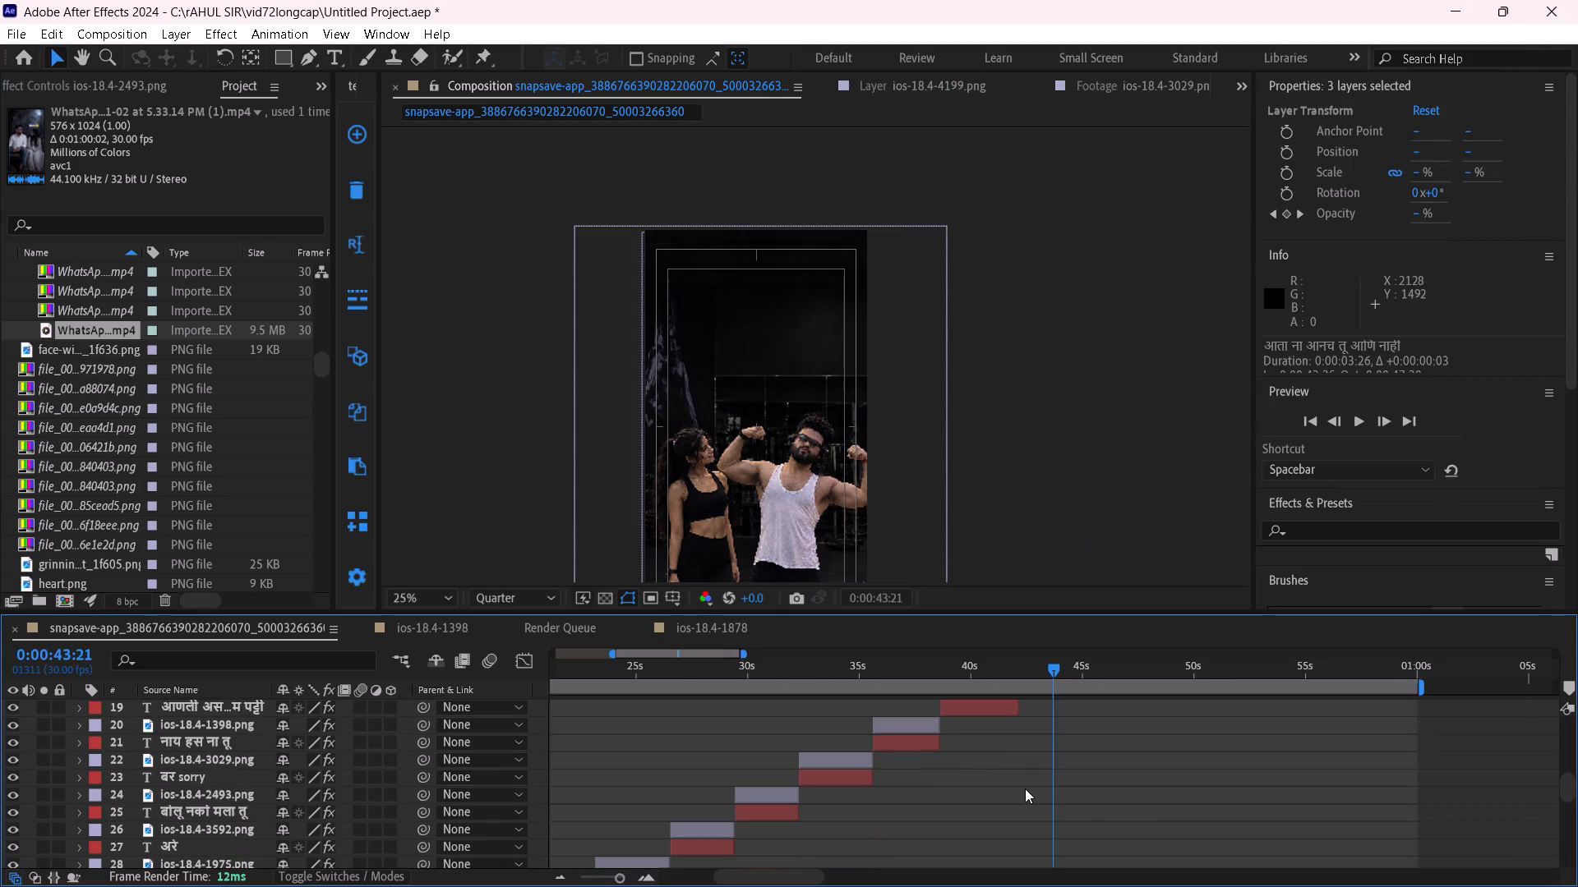
Extend the ends of the "आणली असती ना मग मल्लम पट्टी" caption and its emoji (layers 18 and 19) together to a duration of 0:00:03:26.
{"action": "left_click", "coordinate": [1018, 769]}
{"action": "scroll", "coordinate": [1018, 769], "scroll_direction": "up", "scroll_amount": 1}
{"action": "left_click", "coordinate": [994, 669]}
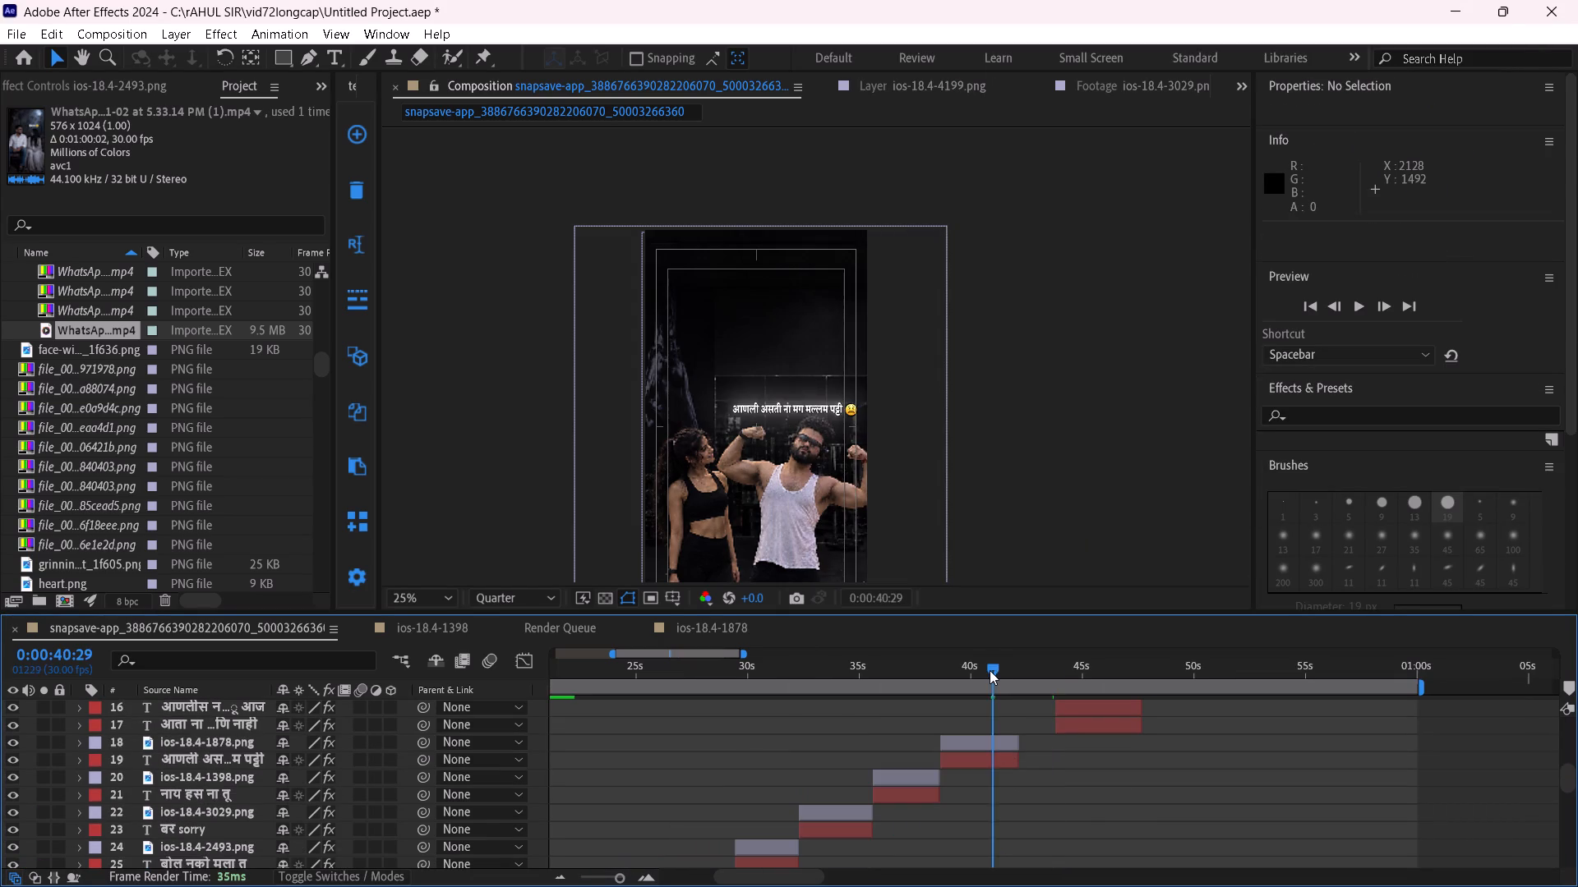
{"action": "left_click", "coordinate": [990, 745], "text": "shift"}
{"action": "left_click", "coordinate": [994, 763], "text": "shift"}
{"action": "left_click_drag", "start_coordinate": [1017, 751], "coordinate": [1025, 752]}
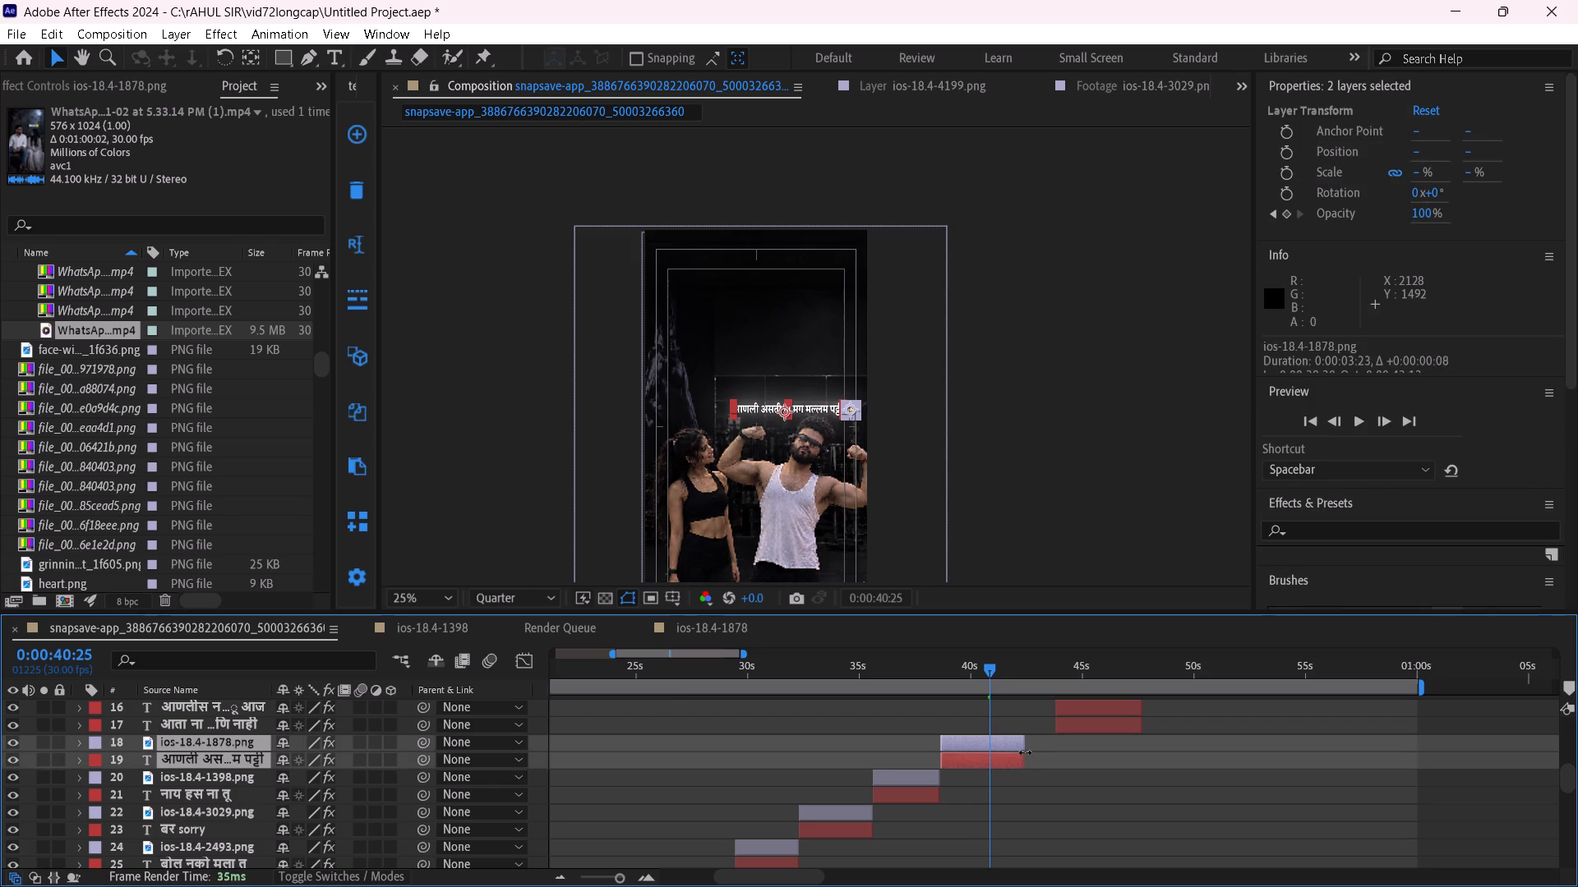
{"action": "left_click_drag", "start_coordinate": [1025, 752], "coordinate": [1026, 752]}
Move layers 18 and 19, the "मल्लम पट्टी" caption and its emoji, later together, ending directly where the two-line caption (layers 16 and 17) starts.
{"action": "left_click_drag", "start_coordinate": [999, 743], "coordinate": [1026, 750]}
Move the "नाय हस ना तू" caption and its emoji (layers 20 and 21) later together, ending directly where layer 19 starts.
{"action": "scroll", "coordinate": [1002, 784], "scroll_direction": "up", "scroll_amount": 1}
{"action": "scroll", "coordinate": [1002, 784], "scroll_direction": "down", "scroll_amount": 2}
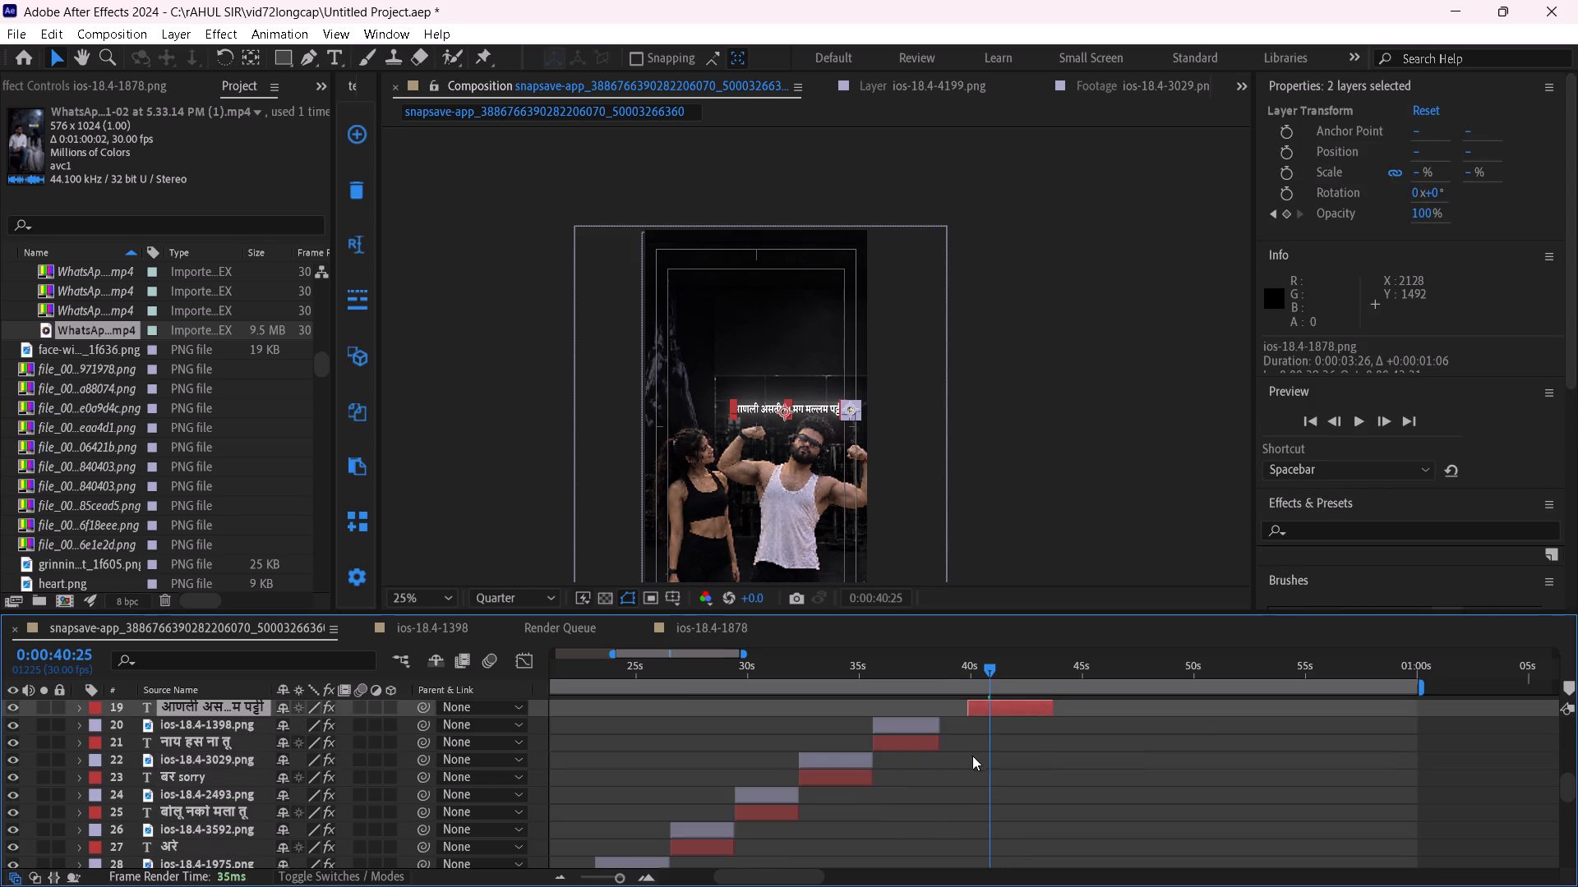
{"action": "left_click_drag", "start_coordinate": [936, 669], "coordinate": [919, 678]}
{"action": "left_click", "coordinate": [910, 721]}
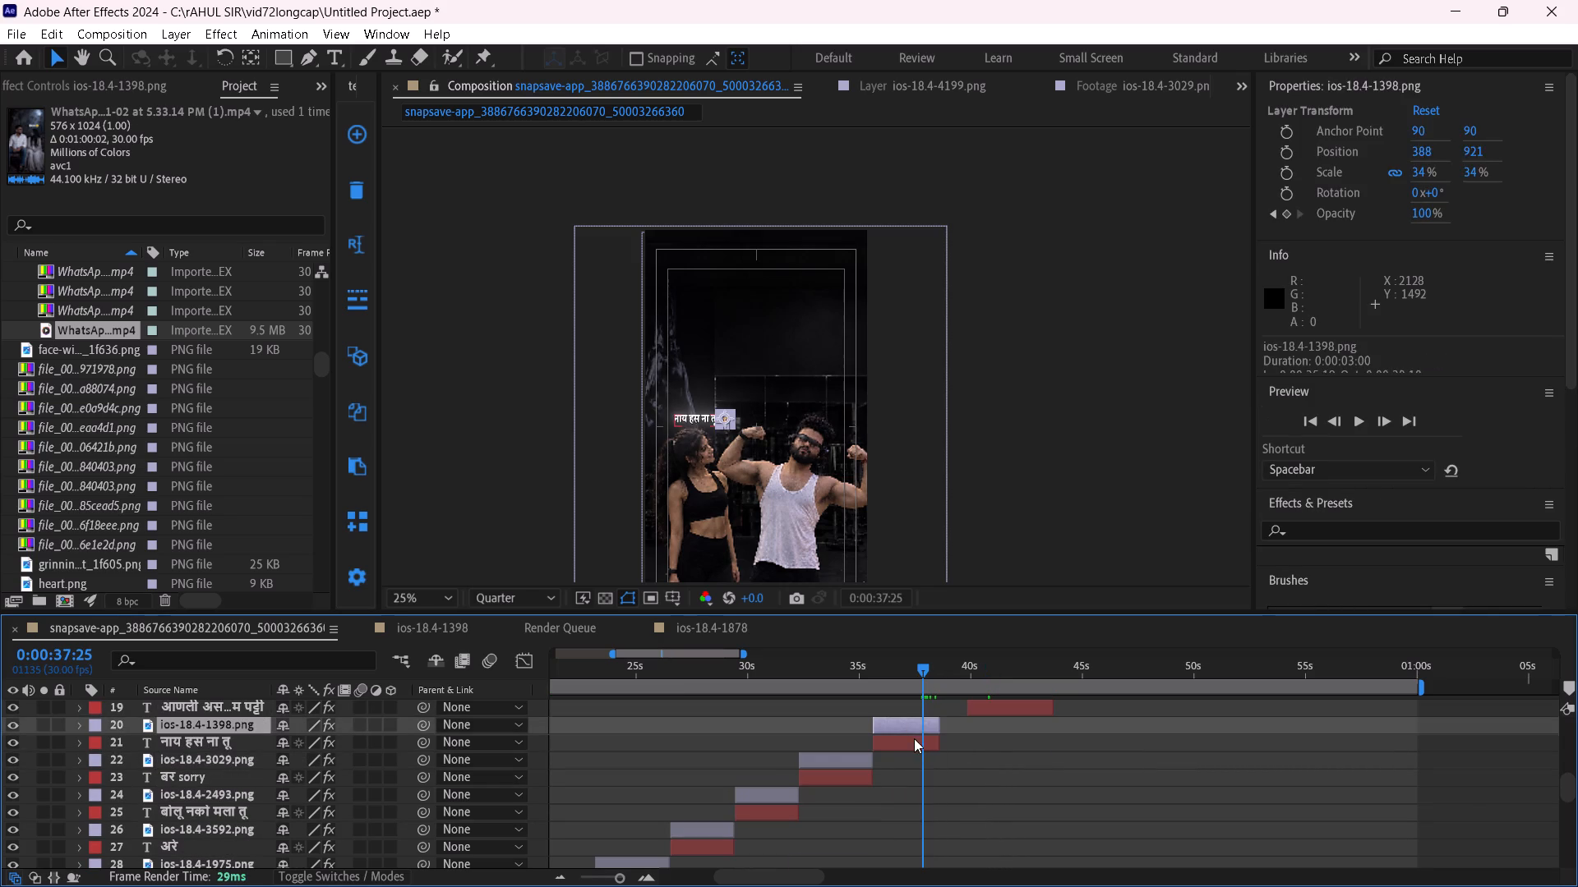
{"action": "left_click", "coordinate": [914, 738], "text": "shift"}
{"action": "left_click_drag", "start_coordinate": [920, 721], "coordinate": [946, 729]}
Move the "बर sorry" caption and its emoji (layers 22 and 23) later together, ending directly where the "नाय हस ना तू" caption starts.
{"action": "scroll", "coordinate": [939, 763], "scroll_direction": "down", "scroll_amount": 1}
{"action": "left_click_drag", "start_coordinate": [873, 665], "coordinate": [857, 673]}
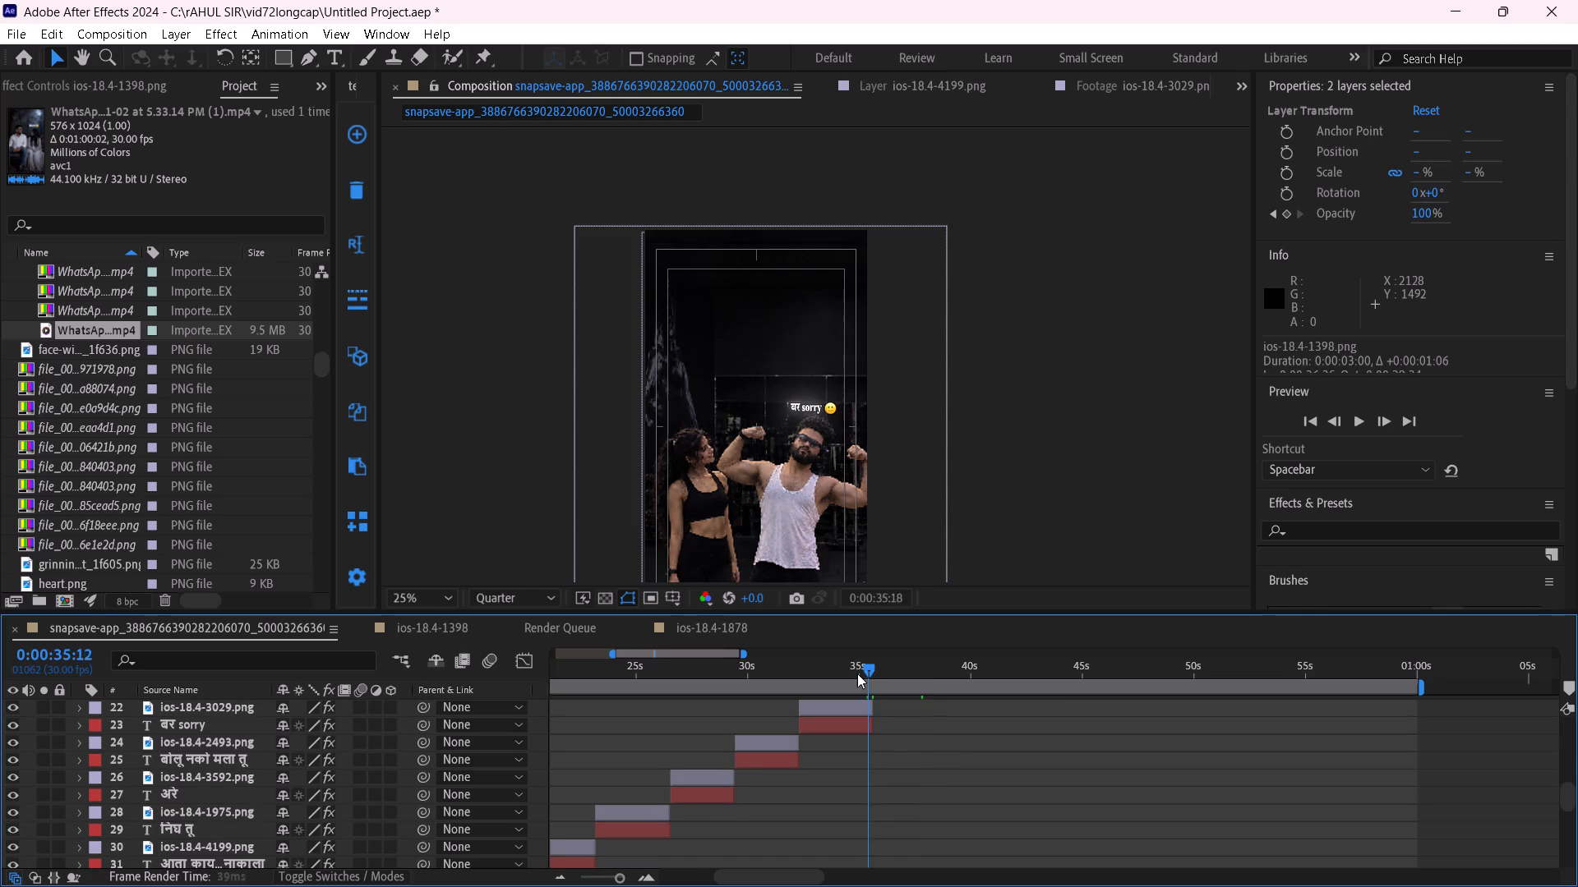
{"action": "left_click_drag", "start_coordinate": [857, 673], "coordinate": [844, 678]}
{"action": "scroll", "coordinate": [863, 737], "scroll_direction": "up", "scroll_amount": 1}
{"action": "left_click", "coordinate": [854, 759]}
{"action": "left_click", "coordinate": [851, 779], "text": "shift"}
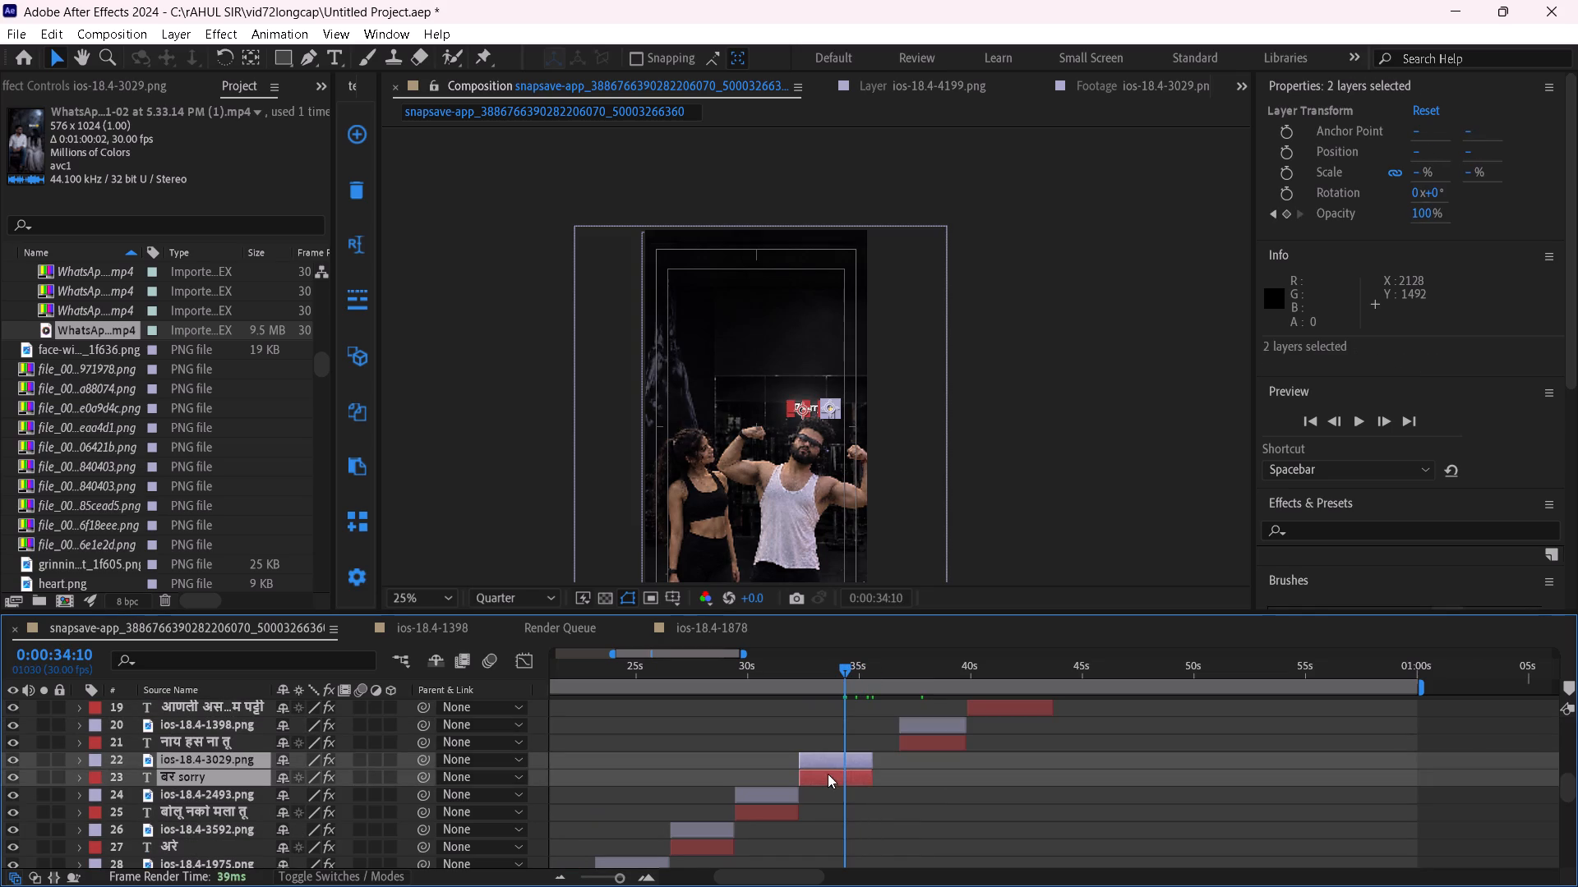
{"action": "left_click_drag", "start_coordinate": [822, 765], "coordinate": [847, 776]}
Extend the ends of the "बोलू नको मला तू" caption and its emoji (layers 24 and 25) together to a duration of 0:00:03:10.
{"action": "scroll", "coordinate": [850, 779], "scroll_direction": "down", "scroll_amount": 1}
{"action": "left_click_drag", "start_coordinate": [788, 671], "coordinate": [762, 677]}
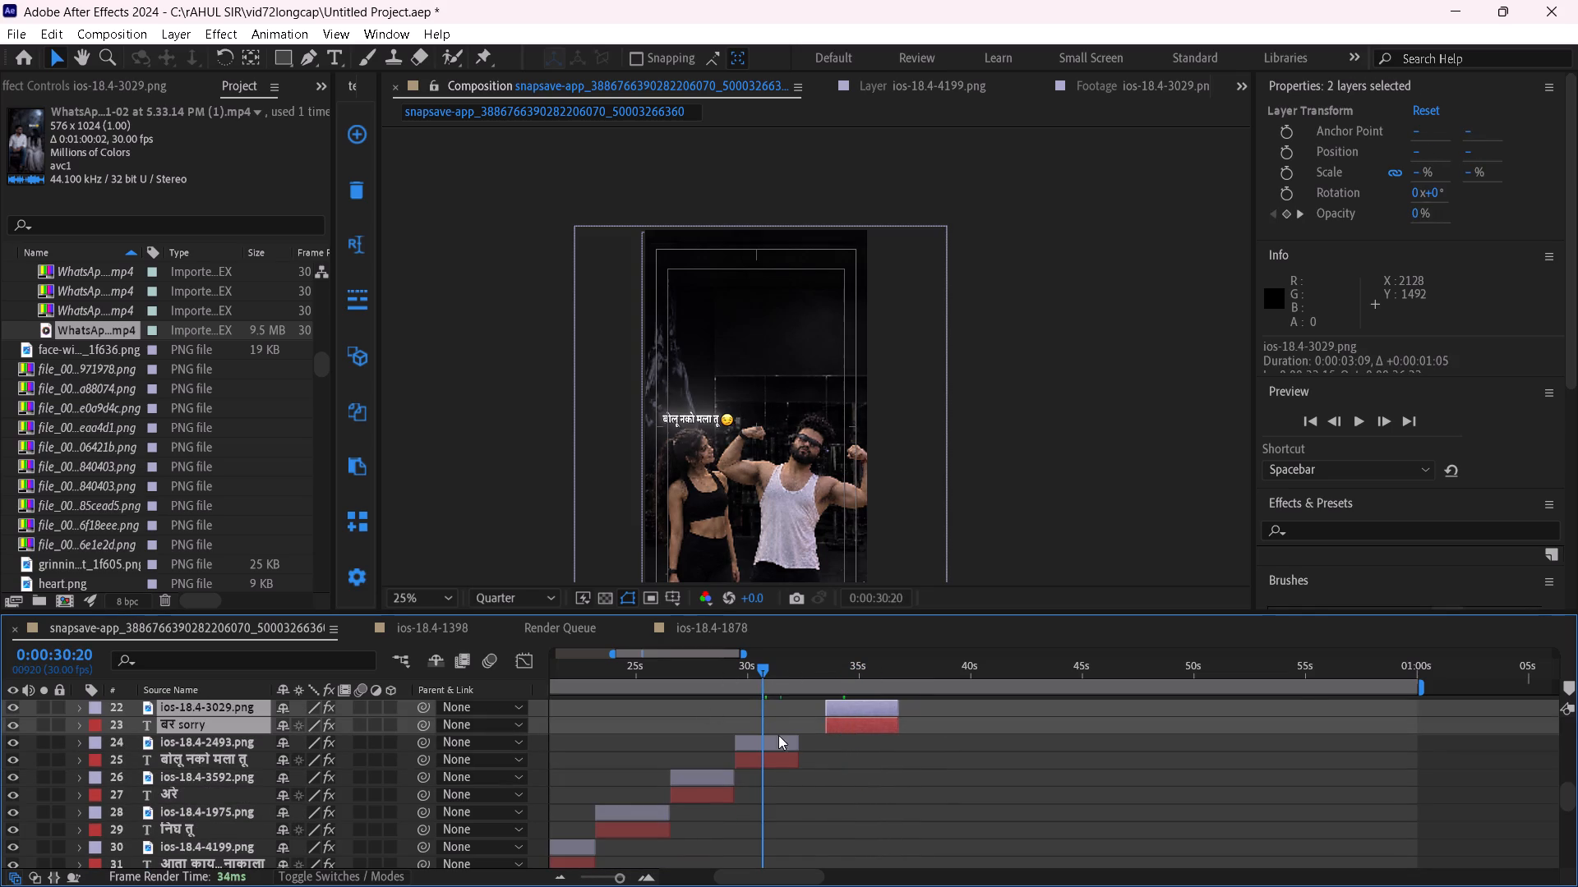
{"action": "left_click", "coordinate": [781, 743]}
{"action": "left_click", "coordinate": [777, 758], "text": "shift"}
{"action": "left_click_drag", "start_coordinate": [794, 746], "coordinate": [802, 747]}
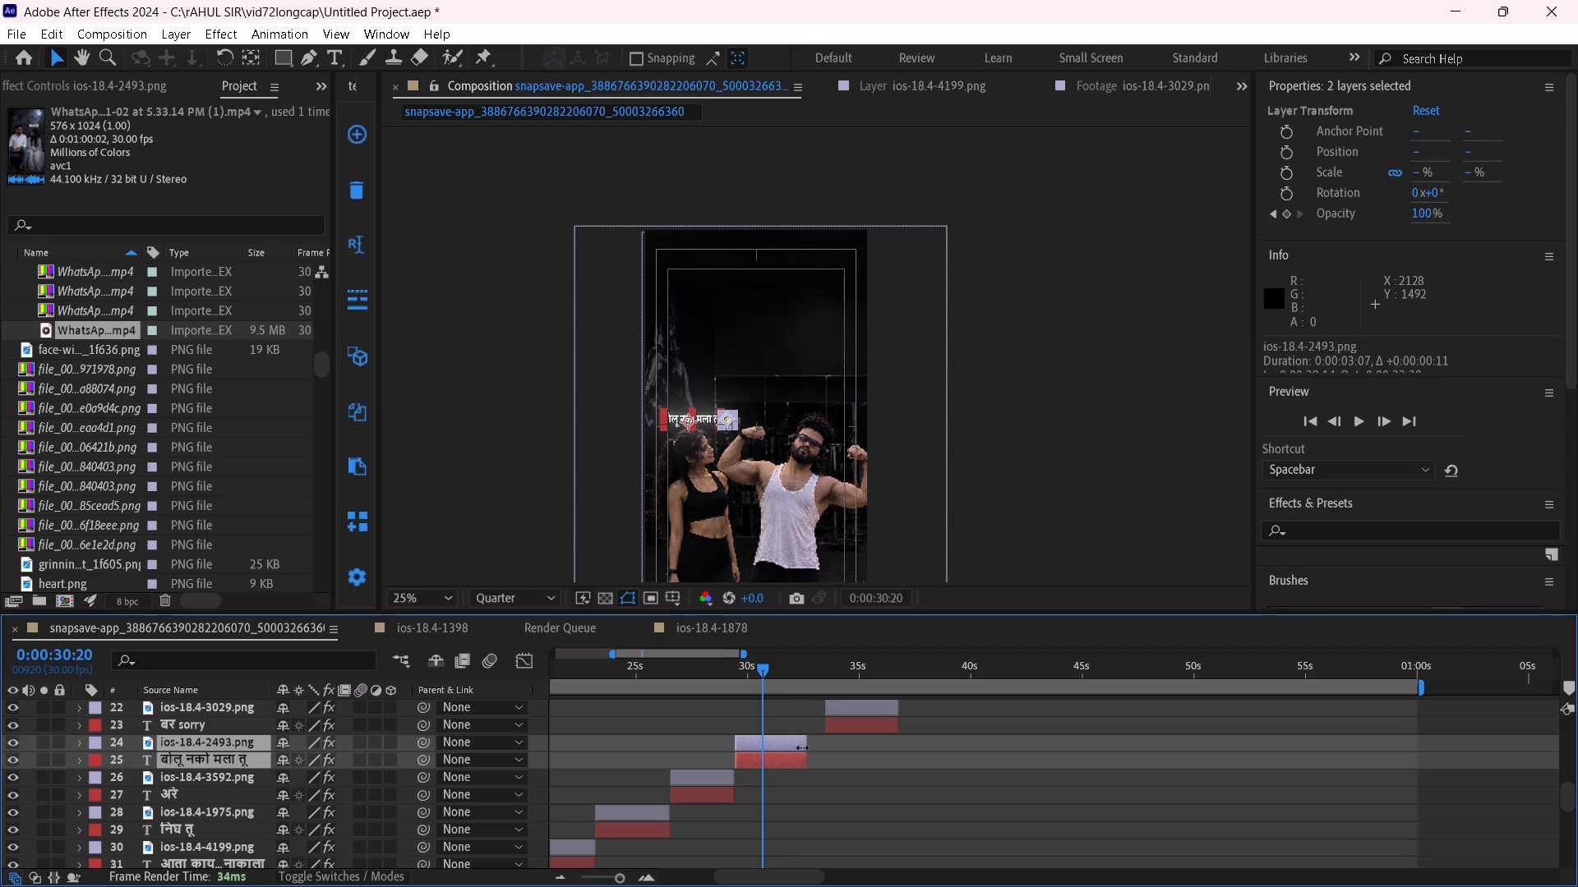
{"action": "left_click_drag", "start_coordinate": [802, 747], "coordinate": [805, 747]}
Move layers 24 and 25, the "बोलू नको मला तू" caption and its emoji, later by 0:00:00:19, ending near the start of "बर sorry".
{"action": "left_click_drag", "start_coordinate": [786, 749], "coordinate": [801, 755]}
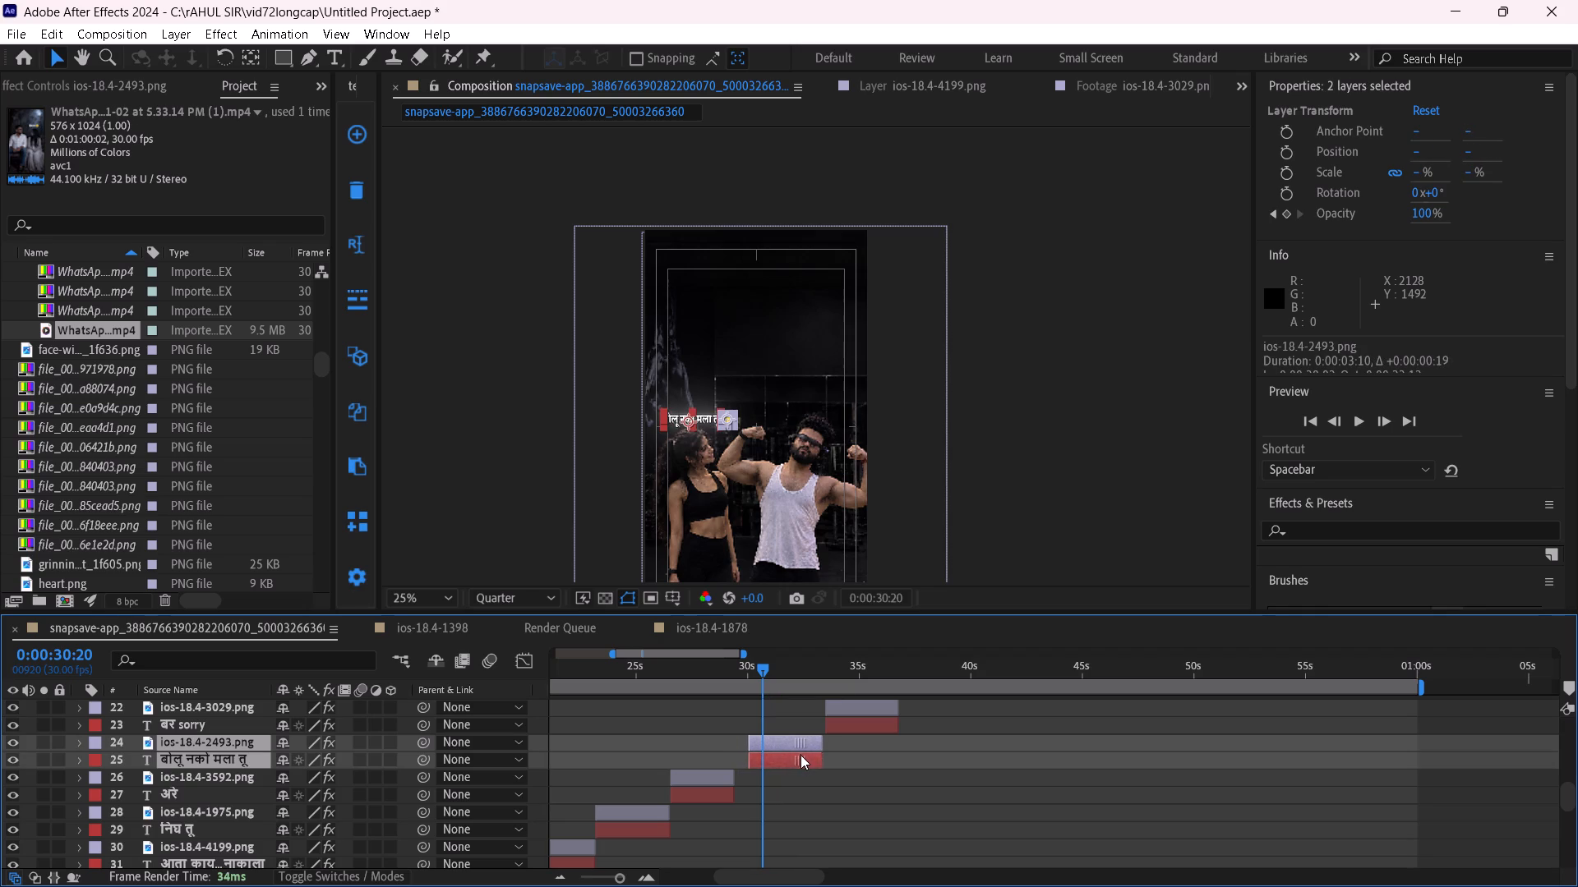
{"action": "left_click_drag", "start_coordinate": [801, 755], "coordinate": [800, 756]}
{"action": "left_click_drag", "start_coordinate": [800, 756], "coordinate": [801, 758]}
Move the "अरे" caption and its emoji (layers 26 and 27) later together by 0:00:00:19, ending where the "बोलू नको मला तू" caption starts.
{"action": "scroll", "coordinate": [791, 765], "scroll_direction": "down", "scroll_amount": 1}
{"action": "left_click", "coordinate": [724, 671]}
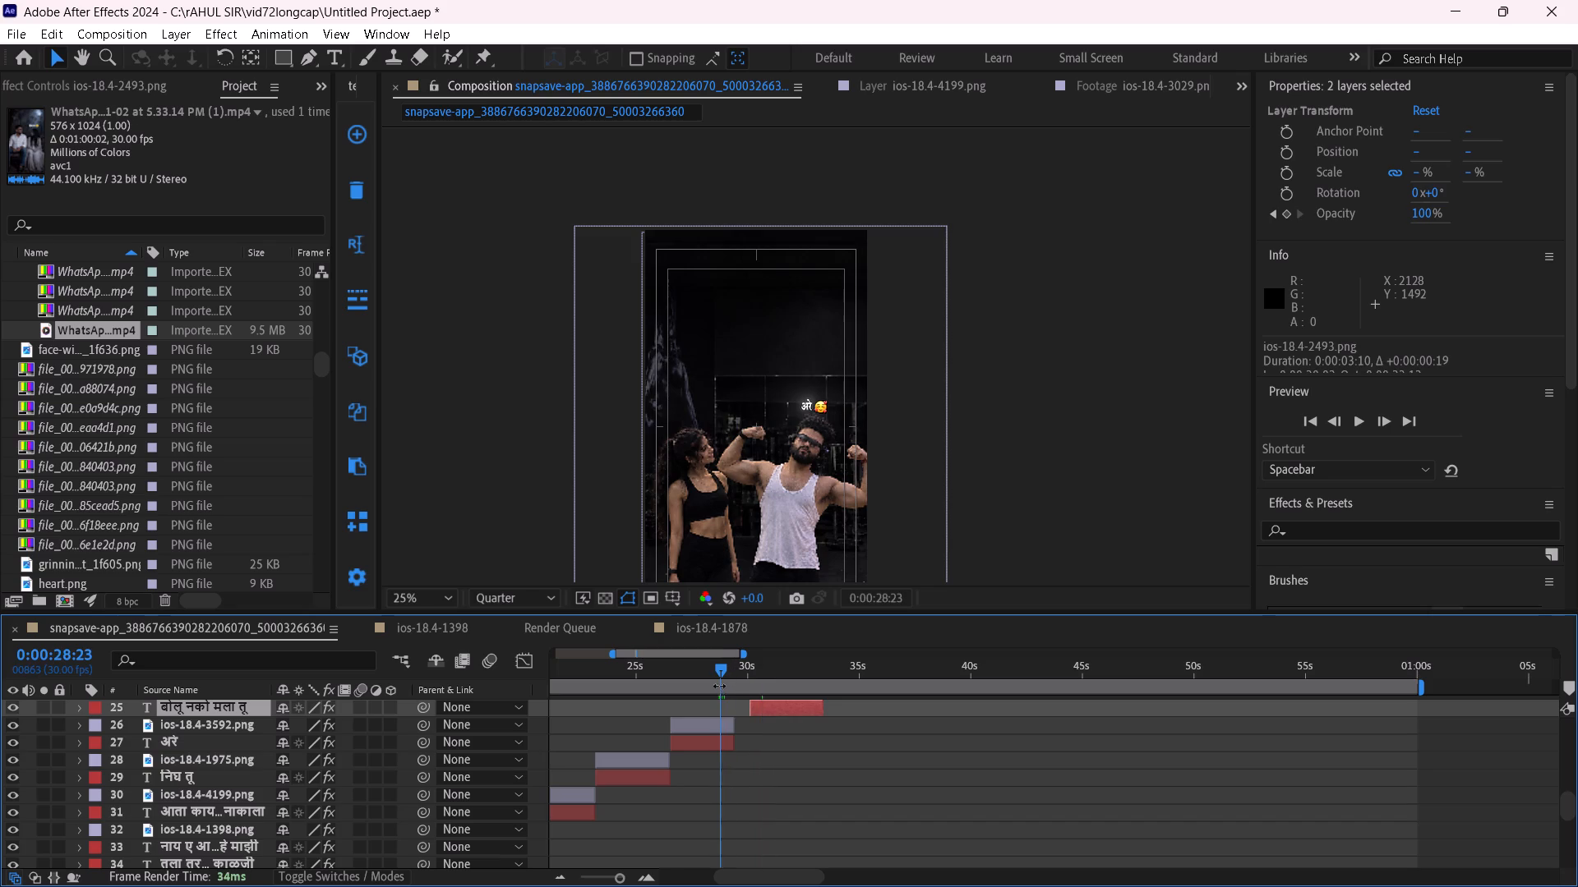
{"action": "left_click", "coordinate": [720, 718]}
{"action": "left_click", "coordinate": [730, 743], "text": "shift"}
{"action": "left_click_drag", "start_coordinate": [706, 731], "coordinate": [717, 735]}
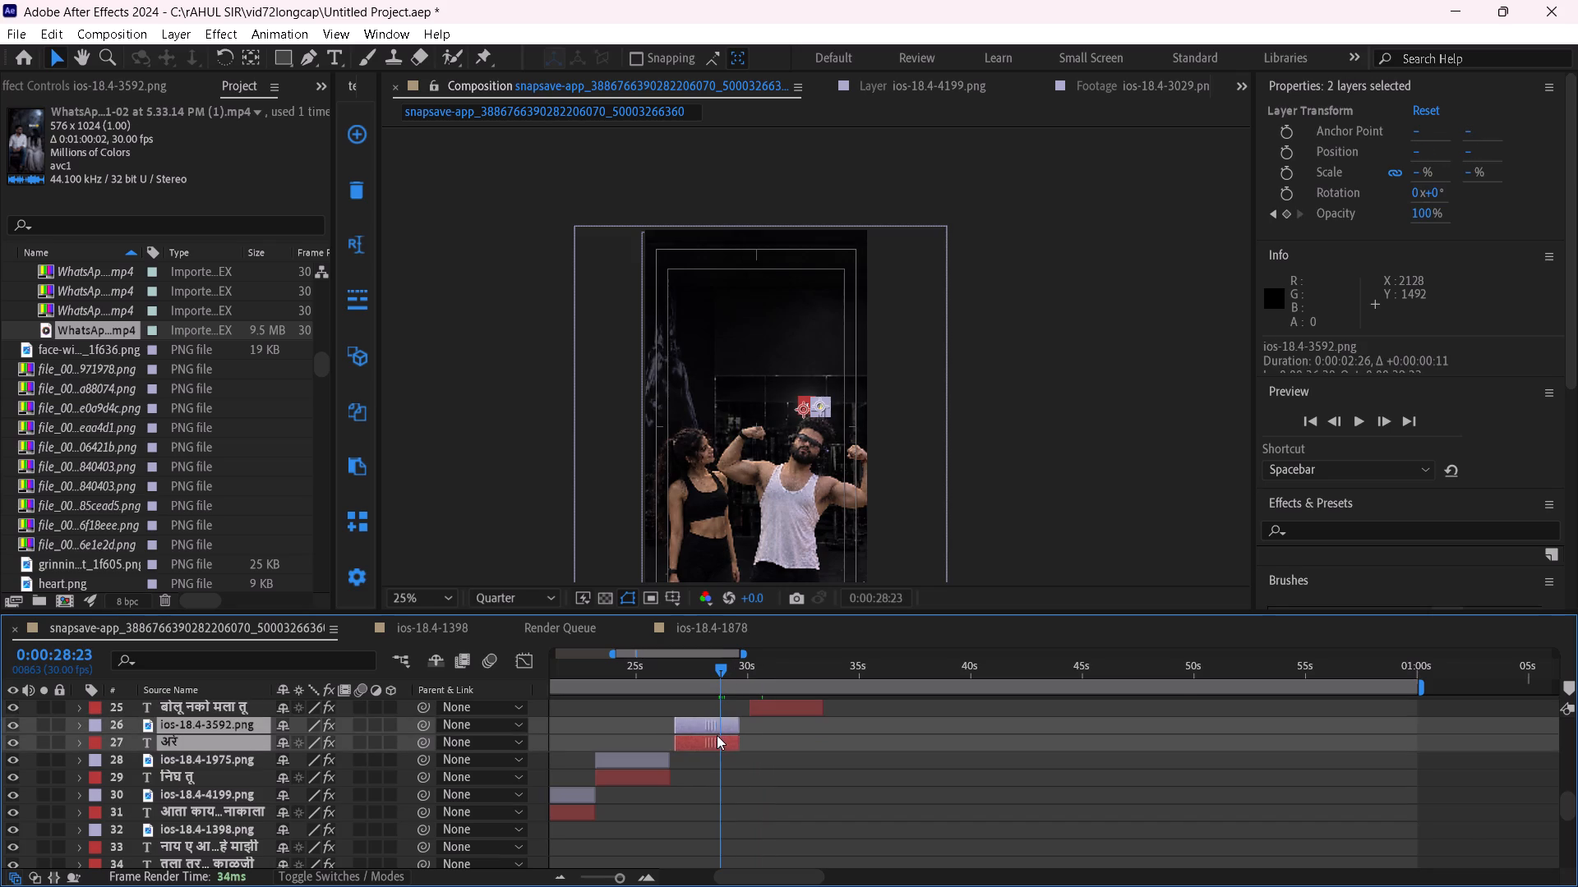
{"action": "left_click_drag", "start_coordinate": [717, 735], "coordinate": [720, 735]}
Move the "निघ तू" caption and its emoji (layers 28 and 29) later together by 0:00:00:22, ending where the "अरे" caption starts.
{"action": "left_click_drag", "start_coordinate": [697, 664], "coordinate": [911, 748]}
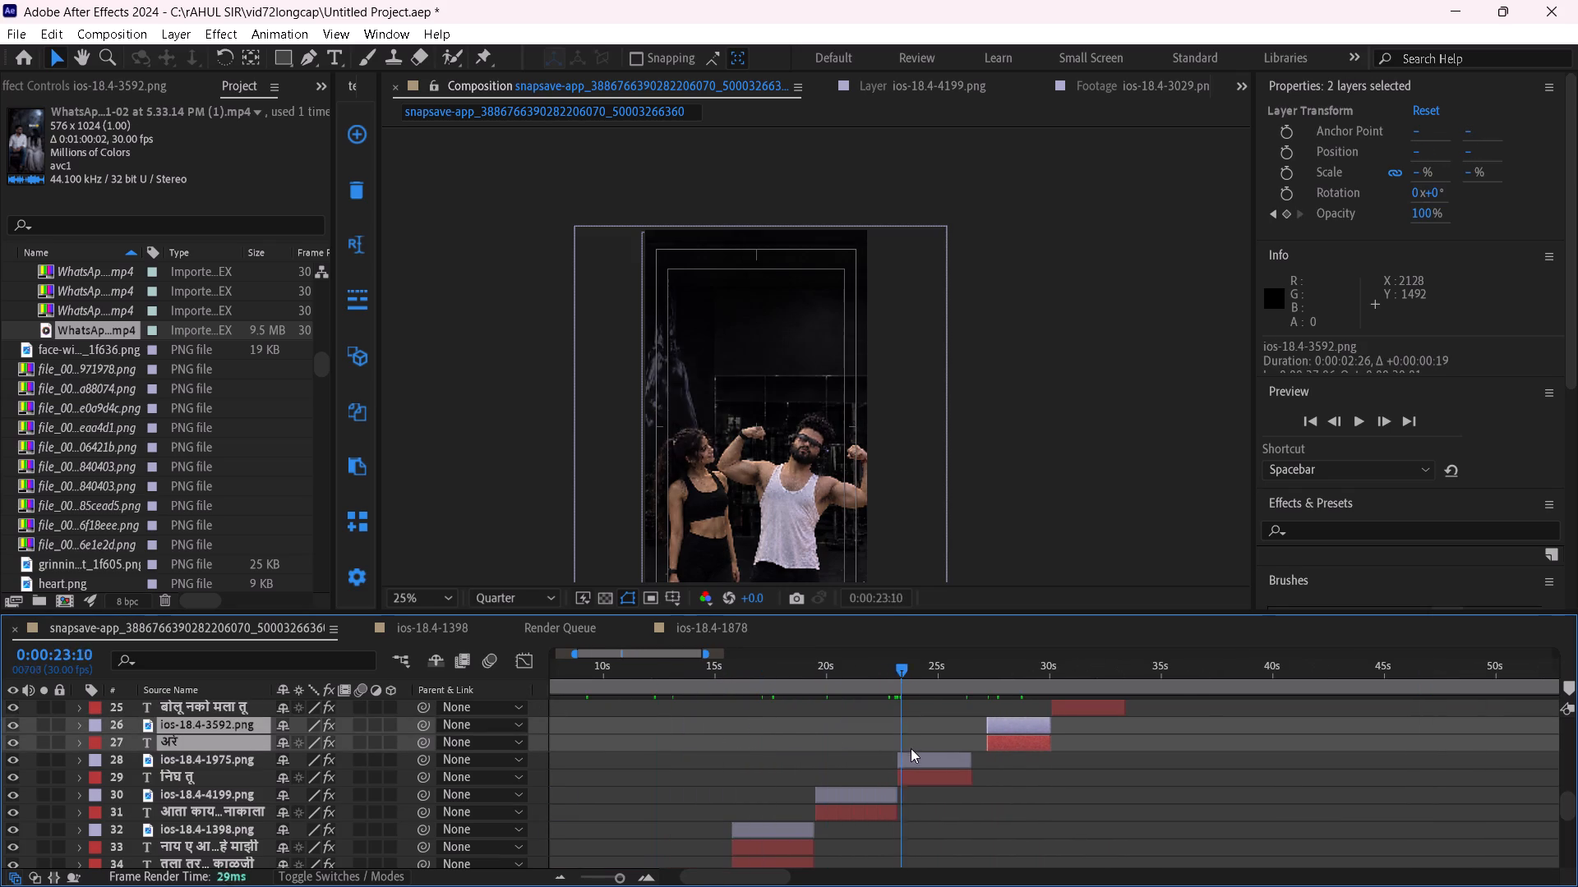
{"action": "left_click_drag", "start_coordinate": [911, 748], "coordinate": [907, 769]}
{"action": "left_click", "coordinate": [920, 761]}
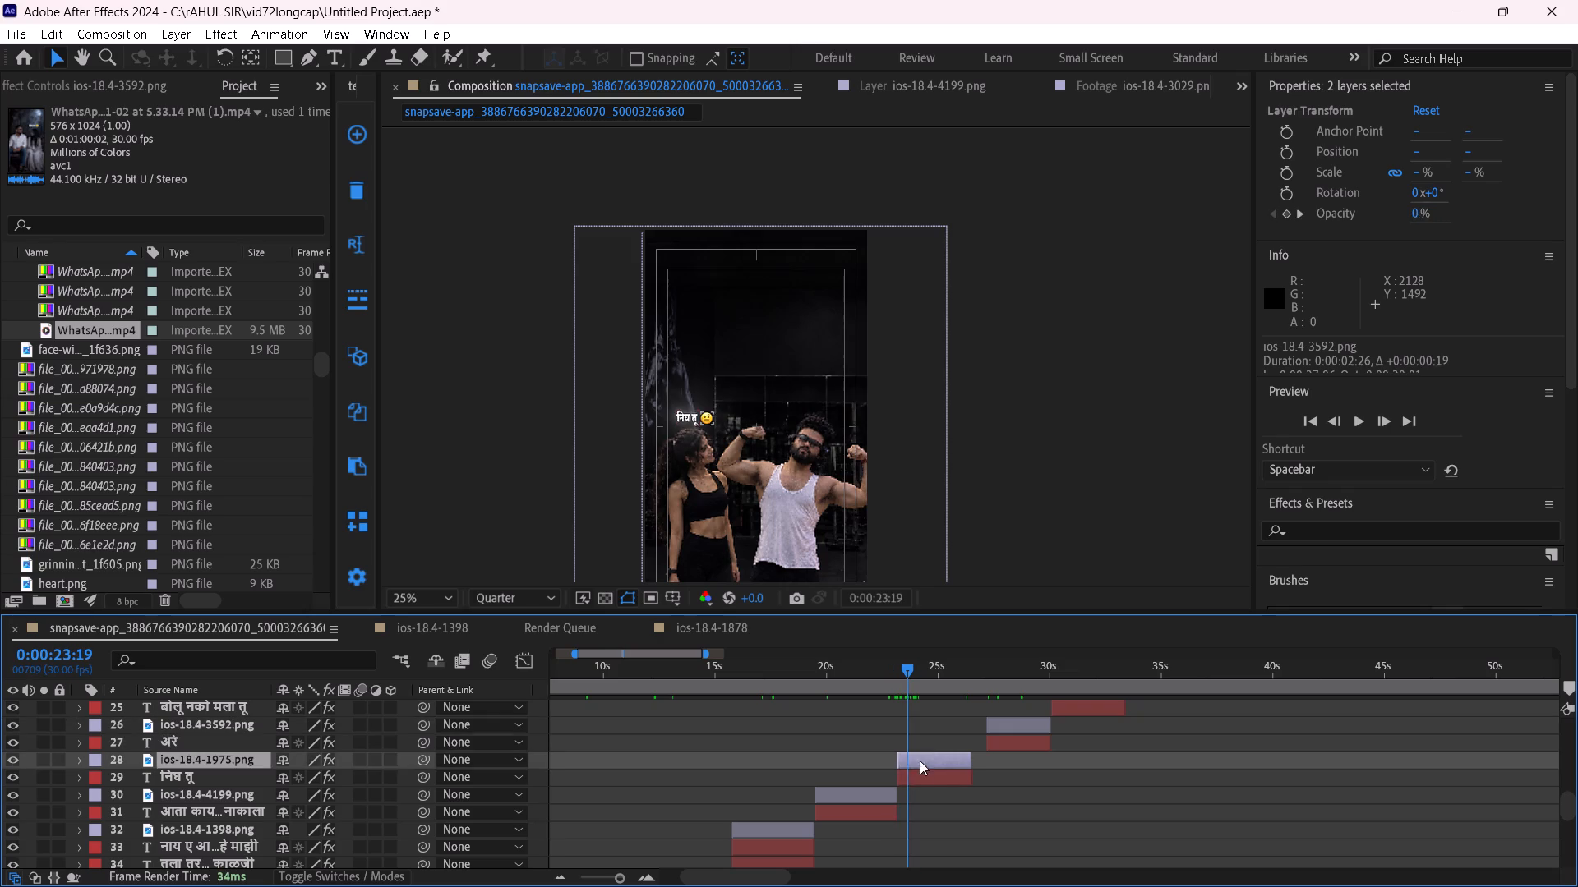
{"action": "left_click", "coordinate": [918, 779], "text": "shift"}
{"action": "left_click_drag", "start_coordinate": [919, 767], "coordinate": [934, 774]}
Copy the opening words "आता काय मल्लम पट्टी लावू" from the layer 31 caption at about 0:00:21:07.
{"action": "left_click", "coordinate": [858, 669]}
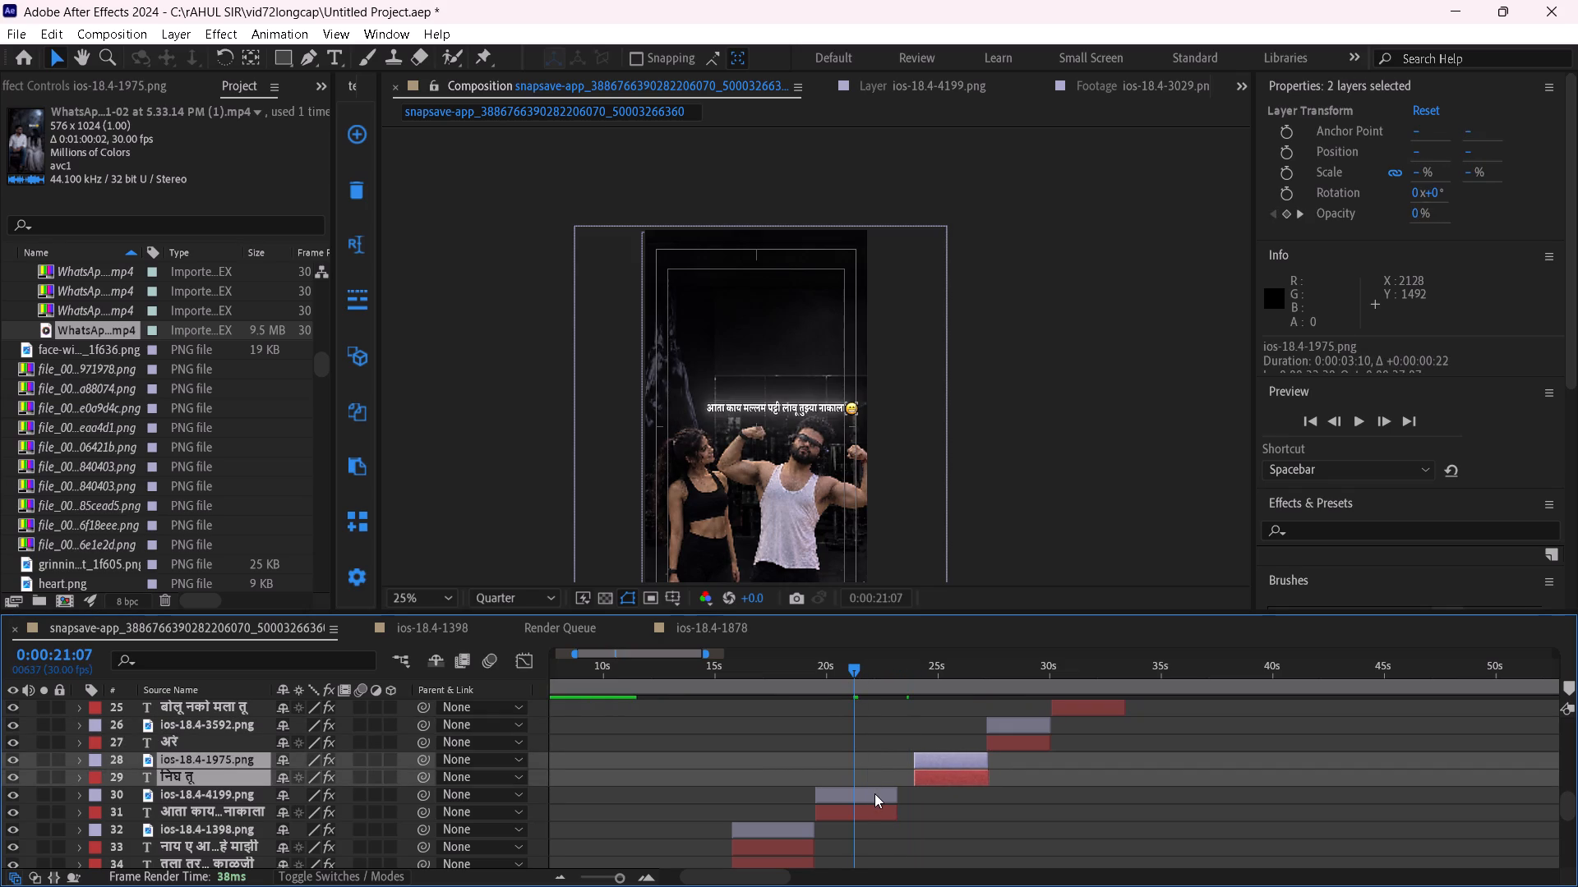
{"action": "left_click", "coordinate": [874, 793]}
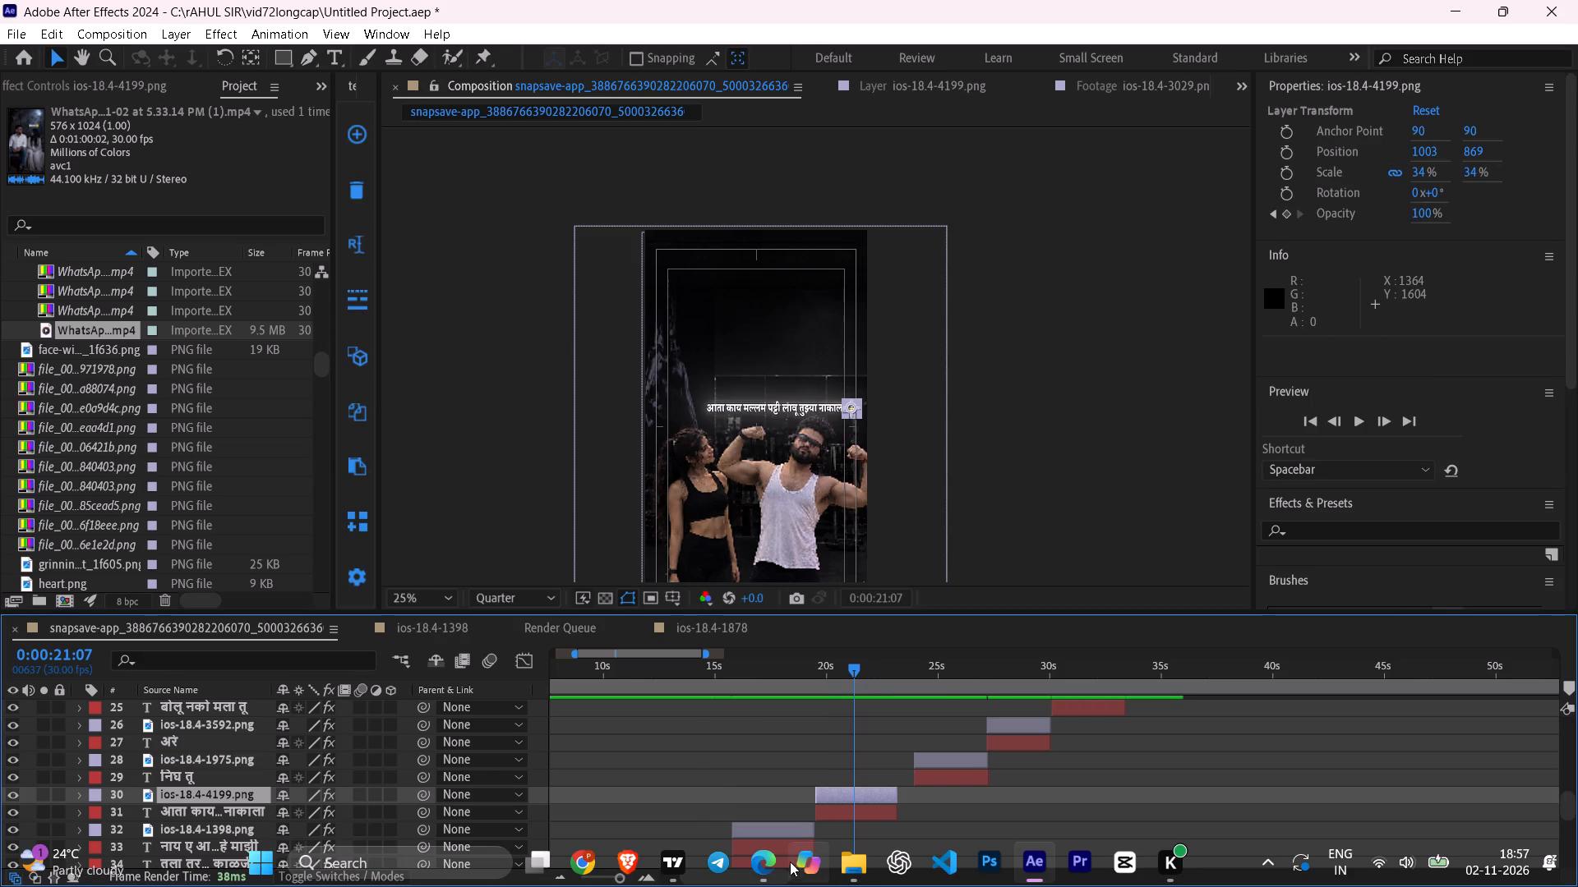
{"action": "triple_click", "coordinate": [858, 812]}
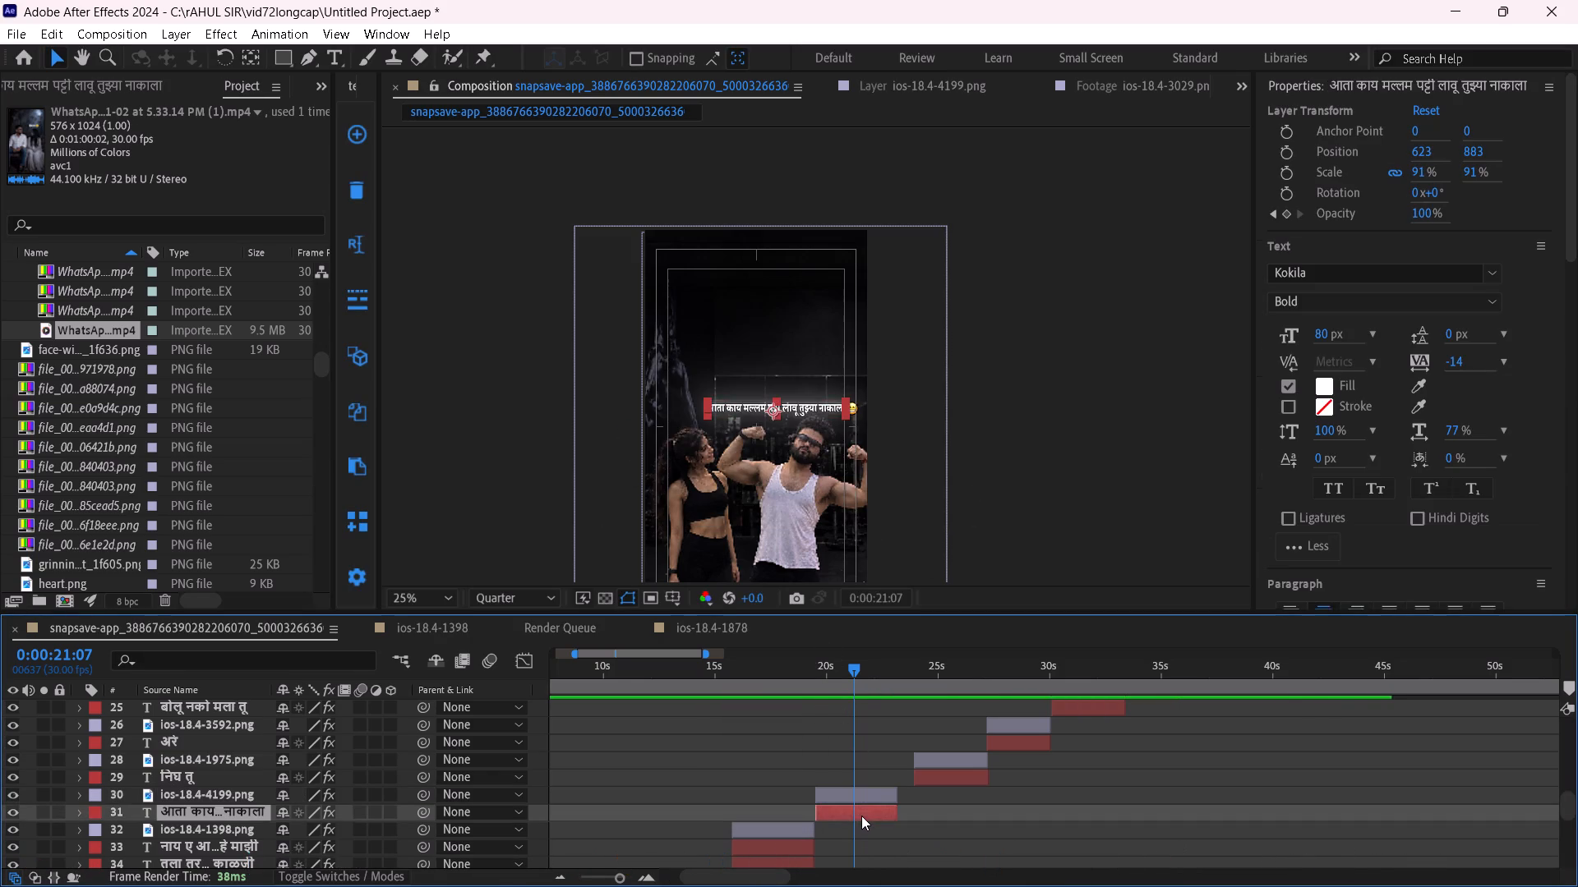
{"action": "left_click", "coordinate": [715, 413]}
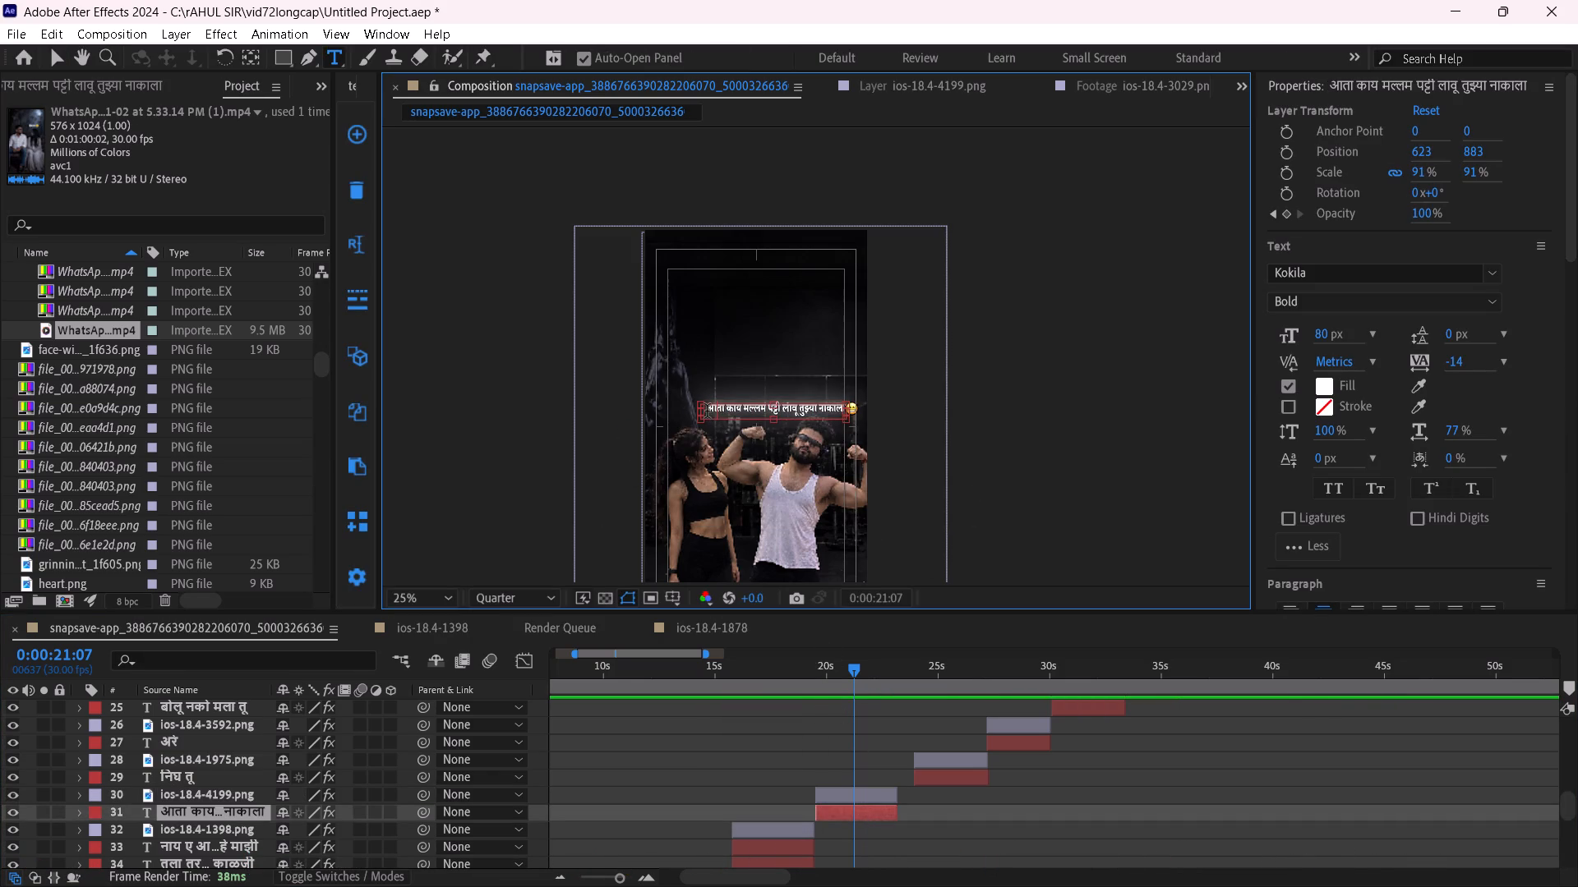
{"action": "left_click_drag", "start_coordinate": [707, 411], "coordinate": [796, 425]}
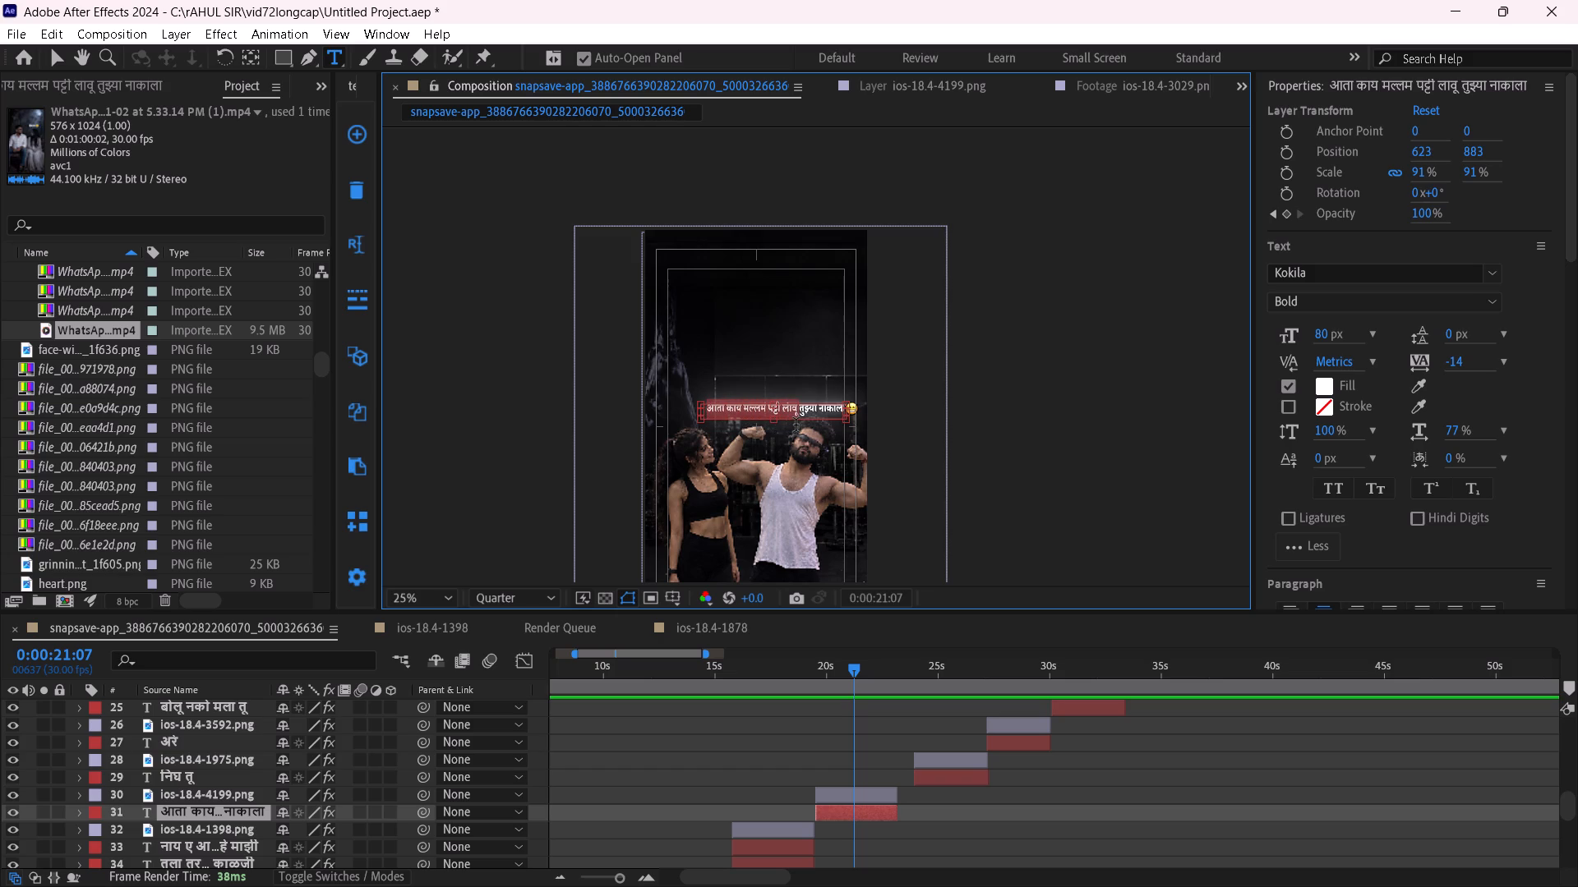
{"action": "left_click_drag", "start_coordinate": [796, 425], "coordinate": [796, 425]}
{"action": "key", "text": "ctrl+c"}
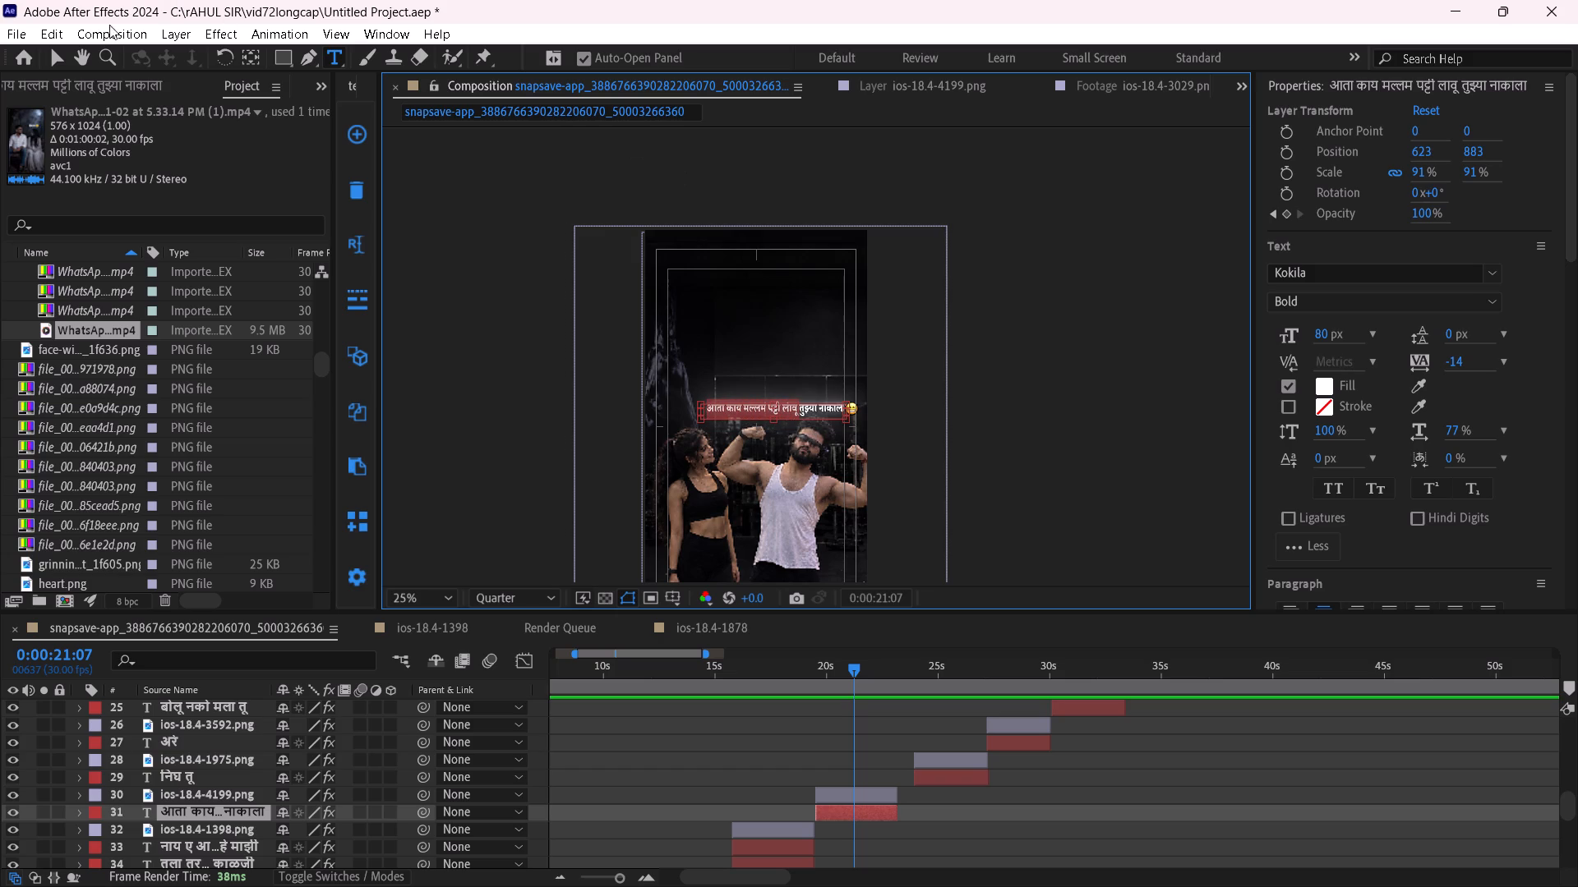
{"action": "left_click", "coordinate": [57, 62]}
Copy the words "तुझ्या नाकाला" at the end of the layer 31 caption and delete them from it.
{"action": "double_click", "coordinate": [811, 413]}
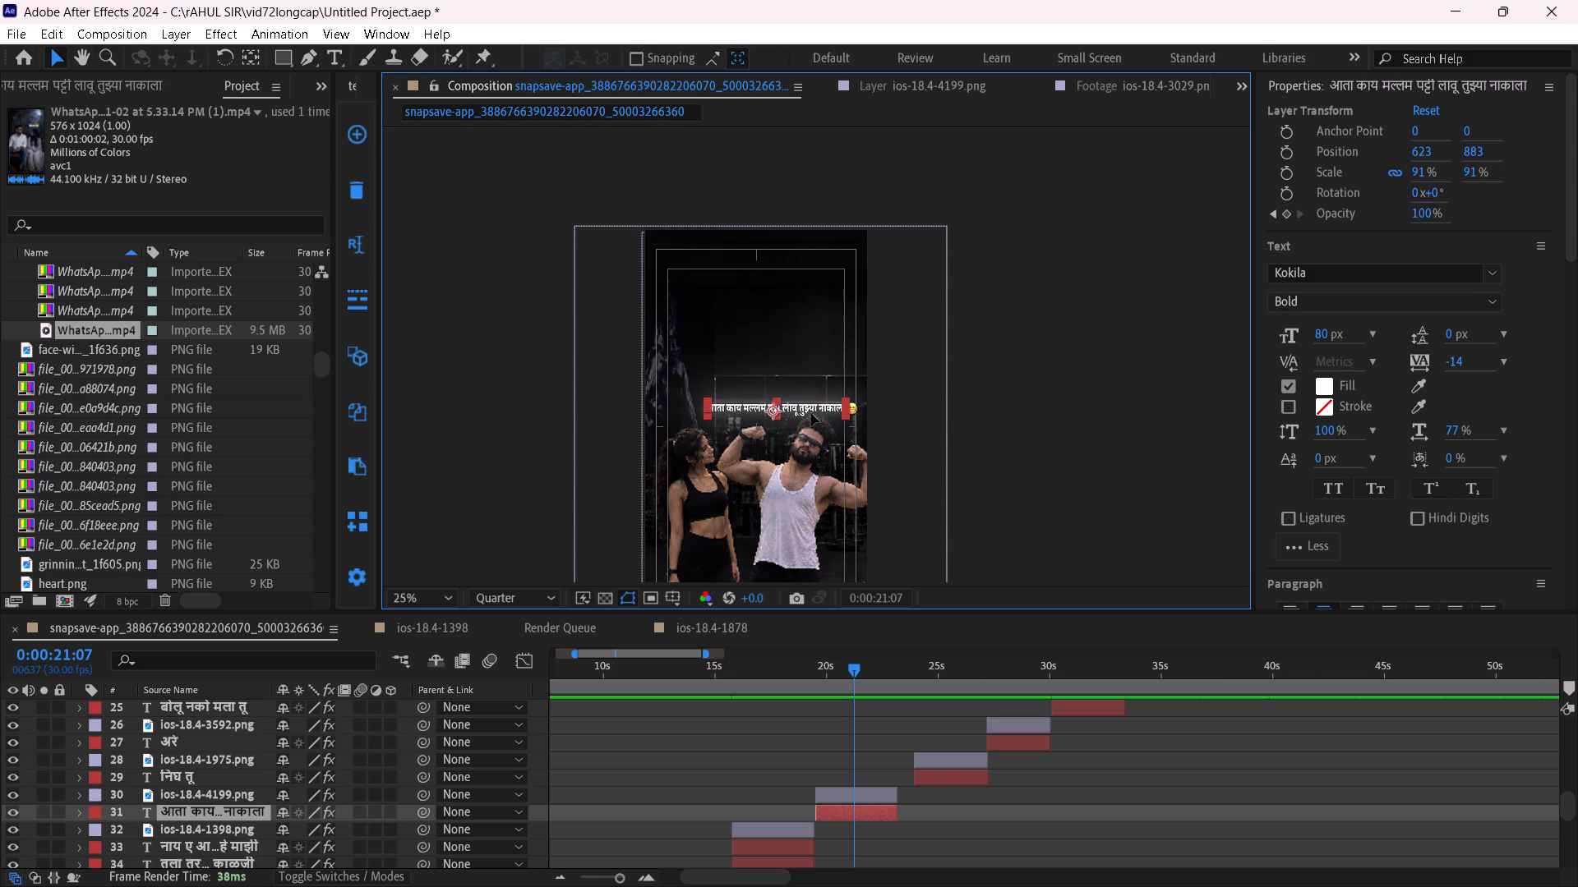
{"action": "left_click_drag", "start_coordinate": [804, 409], "coordinate": [828, 416]}
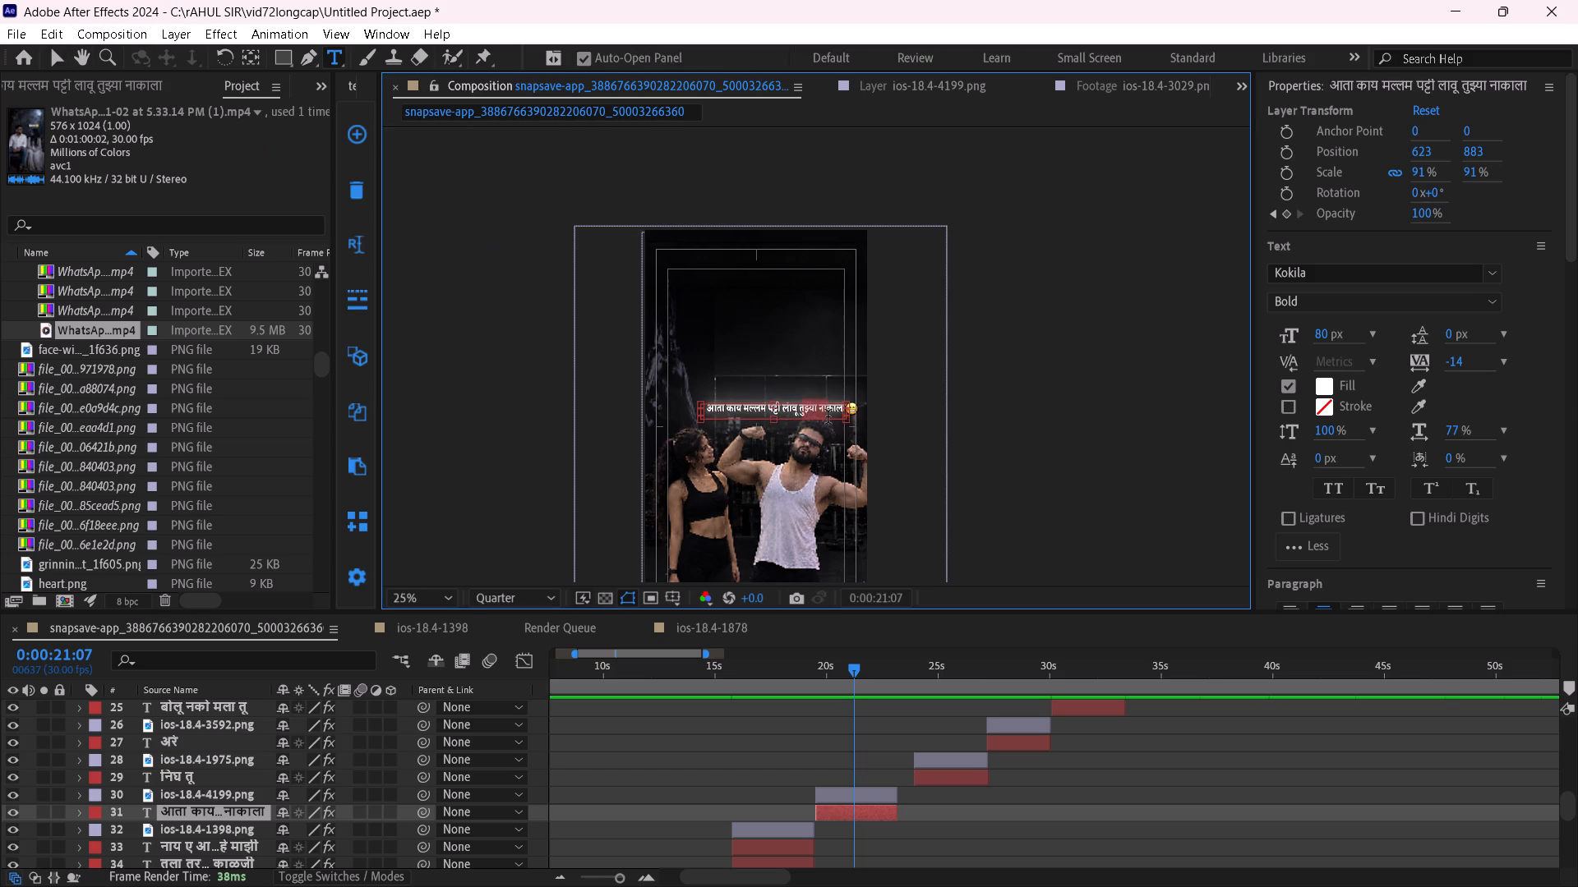
{"action": "left_click_drag", "start_coordinate": [828, 416], "coordinate": [827, 416]}
{"action": "left_click_drag", "start_coordinate": [800, 408], "coordinate": [851, 416]}
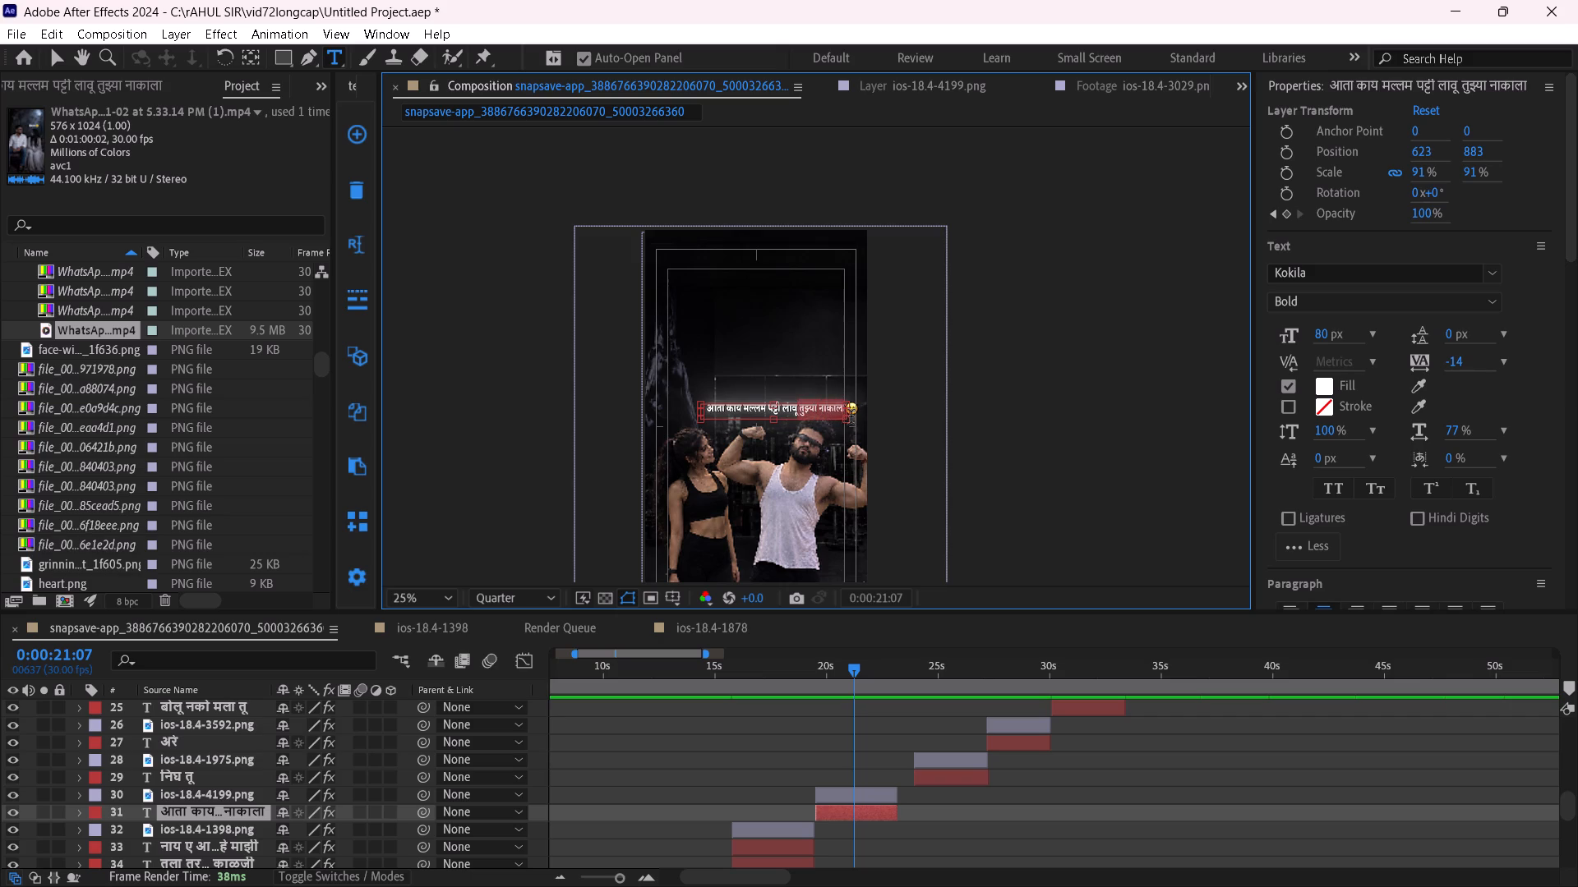
{"action": "left_click_drag", "start_coordinate": [851, 416], "coordinate": [859, 416]}
{"action": "left_click", "coordinate": [861, 416]}
{"action": "left_click_drag", "start_coordinate": [800, 407], "coordinate": [859, 411]}
{"action": "key", "text": "ctrl+c"}
{"action": "key", "text": "BackSpace"}
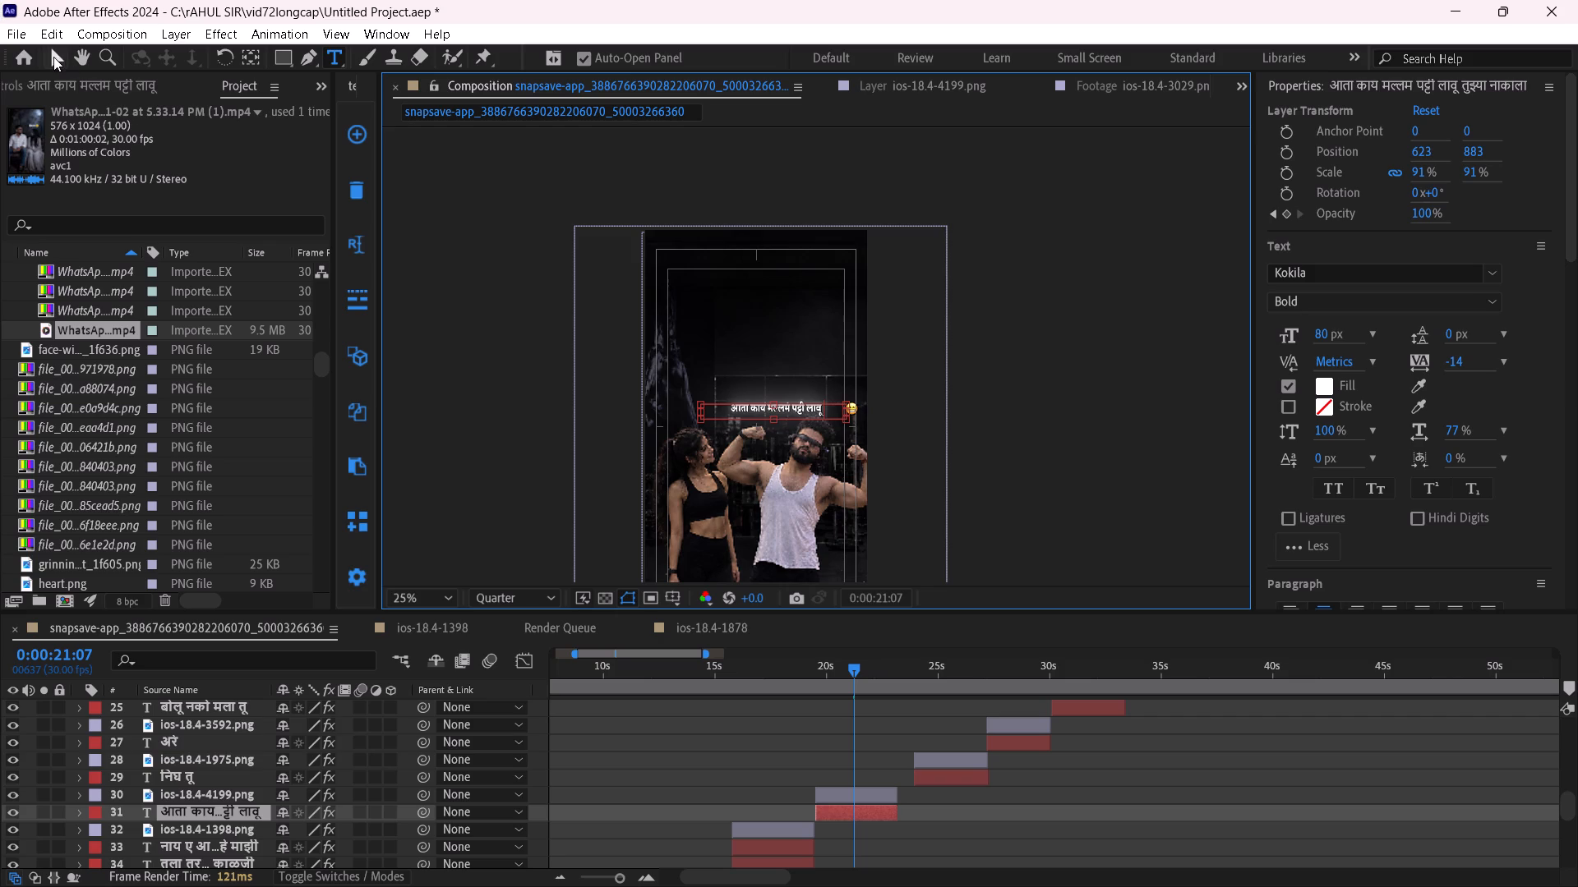
{"action": "left_click", "coordinate": [52, 57]}
Duplicate the shortened "आता काय मल्लम पट्टी लावू" caption and replace the copy's text with "तुझ्या नाकाला".
{"action": "key", "text": "ctrl+d"}
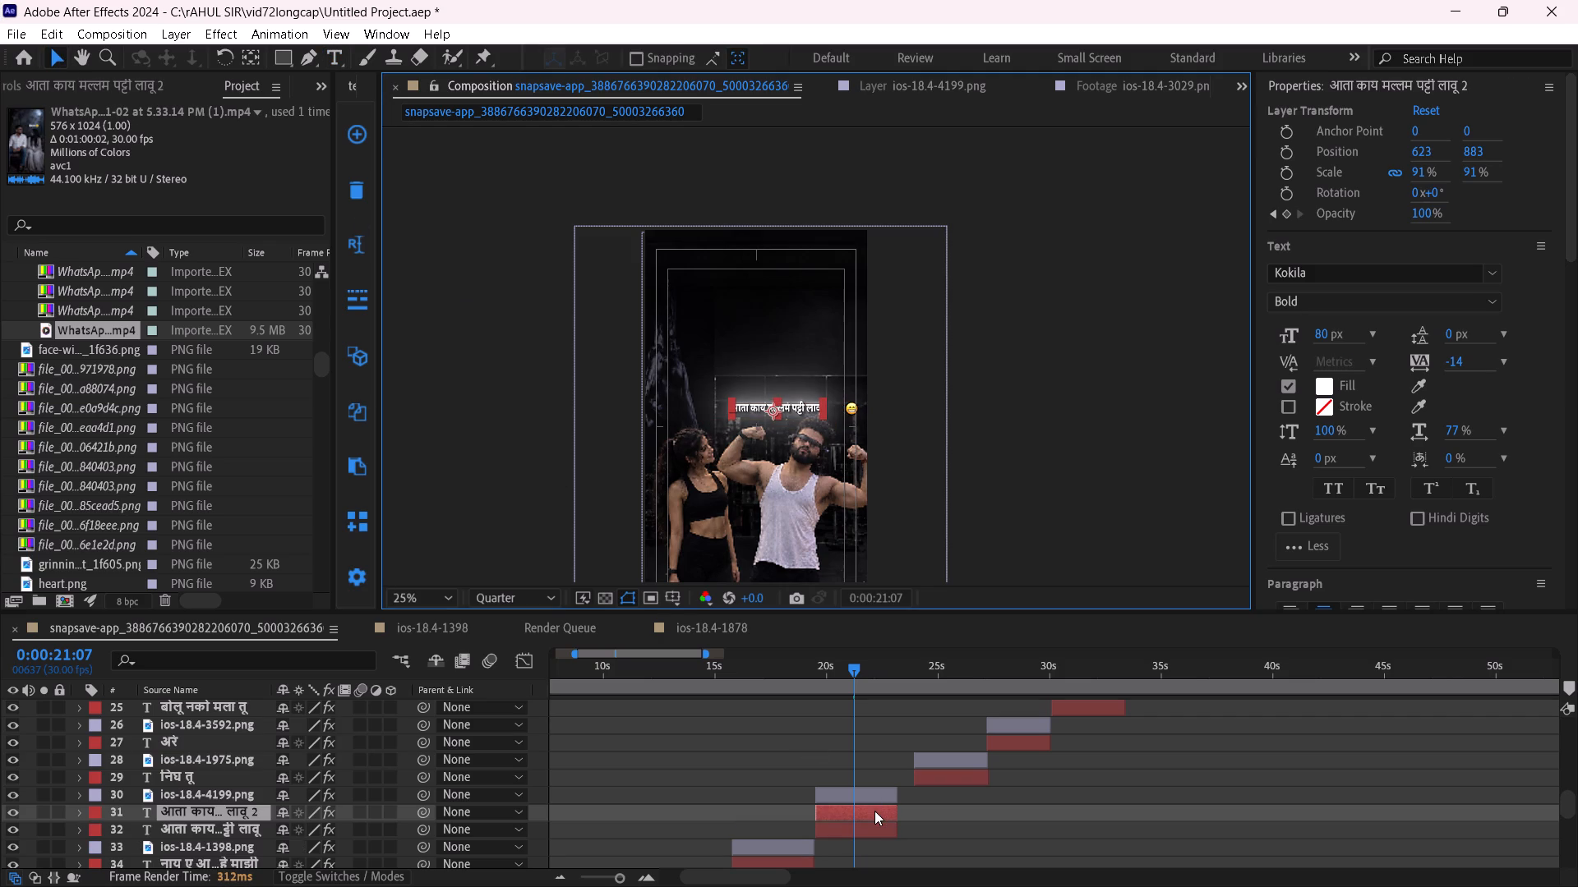
{"action": "double_click", "coordinate": [874, 811]}
{"action": "double_click", "coordinate": [874, 811]}
{"action": "key", "text": "BackSpace"}
{"action": "key", "text": "ctrl+v"}
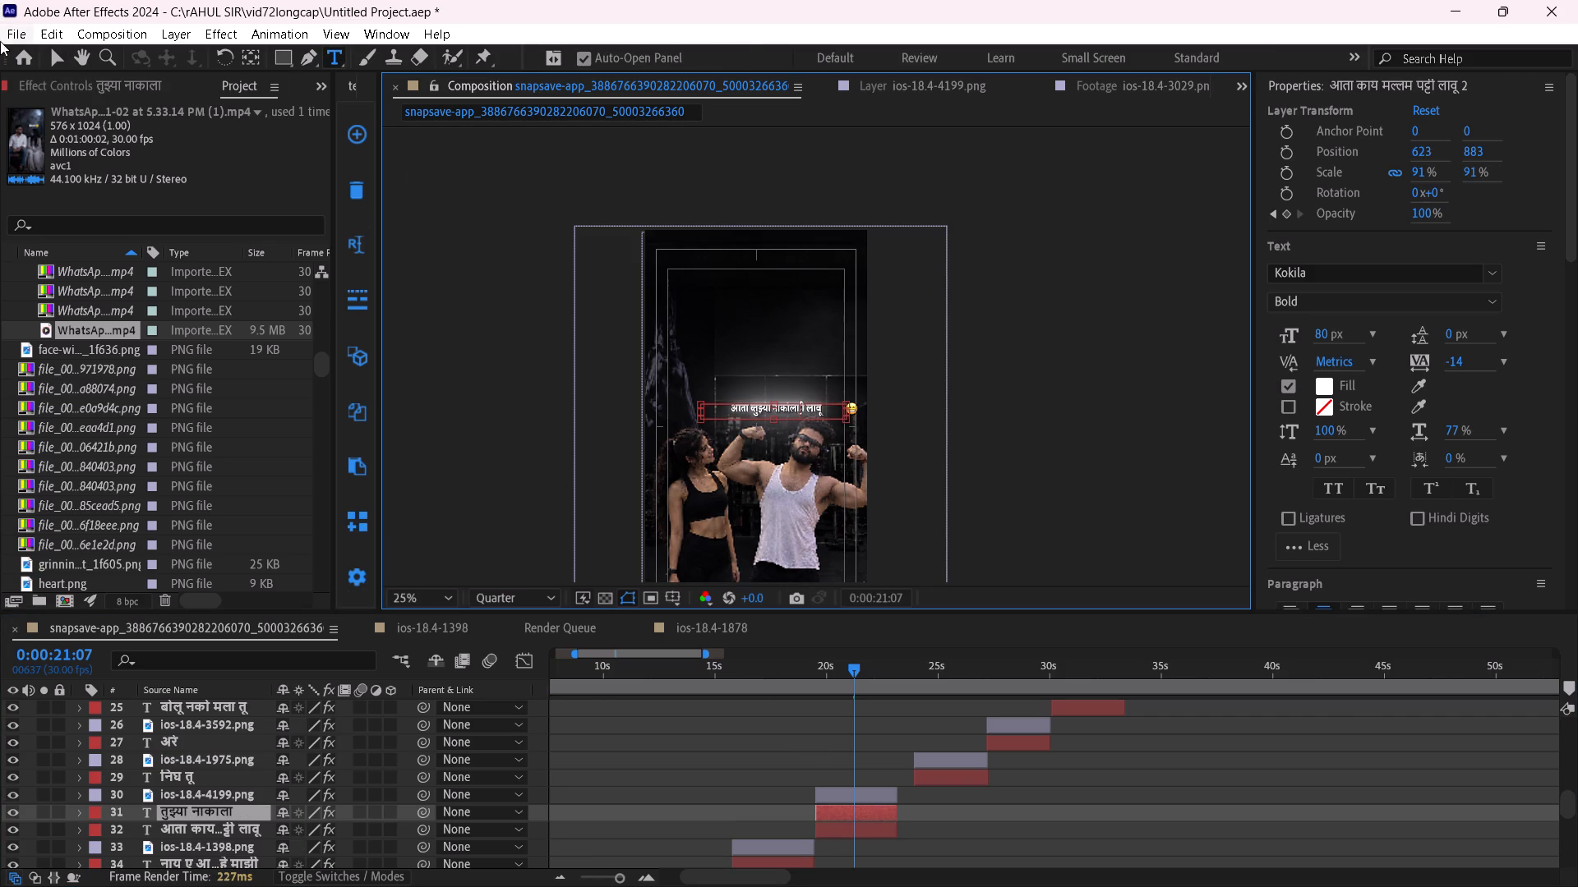
{"action": "left_click", "coordinate": [51, 59]}
Raise the "आता काय मल्लम पट्टी लावू" caption (layer 32) above the "तुझ्या नाकाला" line, to a vertical position of 822.
{"action": "left_click", "coordinate": [894, 829]}
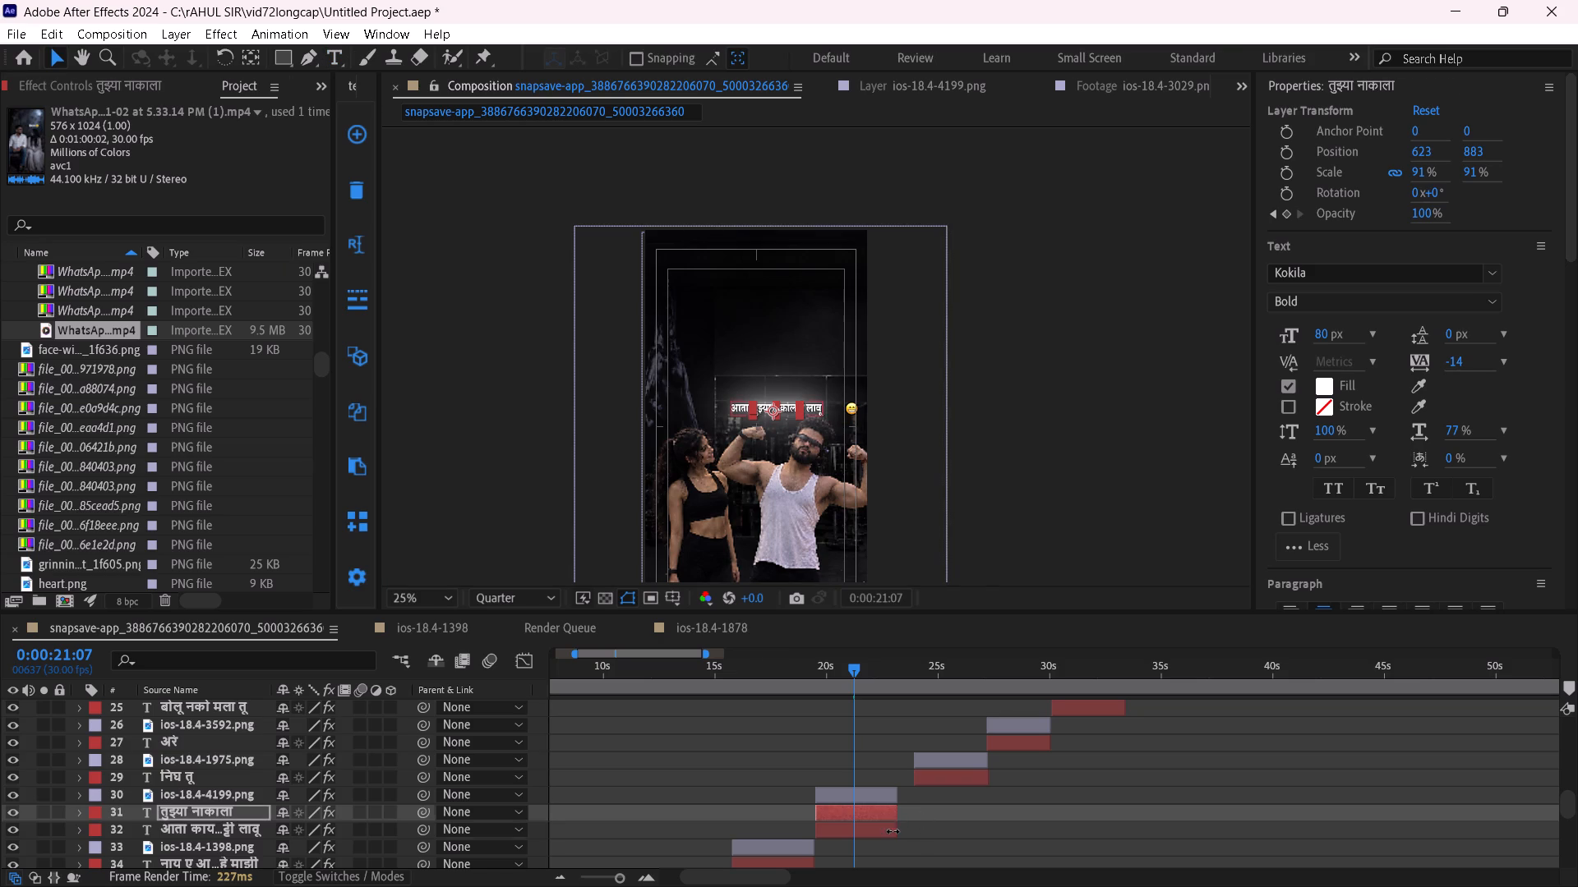
{"action": "left_click_drag", "start_coordinate": [1477, 149], "coordinate": [1409, 151]}
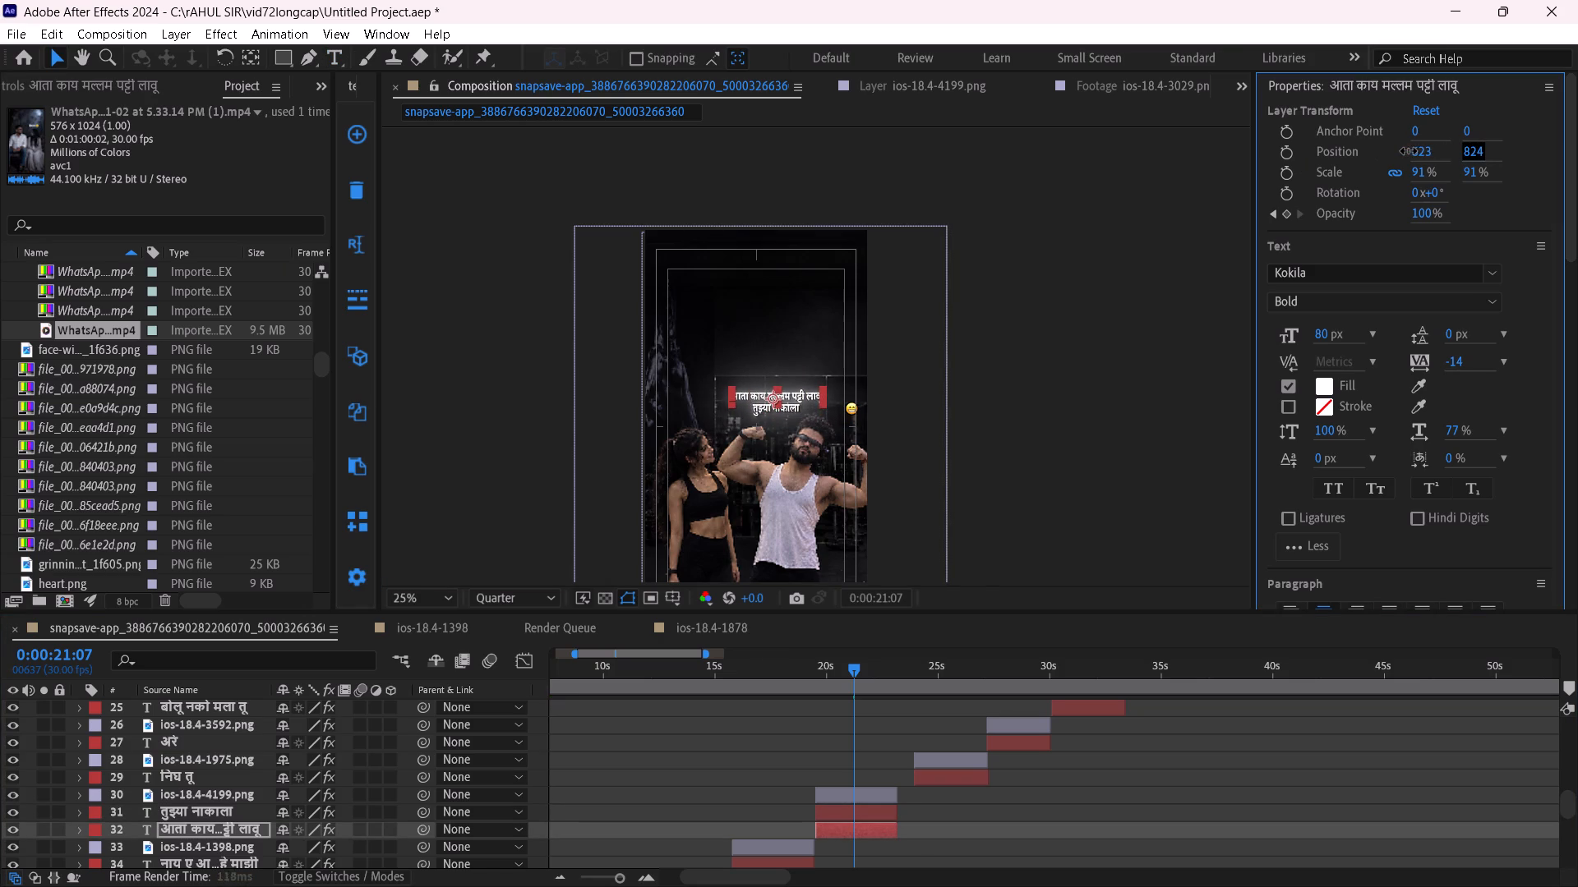
{"action": "left_click_drag", "start_coordinate": [1409, 151], "coordinate": [1407, 151]}
Move the ios-18.4-4199.png emoji (layer 30) left beside "तुझ्या नाकाला", to a horizontal position of about 787.
{"action": "left_click", "coordinate": [882, 797]}
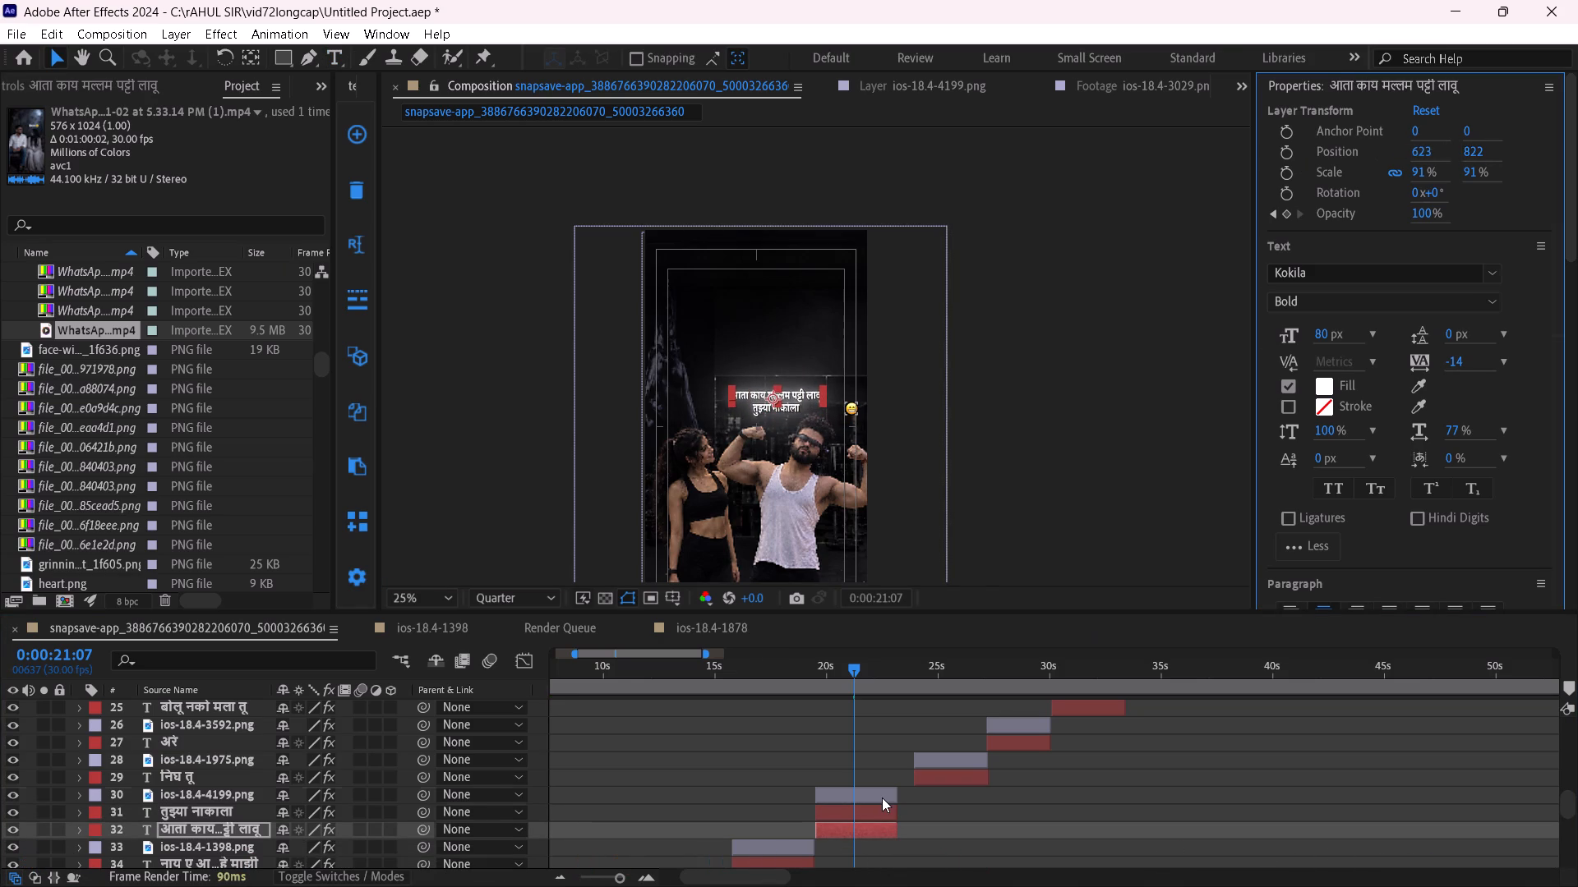
{"action": "left_click_drag", "start_coordinate": [1423, 154], "coordinate": [1330, 172]}
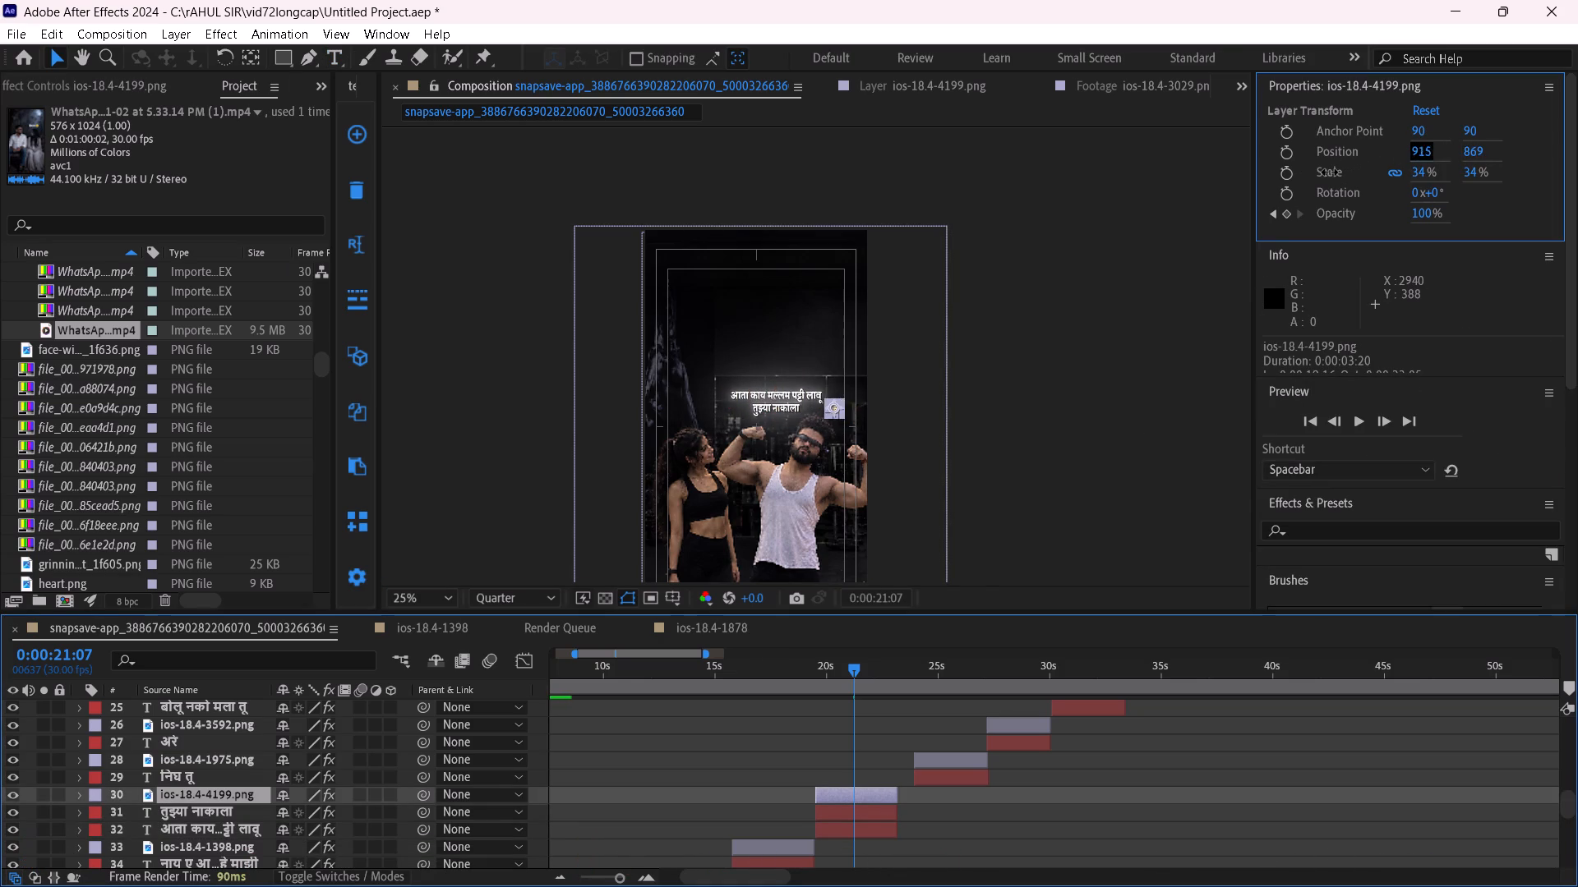
{"action": "left_click_drag", "start_coordinate": [1330, 172], "coordinate": [1225, 186]}
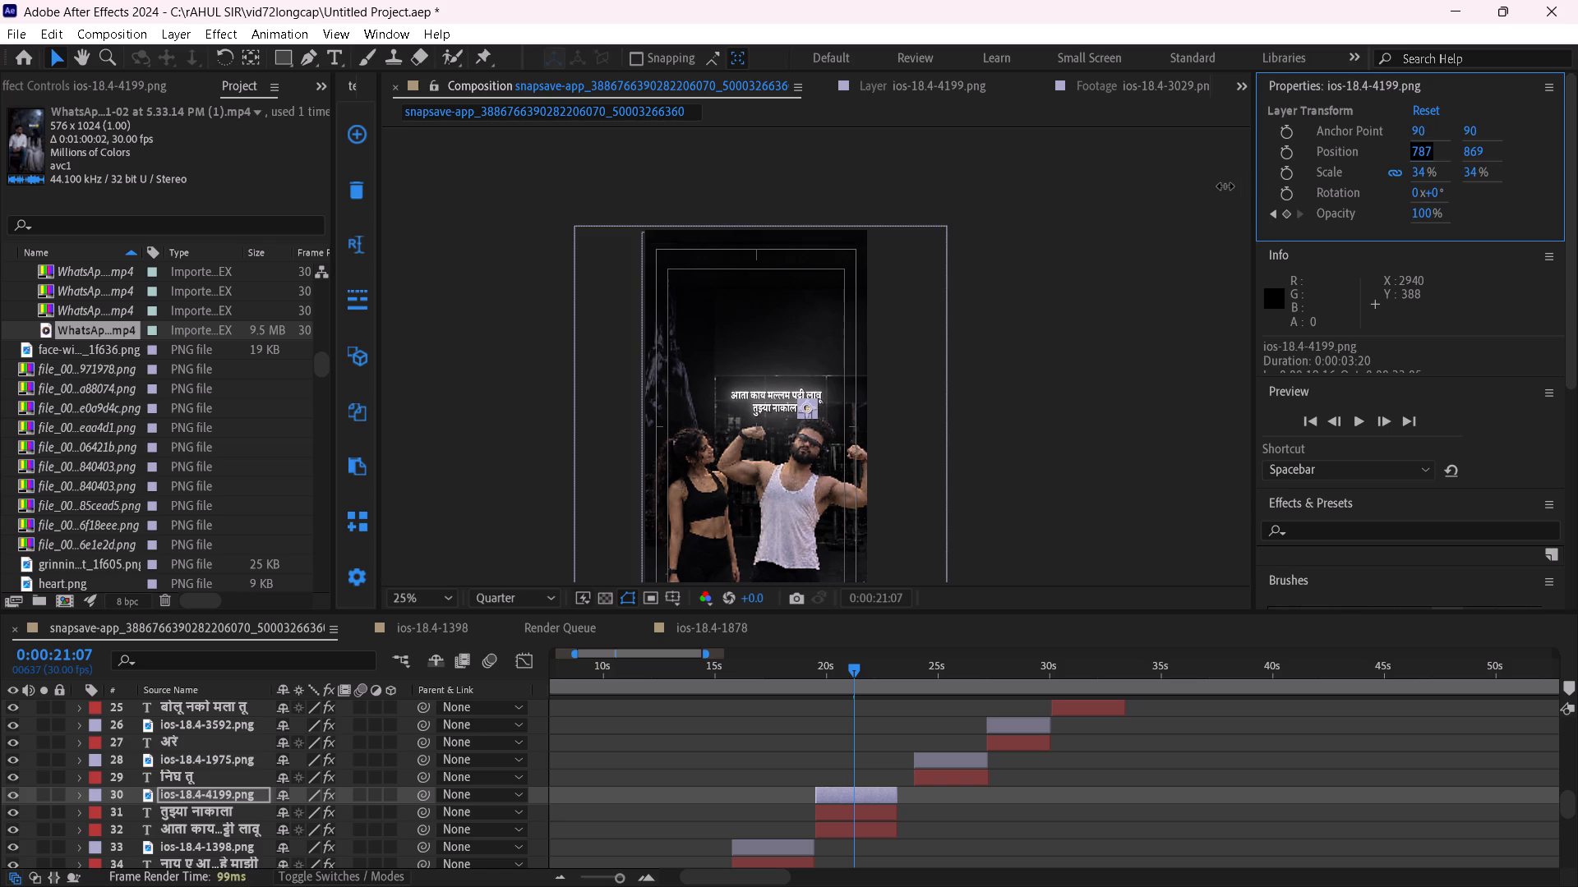
{"action": "left_click_drag", "start_coordinate": [1225, 186], "coordinate": [1226, 187]}
{"action": "left_click", "coordinate": [1068, 319]}
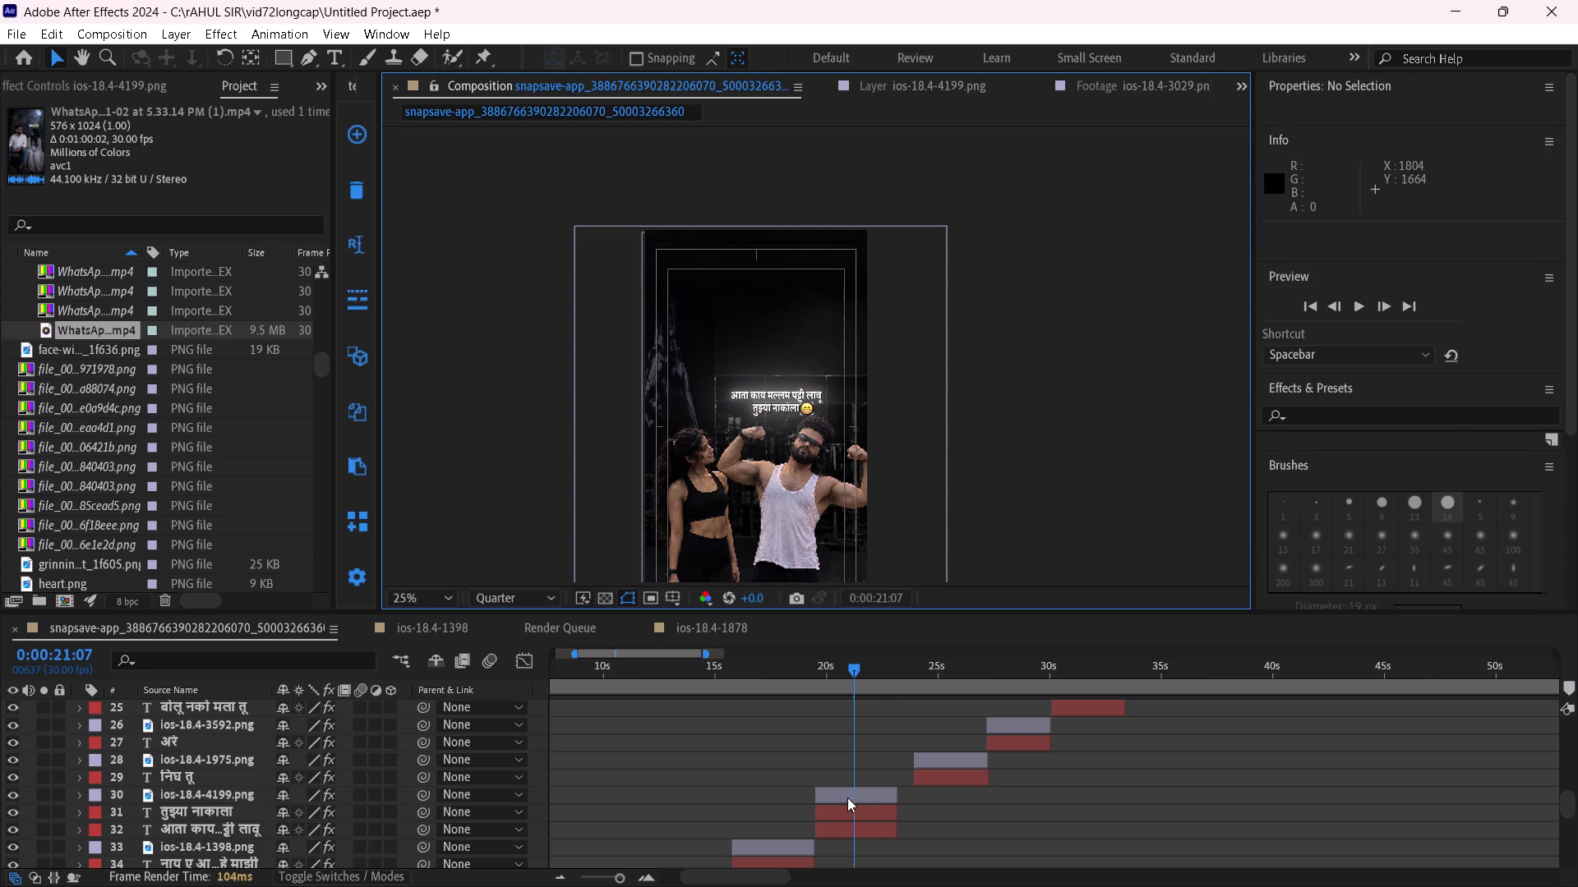
Move both caption lines and their emoji (layers 30–32) together to the right, above the man's head.
{"action": "left_click", "coordinate": [847, 797]}
{"action": "left_click", "coordinate": [872, 831], "text": "shift"}
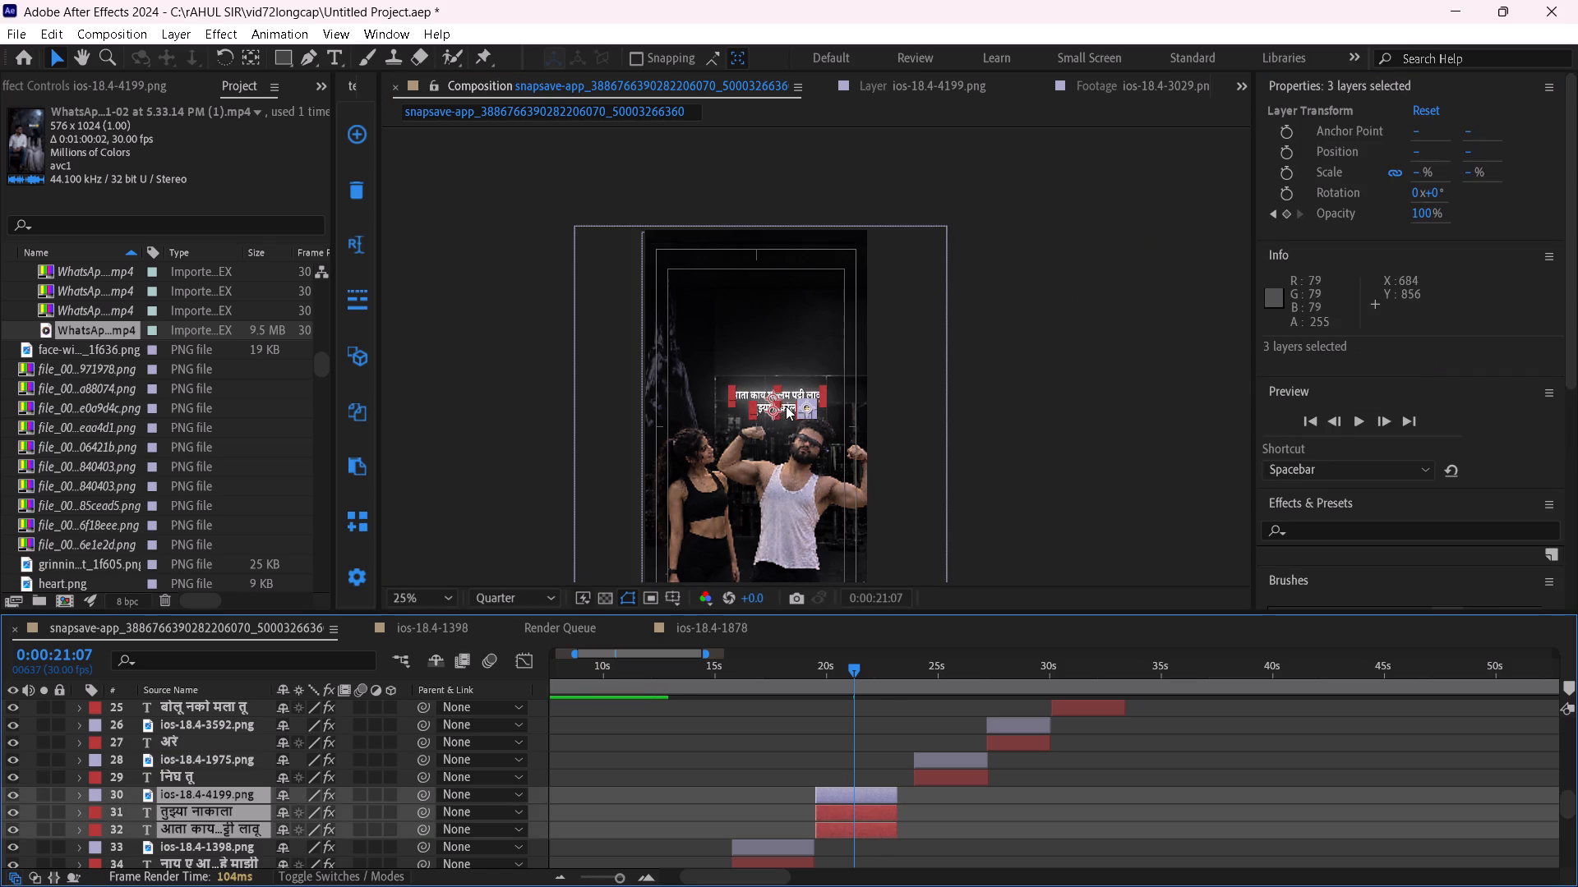
{"action": "left_click_drag", "start_coordinate": [787, 407], "coordinate": [817, 402]}
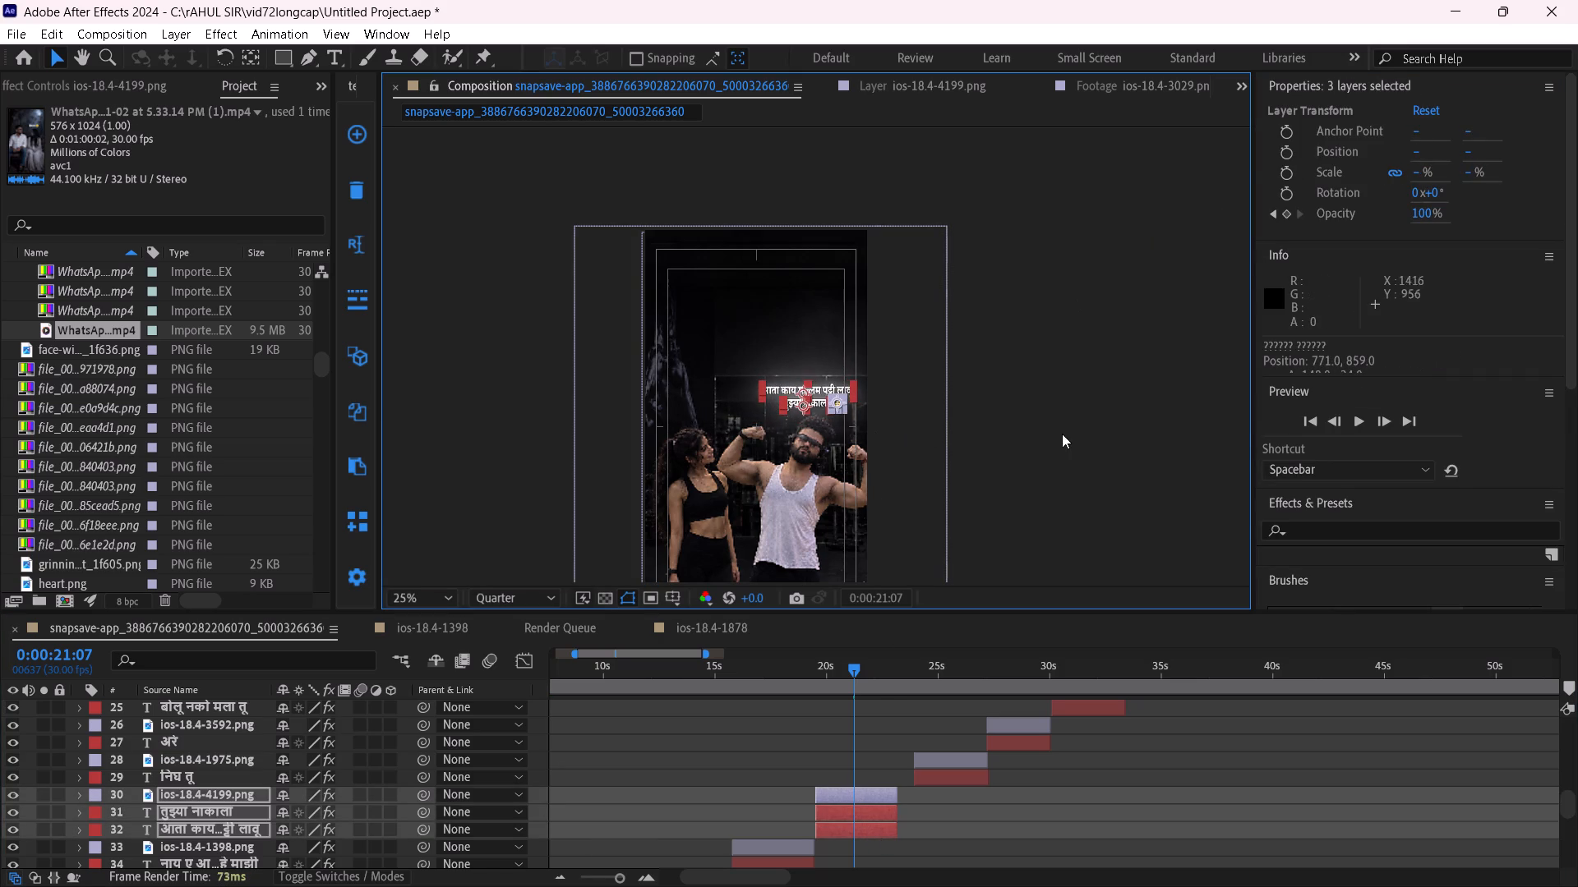
{"action": "left_click", "coordinate": [1062, 435]}
Lengthen layers 30–32 to about 0:00:04:02 and shift them later so they end where the "निघ तू" caption starts.
{"action": "left_click", "coordinate": [807, 673]}
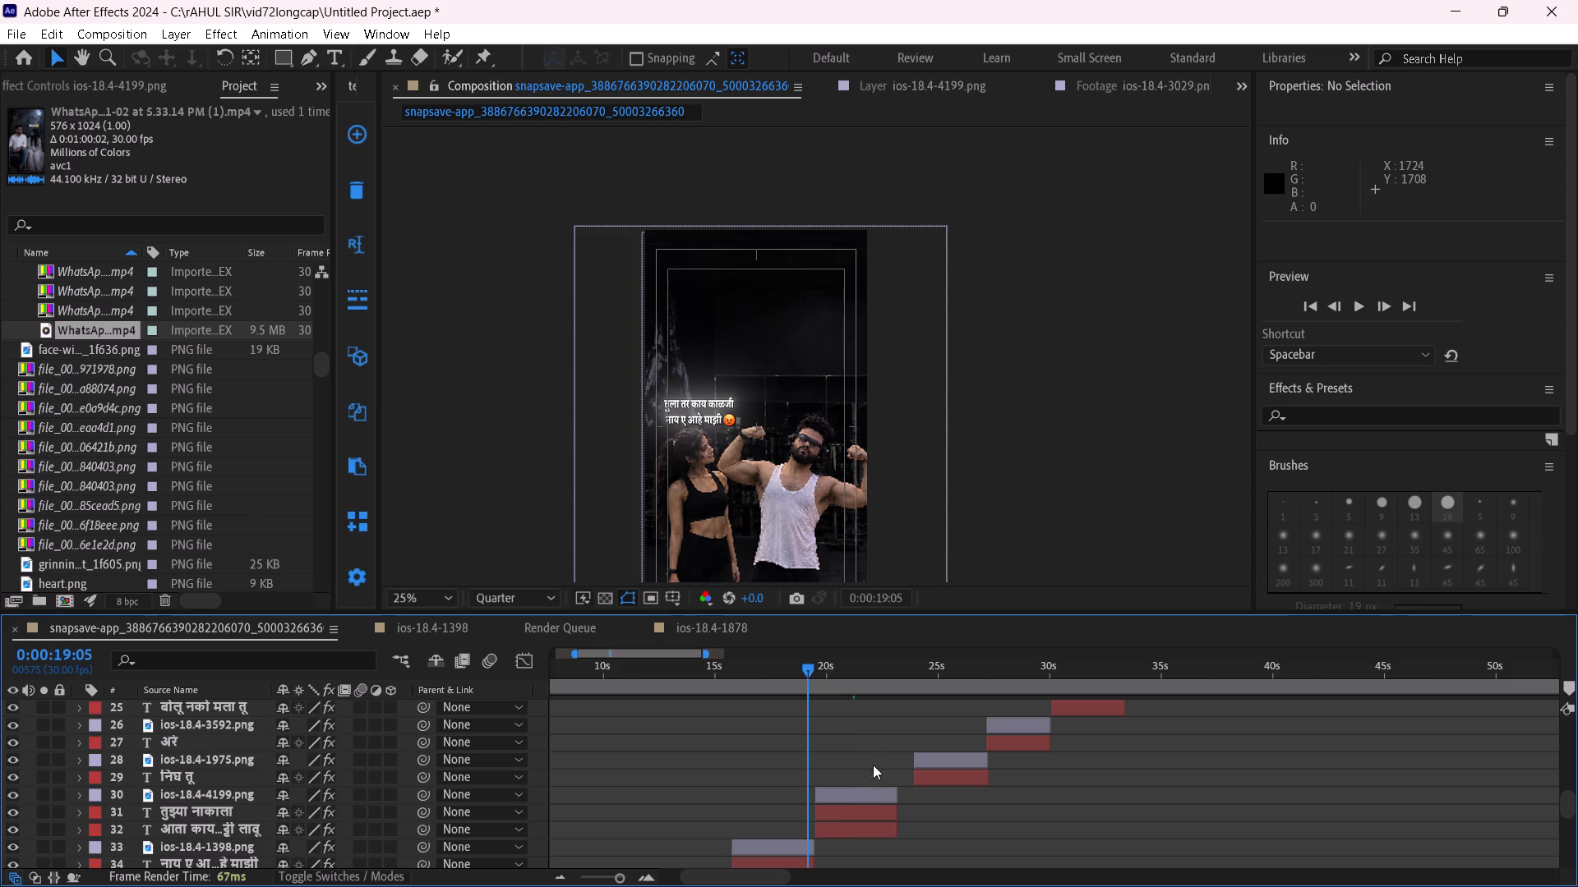
{"action": "left_click", "coordinate": [886, 798]}
{"action": "left_click", "coordinate": [882, 830], "text": "shift"}
{"action": "left_click_drag", "start_coordinate": [900, 811], "coordinate": [906, 809]}
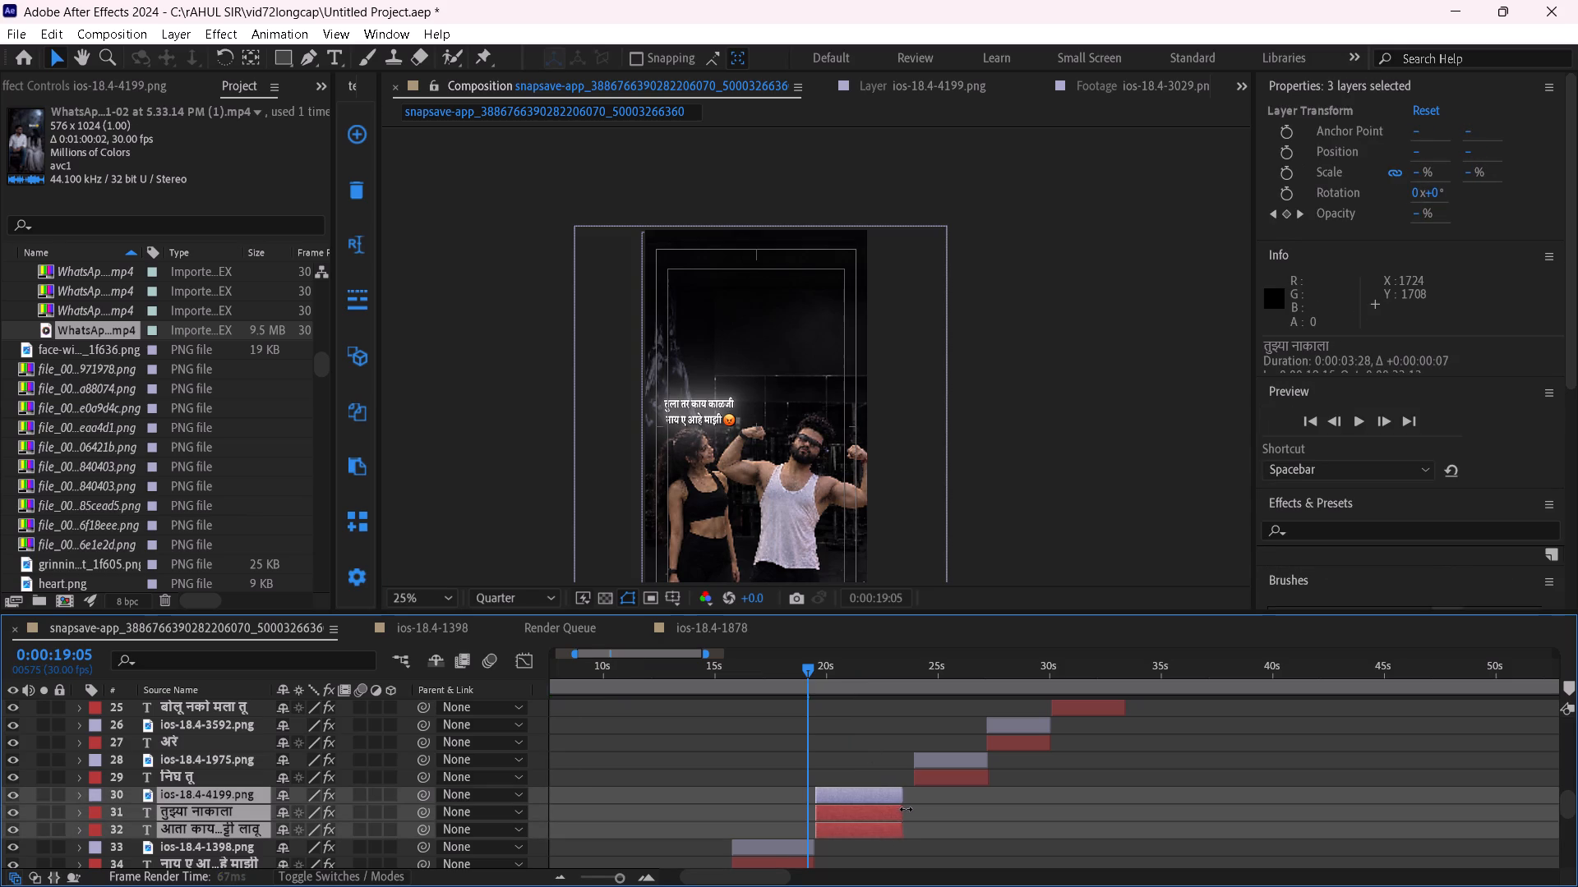
{"action": "left_click_drag", "start_coordinate": [906, 809], "coordinate": [908, 809]}
{"action": "left_click_drag", "start_coordinate": [874, 805], "coordinate": [883, 807]}
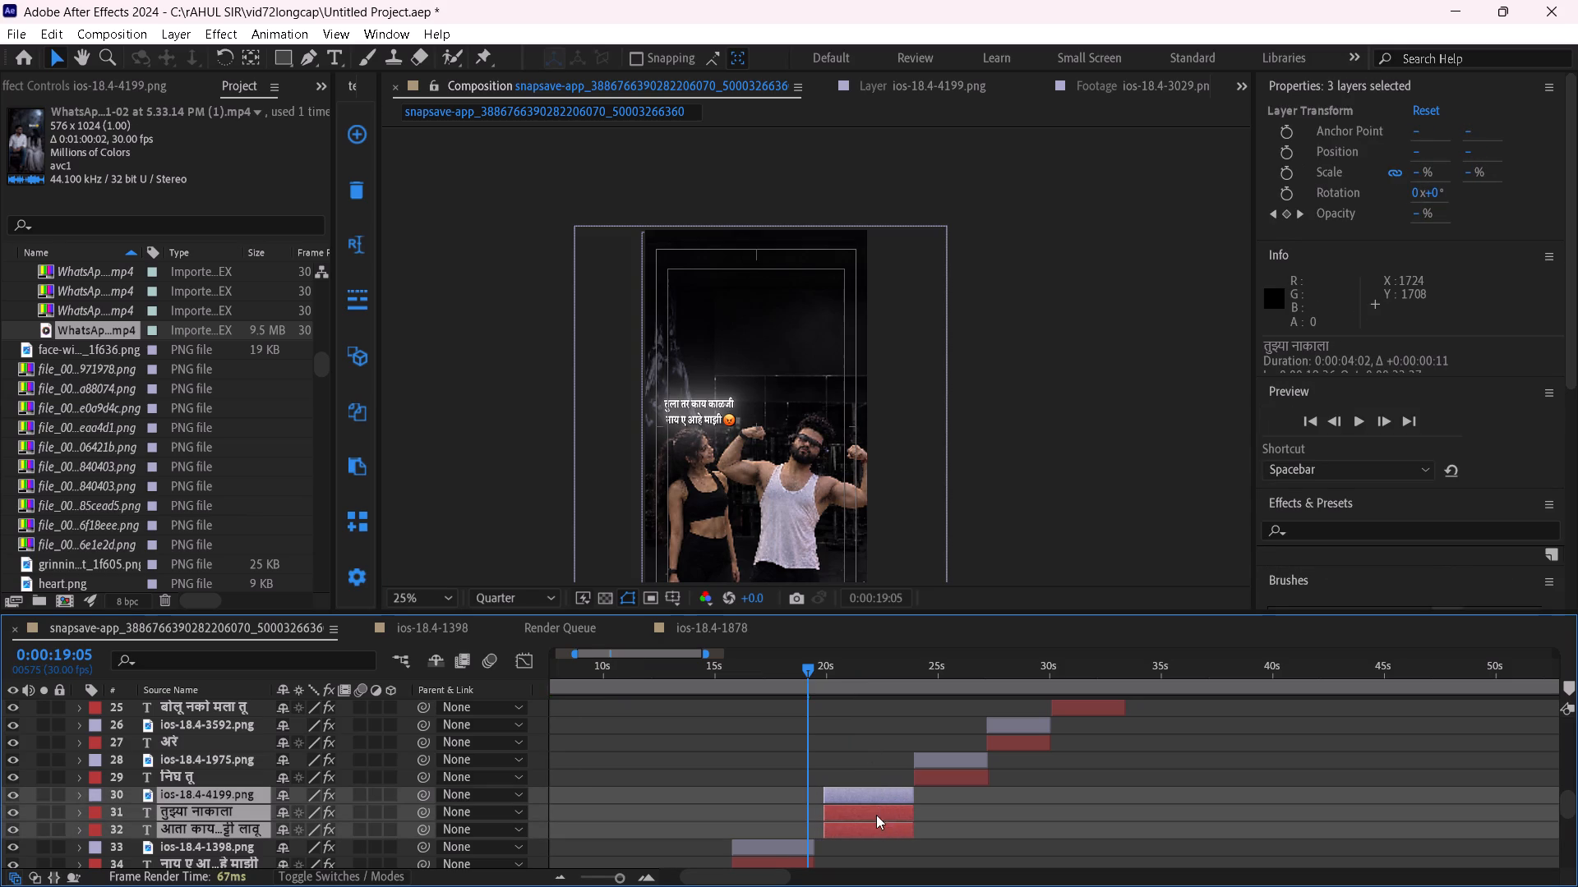
Shift the ios-18.4-1398.png emoji and its two caption lines (layers 33–35) later so they end where layers 30–32 start.
{"action": "scroll", "coordinate": [876, 815], "scroll_direction": "down", "scroll_amount": 2}
{"action": "left_click", "coordinate": [799, 662]}
{"action": "left_click", "coordinate": [809, 740]}
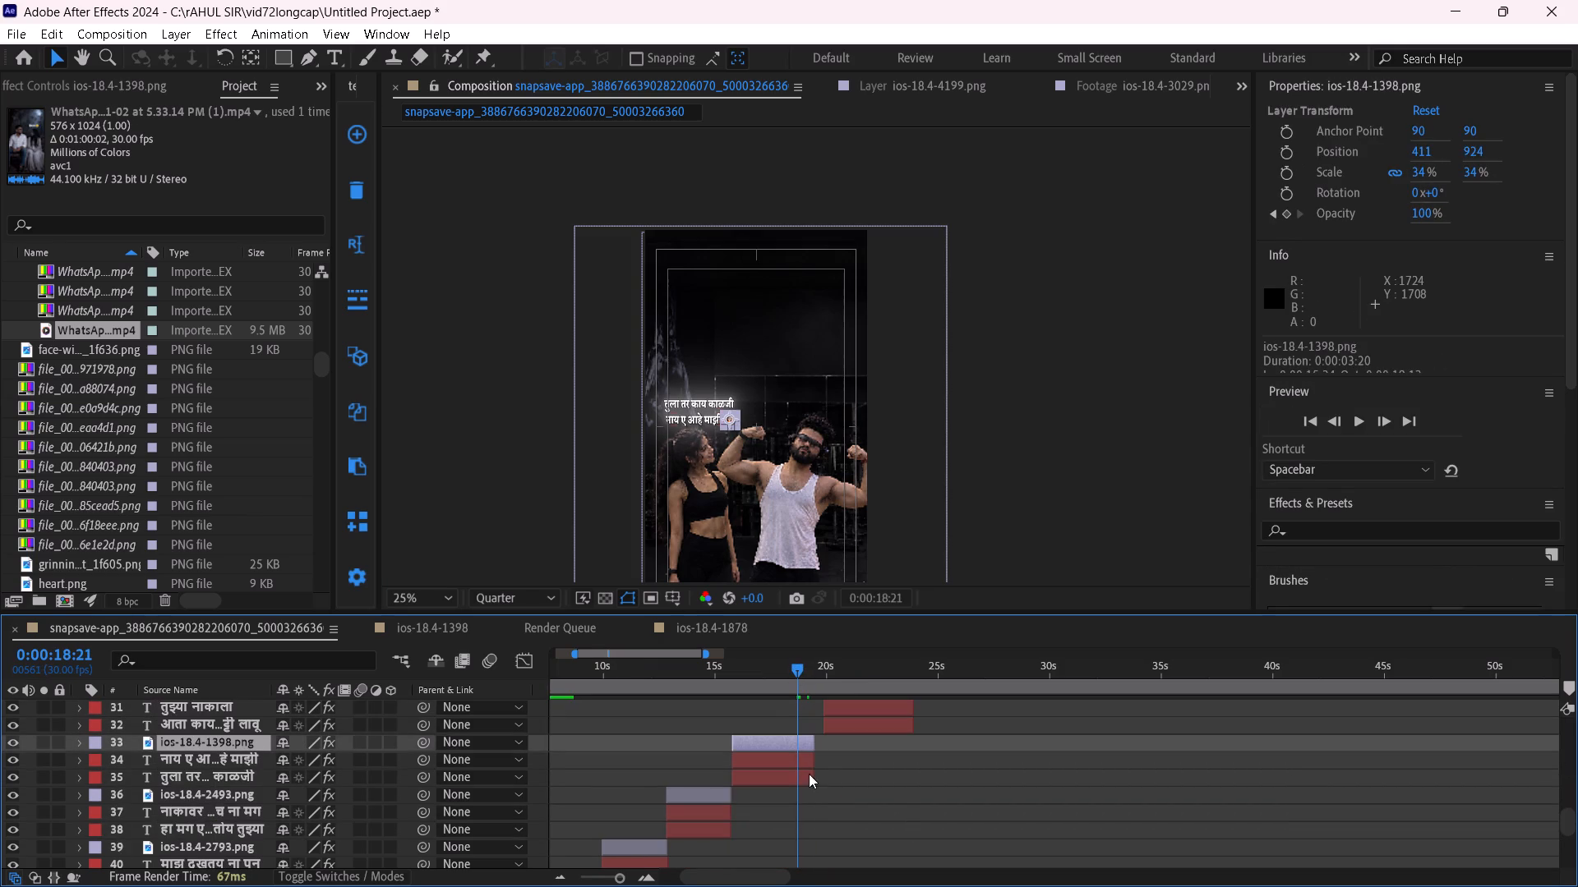
{"action": "left_click", "coordinate": [809, 783], "text": "shift"}
{"action": "left_click_drag", "start_coordinate": [794, 767], "coordinate": [804, 768]}
Extend the ends of layers 36–38 to the start of layers 33–35, for a duration of 0:00:03:11.
{"action": "left_click", "coordinate": [700, 674]}
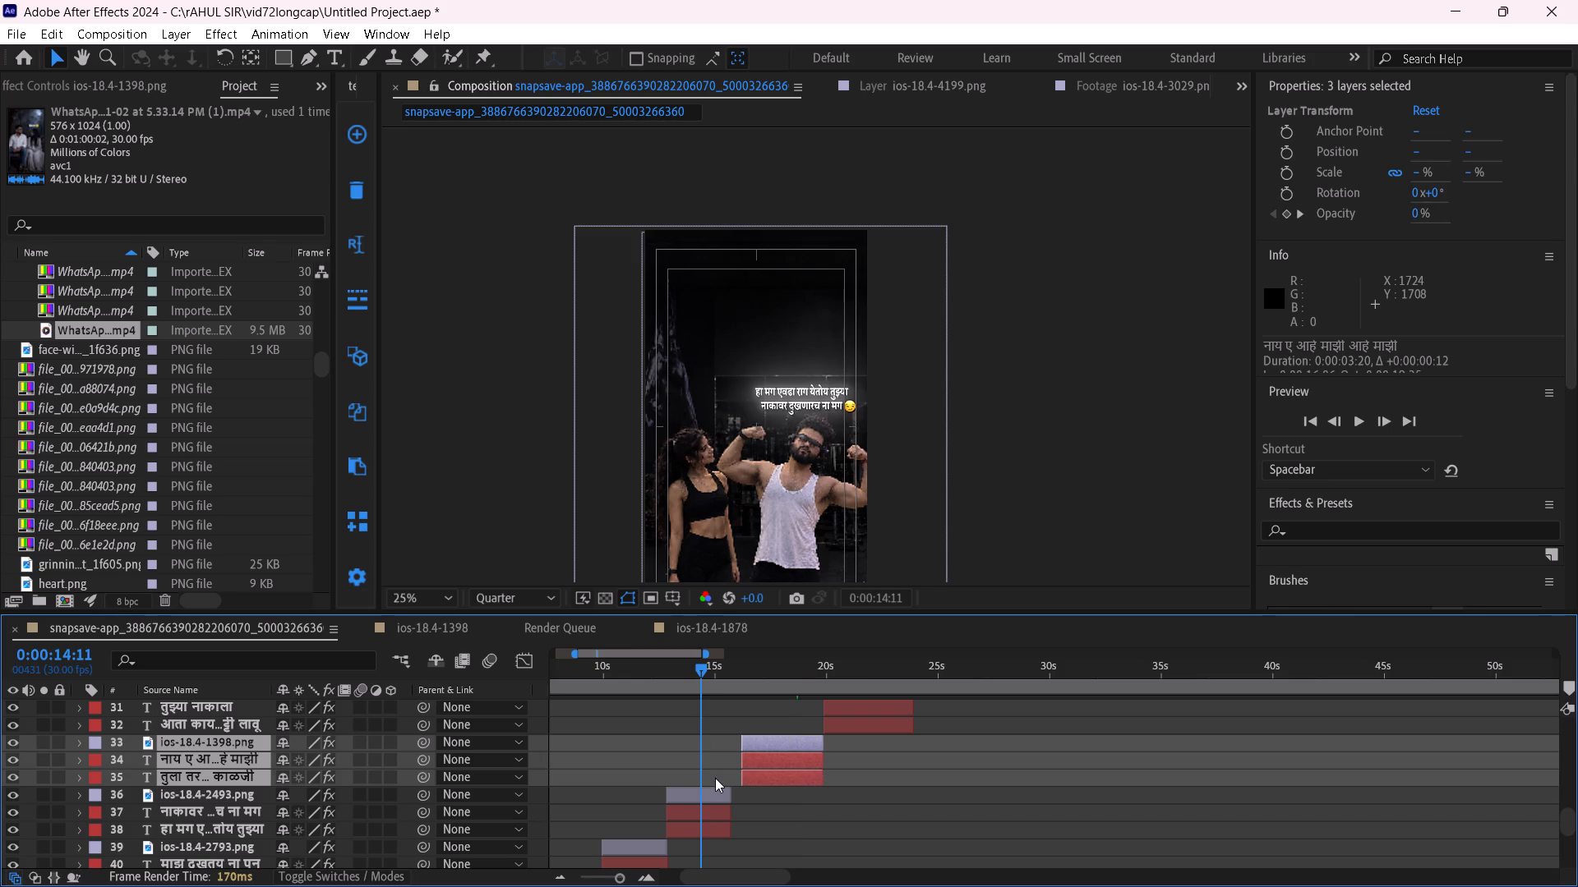
{"action": "left_click", "coordinate": [717, 801]}
{"action": "left_click", "coordinate": [718, 830], "text": "shift"}
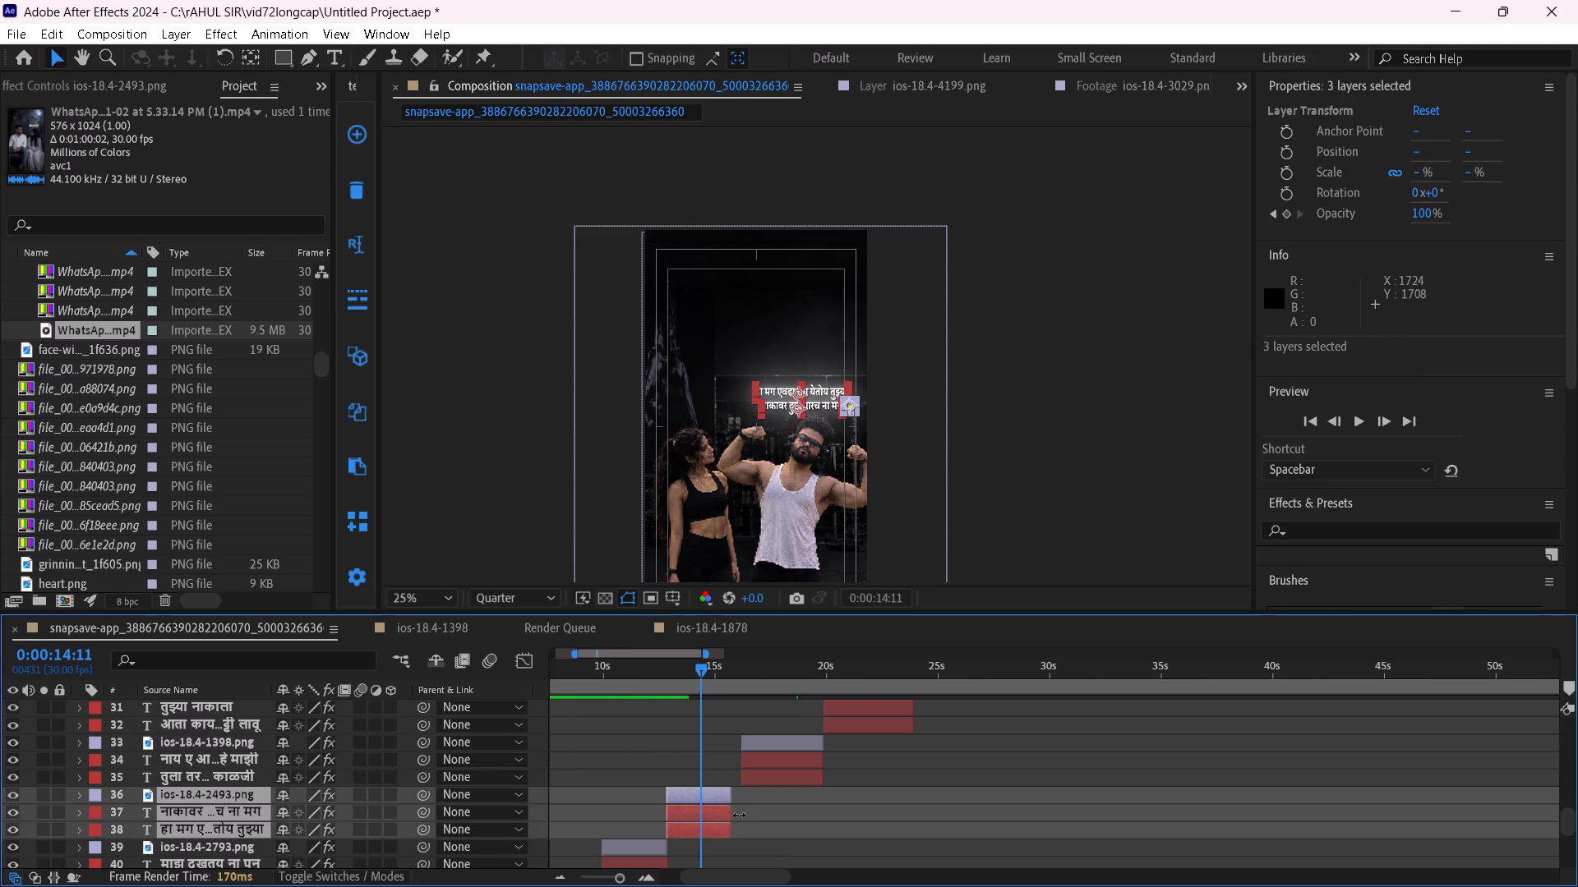
{"action": "left_click_drag", "start_coordinate": [739, 815], "coordinate": [749, 816]}
{"action": "left_click", "coordinate": [771, 831]}
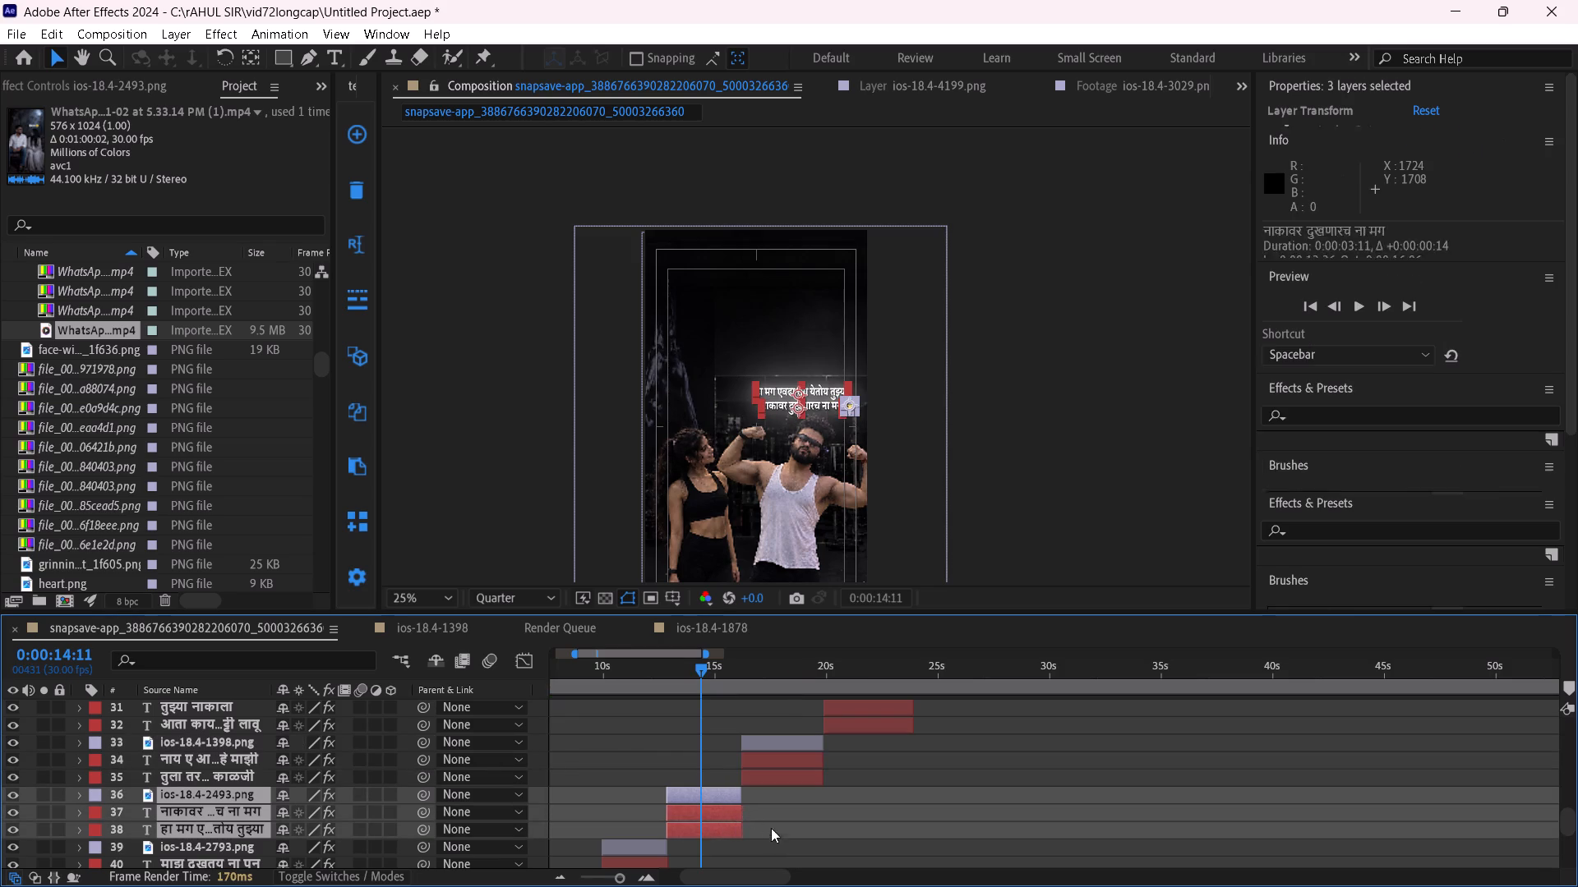
Nudge the "नाकावर दुखणारच ना मग" line and its ios-18.4-2493.png emoji (layers 36–37) slightly left together.
{"action": "left_click", "coordinate": [727, 807]}
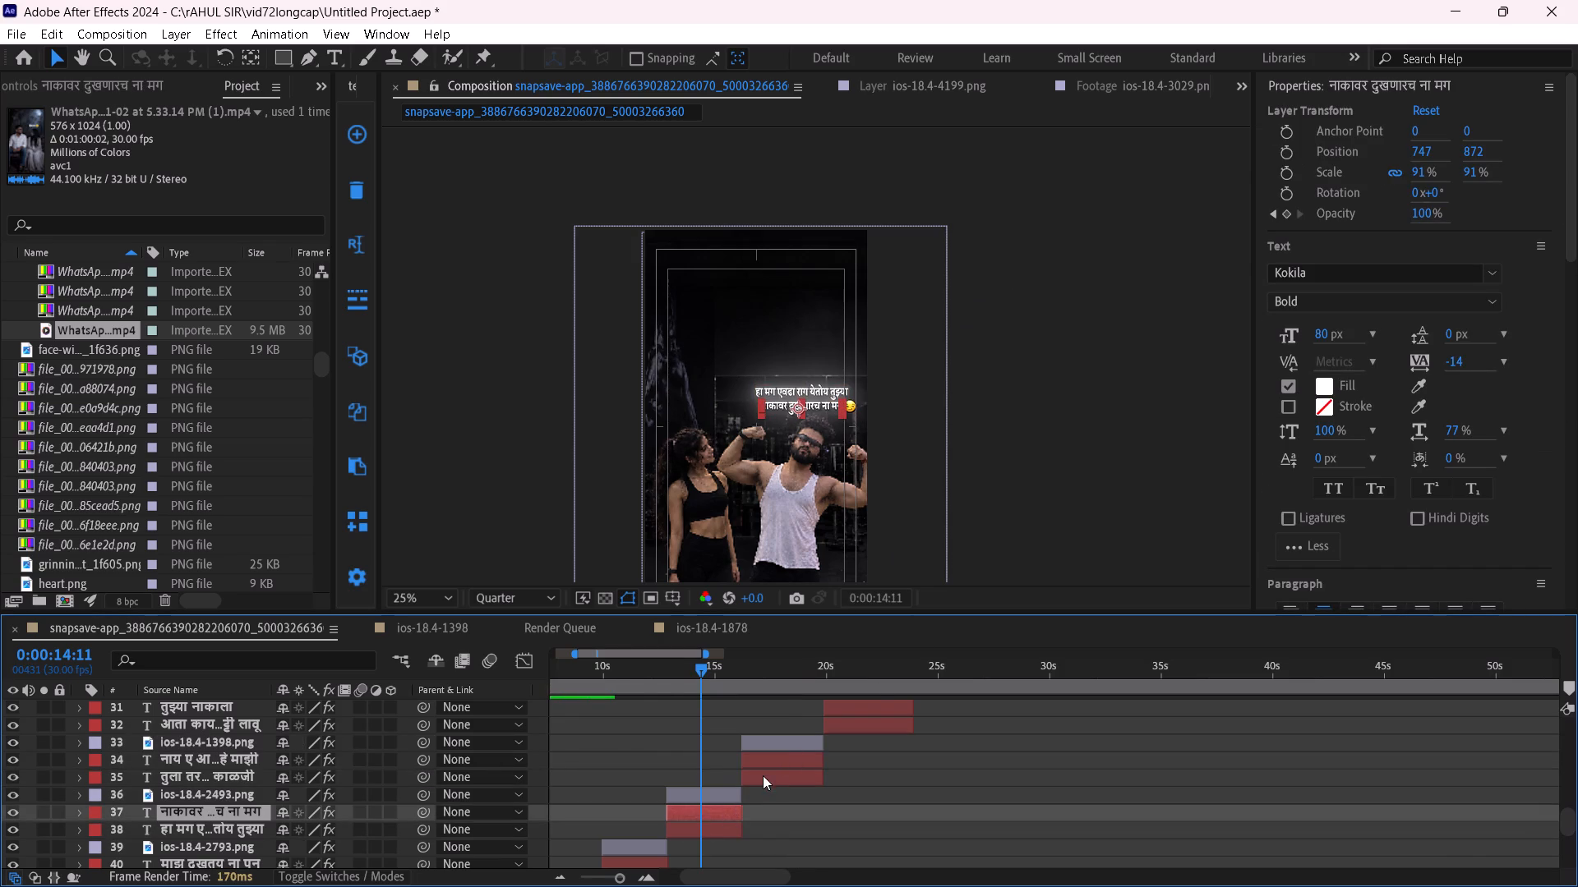
{"action": "left_click", "coordinate": [744, 789], "text": "shift"}
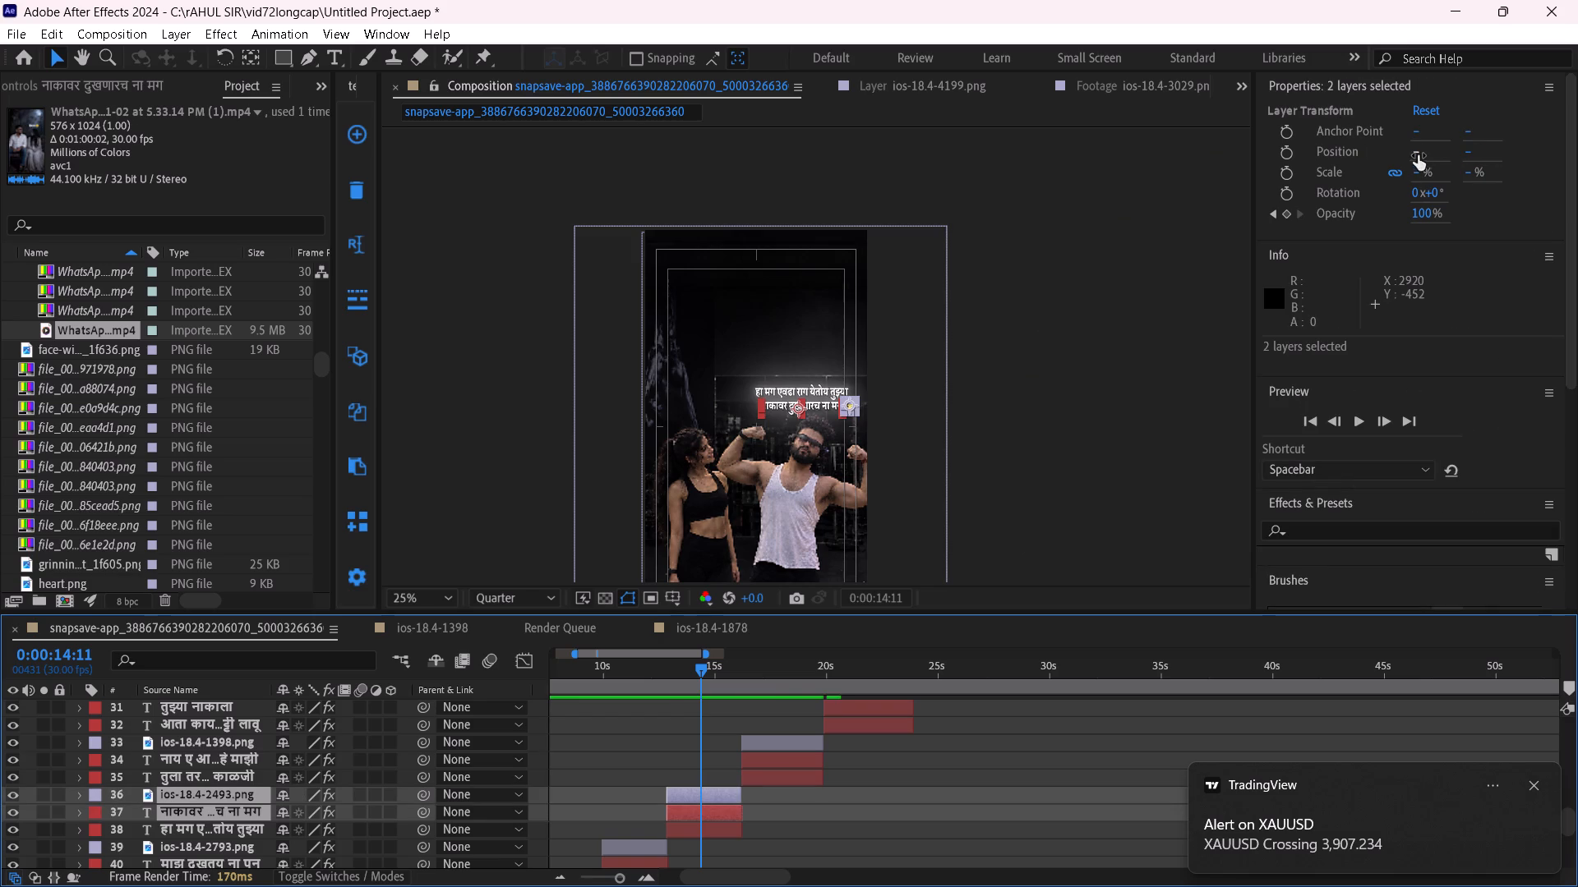
{"action": "left_click_drag", "start_coordinate": [1418, 155], "coordinate": [1403, 158]}
{"action": "left_click", "coordinate": [1061, 434]}
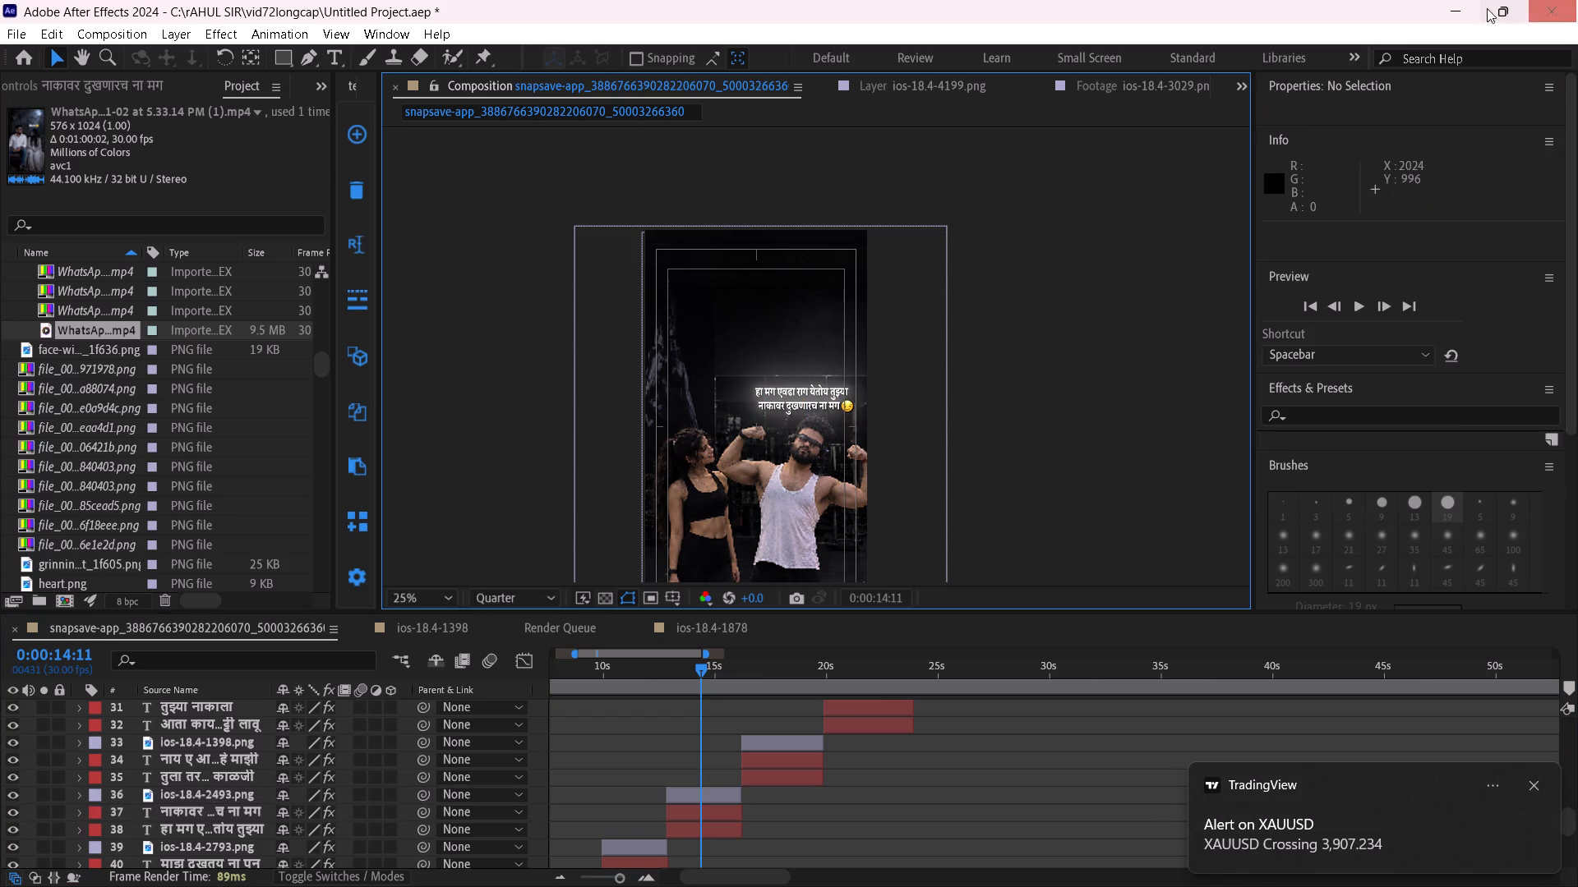
Save the project.
{"action": "key", "text": "ctrl+s"}
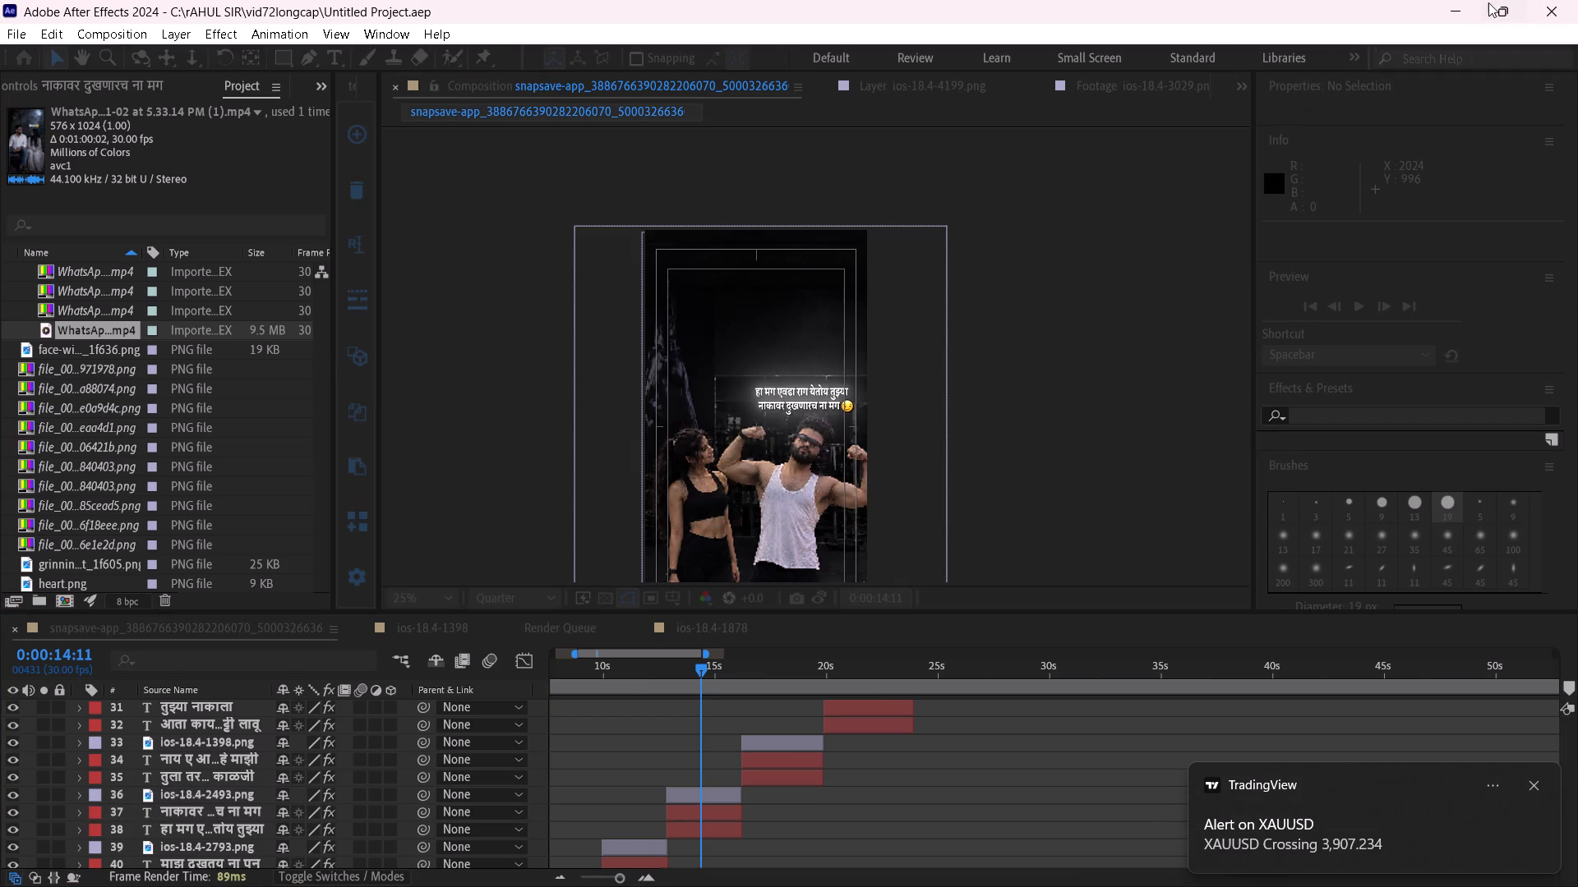
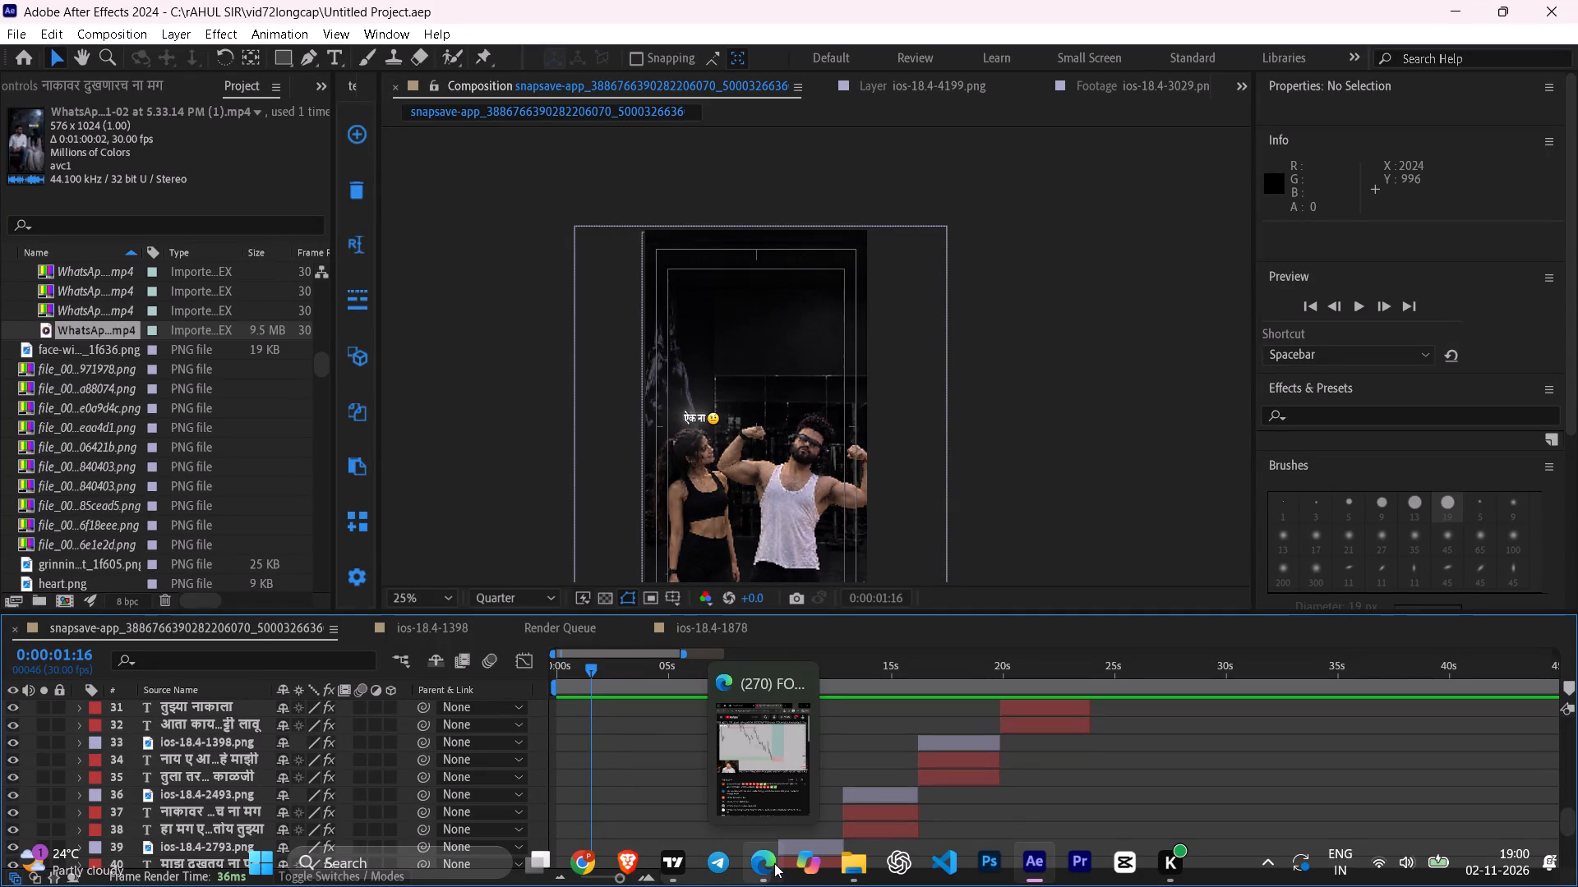
Switch to the Microsoft Edge window showing the YouTube forex live trading stream.
{"action": "left_click", "coordinate": [771, 745]}
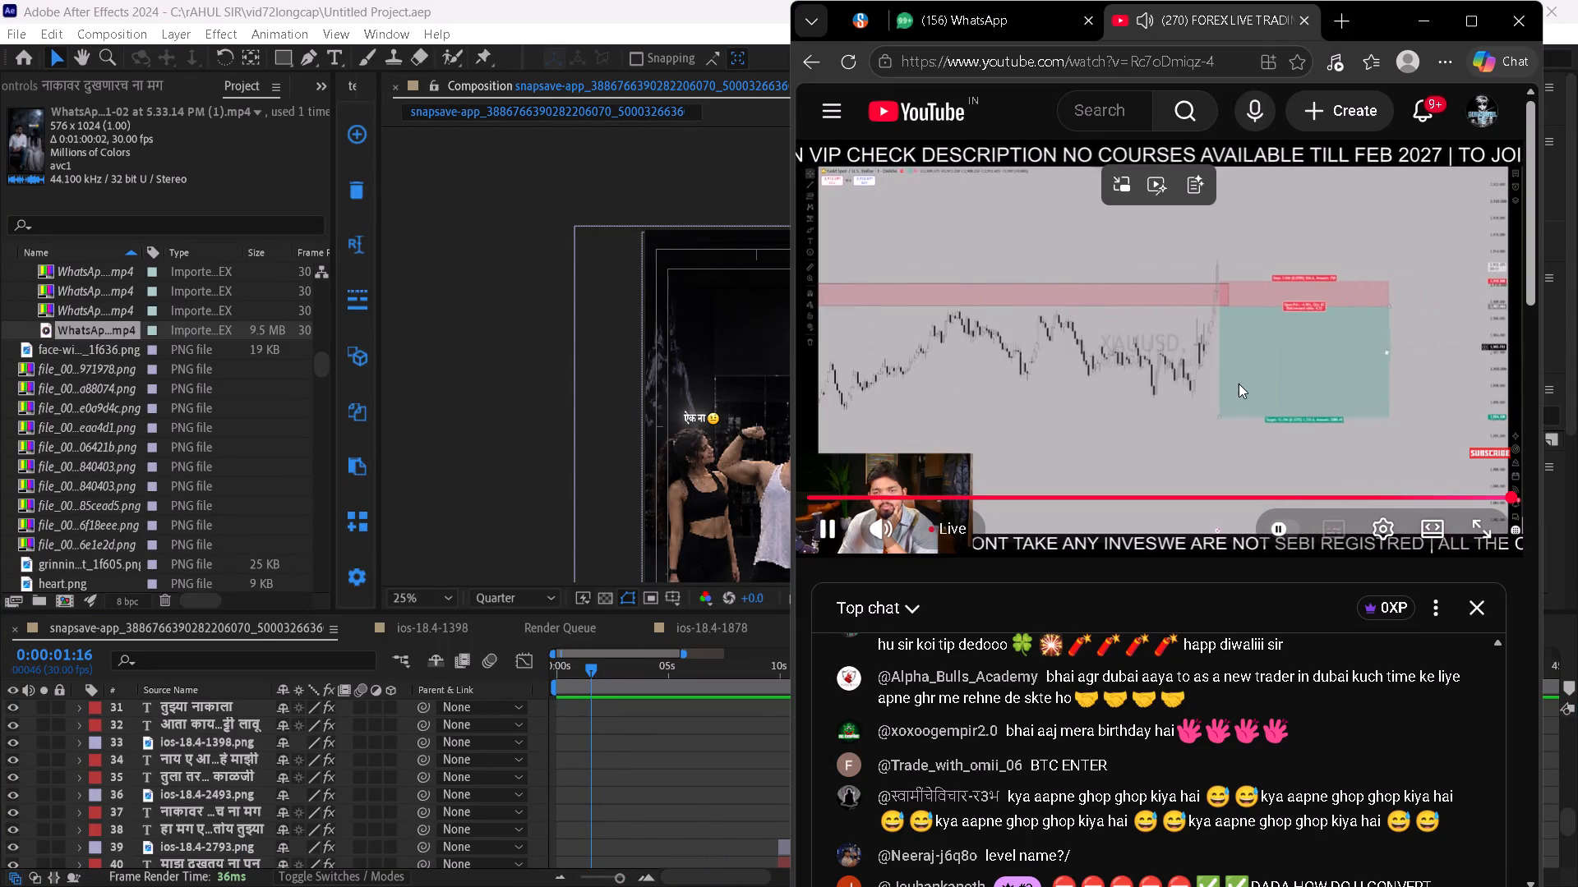
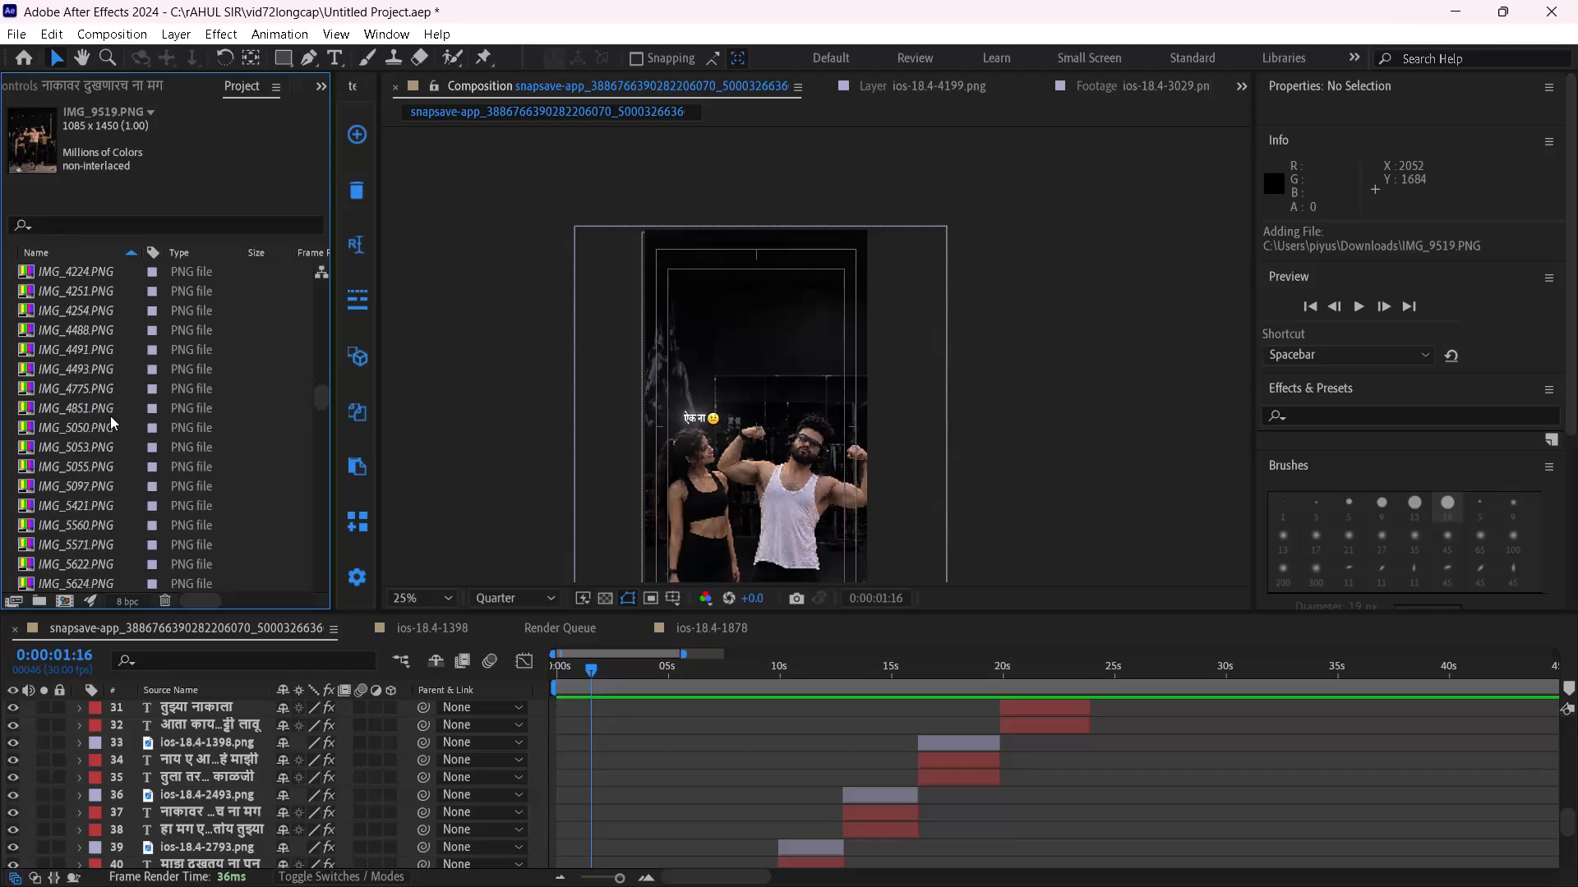
Replace the source of the background layer IMG_9504.PNG in the timeline with IMG_9519.PNG from the project files.
{"action": "scroll", "coordinate": [107, 418], "scroll_direction": "down", "scroll_amount": 16}
{"action": "scroll", "coordinate": [105, 422], "scroll_direction": "up", "scroll_amount": 1}
{"action": "scroll", "coordinate": [105, 424], "scroll_direction": "down", "scroll_amount": 1}
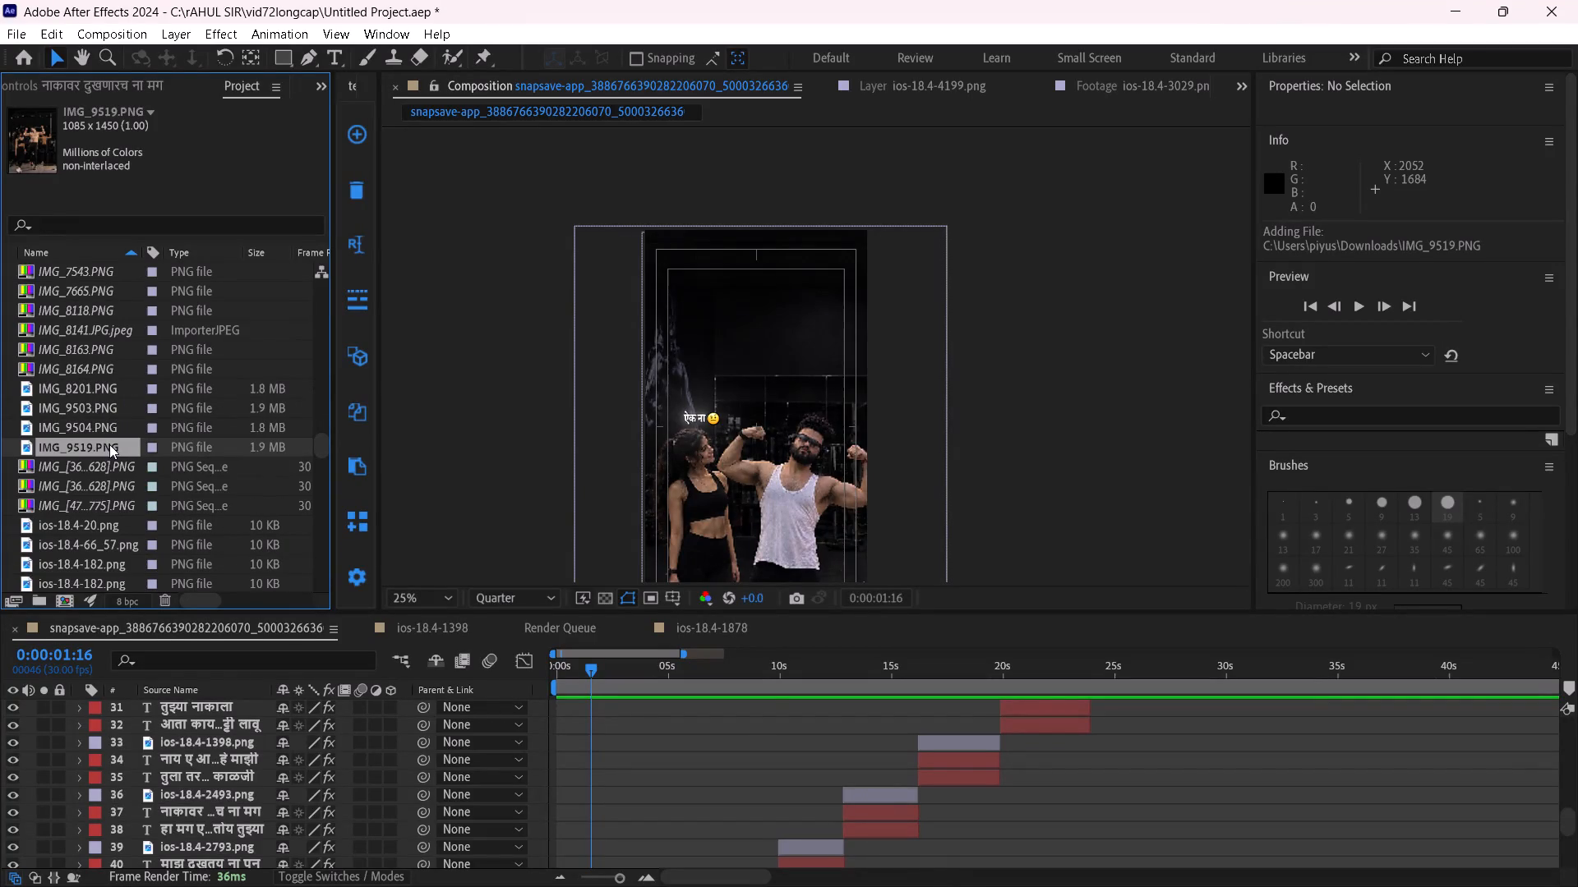
{"action": "scroll", "coordinate": [643, 750], "scroll_direction": "down", "scroll_amount": 15}
{"action": "left_click", "coordinate": [705, 845]}
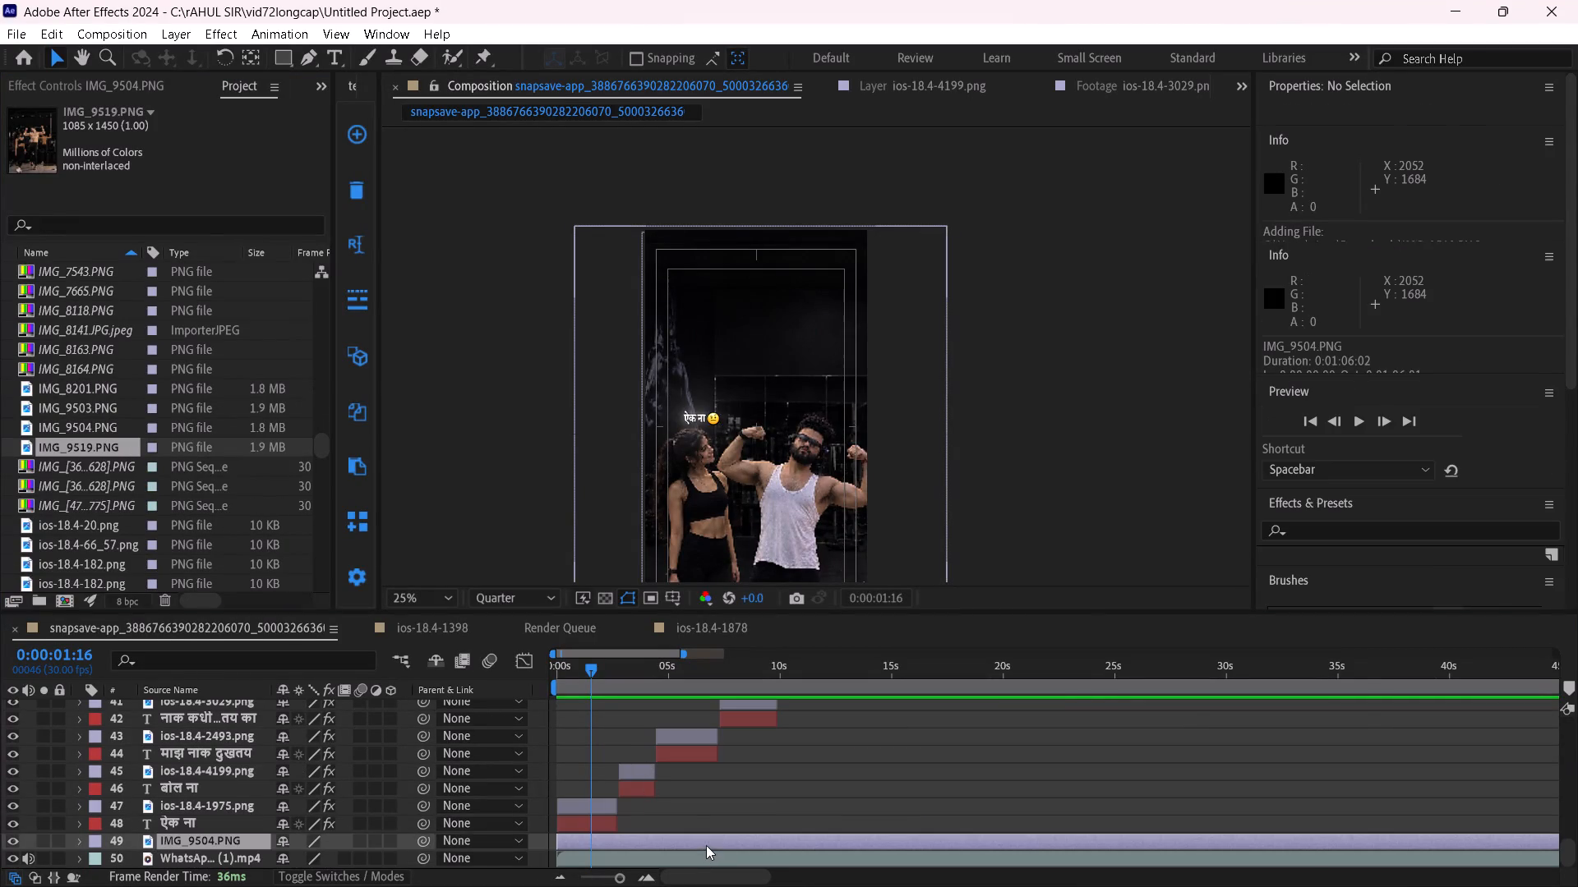
{"action": "left_click_drag", "start_coordinate": [112, 449], "coordinate": [917, 810], "text": "alt"}
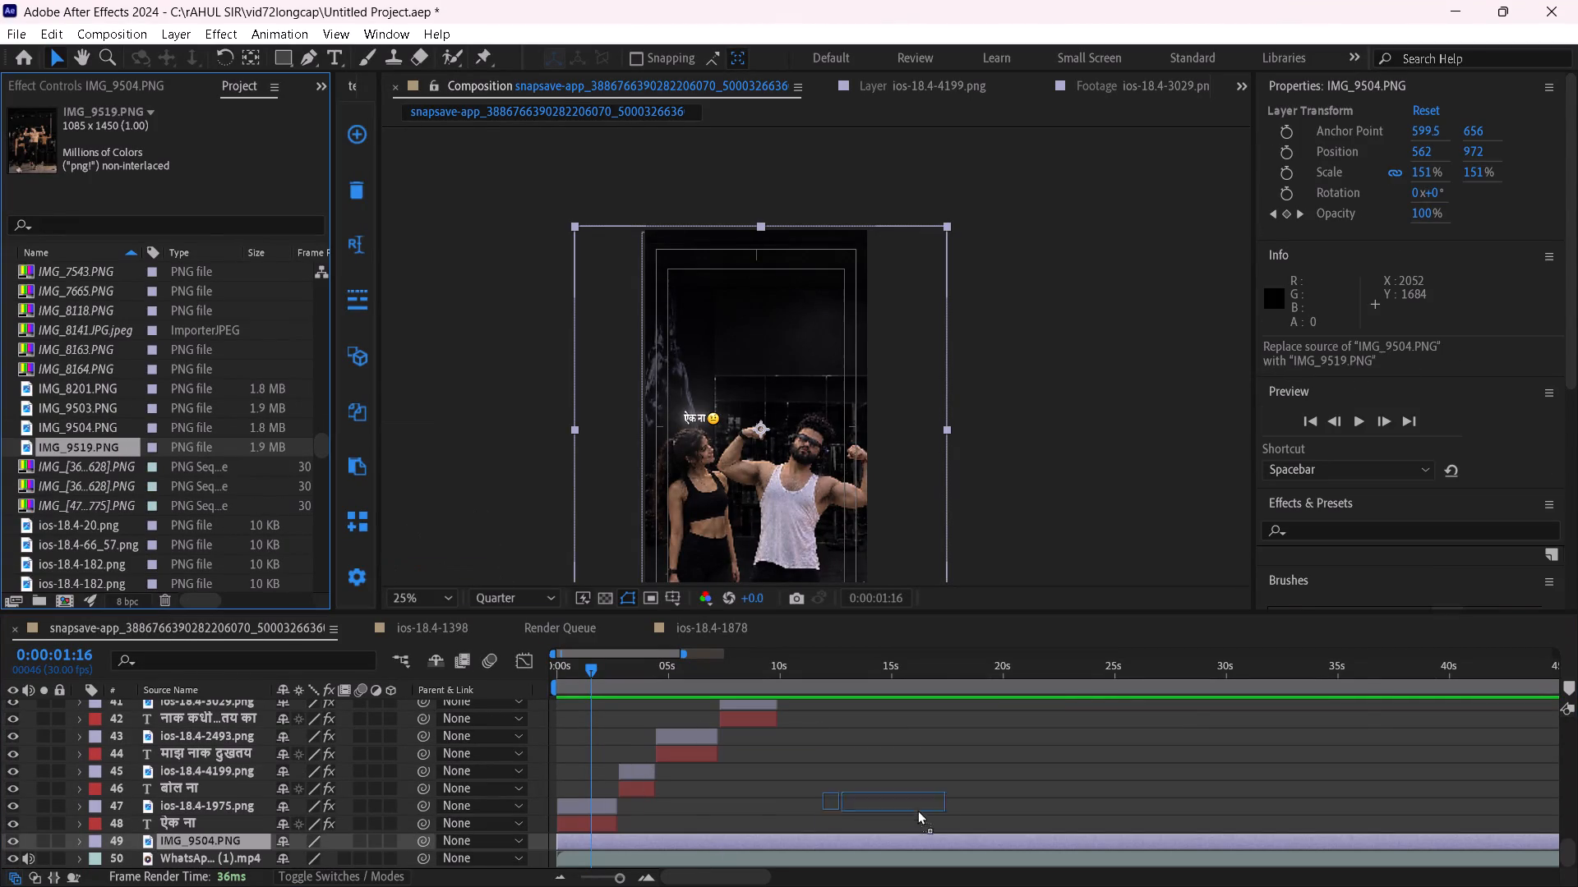
{"action": "left_click_drag", "start_coordinate": [917, 810], "coordinate": [868, 843], "text": "alt"}
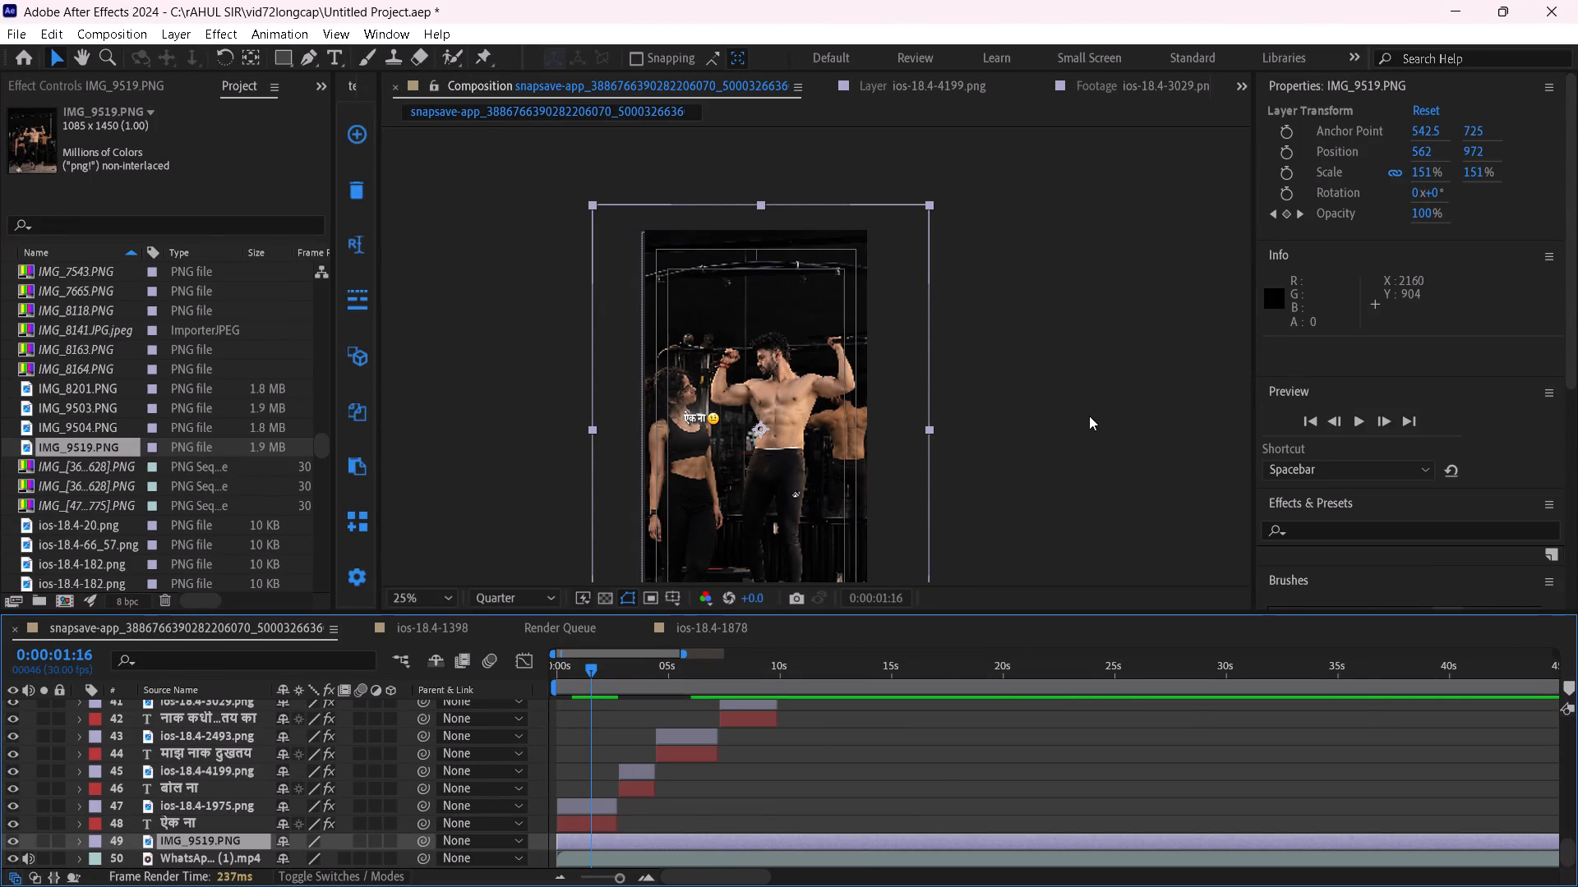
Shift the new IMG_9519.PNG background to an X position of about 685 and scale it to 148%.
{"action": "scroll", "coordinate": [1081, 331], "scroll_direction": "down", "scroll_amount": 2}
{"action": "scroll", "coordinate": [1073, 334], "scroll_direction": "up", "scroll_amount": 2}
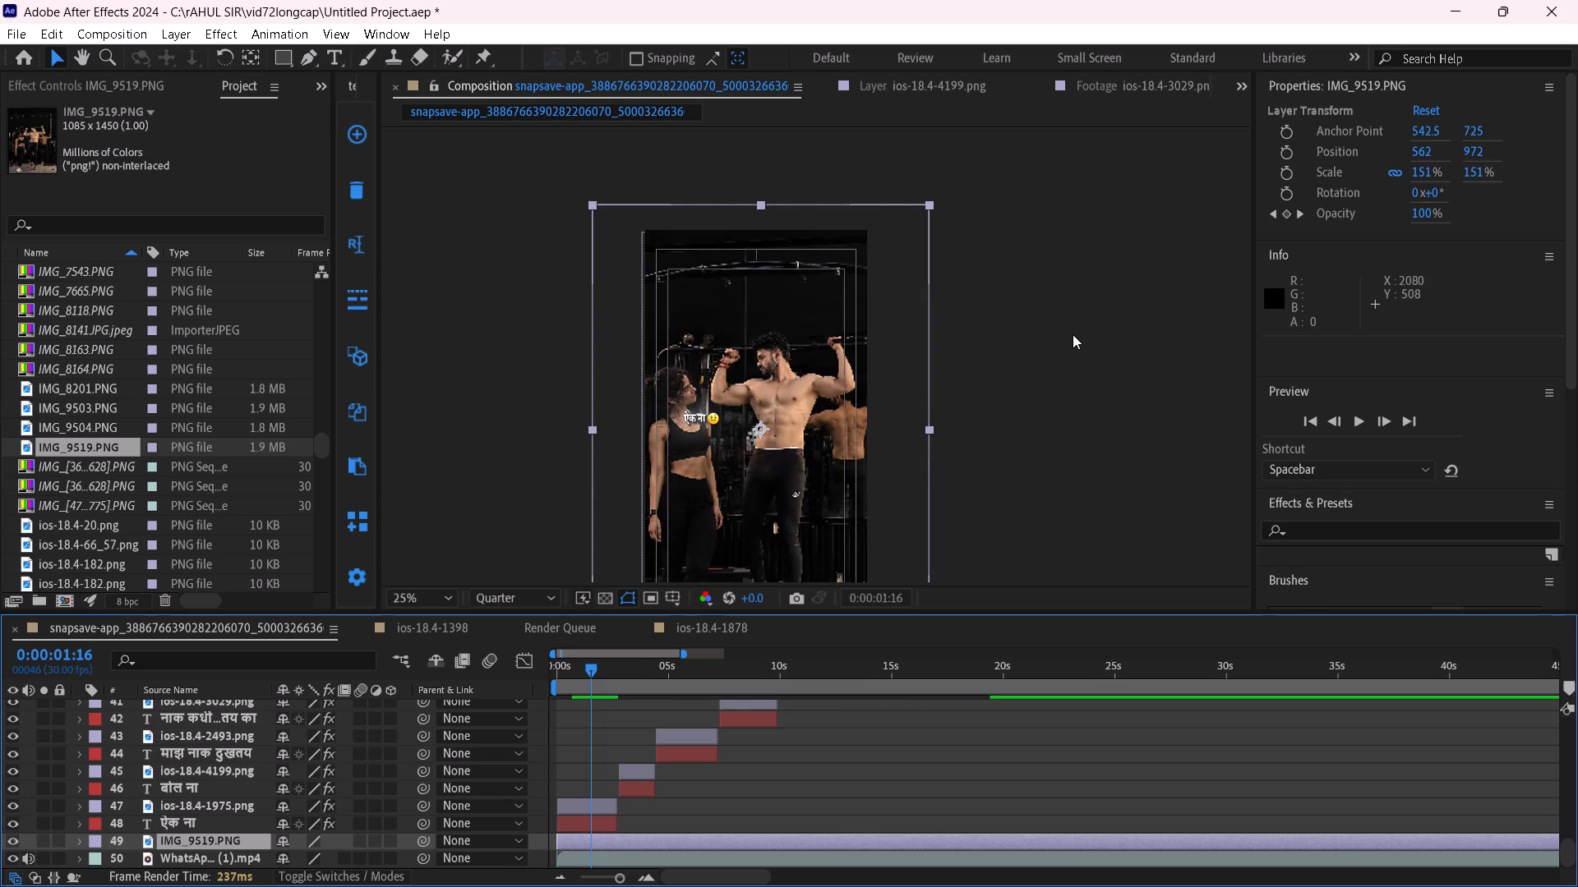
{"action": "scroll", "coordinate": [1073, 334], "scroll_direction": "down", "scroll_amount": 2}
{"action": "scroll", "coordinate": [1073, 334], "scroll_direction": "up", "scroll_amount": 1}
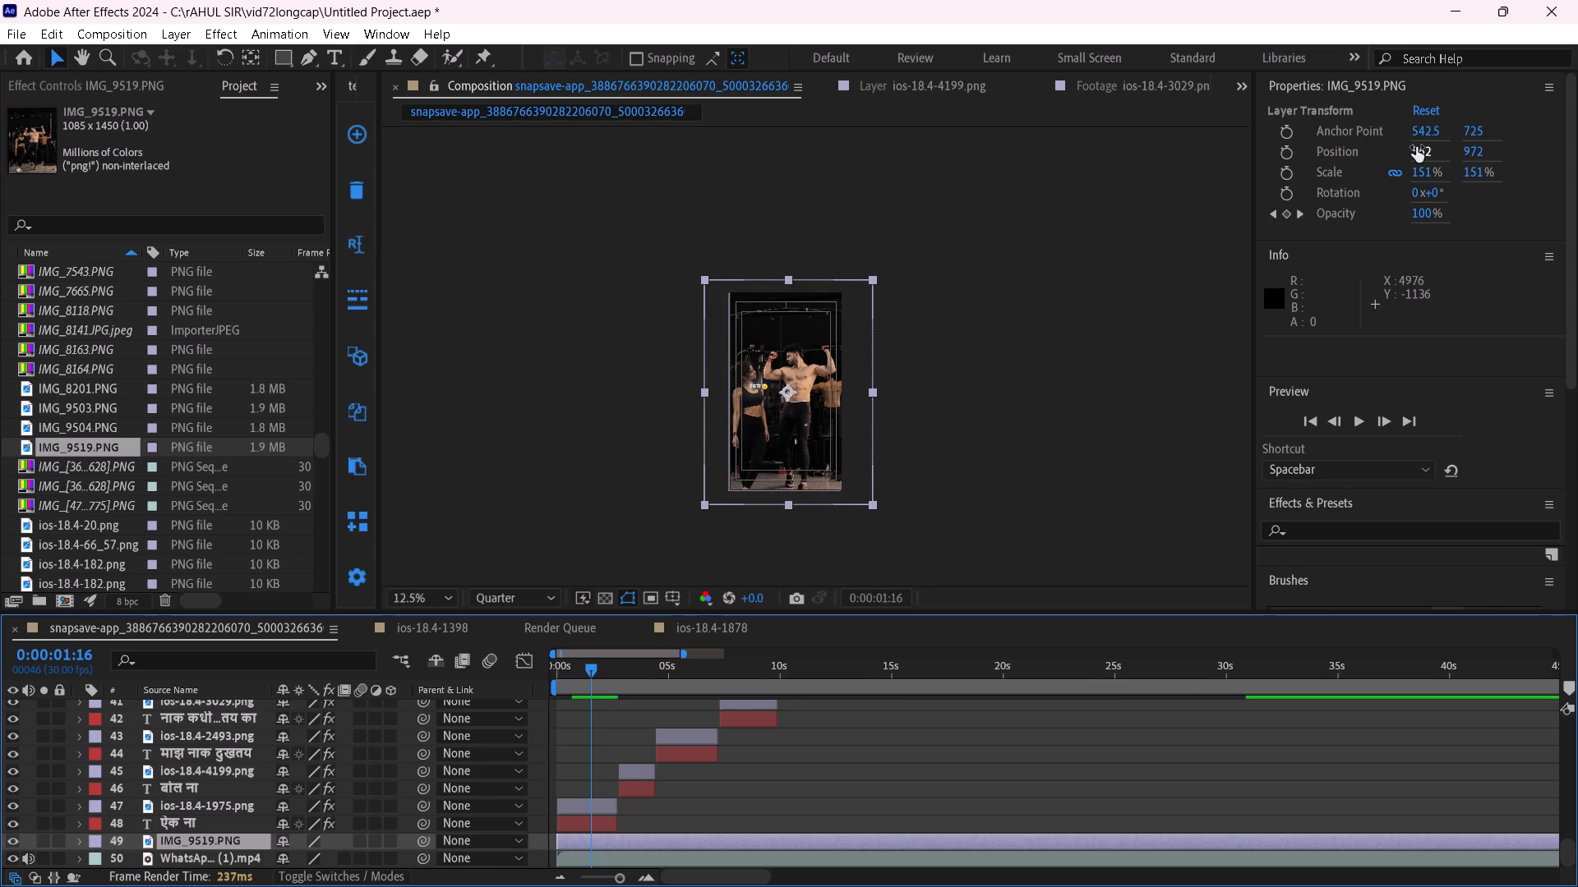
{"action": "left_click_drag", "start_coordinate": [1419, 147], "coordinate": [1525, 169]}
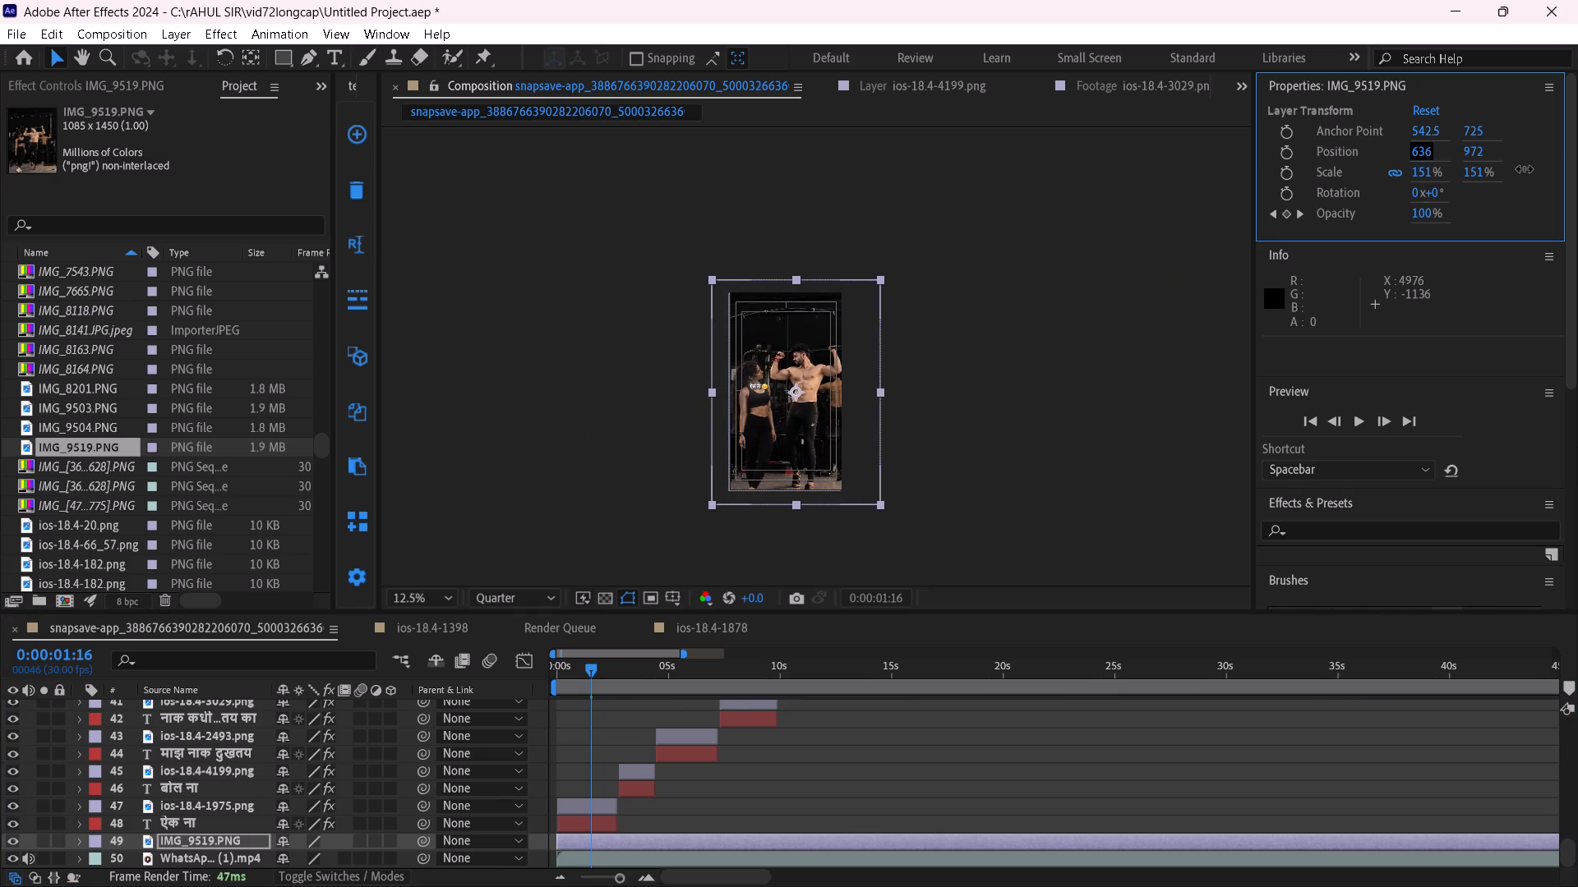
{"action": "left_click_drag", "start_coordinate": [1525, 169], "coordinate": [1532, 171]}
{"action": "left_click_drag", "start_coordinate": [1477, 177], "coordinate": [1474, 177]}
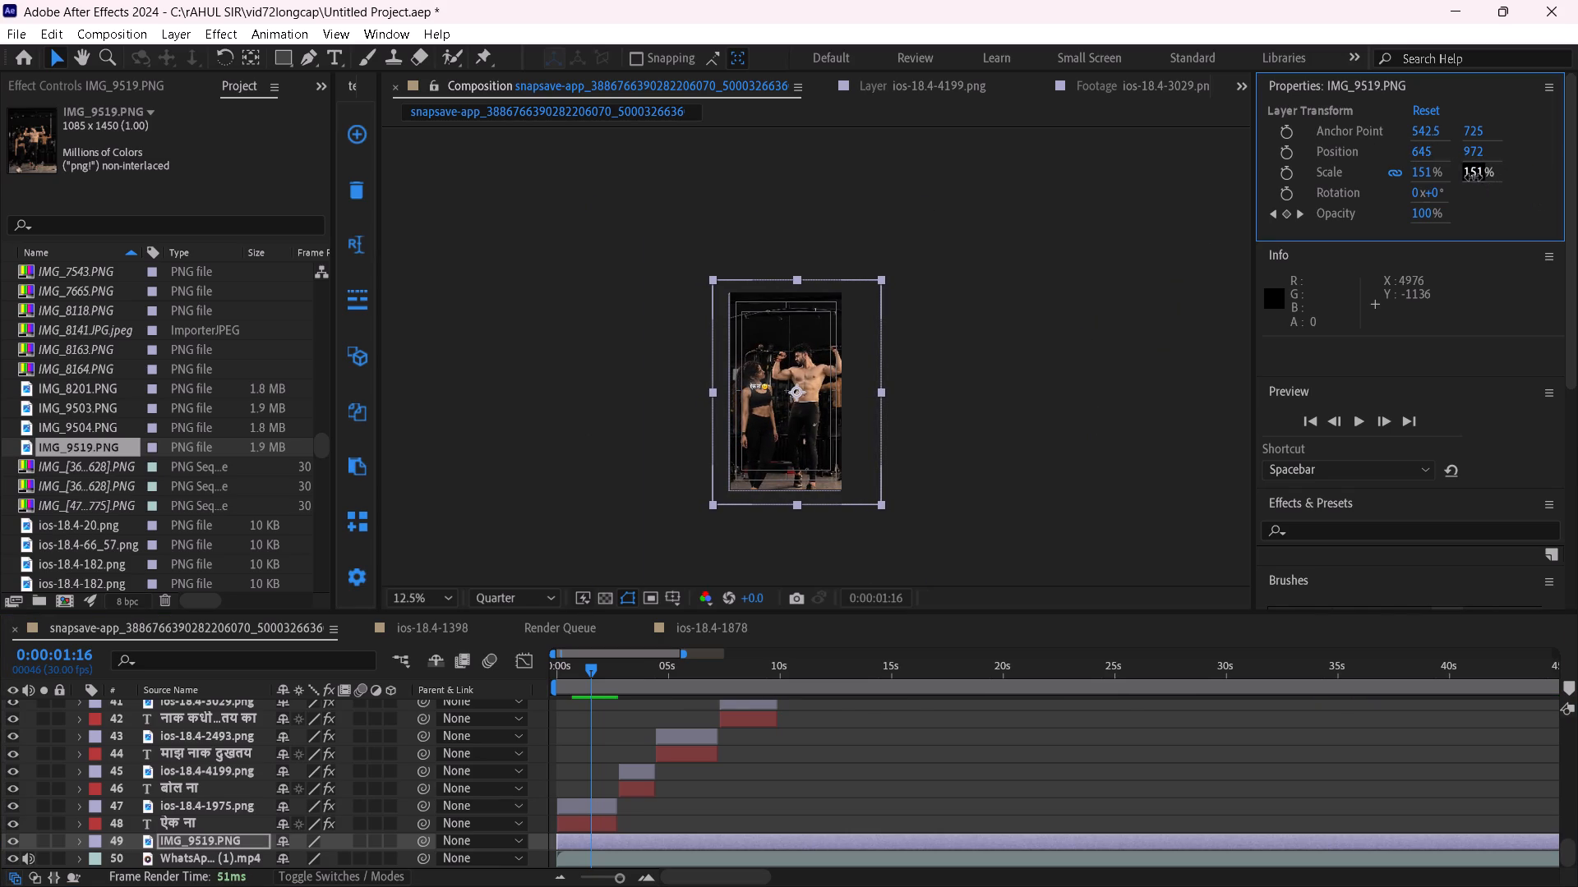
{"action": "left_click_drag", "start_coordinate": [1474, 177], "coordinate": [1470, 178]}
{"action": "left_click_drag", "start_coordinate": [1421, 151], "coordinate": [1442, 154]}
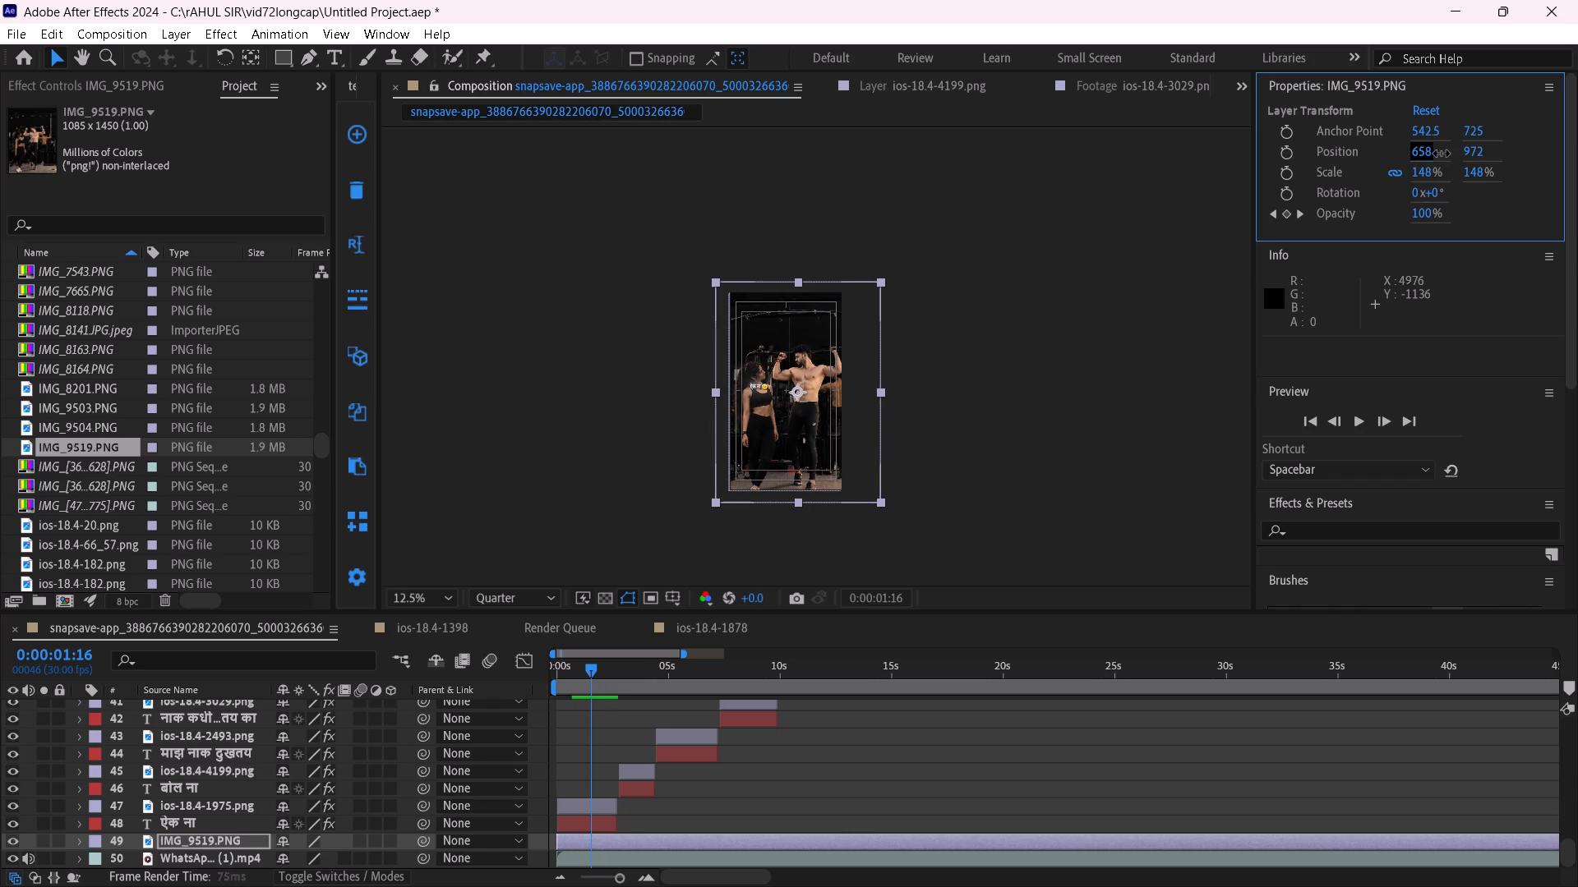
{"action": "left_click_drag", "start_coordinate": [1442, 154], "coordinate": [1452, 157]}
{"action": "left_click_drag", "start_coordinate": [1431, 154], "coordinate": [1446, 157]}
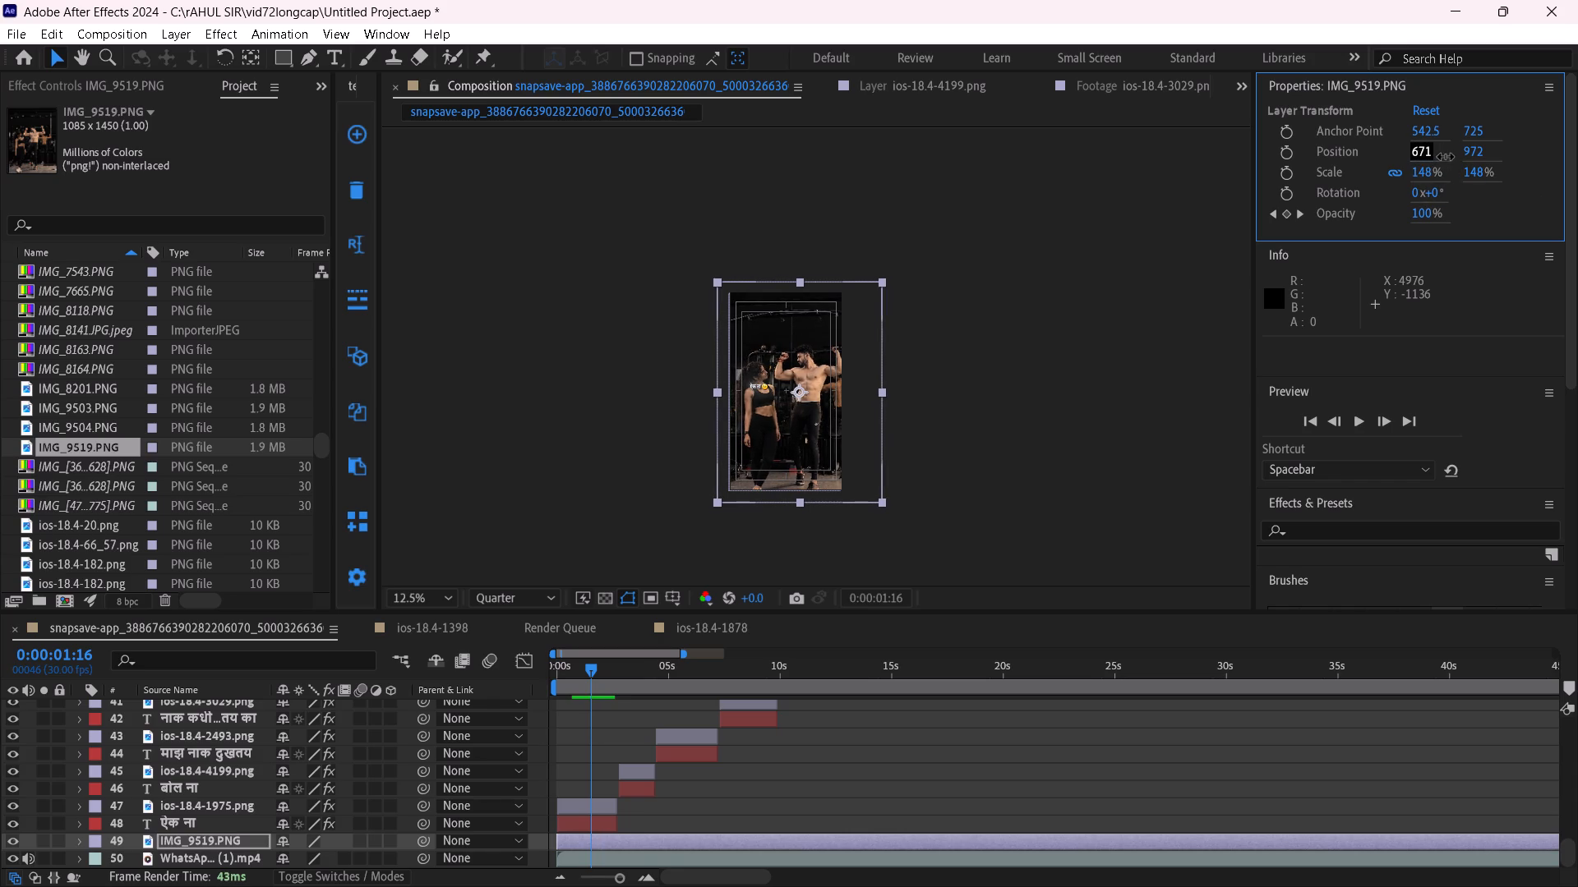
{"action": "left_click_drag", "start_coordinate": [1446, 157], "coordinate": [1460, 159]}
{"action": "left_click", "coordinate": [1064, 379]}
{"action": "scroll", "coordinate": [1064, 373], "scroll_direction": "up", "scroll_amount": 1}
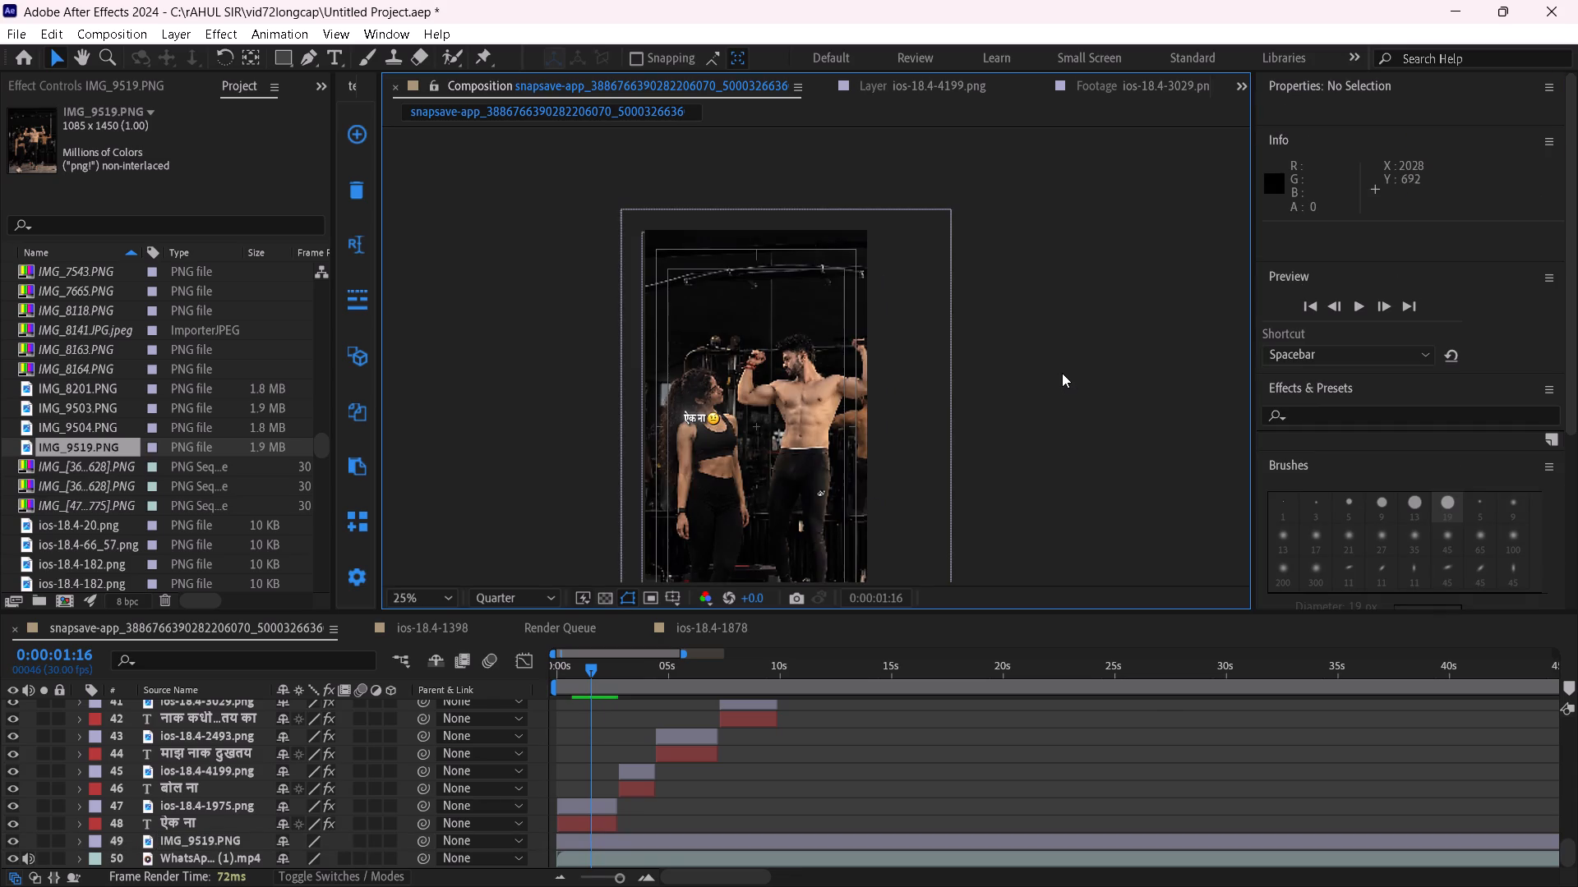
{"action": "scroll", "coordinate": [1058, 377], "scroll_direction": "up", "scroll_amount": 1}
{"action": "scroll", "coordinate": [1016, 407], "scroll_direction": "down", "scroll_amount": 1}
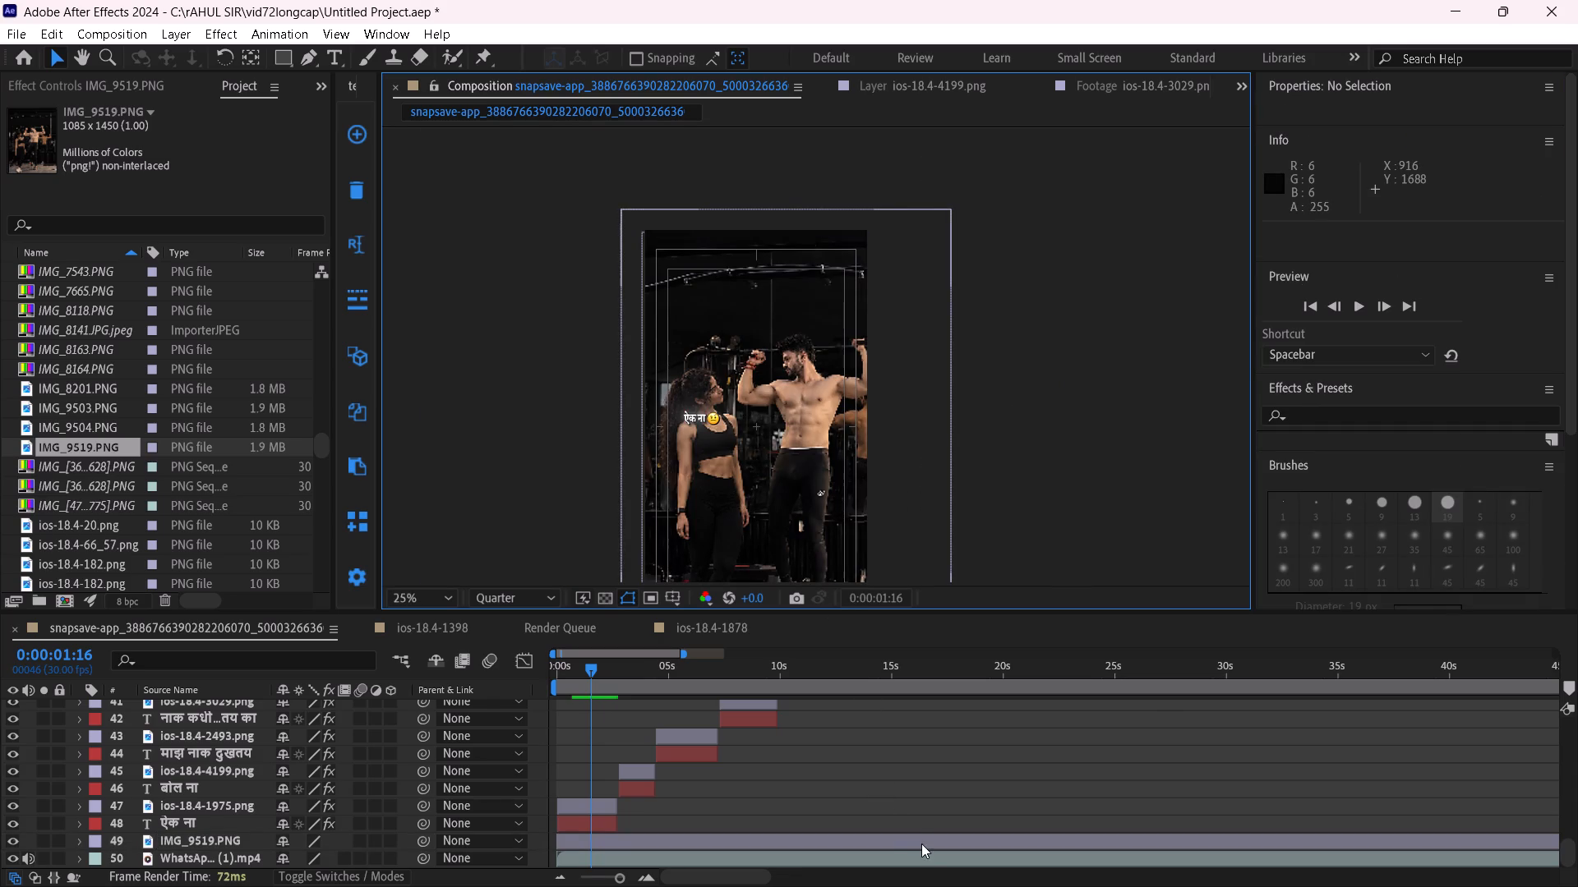
Scale the IMG_9519.PNG background layer to 143% and set its X position to 636.
{"action": "left_click", "coordinate": [922, 844]}
{"action": "left_click_drag", "start_coordinate": [1423, 154], "coordinate": [1412, 154]}
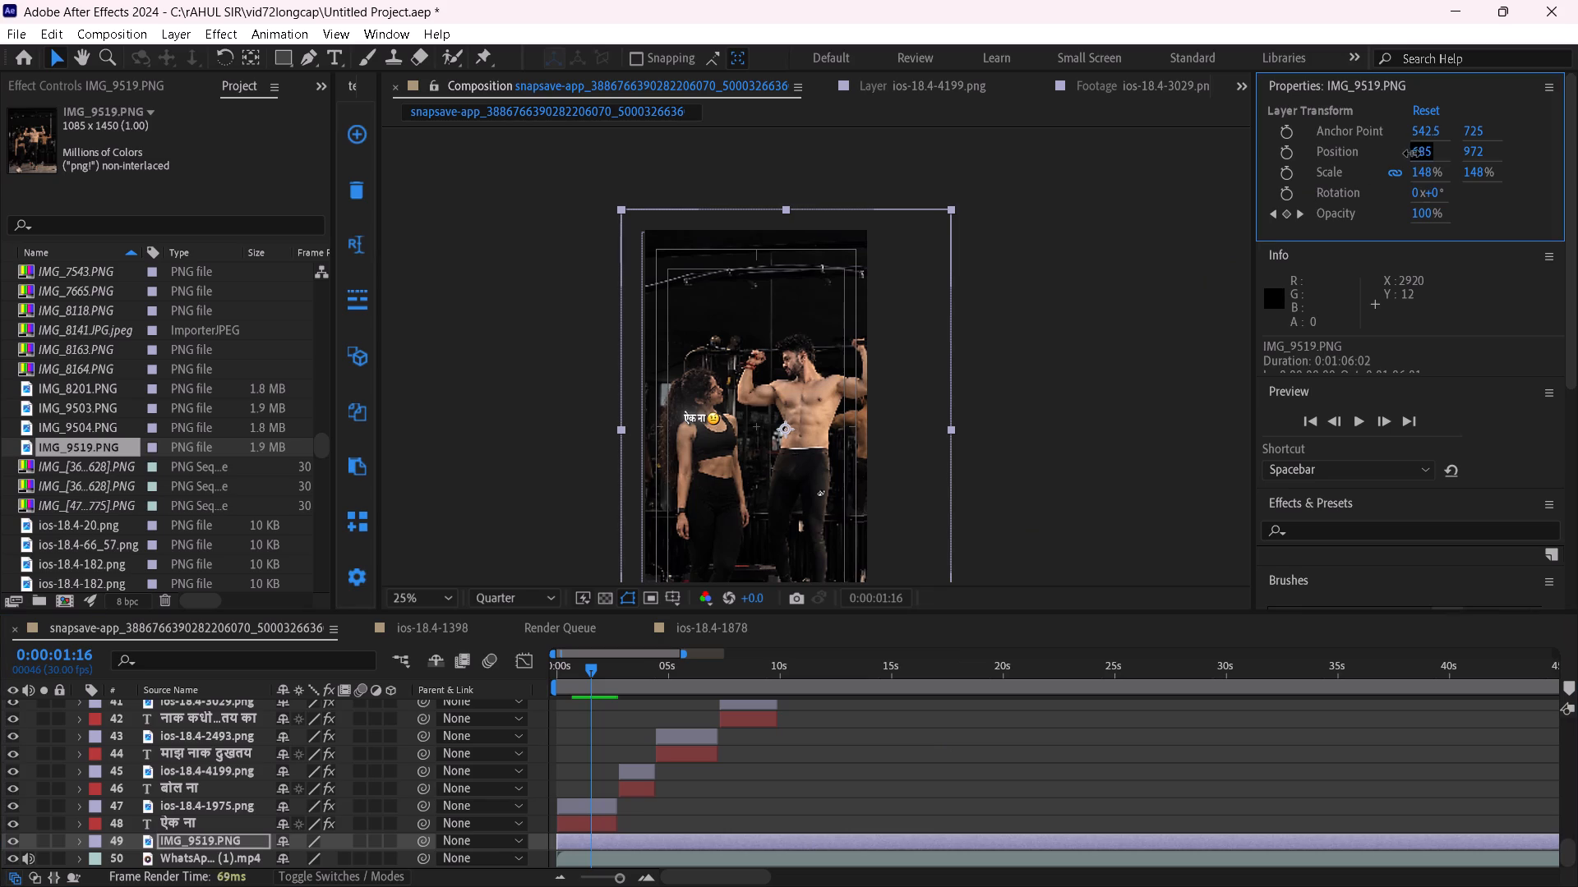
{"action": "left_click_drag", "start_coordinate": [1412, 154], "coordinate": [1382, 154]}
{"action": "left_click_drag", "start_coordinate": [1480, 180], "coordinate": [1470, 178]}
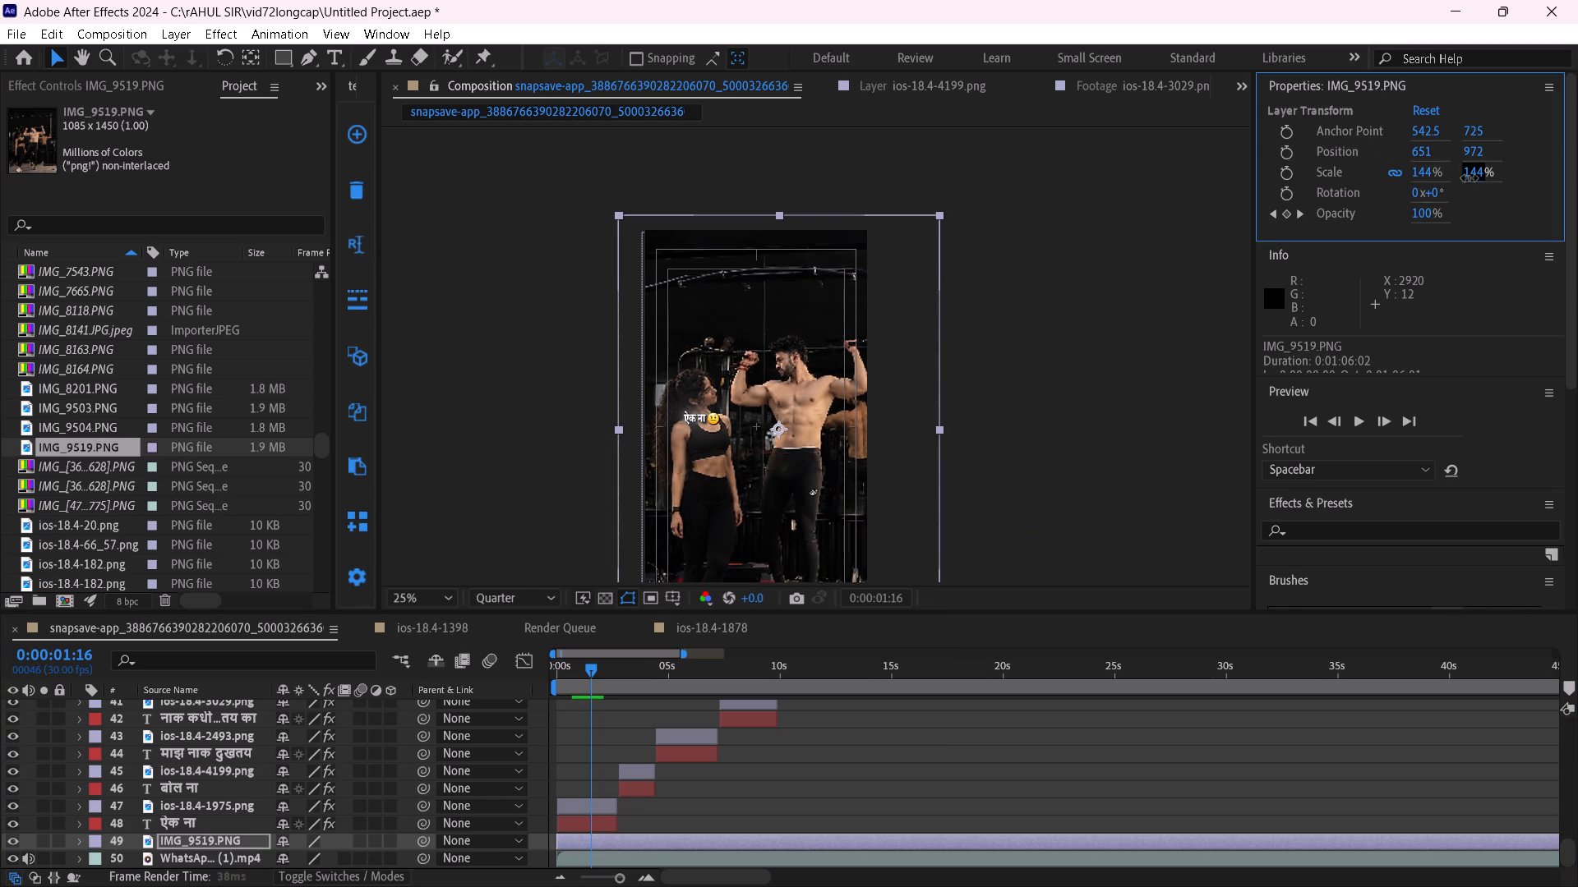
{"action": "left_click_drag", "start_coordinate": [1470, 178], "coordinate": [1467, 178]}
{"action": "left_click_drag", "start_coordinate": [1424, 149], "coordinate": [1378, 154]}
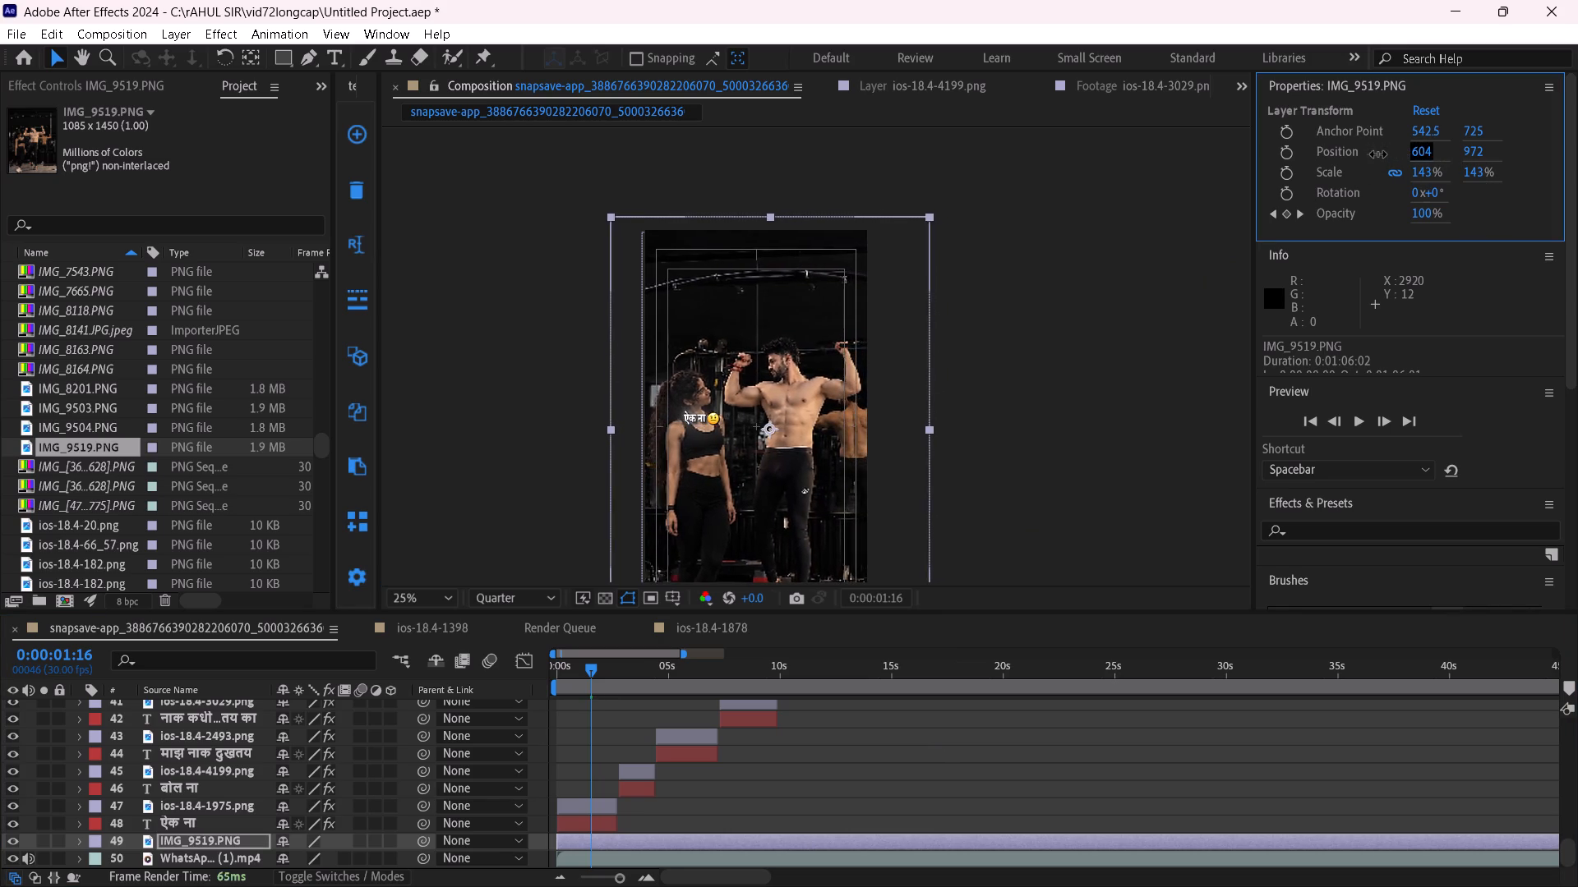
{"action": "left_click_drag", "start_coordinate": [1378, 154], "coordinate": [1368, 157]}
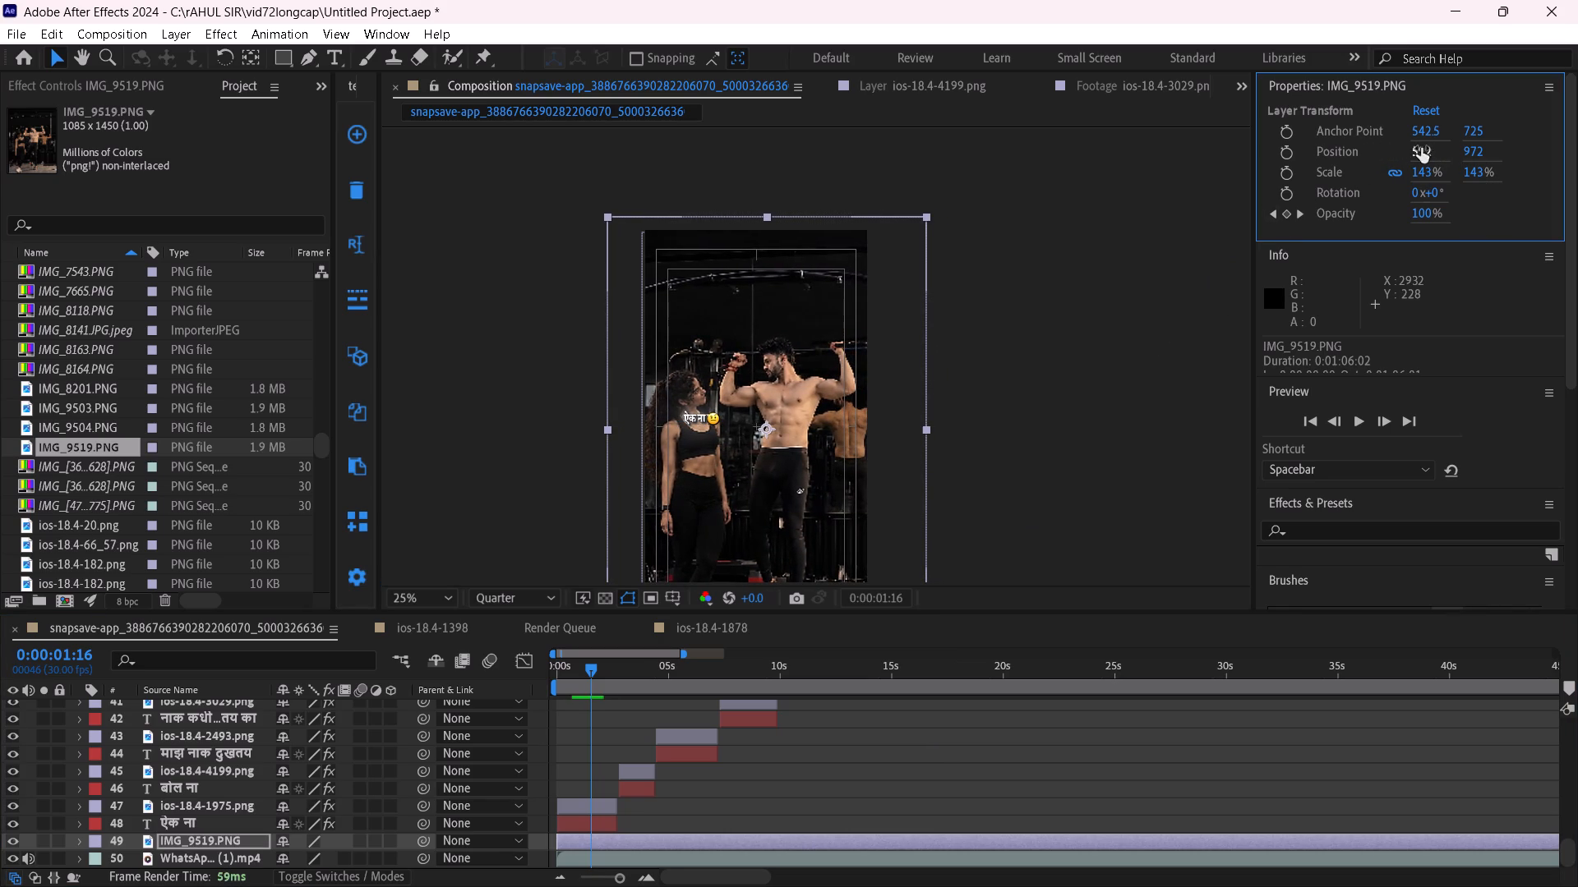
{"action": "left_click_drag", "start_coordinate": [1425, 148], "coordinate": [1480, 154]}
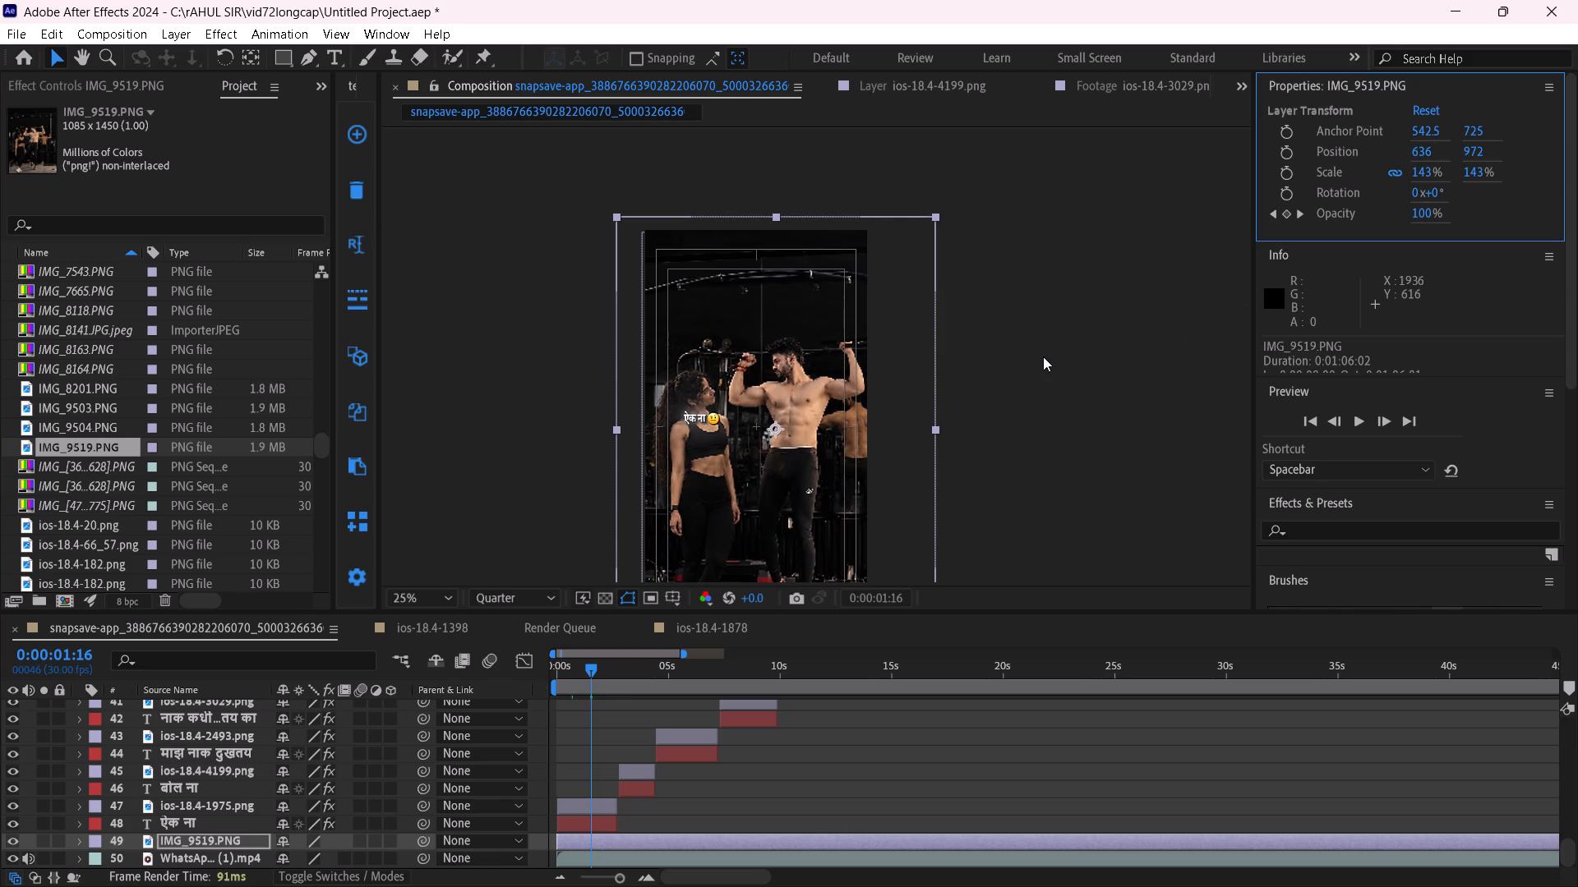
{"action": "left_click", "coordinate": [1043, 356]}
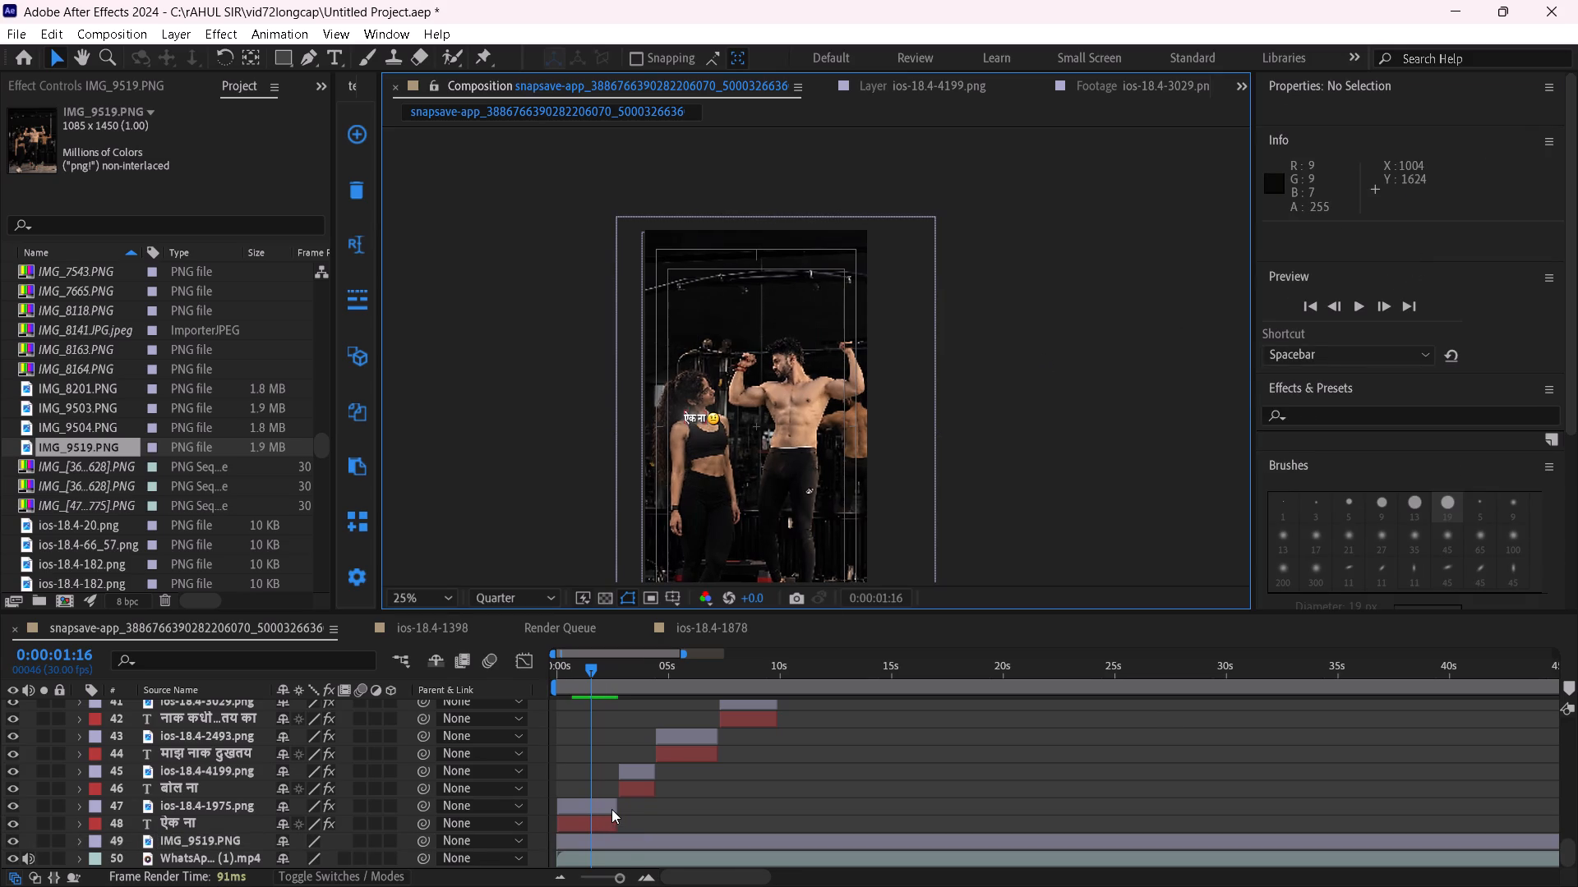
Move all caption and emoji layers from ऐक ना through ios-18.4-2793.png up together to just above the woman's head level.
{"action": "left_click", "coordinate": [609, 820]}
{"action": "scroll", "coordinate": [1070, 774], "scroll_direction": "up", "scroll_amount": 3}
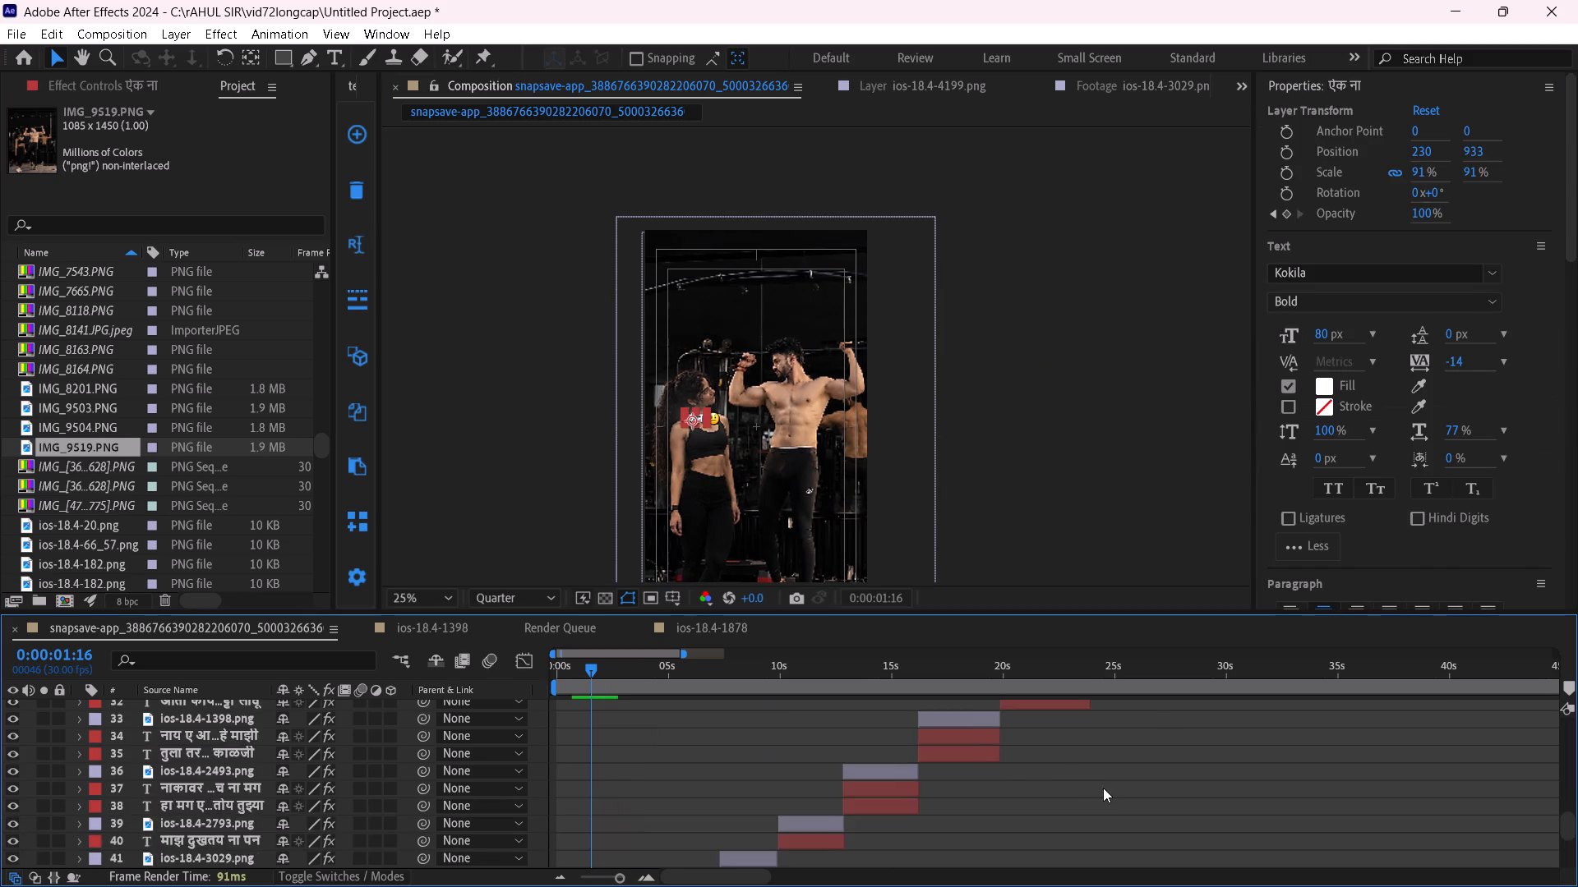
{"action": "scroll", "coordinate": [1103, 788], "scroll_direction": "up", "scroll_amount": 4}
{"action": "left_click_drag", "start_coordinate": [1079, 669], "coordinate": [1529, 700]}
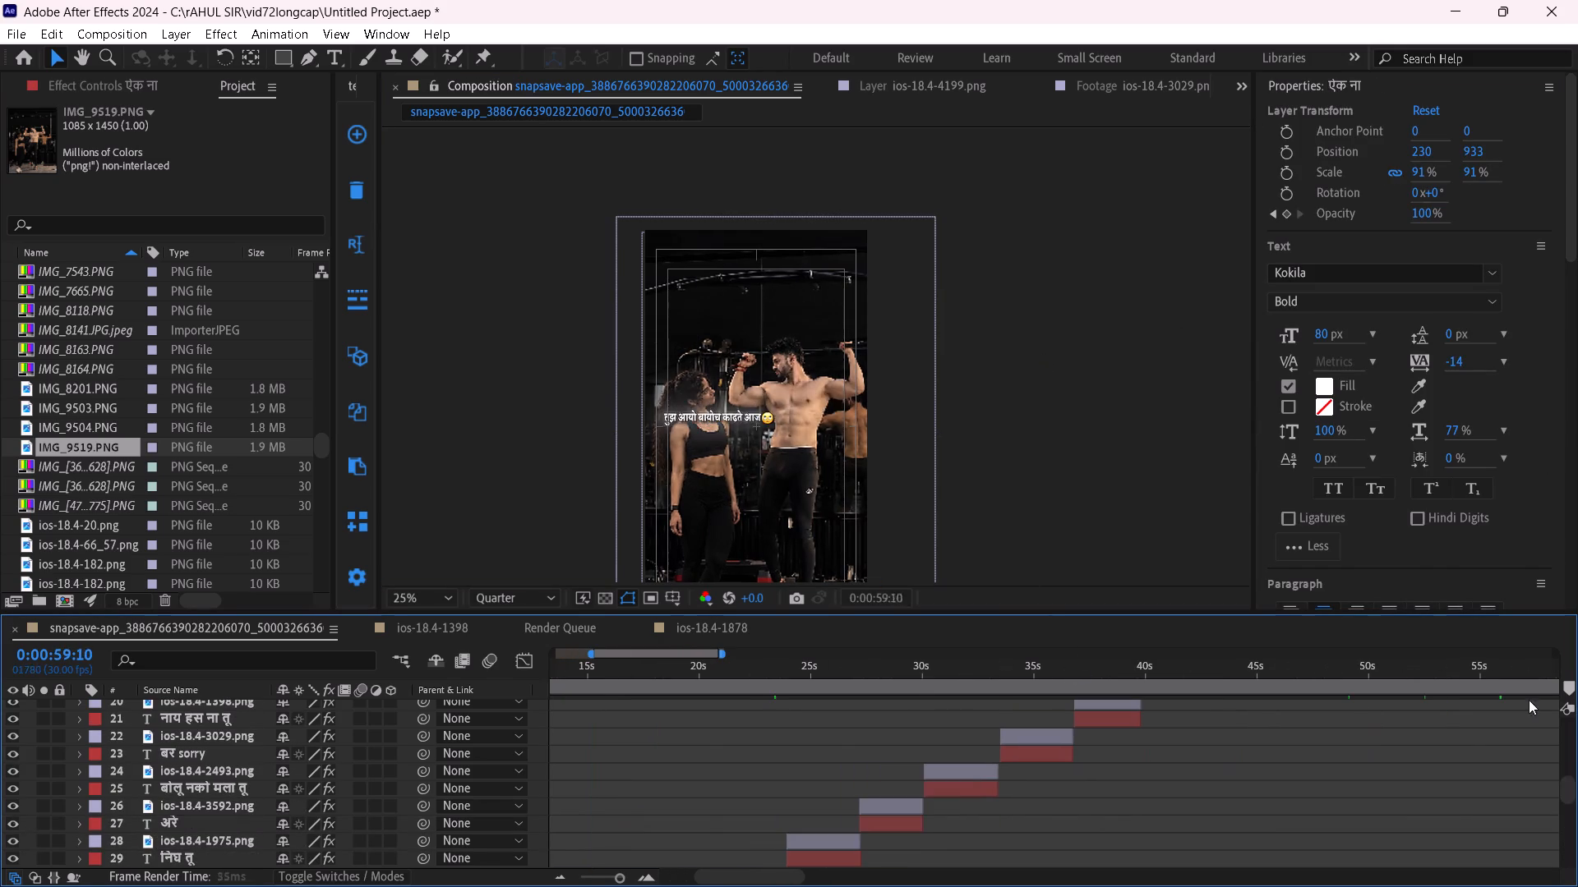
{"action": "left_click_drag", "start_coordinate": [1529, 700], "coordinate": [1457, 728]}
{"action": "scroll", "coordinate": [1451, 734], "scroll_direction": "up", "scroll_amount": 6}
{"action": "left_click_drag", "start_coordinate": [1450, 669], "coordinate": [1092, 776]}
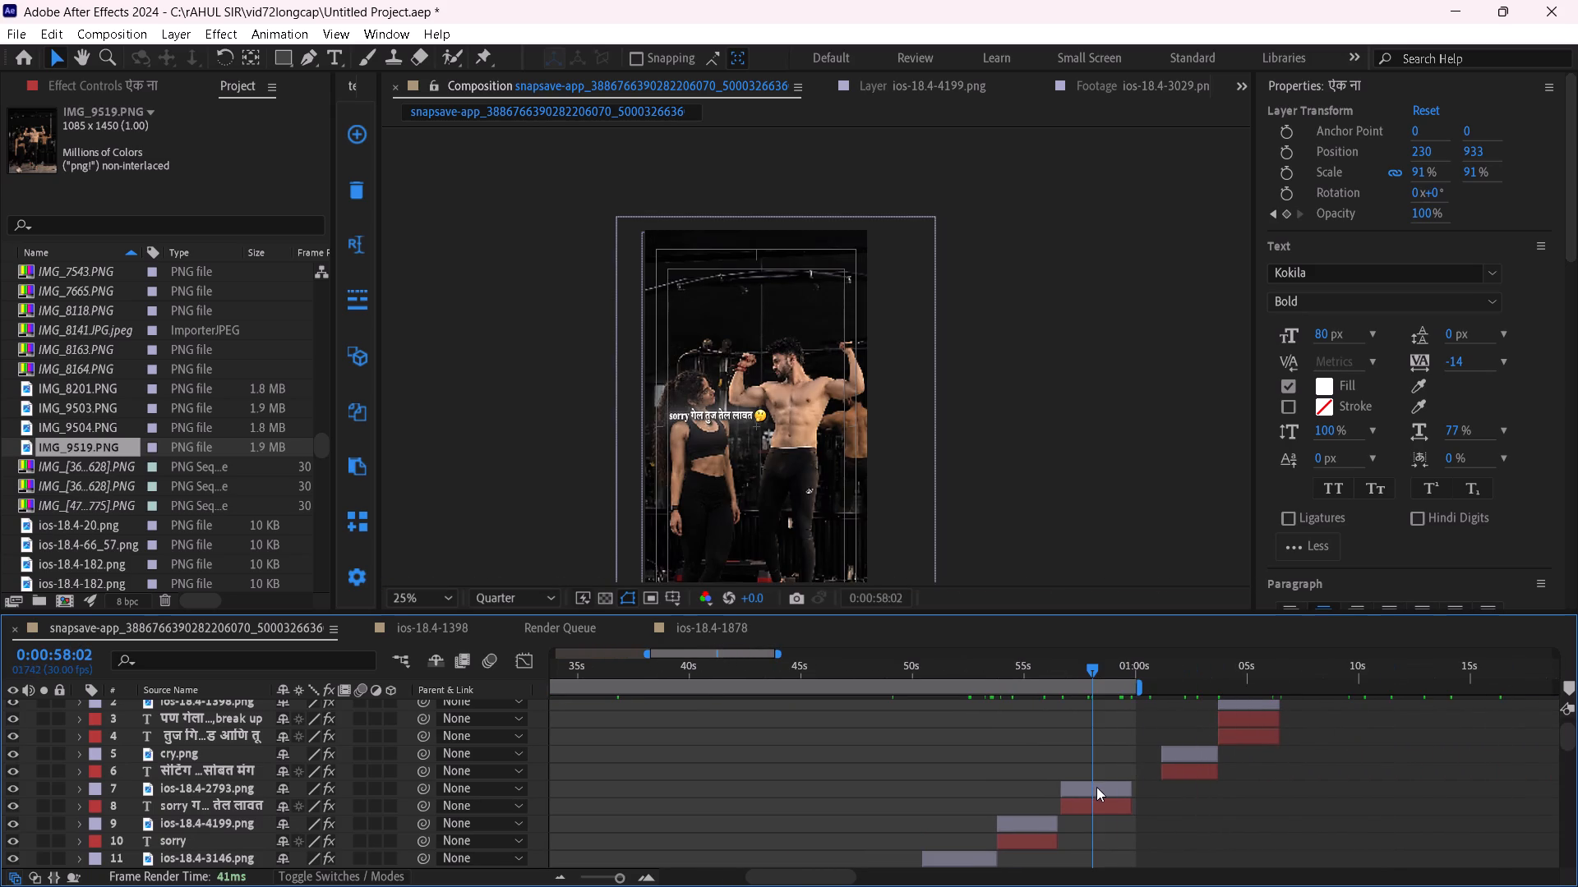
{"action": "left_click", "coordinate": [1097, 788], "text": "shift"}
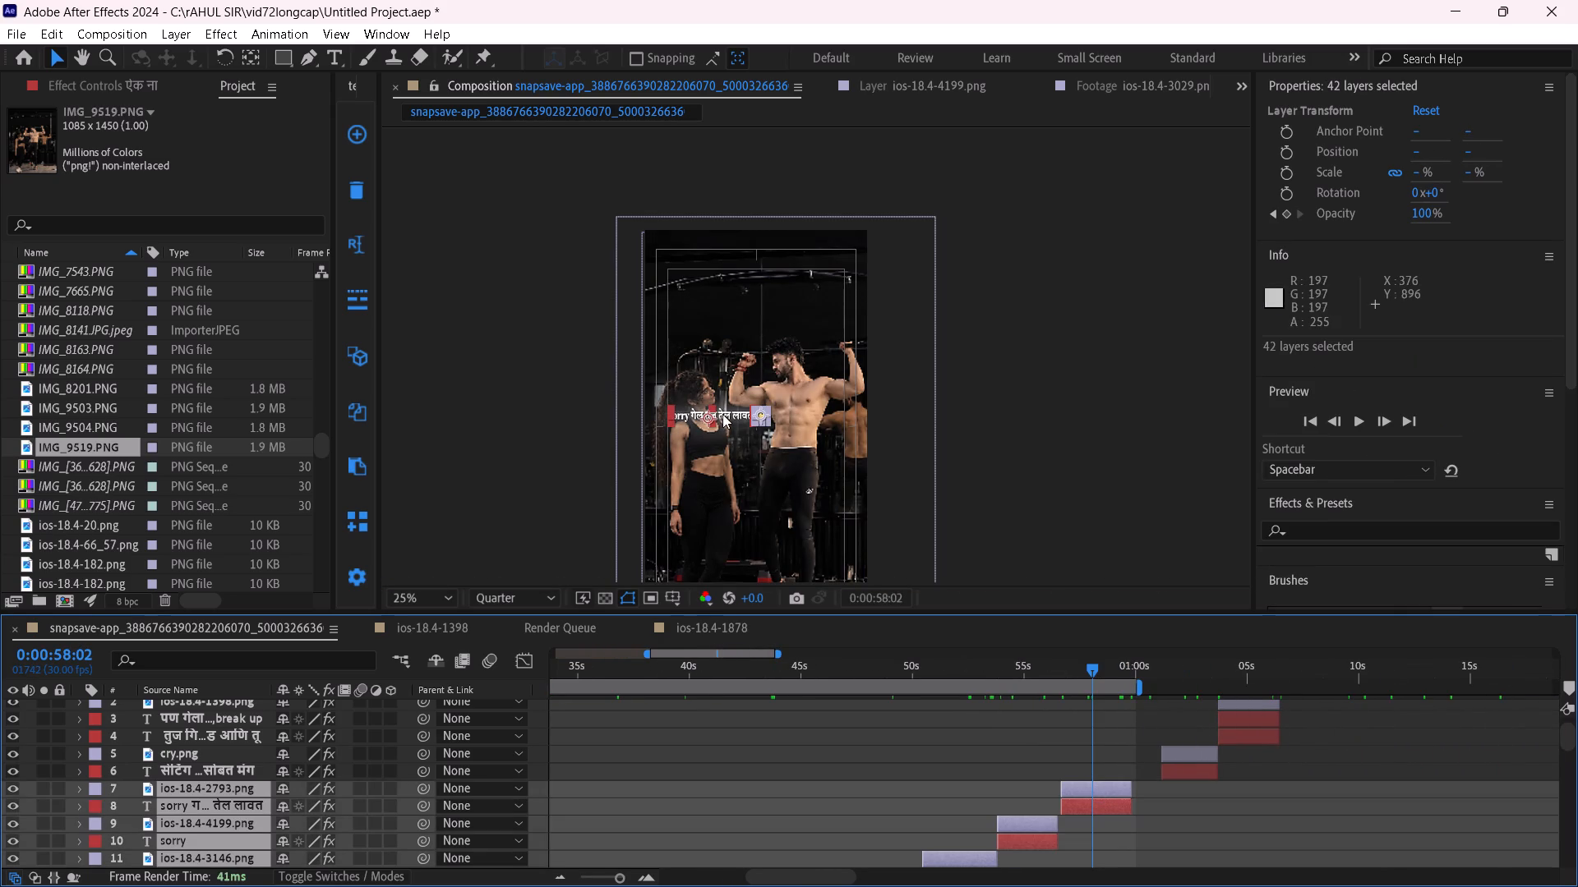
{"action": "left_click_drag", "start_coordinate": [724, 413], "coordinate": [722, 356]}
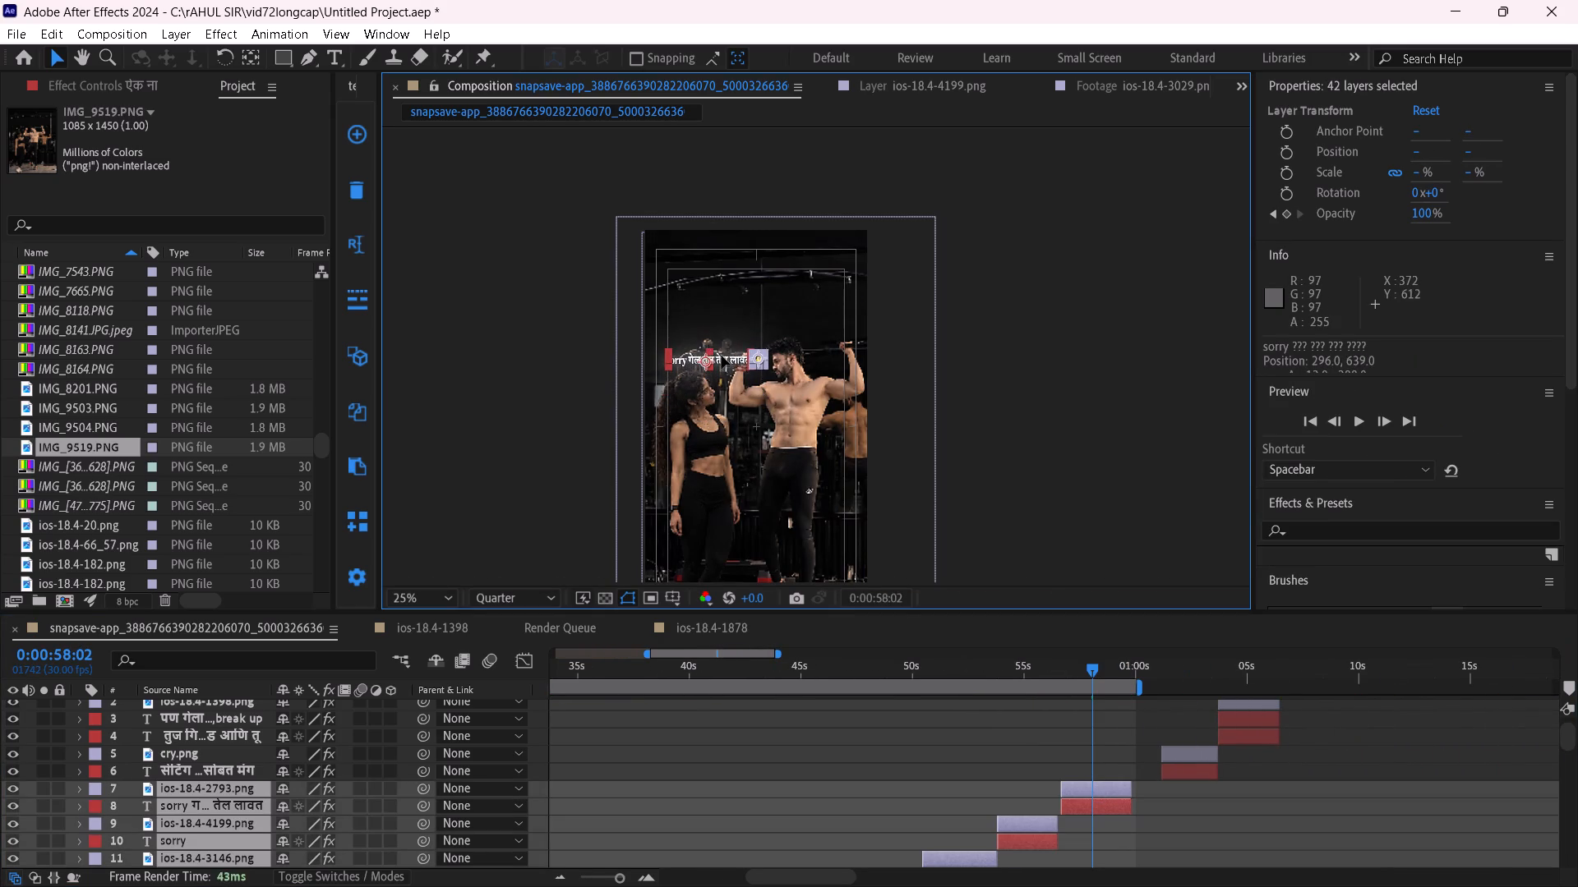
{"action": "left_click_drag", "start_coordinate": [722, 356], "coordinate": [722, 359]}
{"action": "left_click", "coordinate": [1042, 406]}
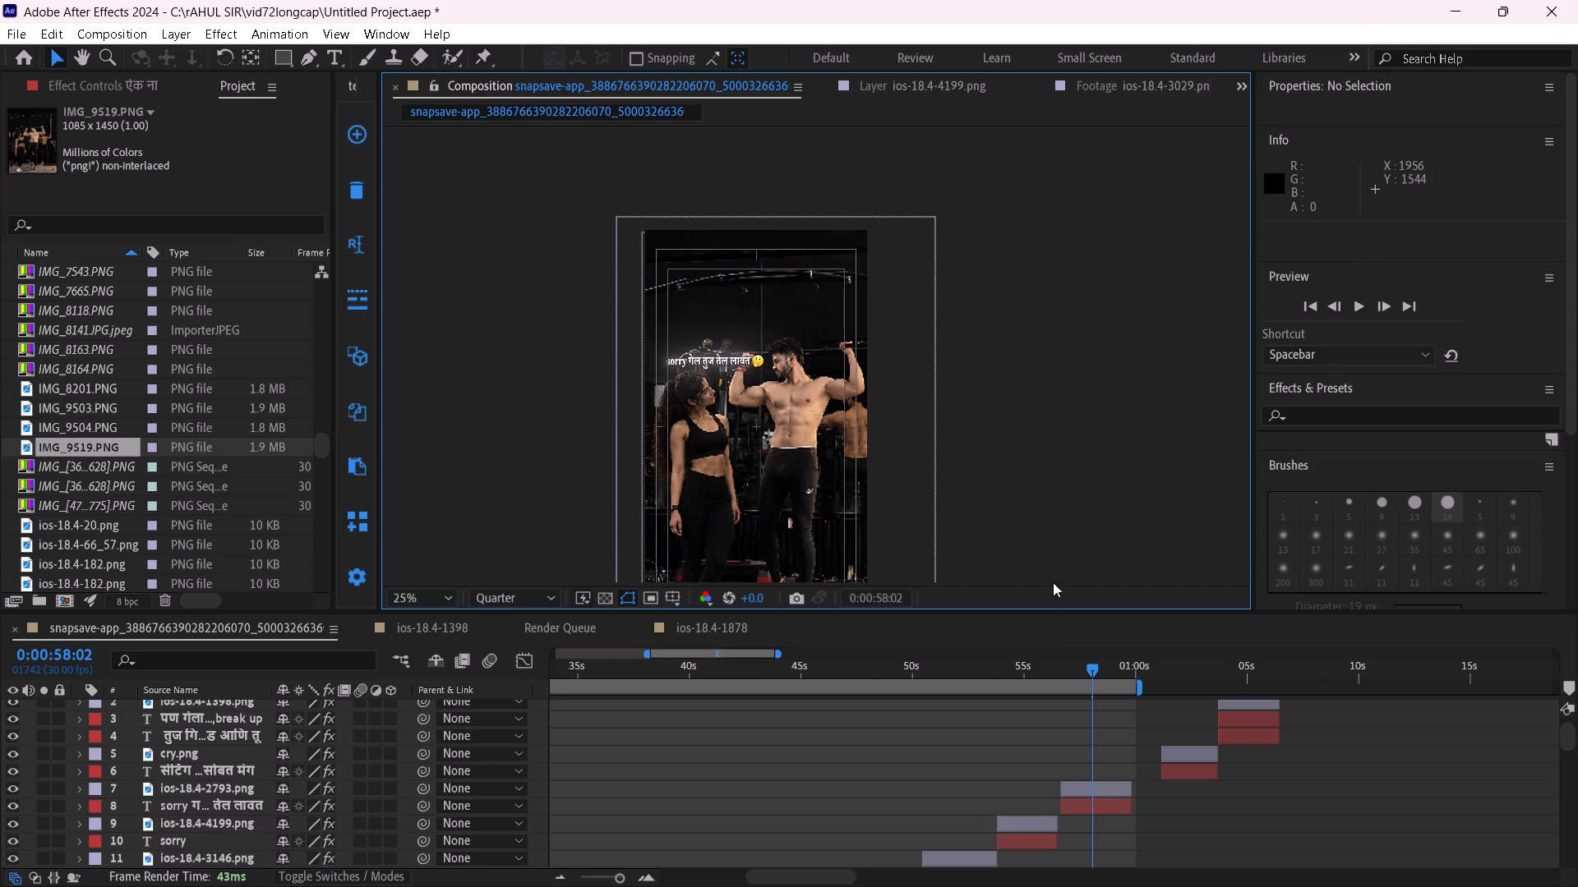
At 0:00:03:20, move the बोल ना caption and its ios-18.4-4199.png emoji above the man's head, with the emoji at about 788, 481.
{"action": "left_click_drag", "start_coordinate": [1044, 663], "coordinate": [953, 664]}
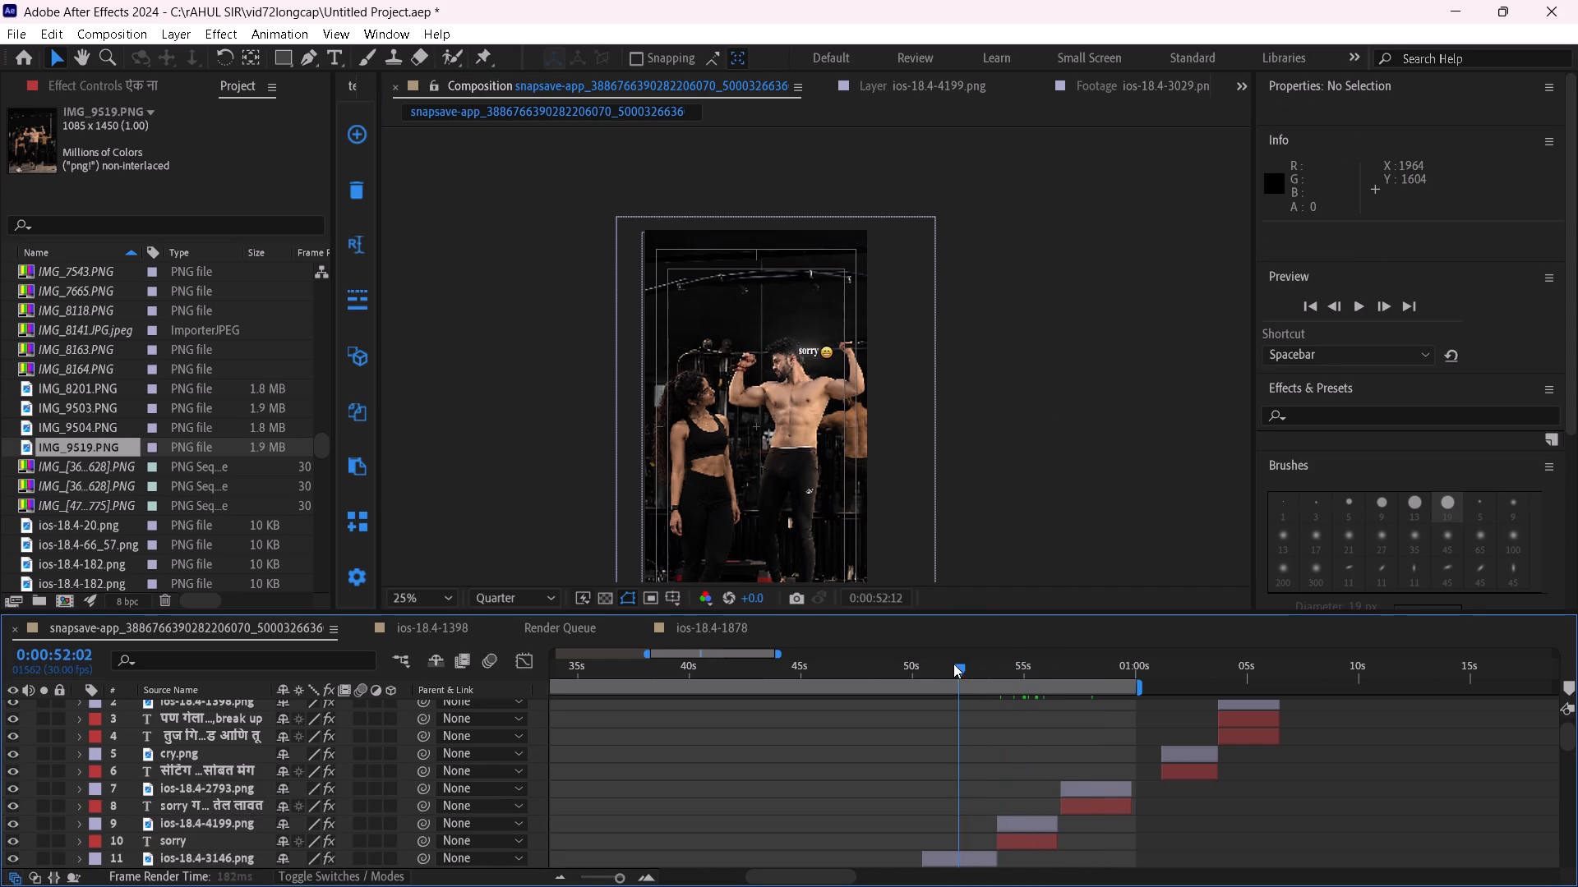
{"action": "left_click_drag", "start_coordinate": [953, 664], "coordinate": [514, 820]}
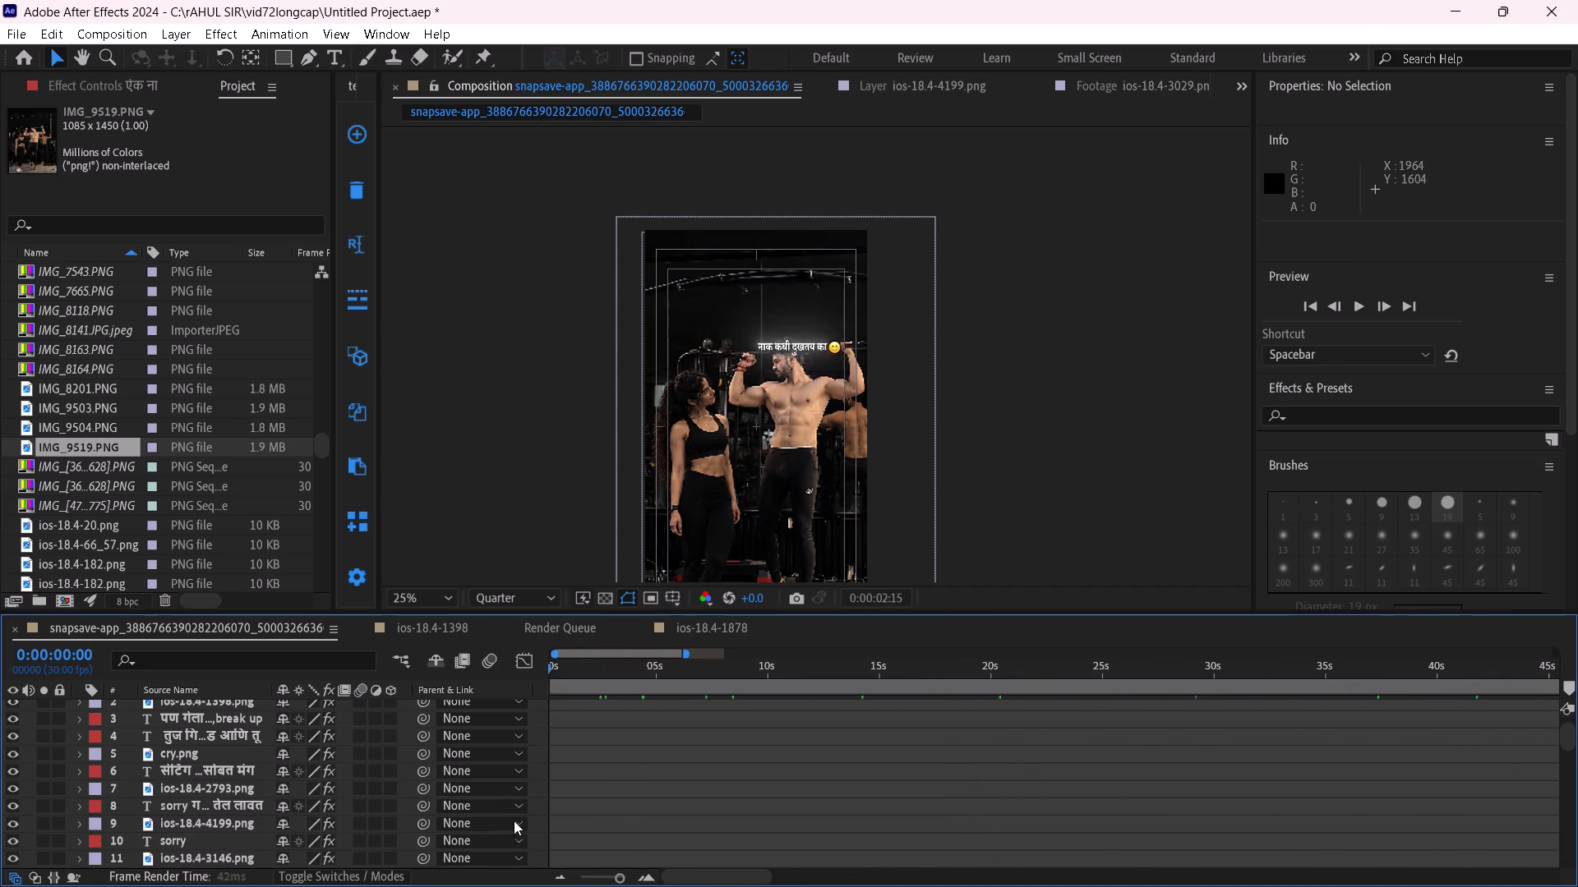
{"action": "left_click_drag", "start_coordinate": [514, 820], "coordinate": [621, 810]}
{"action": "scroll", "coordinate": [621, 808], "scroll_direction": "down", "scroll_amount": 17}
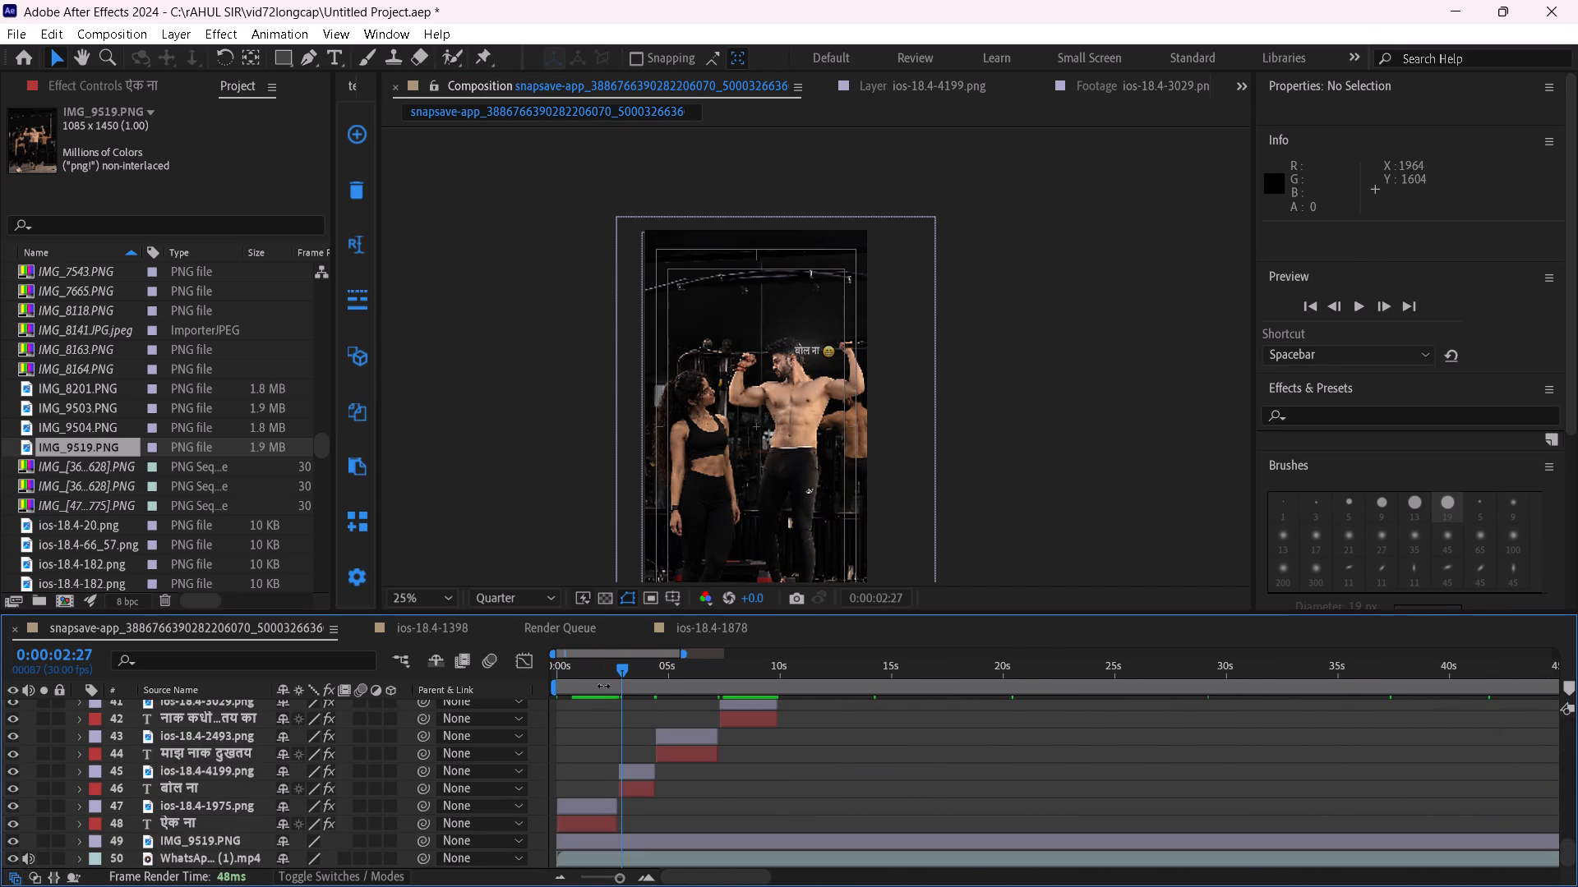
{"action": "left_click_drag", "start_coordinate": [600, 665], "coordinate": [639, 695]}
{"action": "left_click", "coordinate": [646, 773]}
{"action": "left_click", "coordinate": [648, 789]}
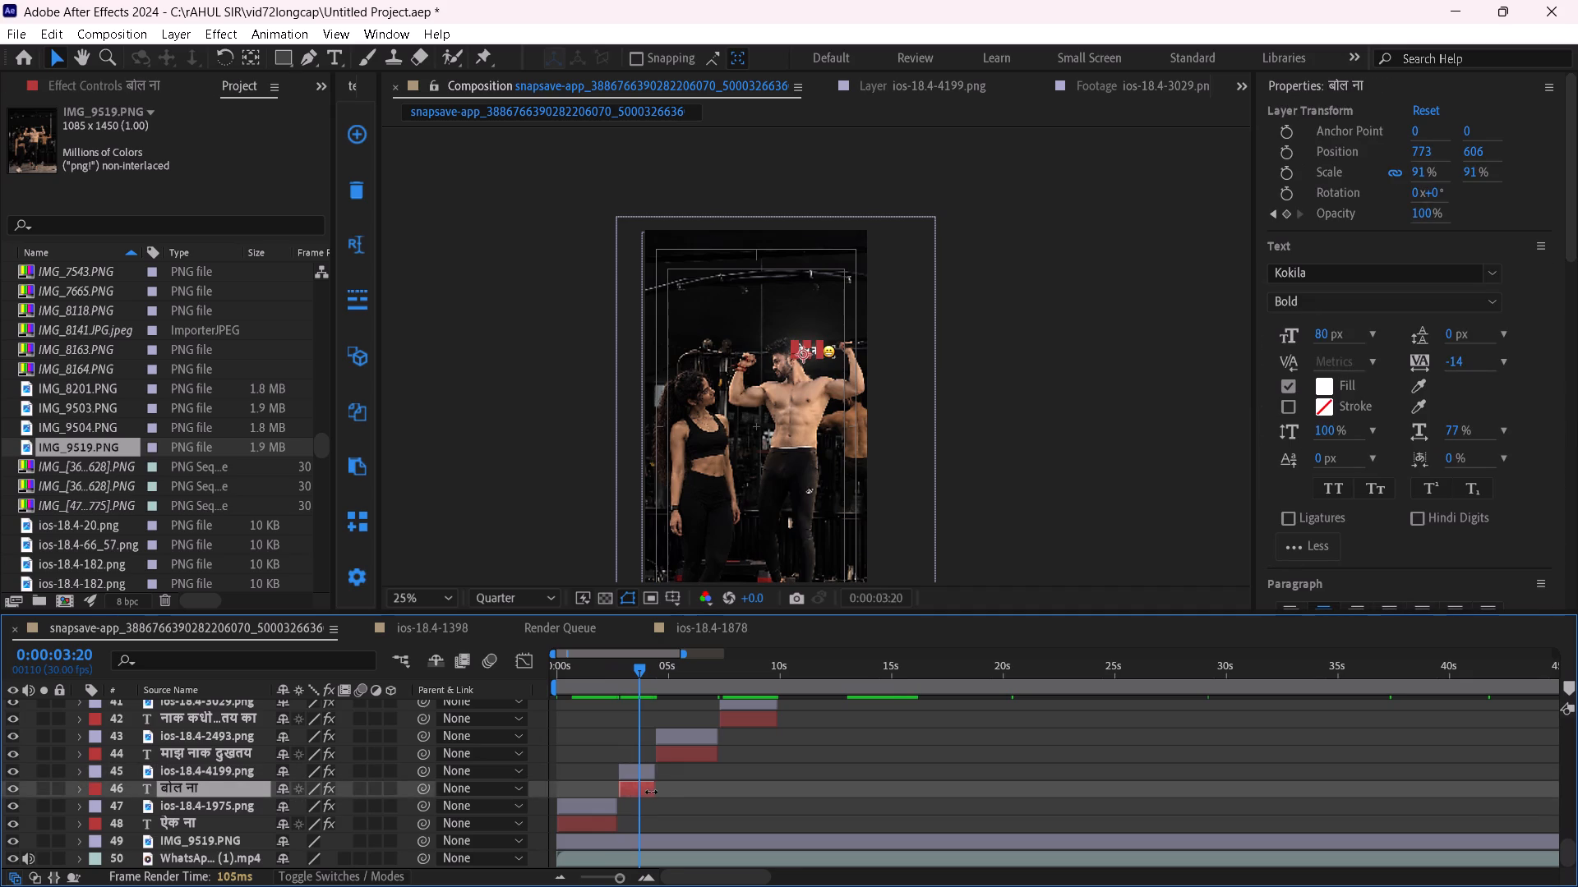
{"action": "left_click", "coordinate": [648, 777], "text": "ctrl"}
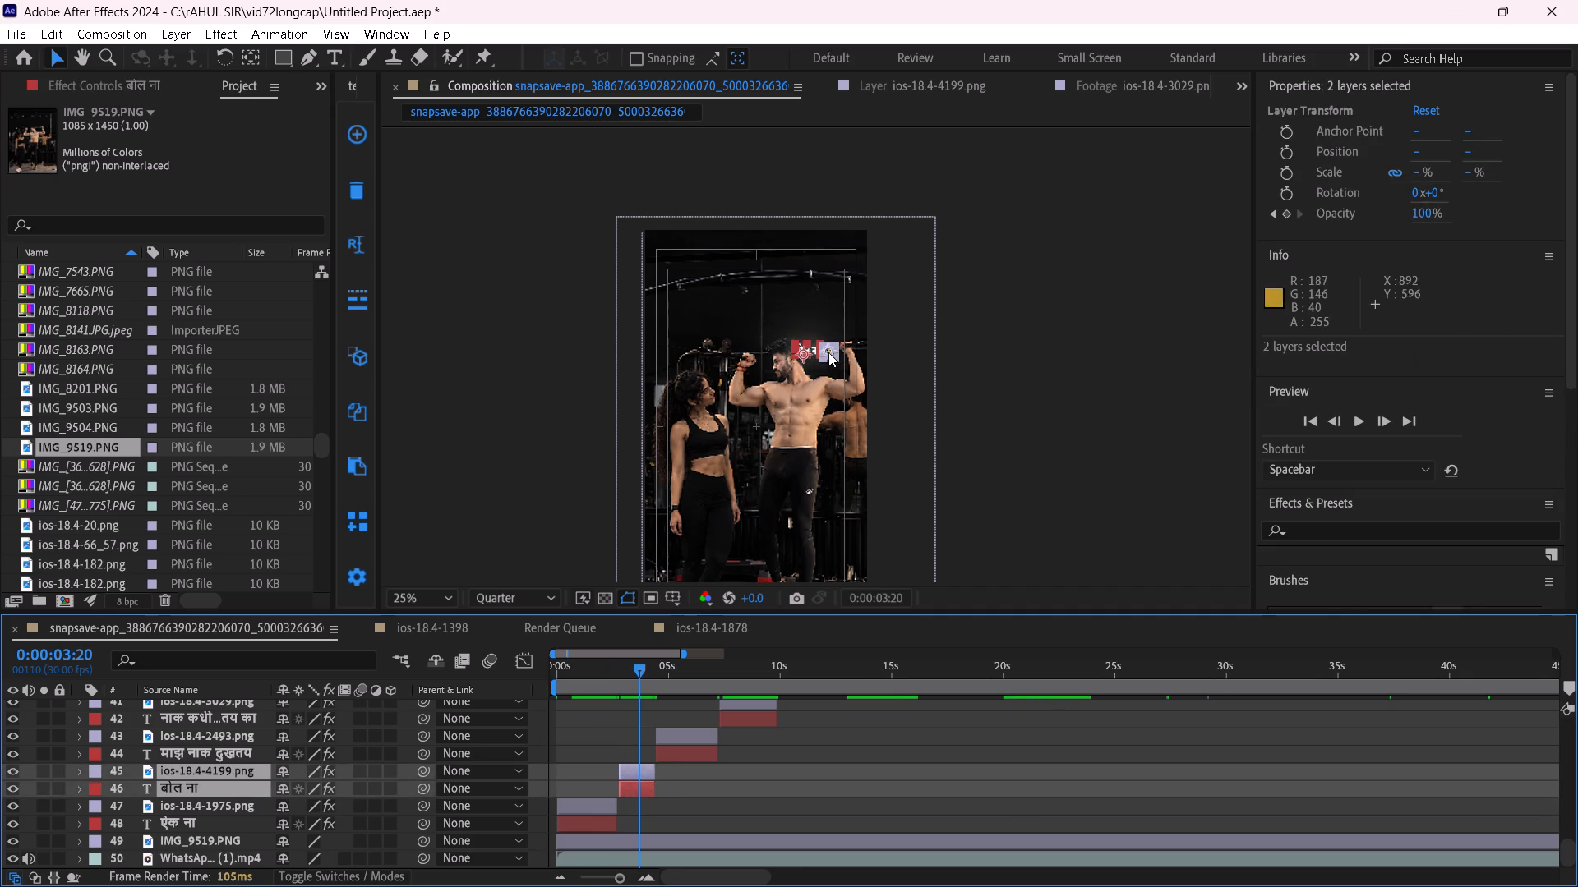
{"action": "left_click_drag", "start_coordinate": [828, 350], "coordinate": [807, 327]}
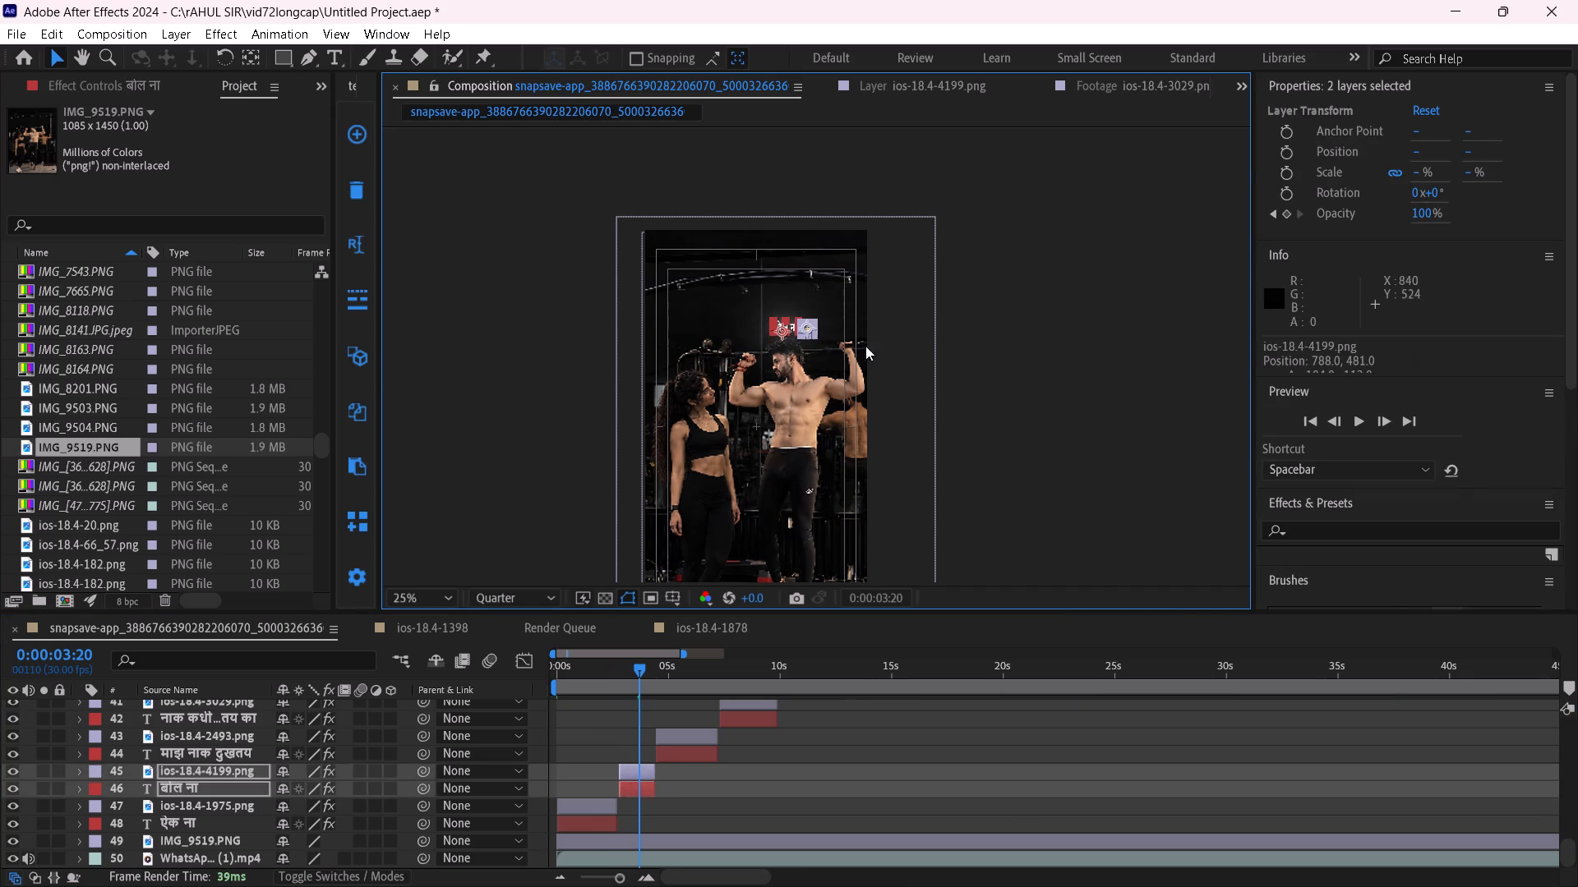
{"action": "left_click", "coordinate": [1047, 386]}
At 0:00:06:04, nudge the माझ नाक दुखतय caption and its emoji slightly above the woman's head, with the caption at about 217, 650.
{"action": "left_click_drag", "start_coordinate": [671, 674], "coordinate": [694, 673]}
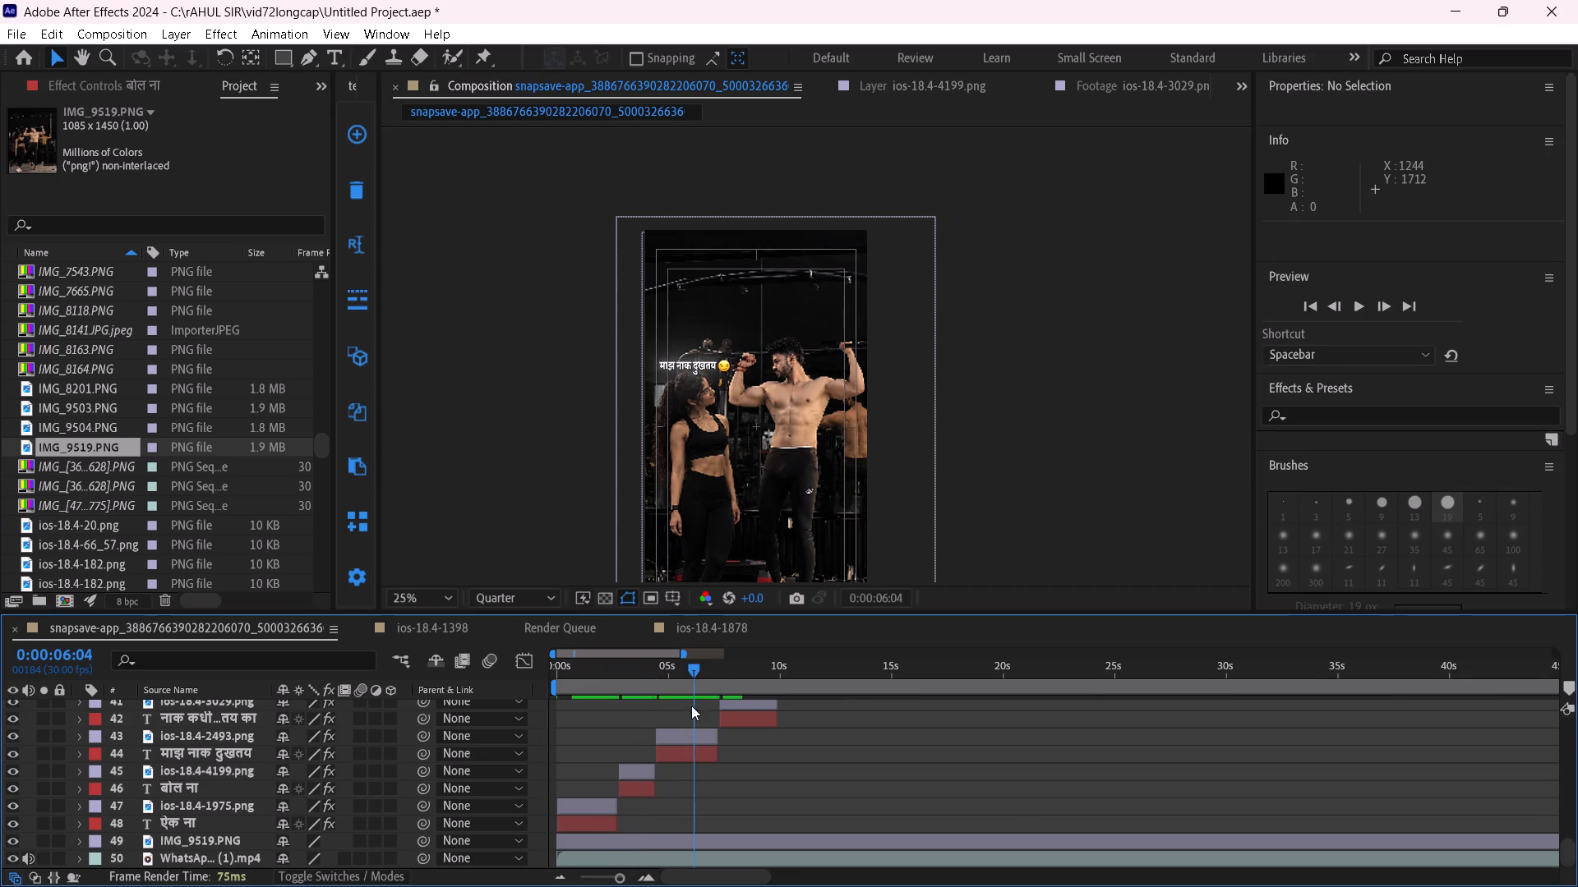
{"action": "left_click", "coordinate": [694, 750]}
{"action": "left_click", "coordinate": [695, 741]}
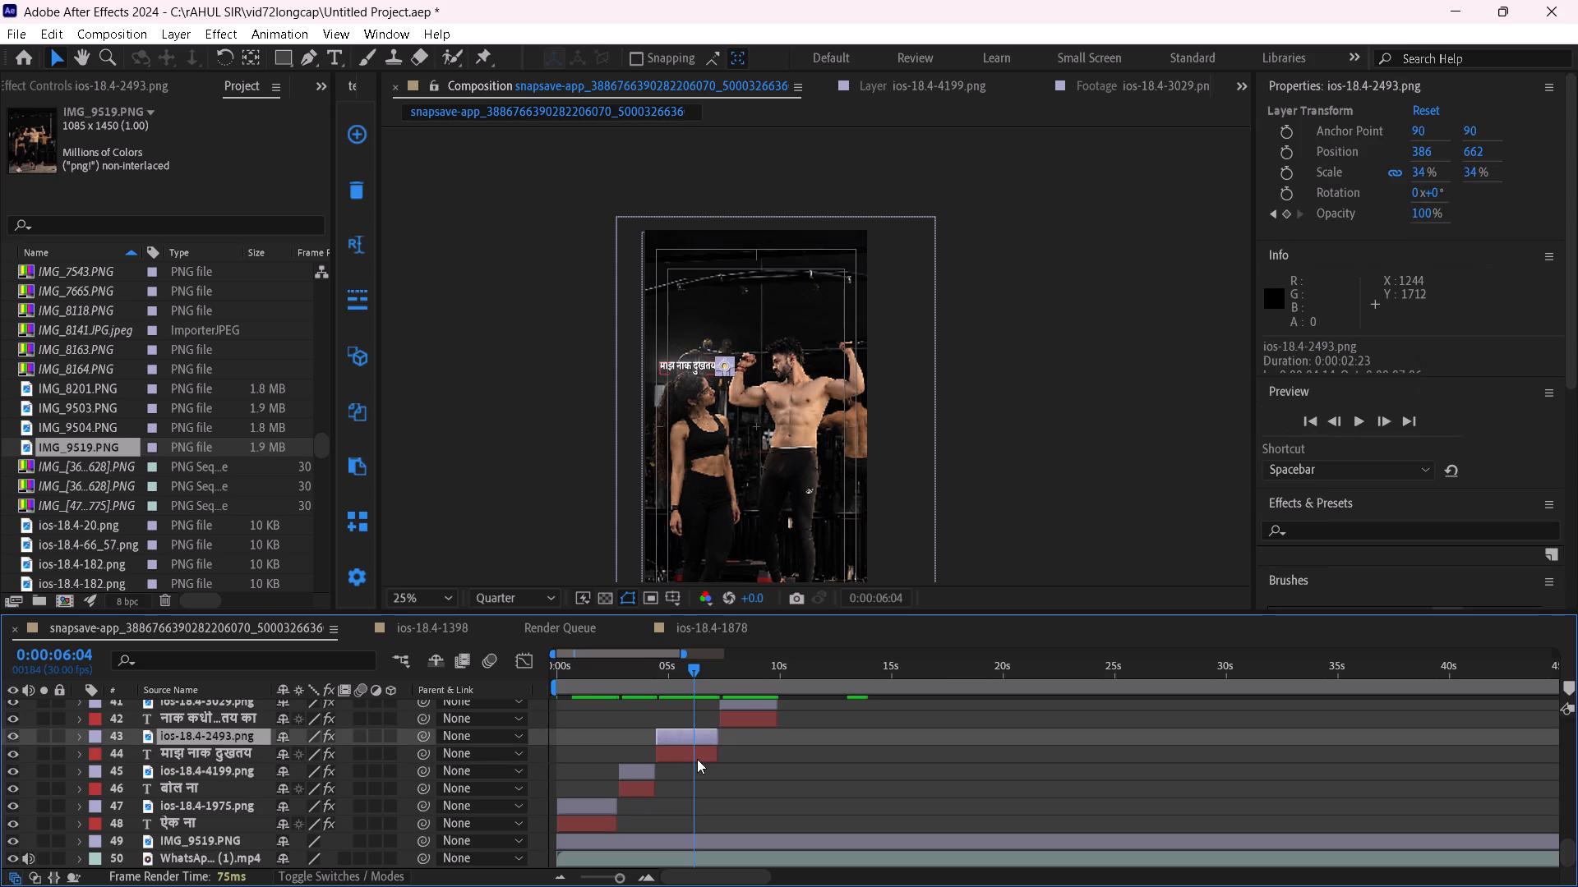
{"action": "left_click", "coordinate": [701, 759], "text": "ctrl"}
{"action": "left_click", "coordinate": [704, 368]}
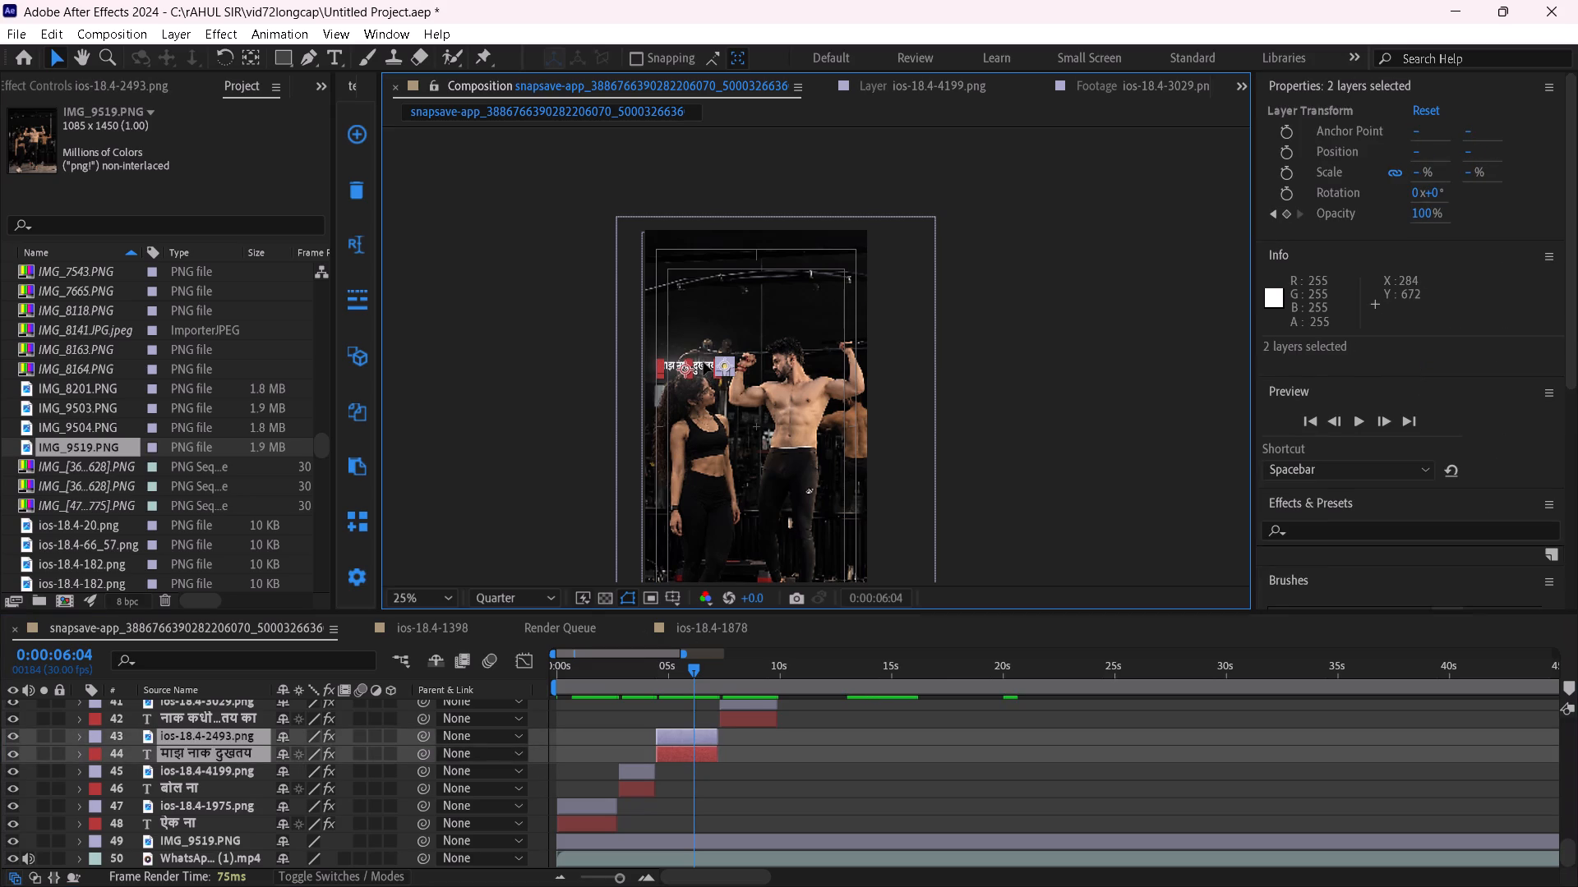
{"action": "double_click", "coordinate": [706, 365]}
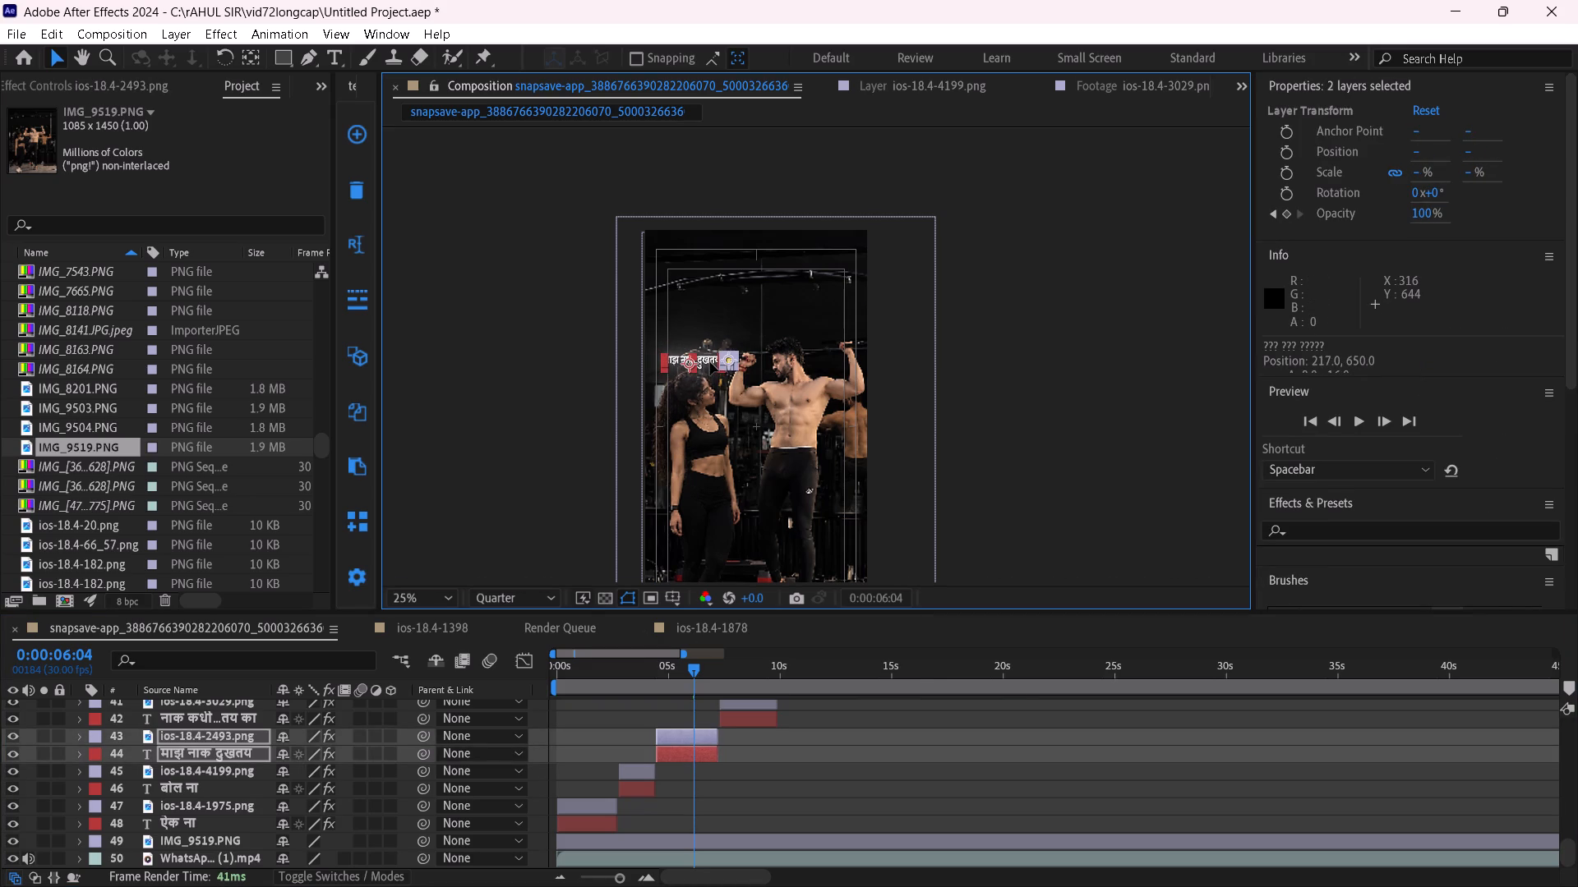
{"action": "left_click", "coordinate": [1023, 412]}
{"action": "scroll", "coordinate": [782, 779], "scroll_direction": "up", "scroll_amount": 1}
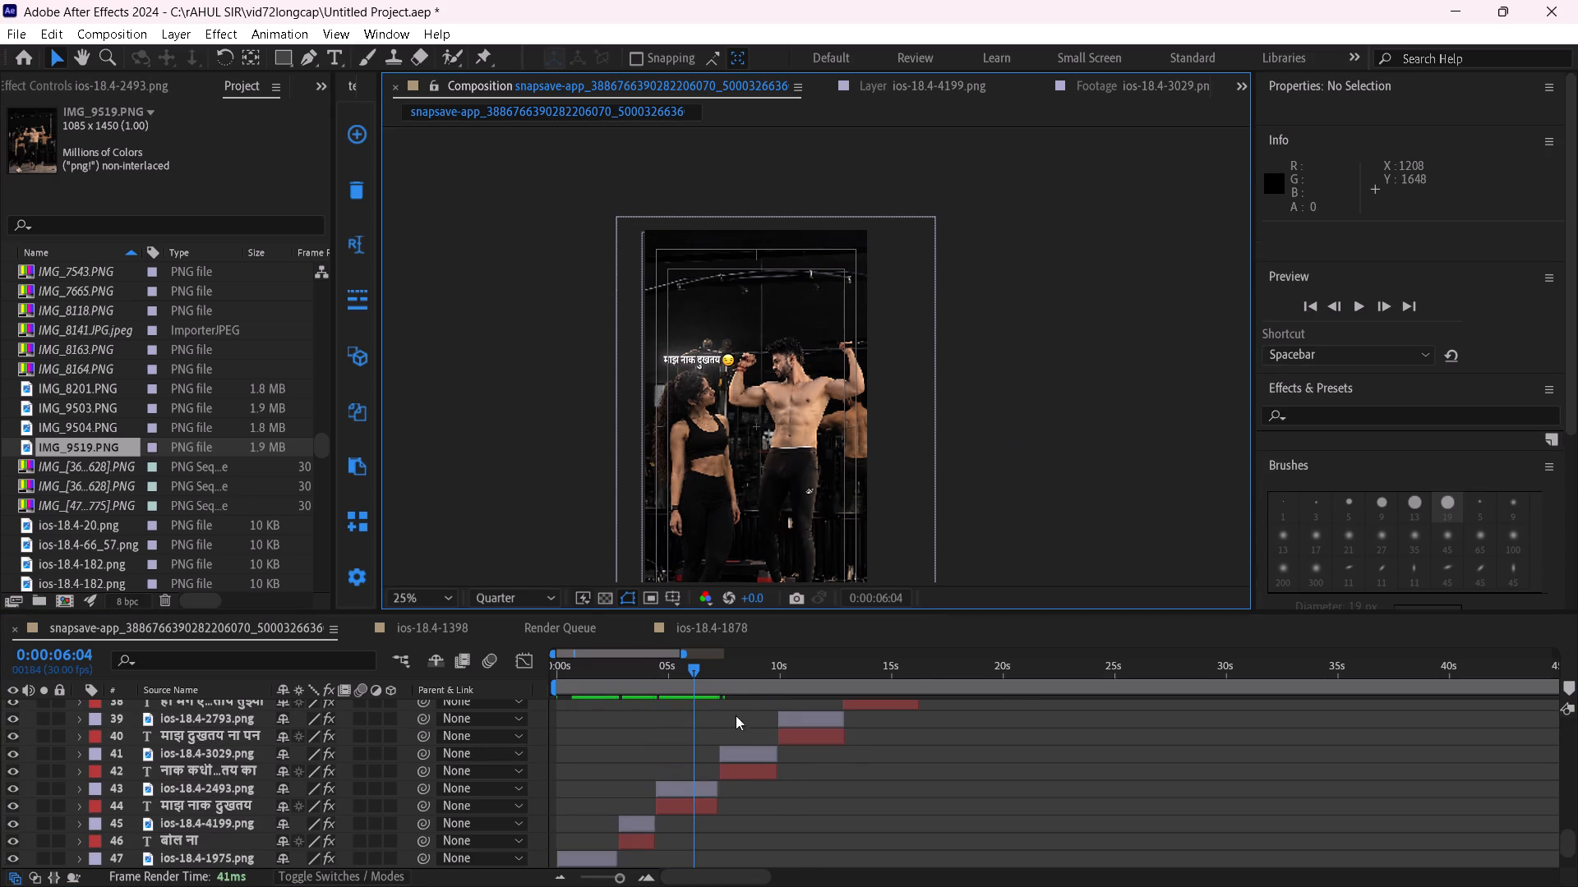
At 0:00:07:29, move the नाक कधी दुखतय का caption and its ios-18.4-3029.png emoji above the man's head, with the caption at about 662, 507.
{"action": "left_click_drag", "start_coordinate": [725, 664], "coordinate": [735, 666]}
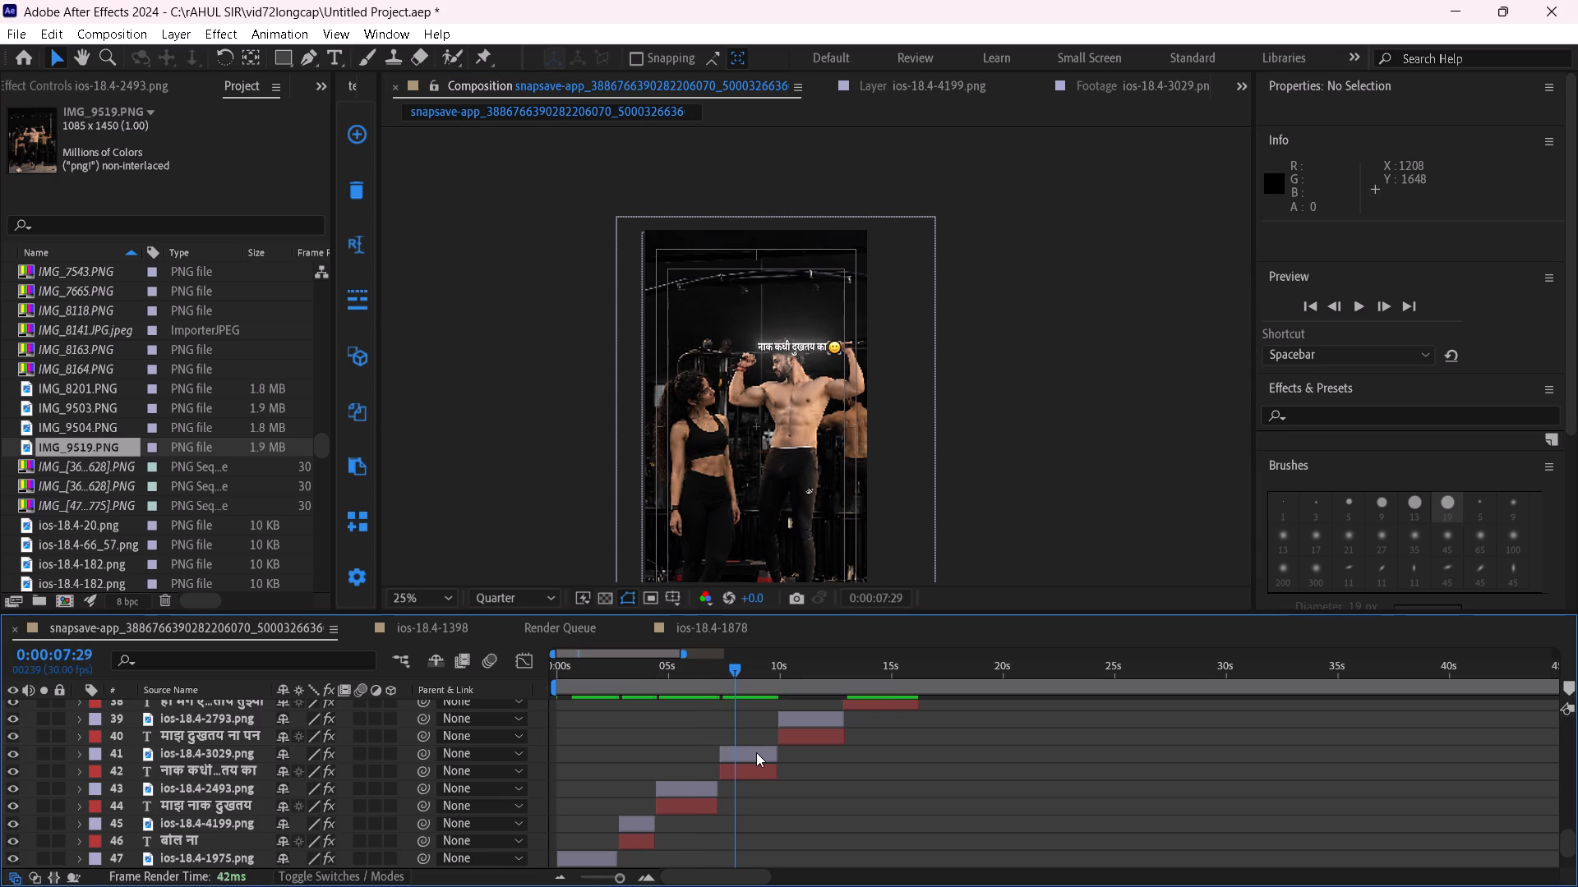
{"action": "left_click", "coordinate": [756, 752]}
{"action": "left_click", "coordinate": [763, 765], "text": "ctrl"}
{"action": "left_click_drag", "start_coordinate": [809, 345], "coordinate": [801, 329]}
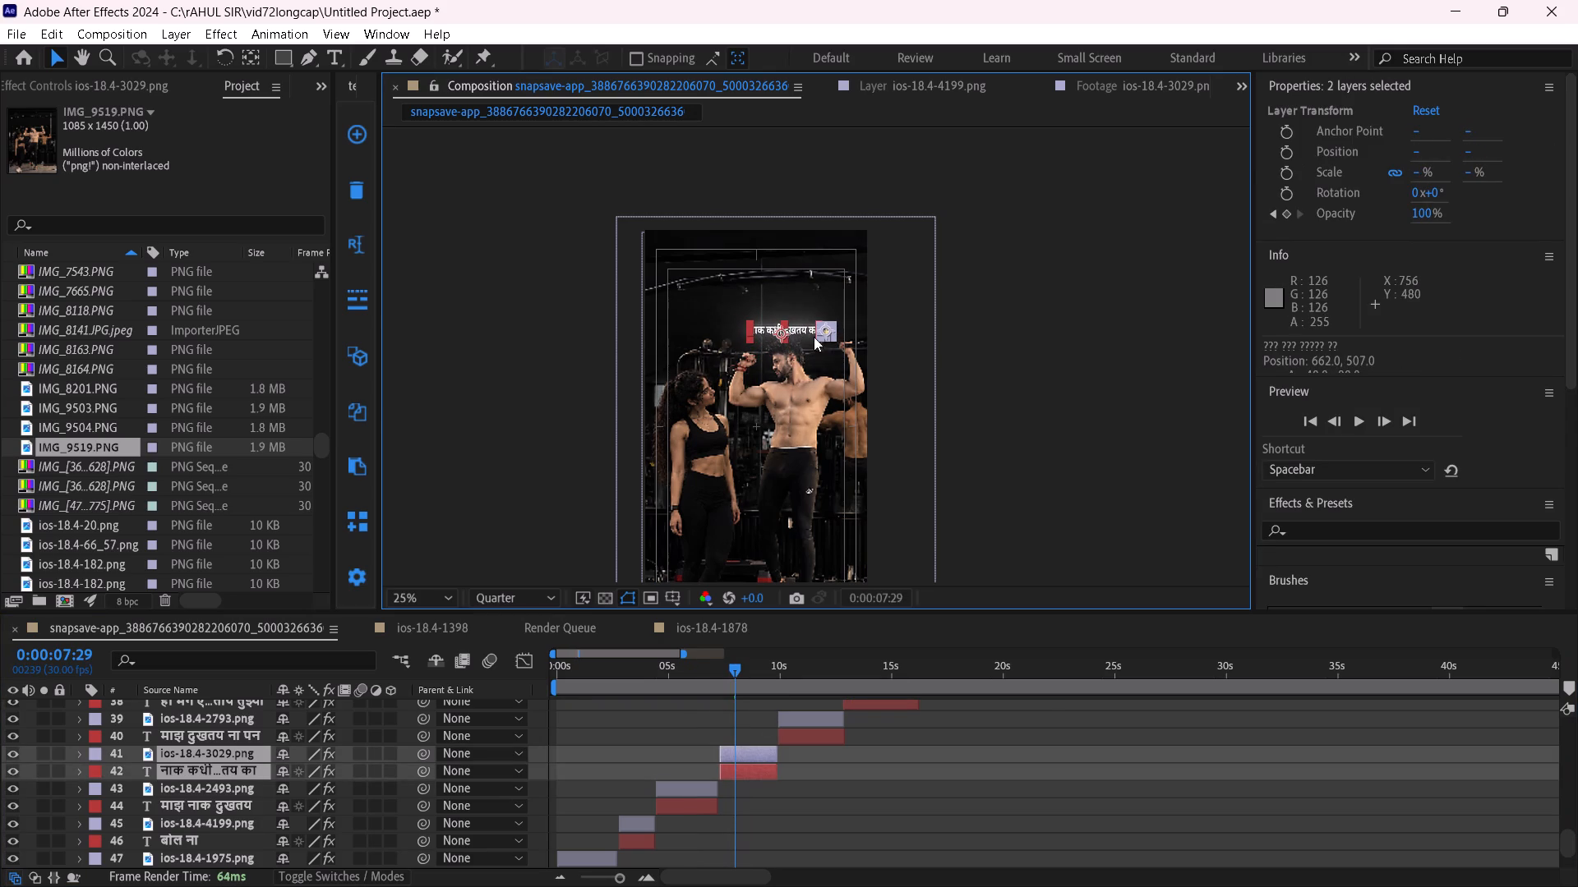
{"action": "left_click", "coordinate": [1009, 402]}
At 0:00:11:24, move the माझ दुखतय ना पन caption and its ios-18.4-2793.png emoji slightly up and left above the woman's head.
{"action": "scroll", "coordinate": [900, 734], "scroll_direction": "up", "scroll_amount": 1}
{"action": "left_click", "coordinate": [816, 789]}
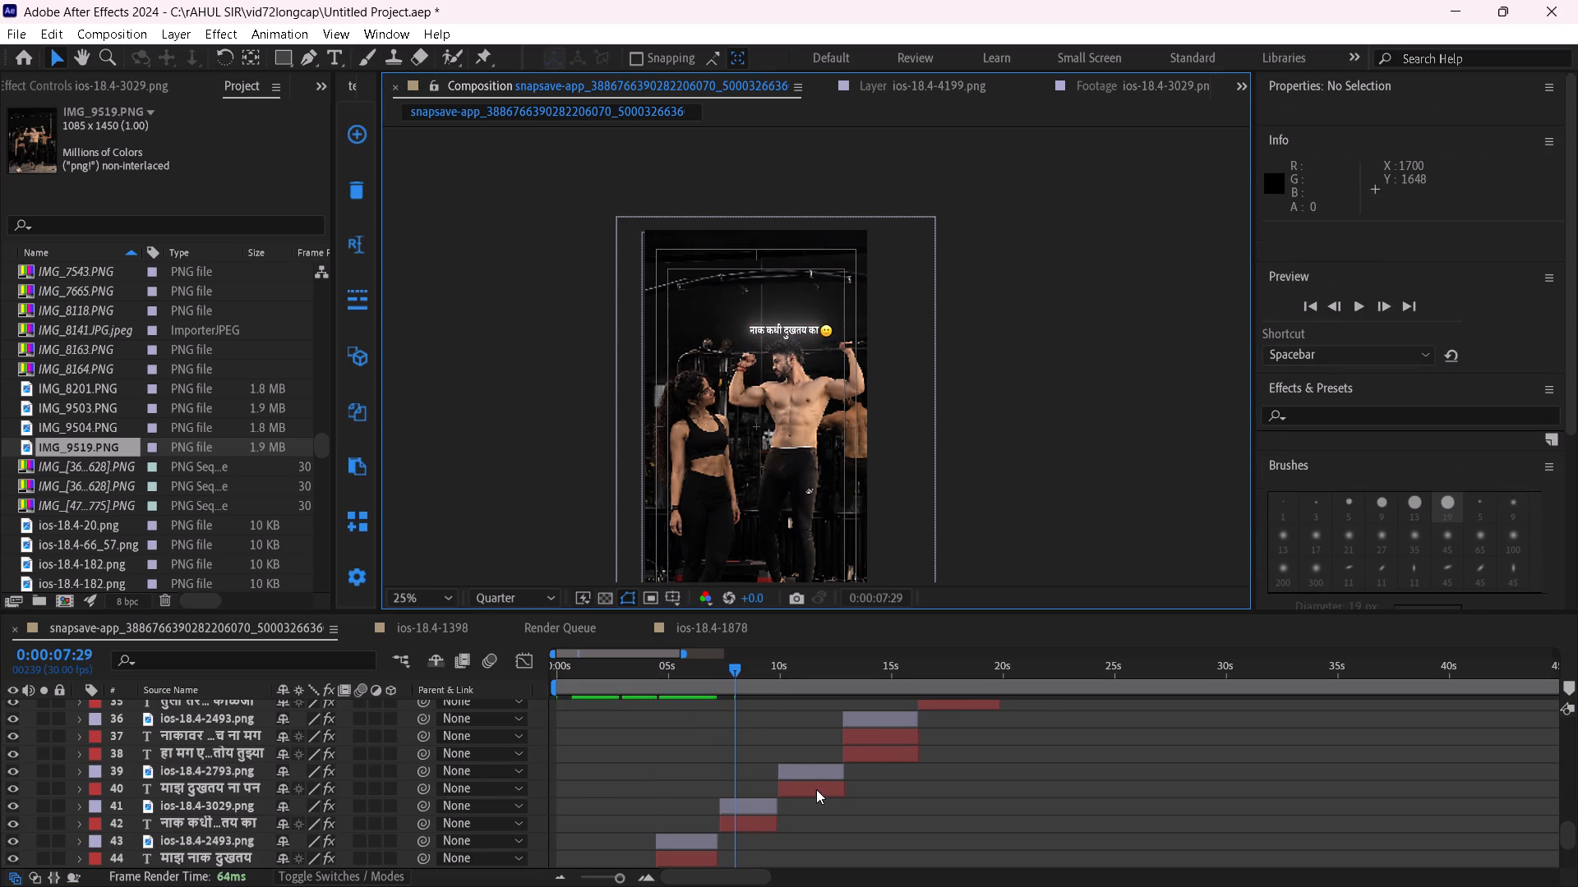
{"action": "left_click_drag", "start_coordinate": [782, 665], "coordinate": [820, 674]}
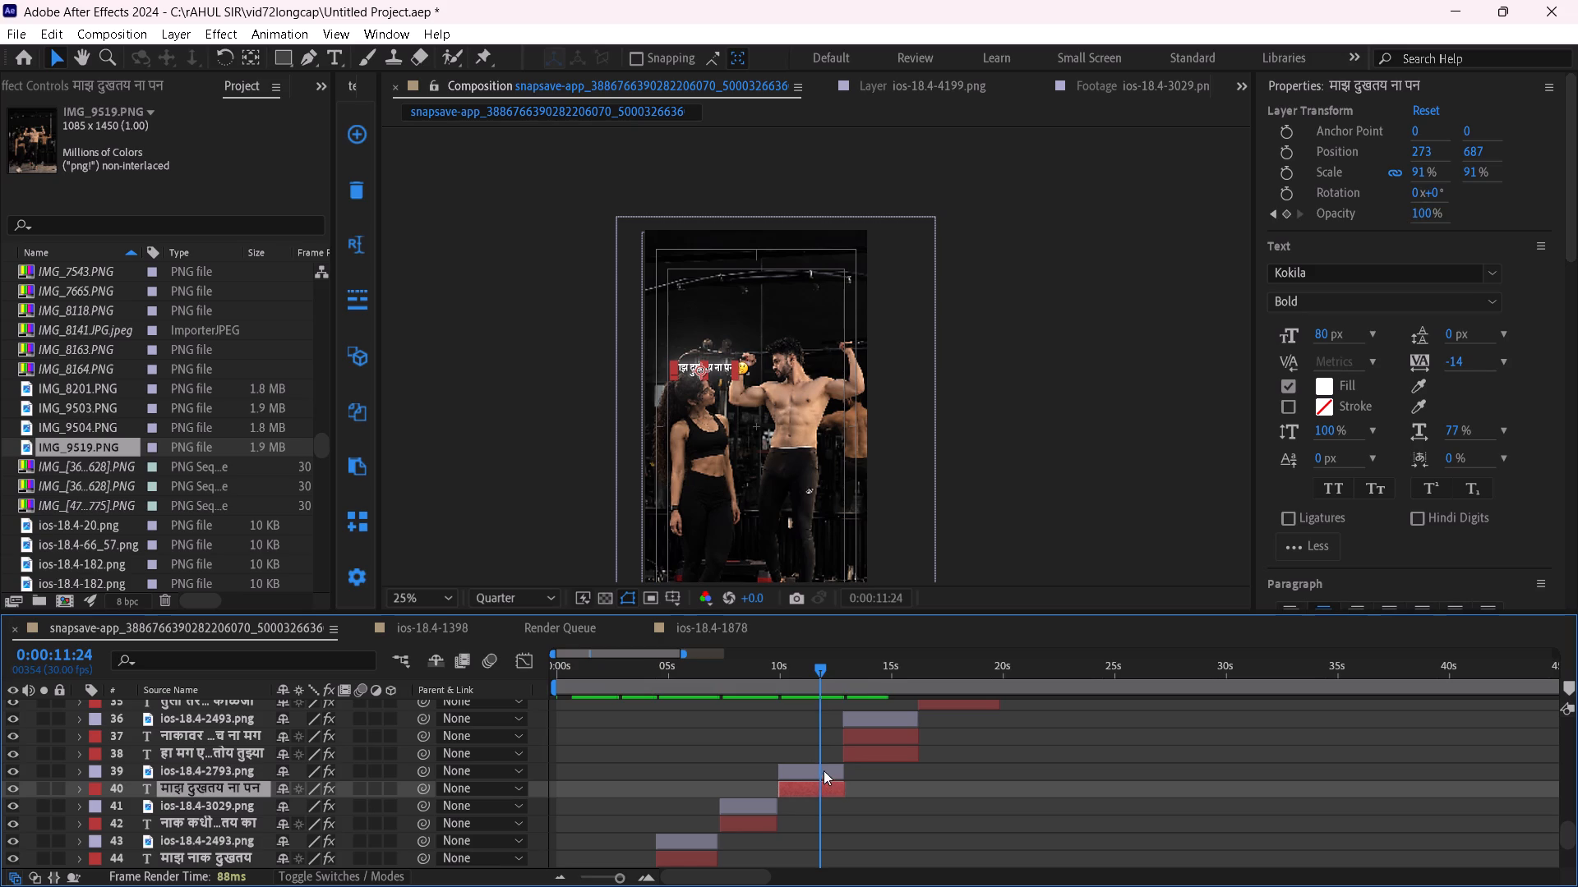
{"action": "left_click", "coordinate": [824, 770], "text": "ctrl"}
{"action": "left_click_drag", "start_coordinate": [717, 365], "coordinate": [711, 351]}
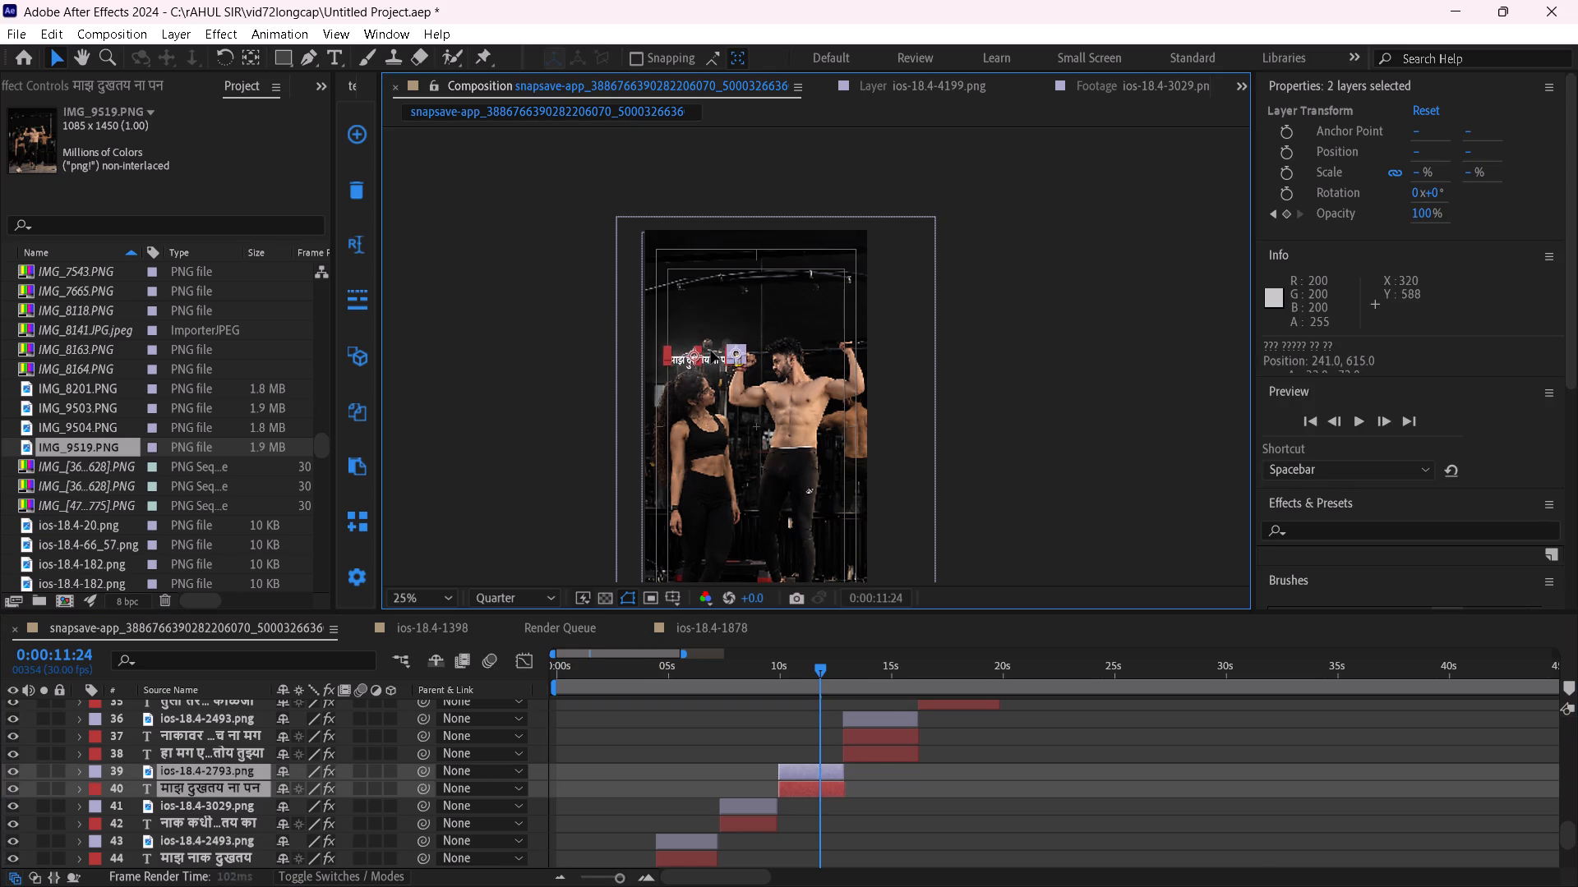
{"action": "left_click_drag", "start_coordinate": [711, 351], "coordinate": [709, 356]}
{"action": "left_click", "coordinate": [1102, 408]}
At 0:00:14:12, move the two-line हा मग एवढा राग येतोय तुझ्या caption and its ios-18.4-2493.png emoji clear above the man's head.
{"action": "scroll", "coordinate": [896, 743], "scroll_direction": "up", "scroll_amount": 2}
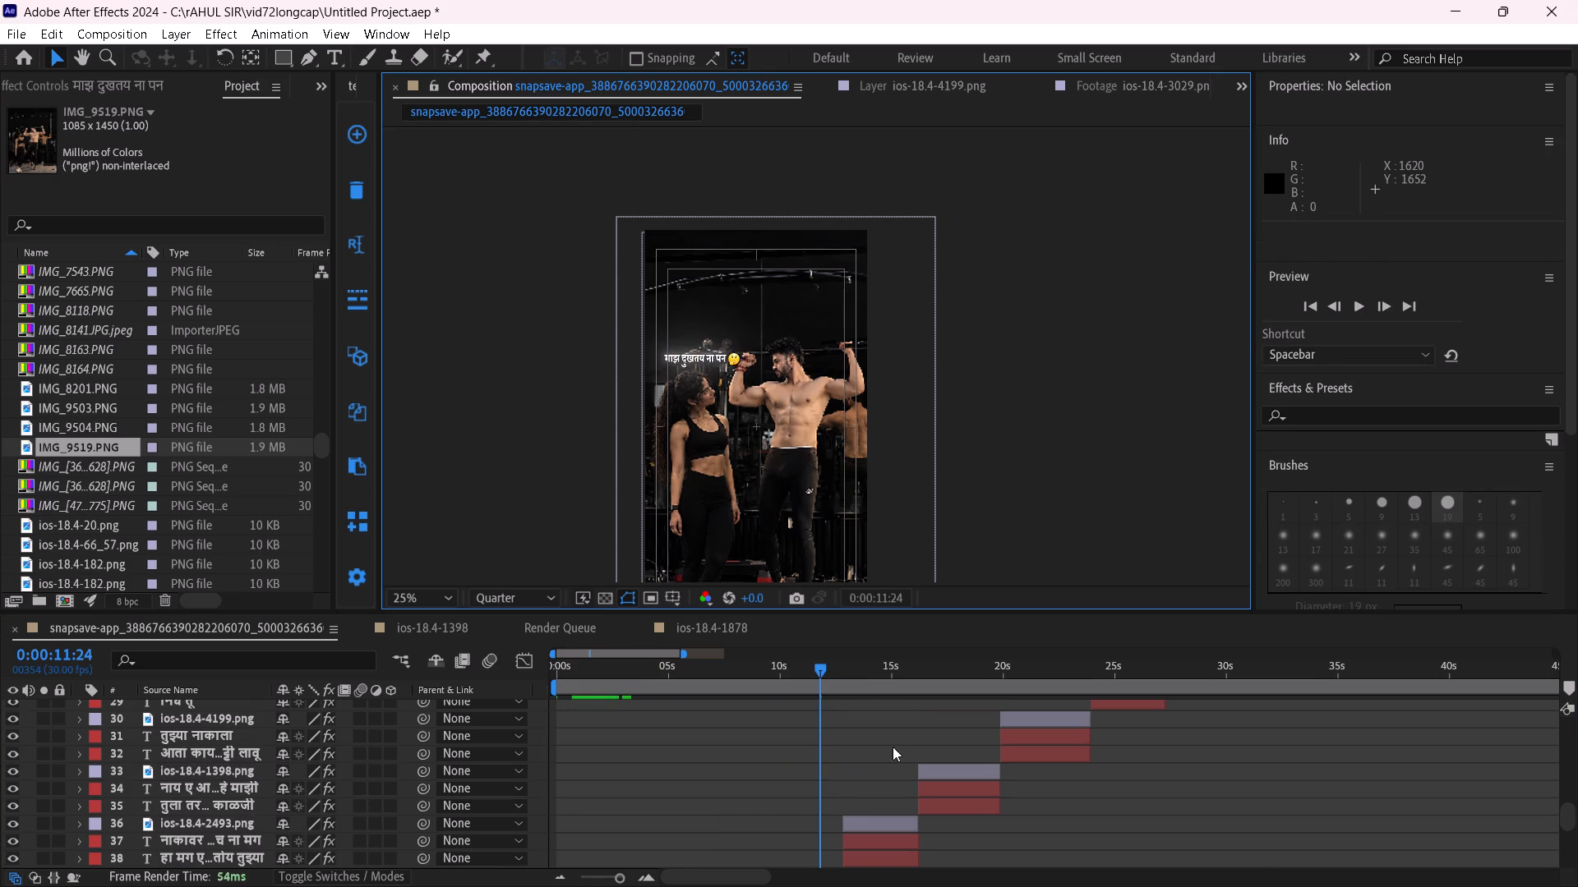
{"action": "left_click_drag", "start_coordinate": [835, 671], "coordinate": [879, 695]}
{"action": "scroll", "coordinate": [887, 834], "scroll_direction": "down", "scroll_amount": 2}
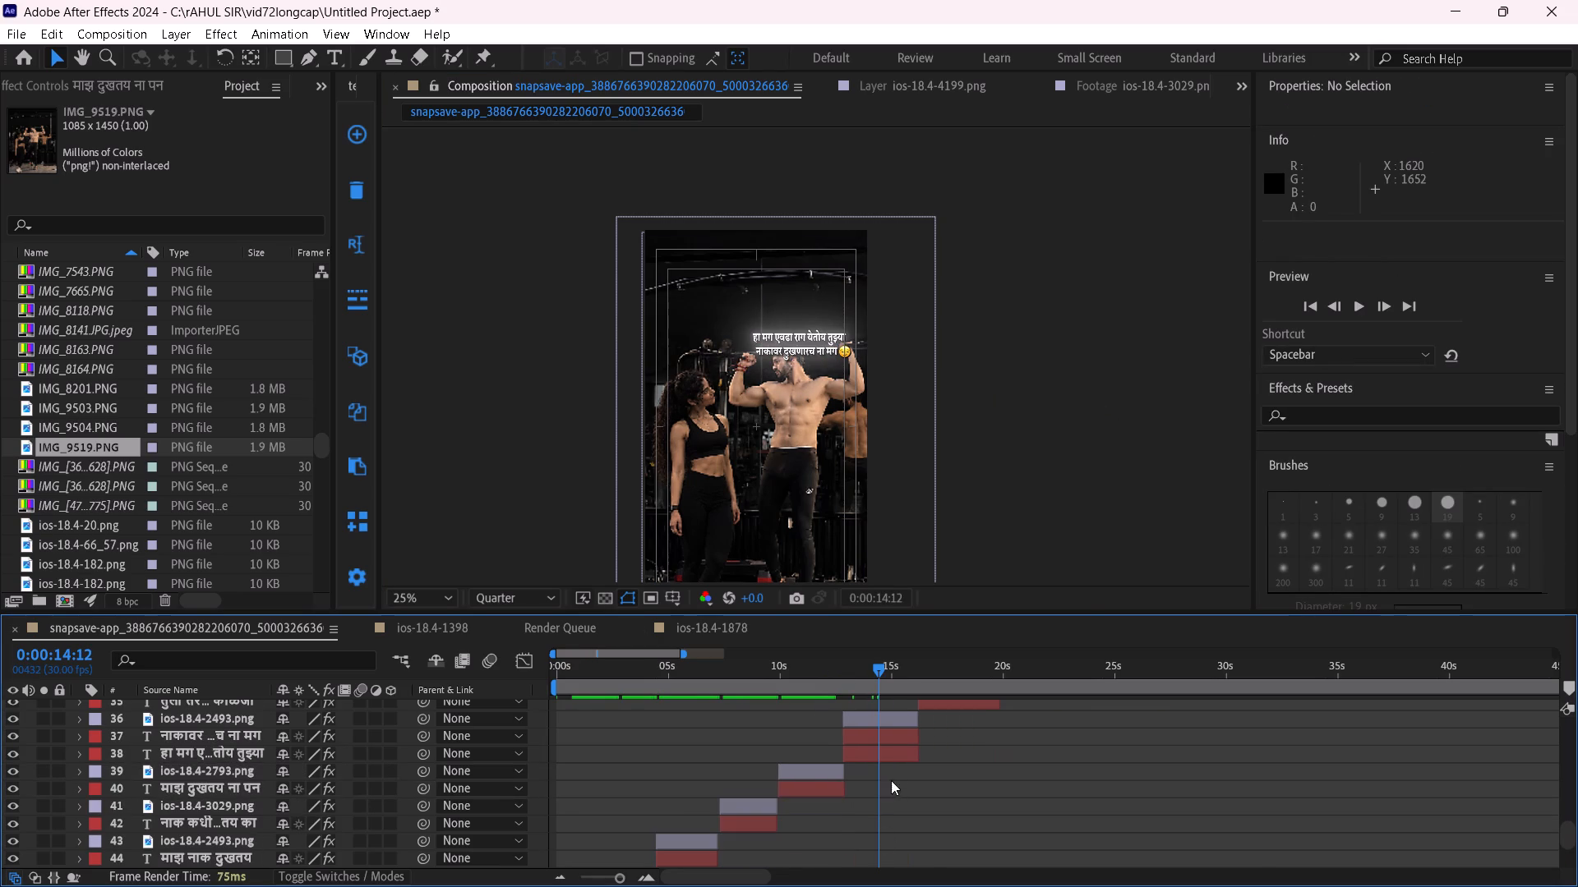
{"action": "left_click", "coordinate": [897, 761]}
{"action": "left_click", "coordinate": [890, 719], "text": "shift"}
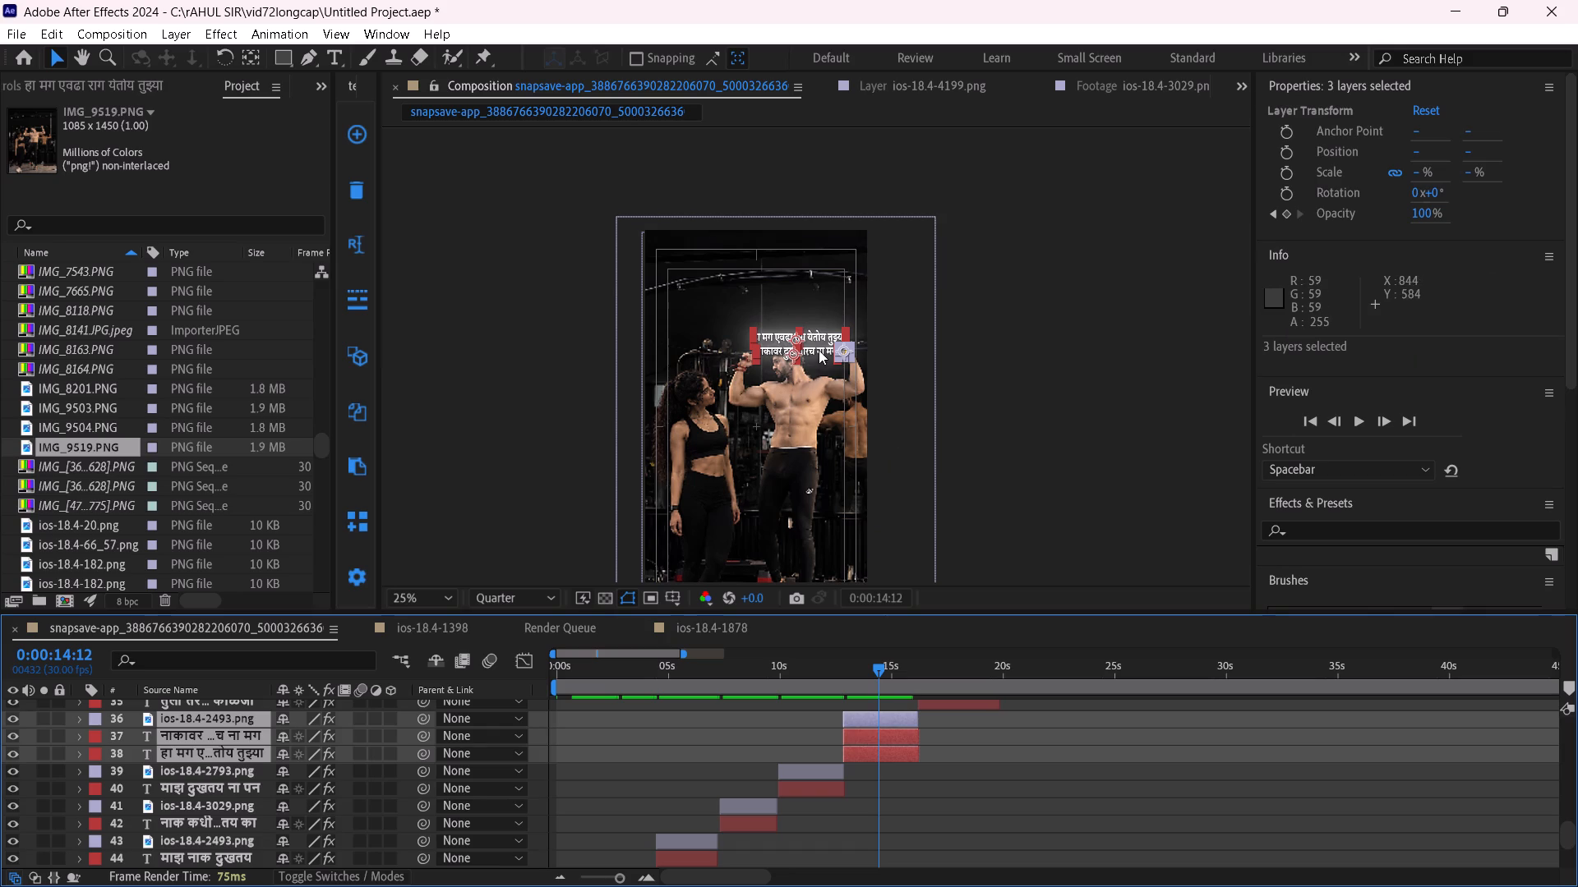
{"action": "left_click_drag", "start_coordinate": [819, 350], "coordinate": [812, 330]}
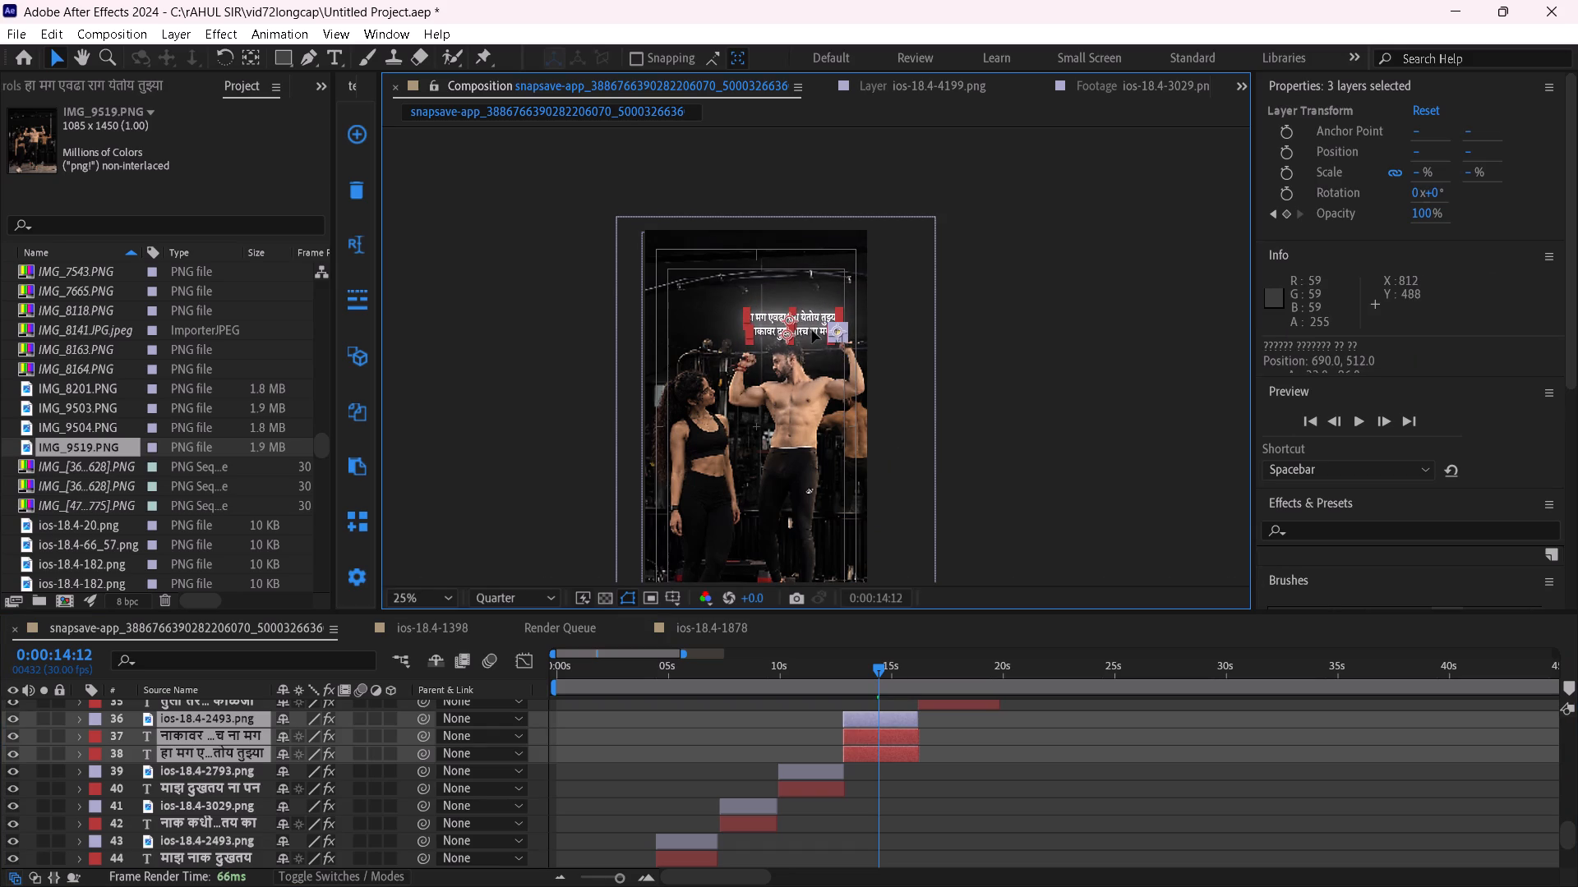
{"action": "left_click_drag", "start_coordinate": [812, 330], "coordinate": [812, 327]}
{"action": "left_click", "coordinate": [1015, 385]}
At 0:00:17:09, nudge both तुला तर काय काळजी caption lines and the ios-18.4-1398.png emoji slightly up, with the second line at about 214, 657.
{"action": "scroll", "coordinate": [966, 833], "scroll_direction": "up", "scroll_amount": 1}
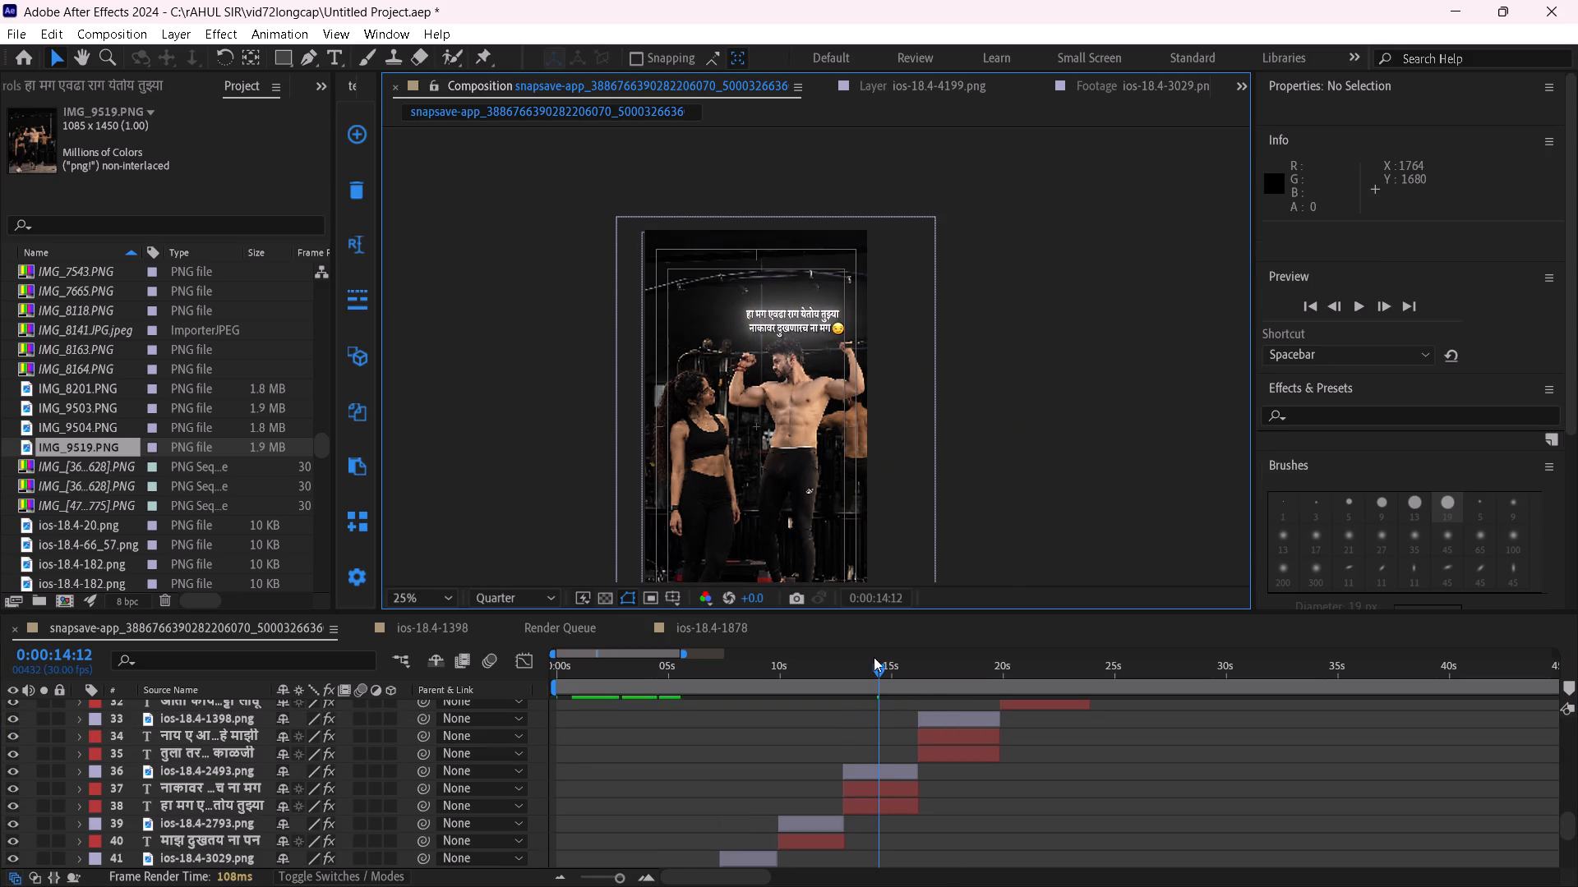
{"action": "left_click_drag", "start_coordinate": [882, 671], "coordinate": [946, 693]}
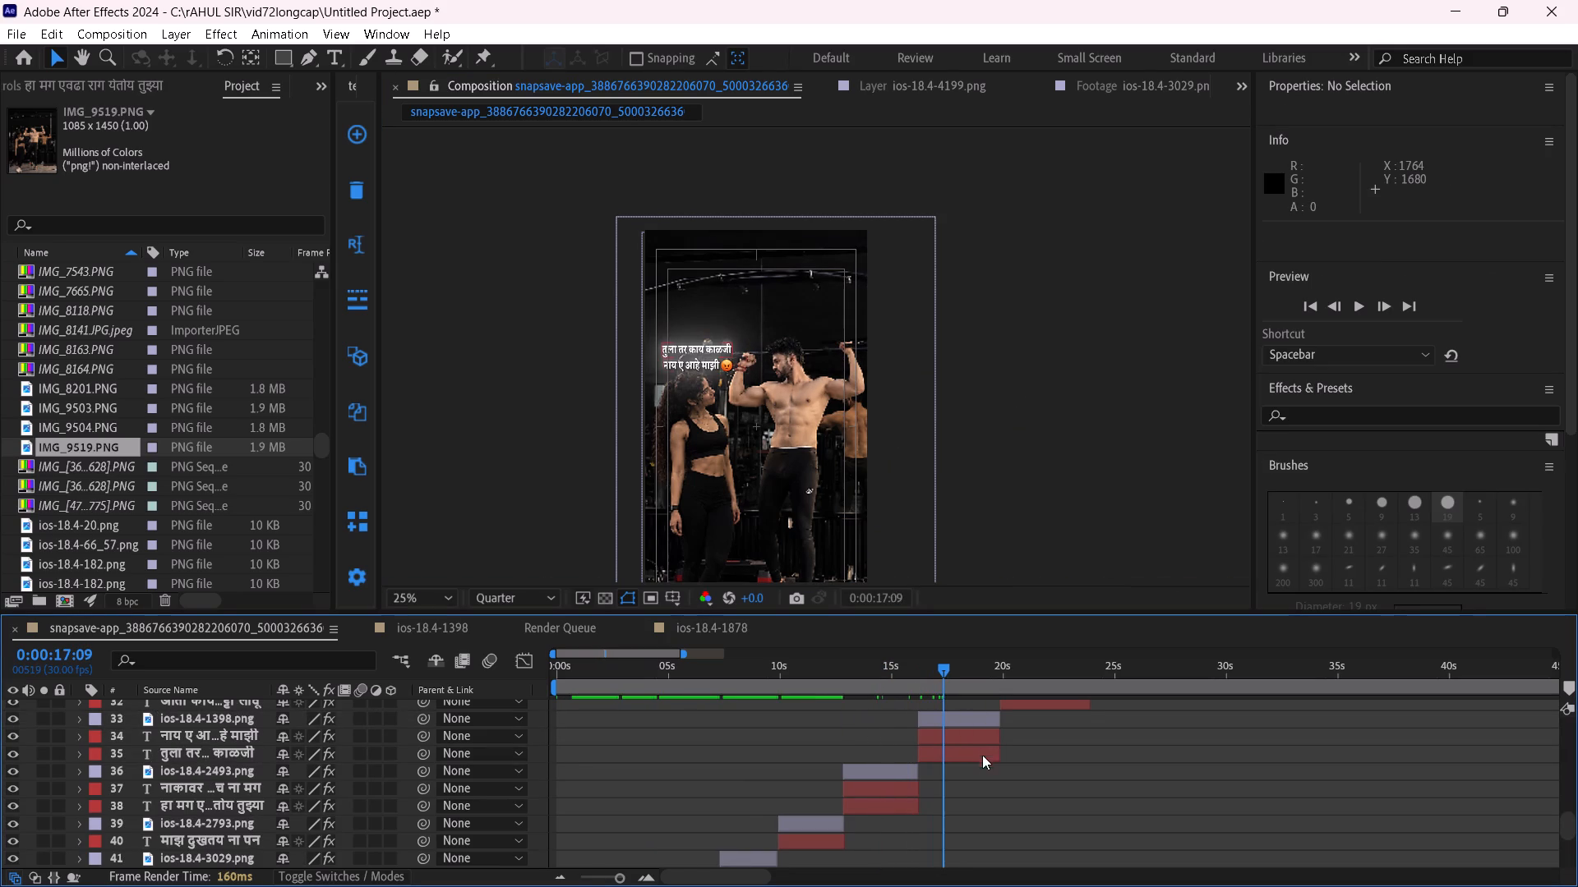
{"action": "left_click", "coordinate": [982, 763]}
{"action": "left_click", "coordinate": [977, 751]}
{"action": "left_click", "coordinate": [974, 717], "text": "shift"}
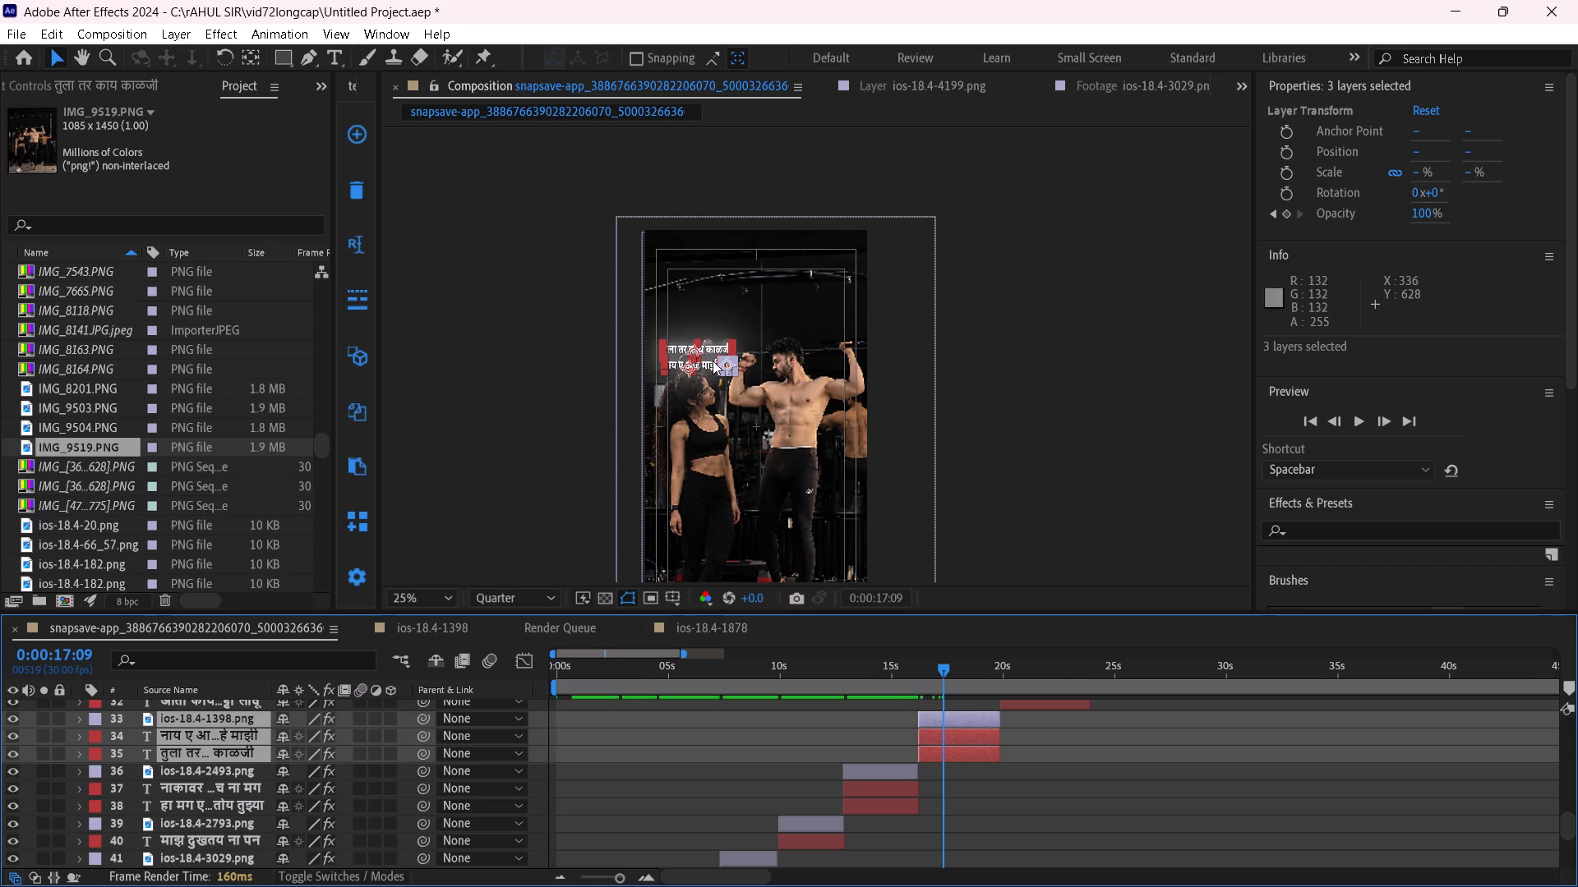
{"action": "left_click", "coordinate": [708, 366]}
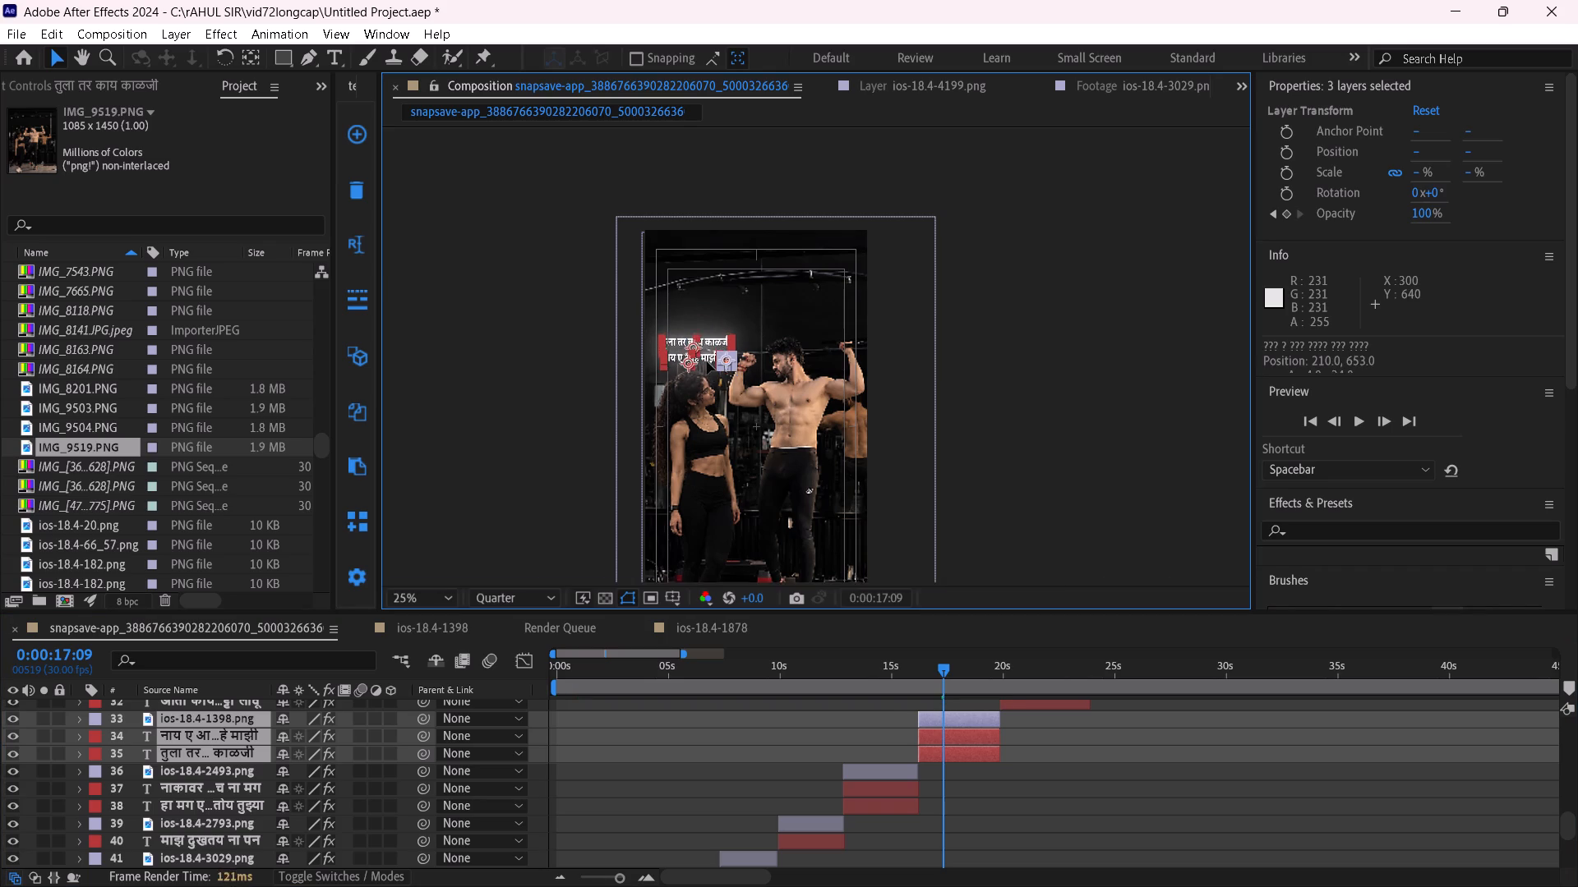
{"action": "left_click", "coordinate": [1061, 432]}
At 0:00:21:00, move the two-line आता काय मल्लम पट्टी लावू caption and its ios-18.4-4199.png emoji up and left above the man's head.
{"action": "scroll", "coordinate": [1017, 791], "scroll_direction": "up", "scroll_amount": 2}
{"action": "left_click_drag", "start_coordinate": [961, 669], "coordinate": [1026, 720]}
{"action": "left_click", "coordinate": [1043, 774]}
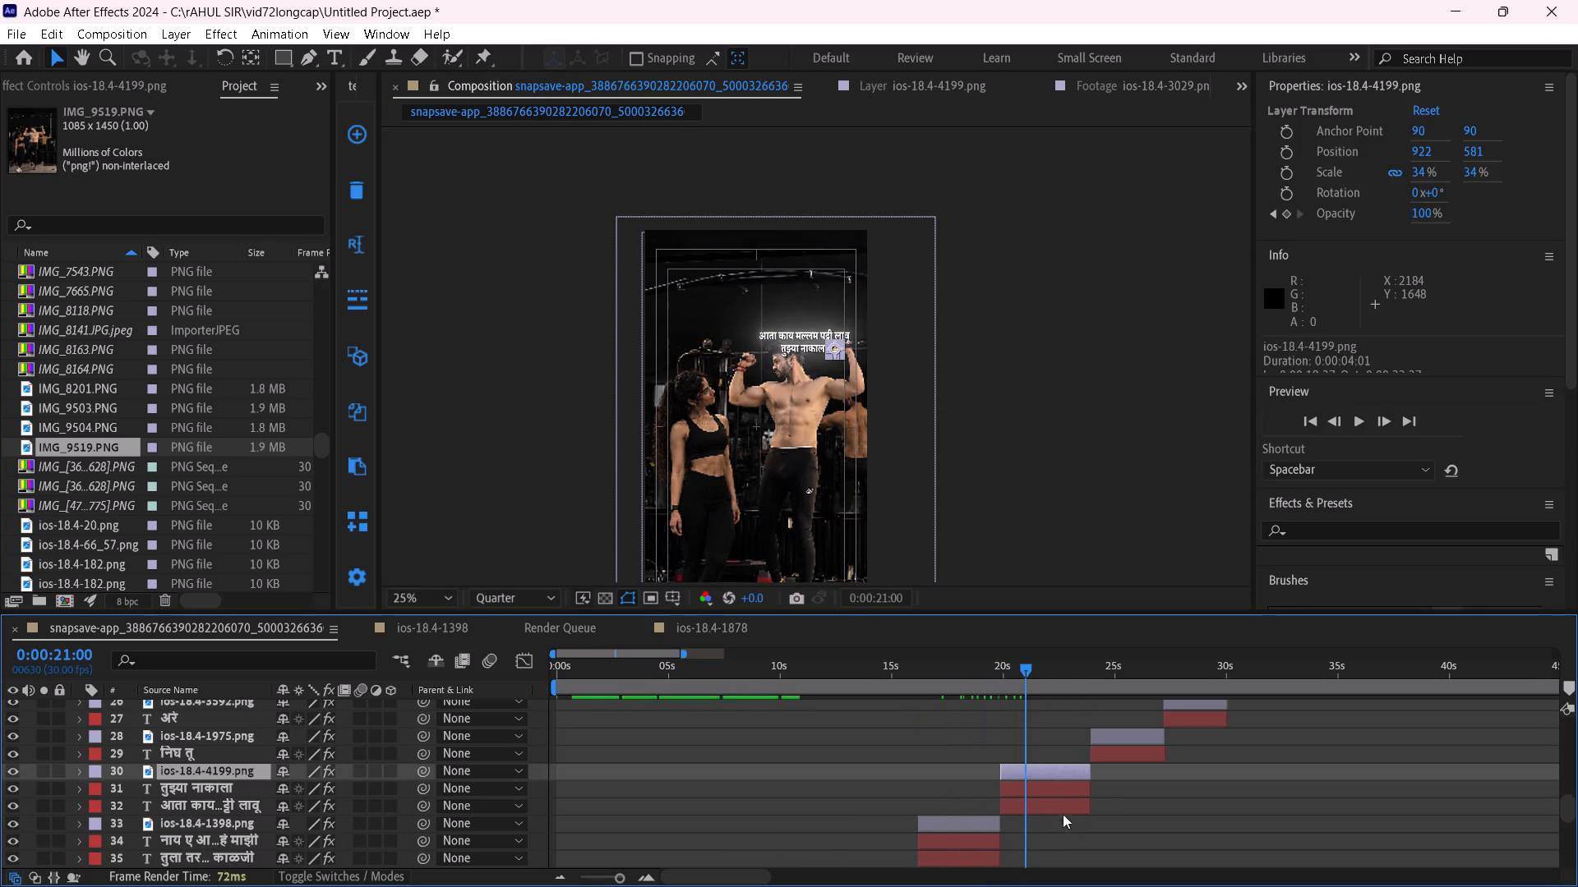
{"action": "left_click", "coordinate": [1065, 808], "text": "shift"}
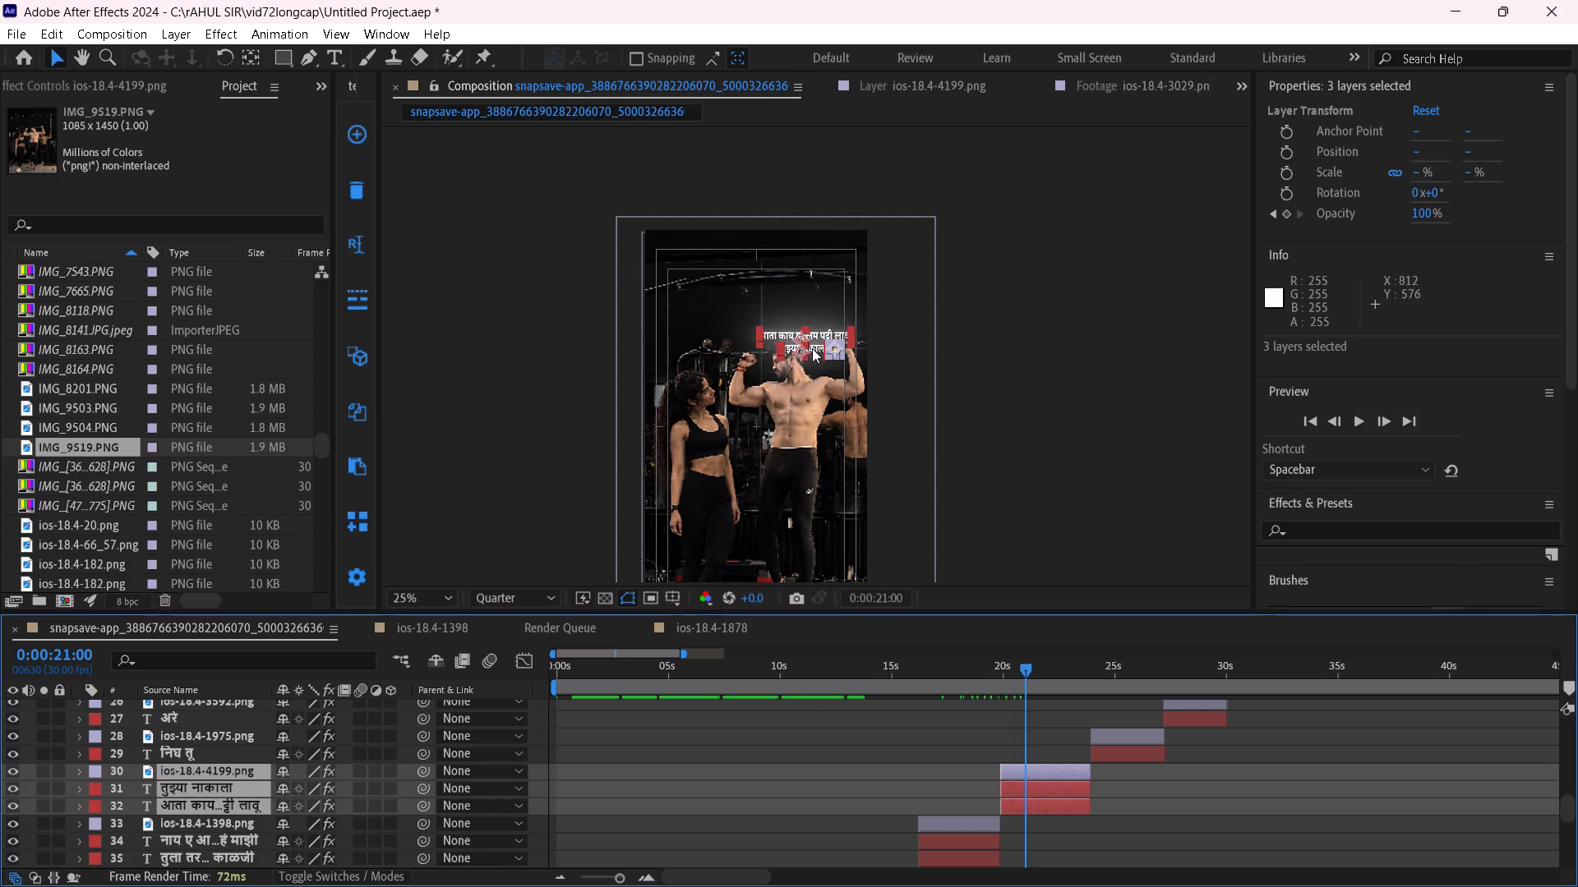
{"action": "left_click_drag", "start_coordinate": [812, 348], "coordinate": [793, 332]}
{"action": "left_click", "coordinate": [1054, 420]}
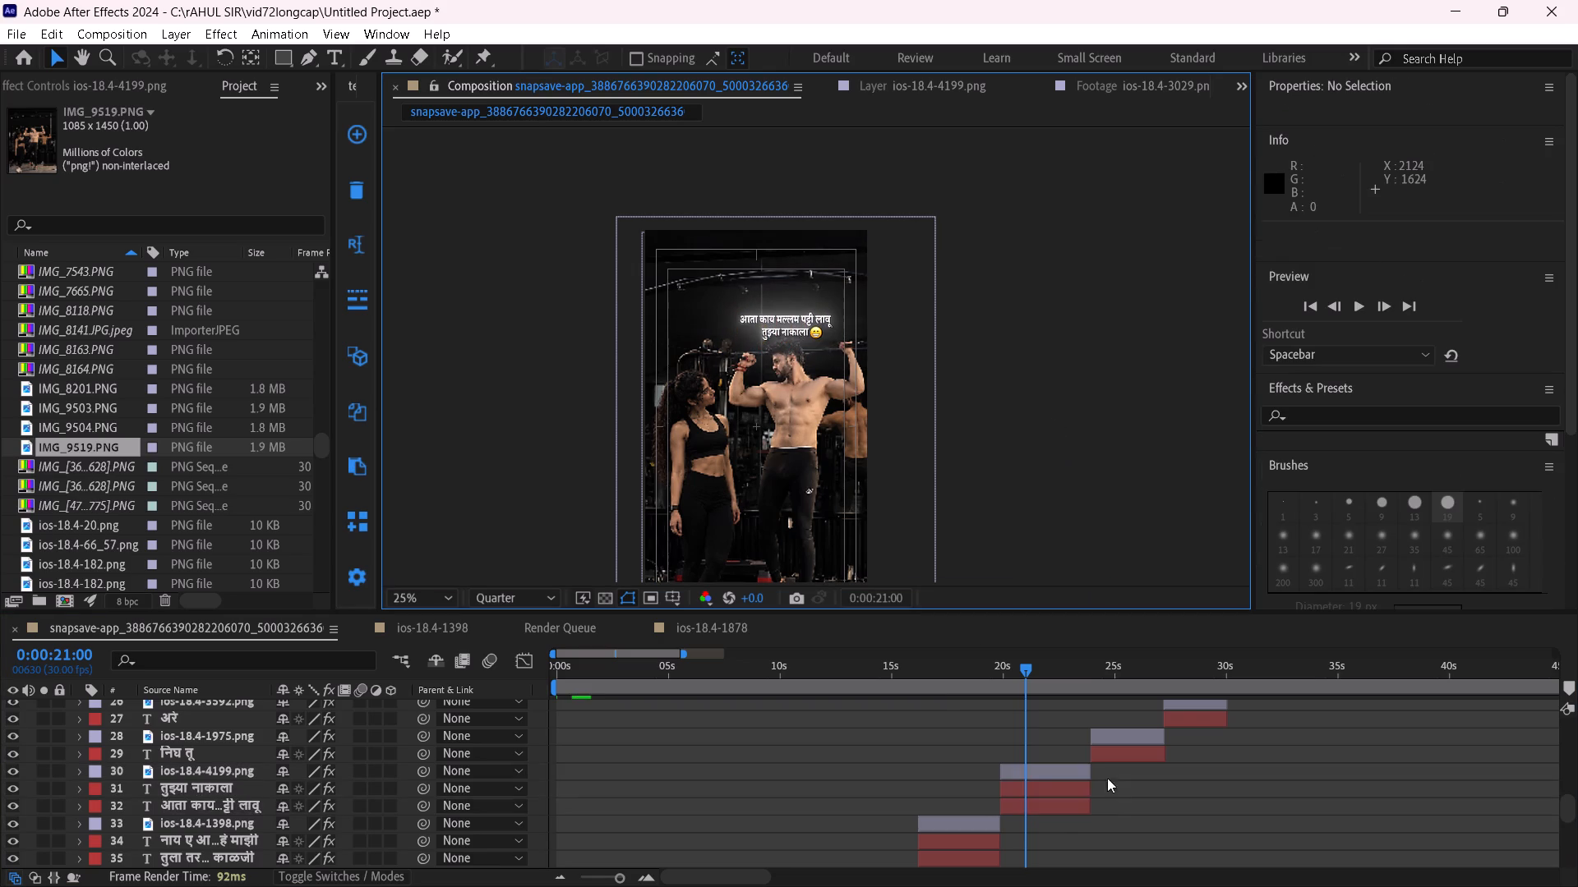
At 0:00:28:01, move the अरे caption and its ios-18.4-3592.png emoji up and left above the man's head.
{"action": "scroll", "coordinate": [1104, 813], "scroll_direction": "up", "scroll_amount": 1}
{"action": "left_click_drag", "start_coordinate": [1050, 668], "coordinate": [1086, 682]}
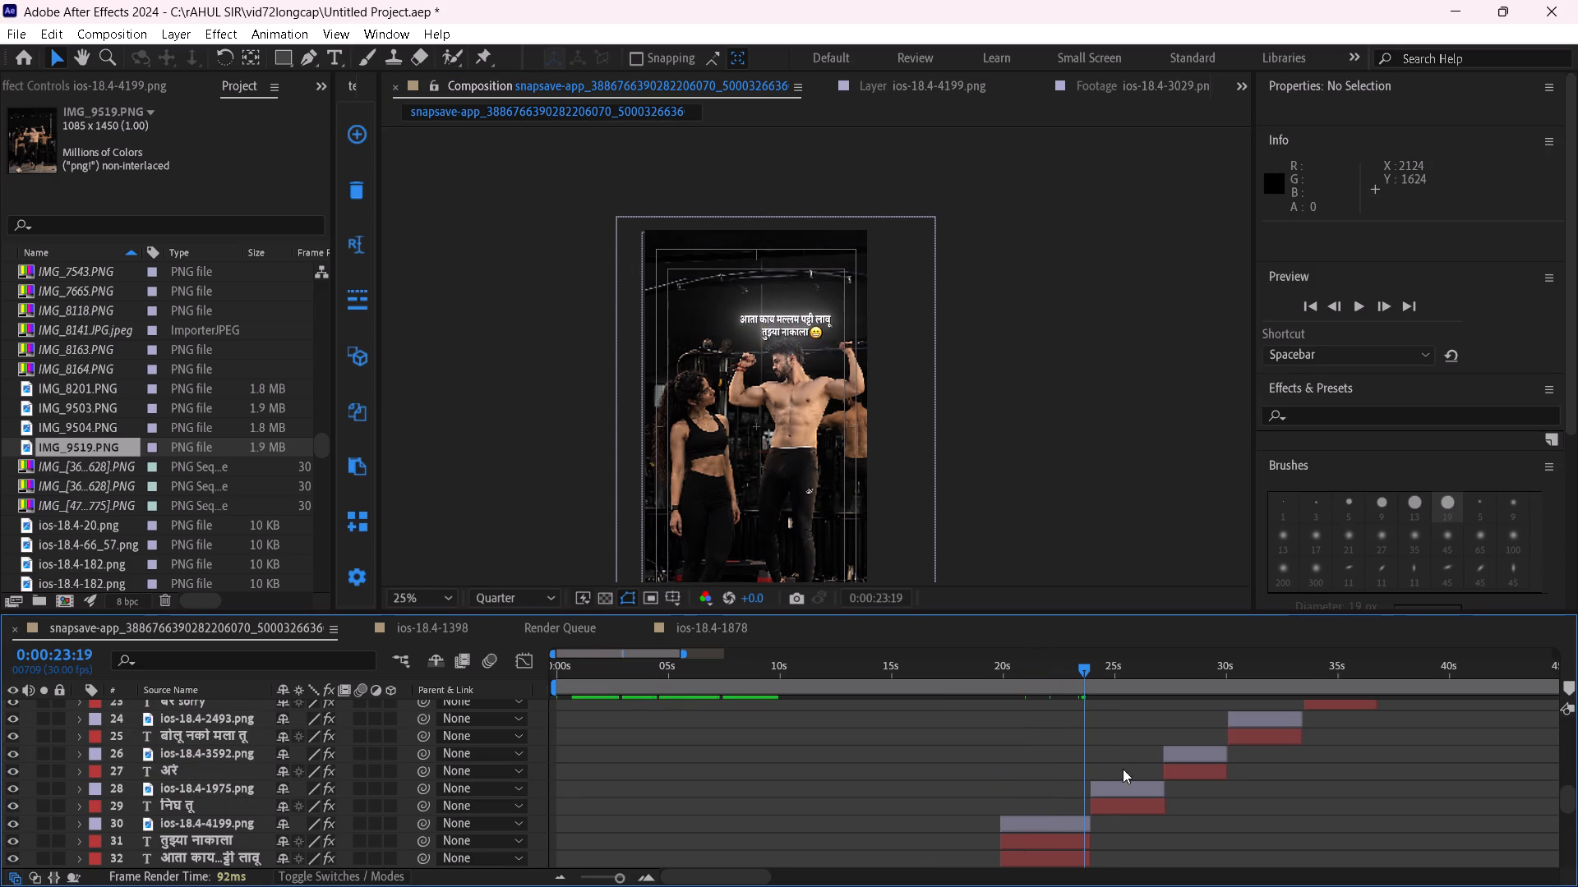
{"action": "left_click_drag", "start_coordinate": [1097, 672], "coordinate": [1114, 682]}
{"action": "left_click", "coordinate": [1124, 785]}
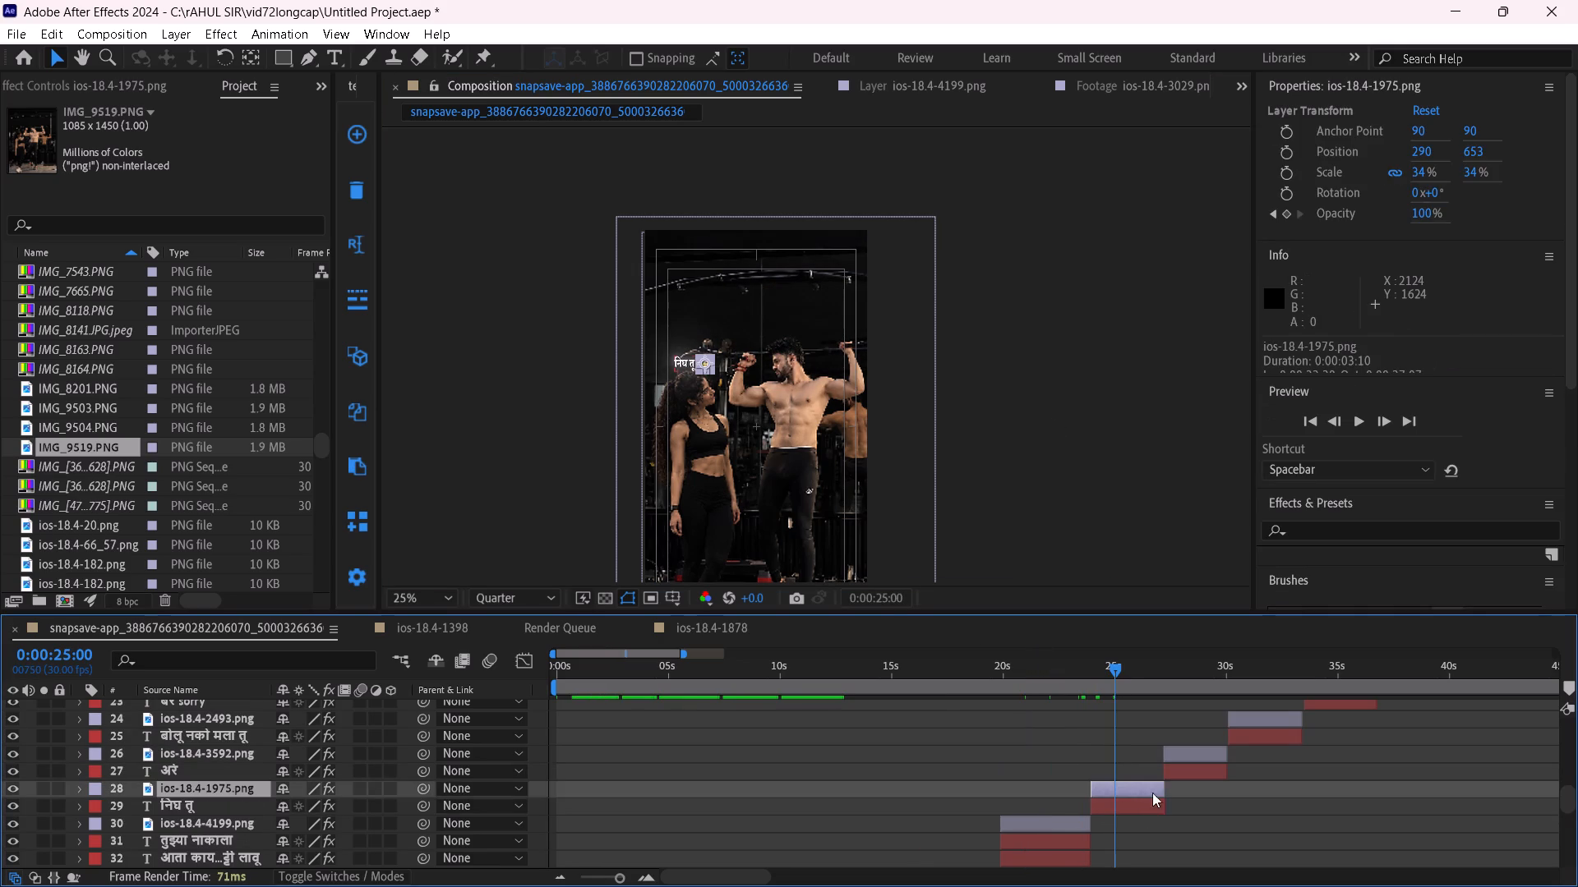
{"action": "left_click_drag", "start_coordinate": [1120, 665], "coordinate": [1188, 698]}
{"action": "left_click", "coordinate": [1190, 748]}
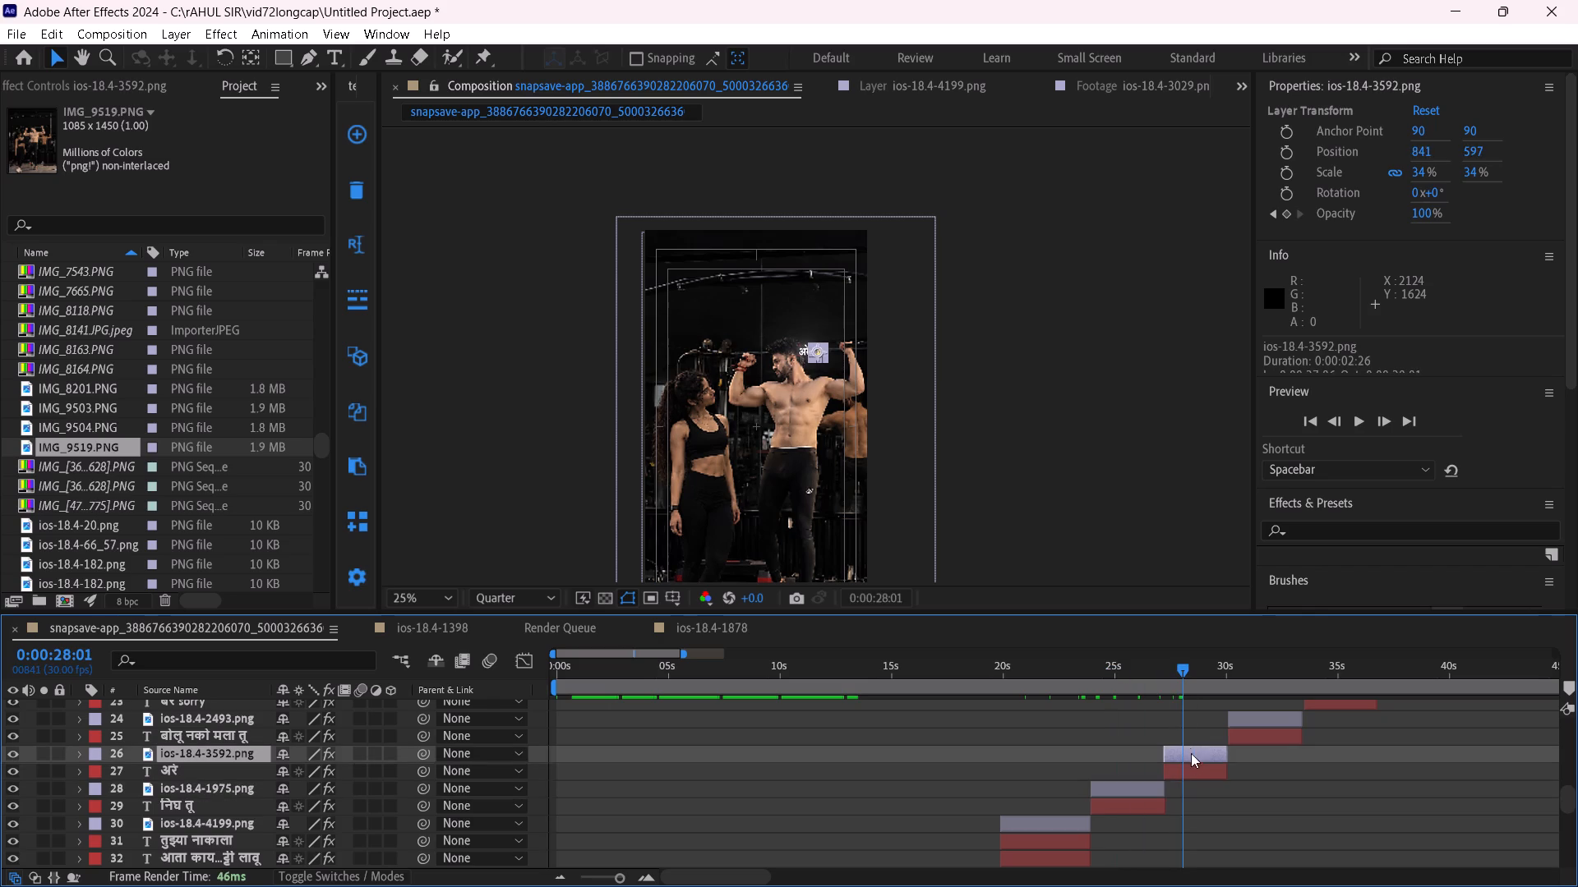
{"action": "left_click", "coordinate": [1191, 768], "text": "shift"}
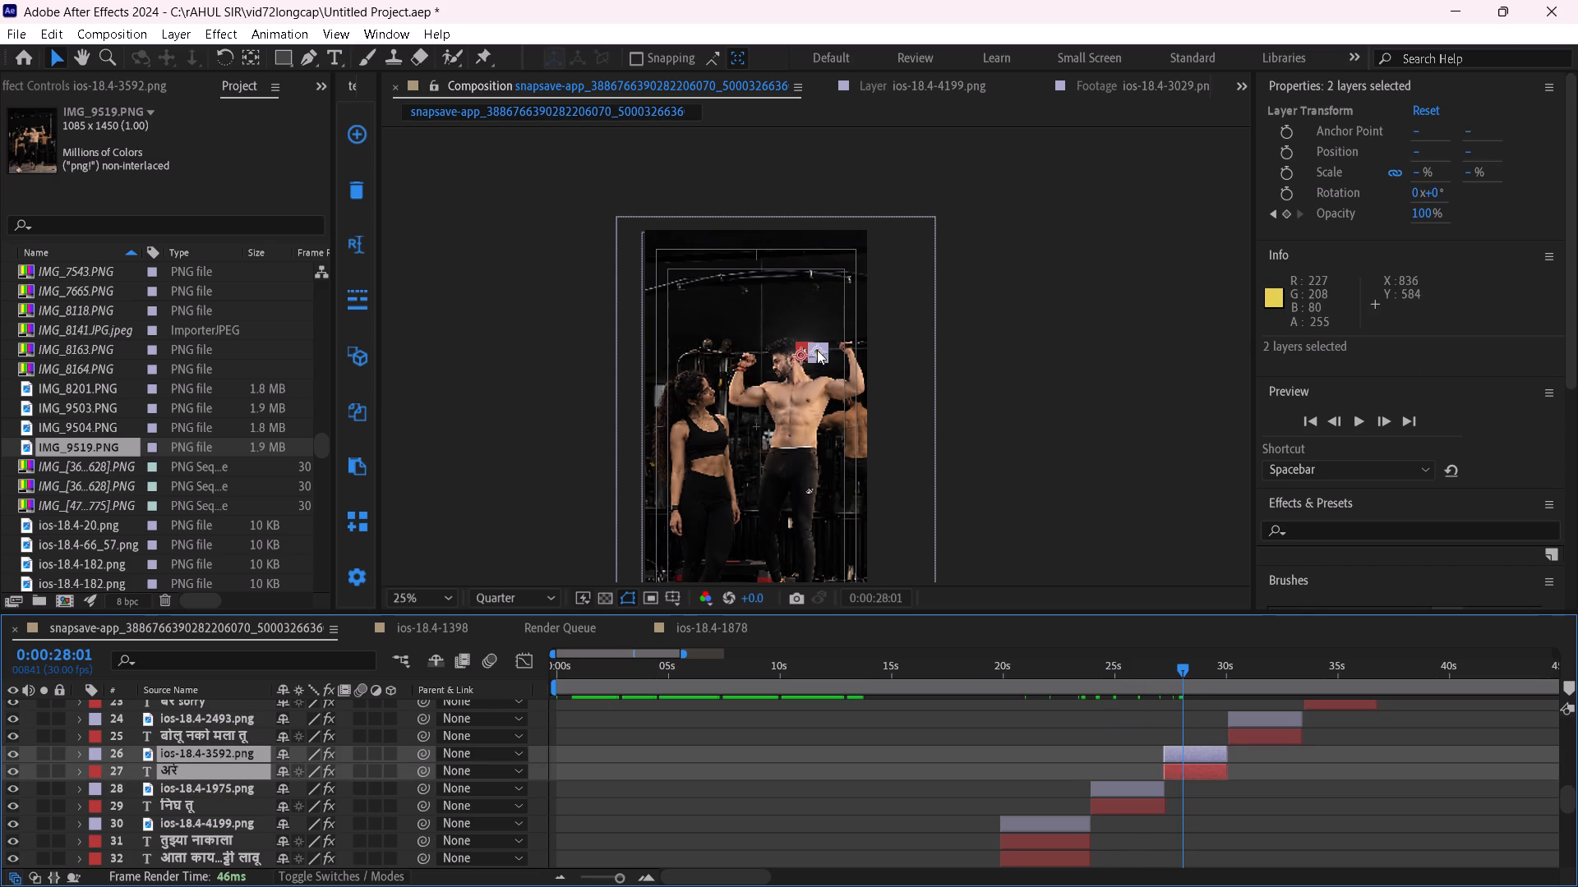
{"action": "left_click_drag", "start_coordinate": [817, 350], "coordinate": [797, 329]}
{"action": "left_click", "coordinate": [1042, 370]}
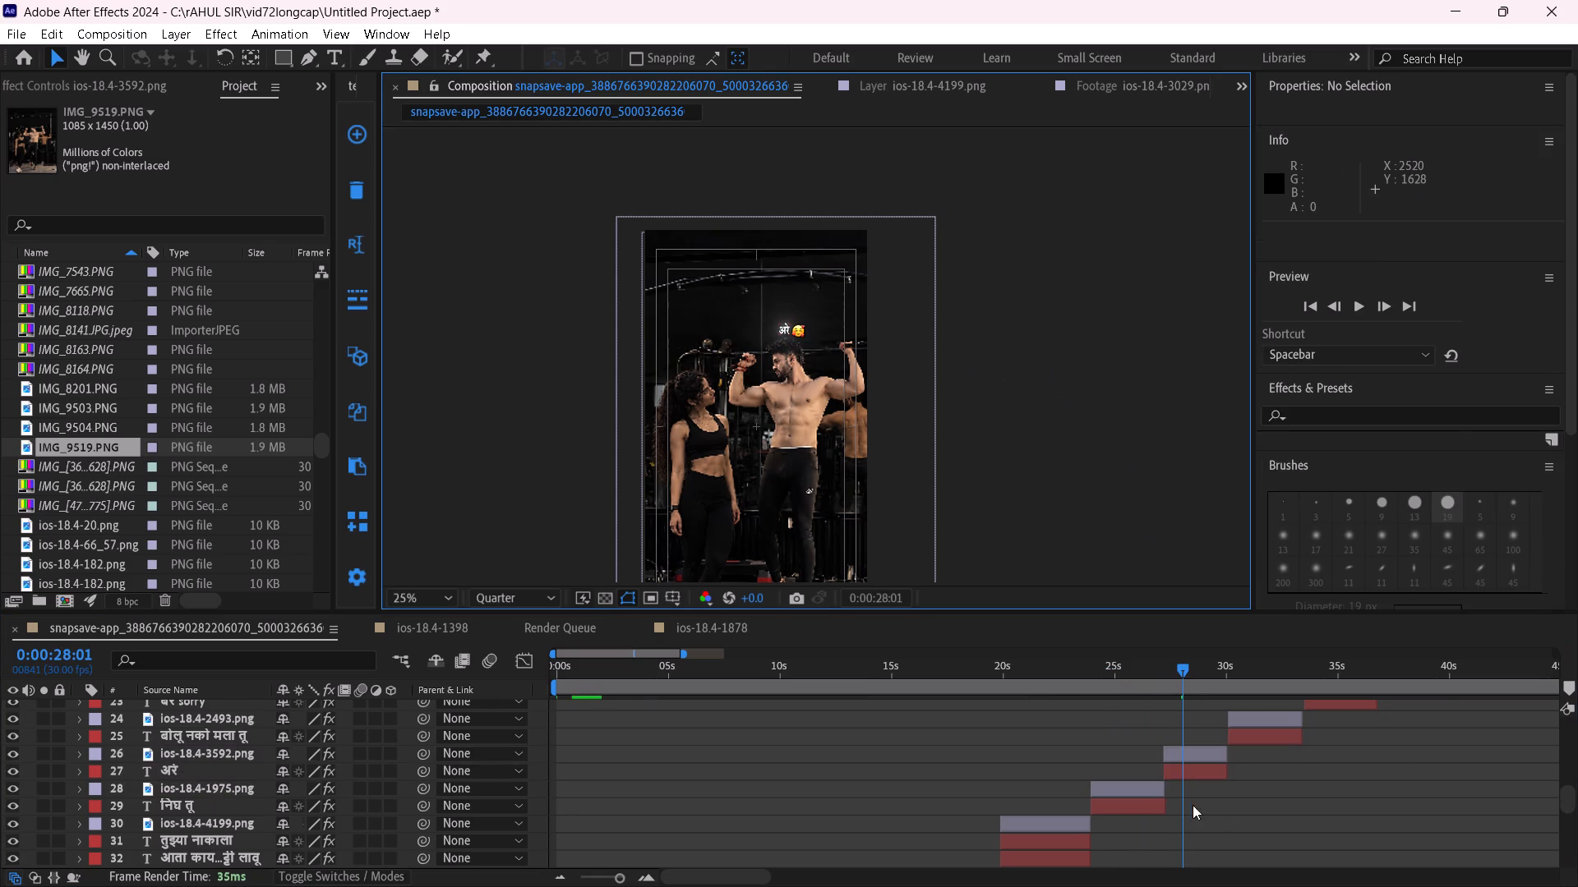
Shift the अरे caption and its ios-18.4-3592.png emoji together slightly further left by reducing their X position.
{"action": "scroll", "coordinate": [1193, 805], "scroll_direction": "up", "scroll_amount": 1}
{"action": "left_click", "coordinate": [1197, 804]}
{"action": "left_click", "coordinate": [1201, 825], "text": "shift"}
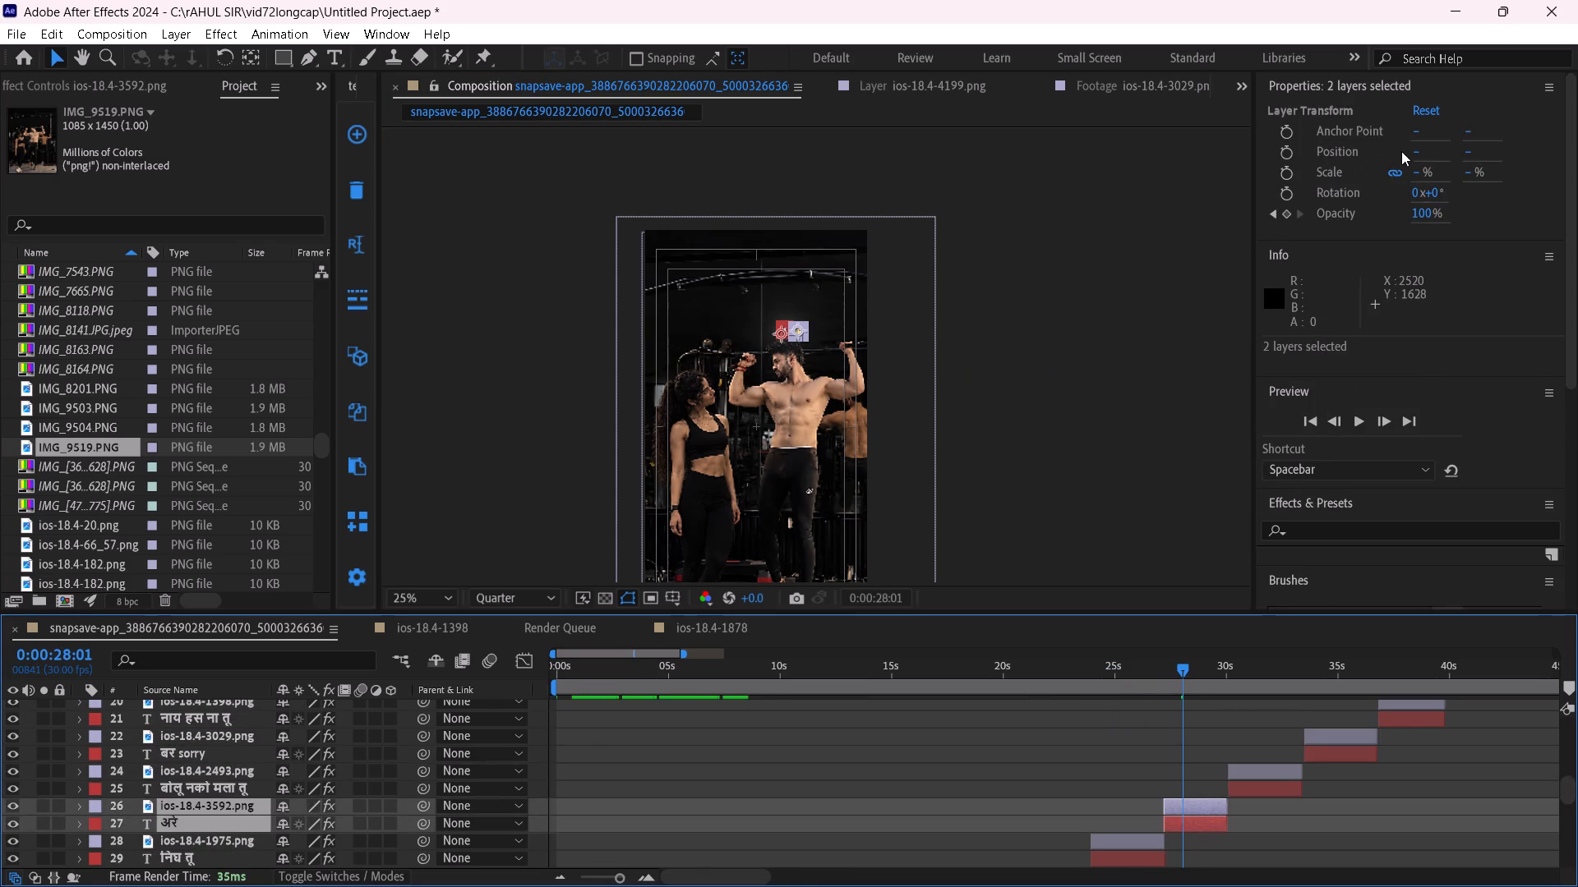
{"action": "left_click_drag", "start_coordinate": [1415, 149], "coordinate": [1393, 152]}
{"action": "left_click", "coordinate": [1034, 412]}
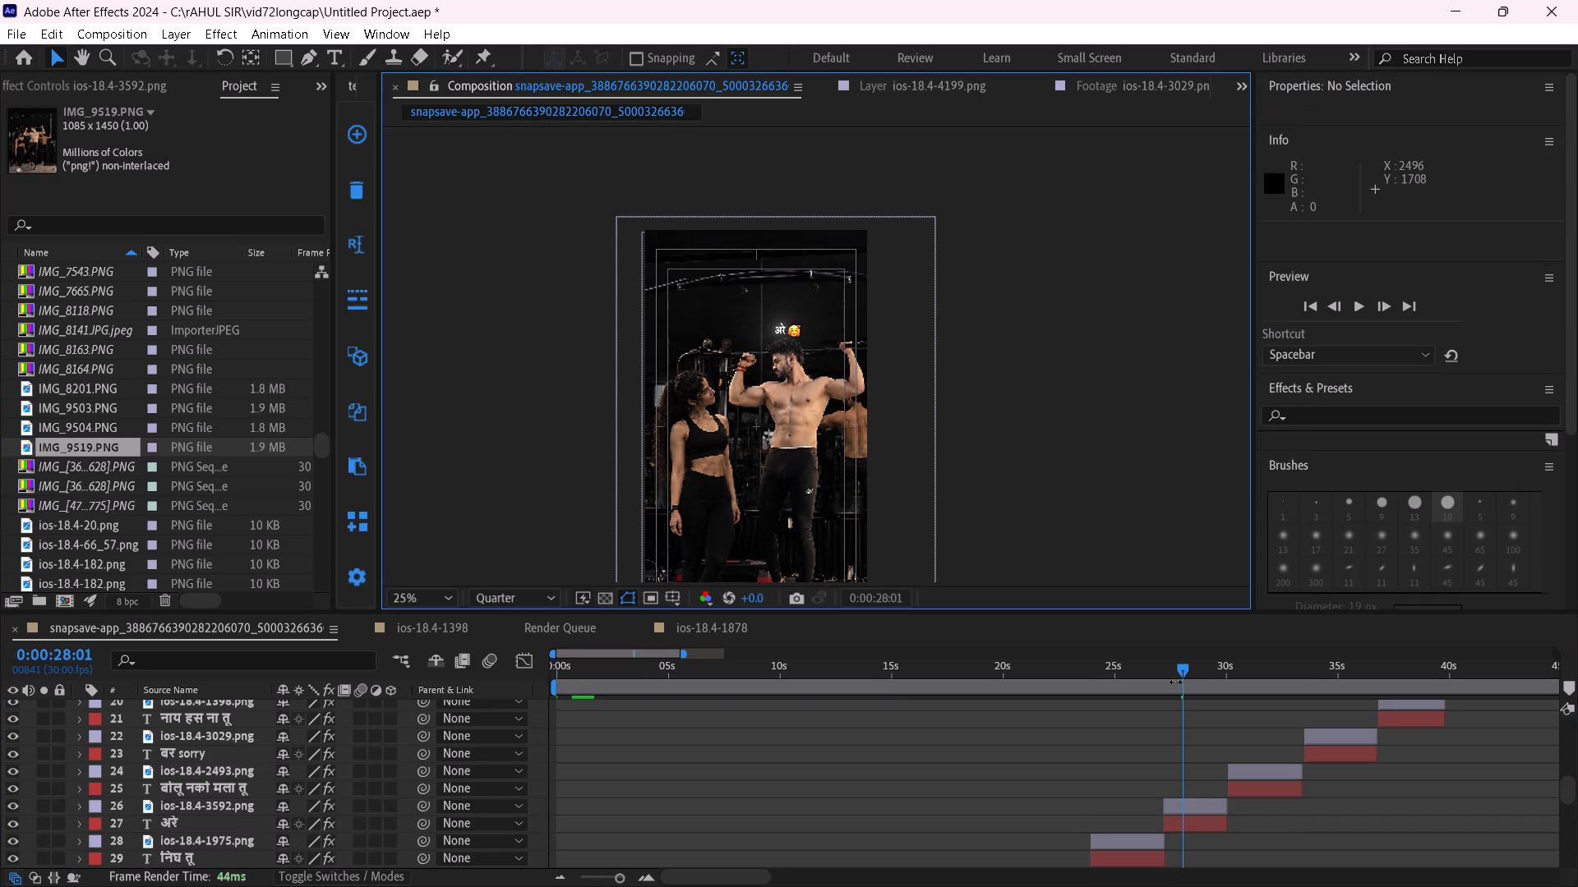
At 0:00:35:07, move the बर sorry caption and its ios-18.4-3029.png emoji up and left above the man's head.
{"action": "scroll", "coordinate": [1197, 792], "scroll_direction": "up", "scroll_amount": 1}
{"action": "left_click_drag", "start_coordinate": [1188, 674], "coordinate": [1449, 745]}
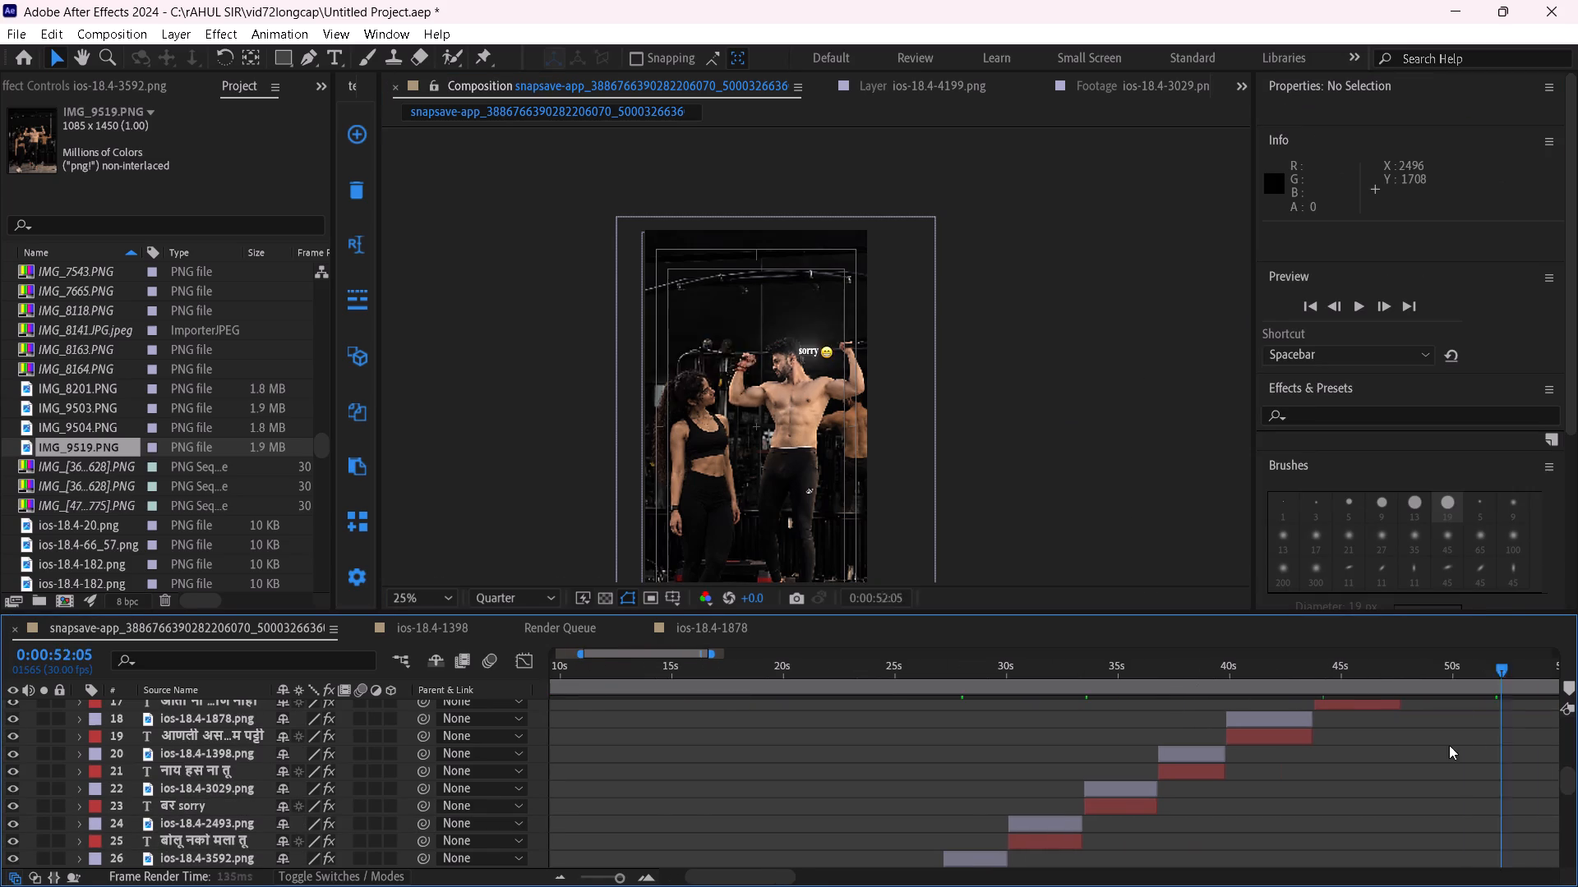
{"action": "left_click_drag", "start_coordinate": [1449, 745], "coordinate": [721, 870]}
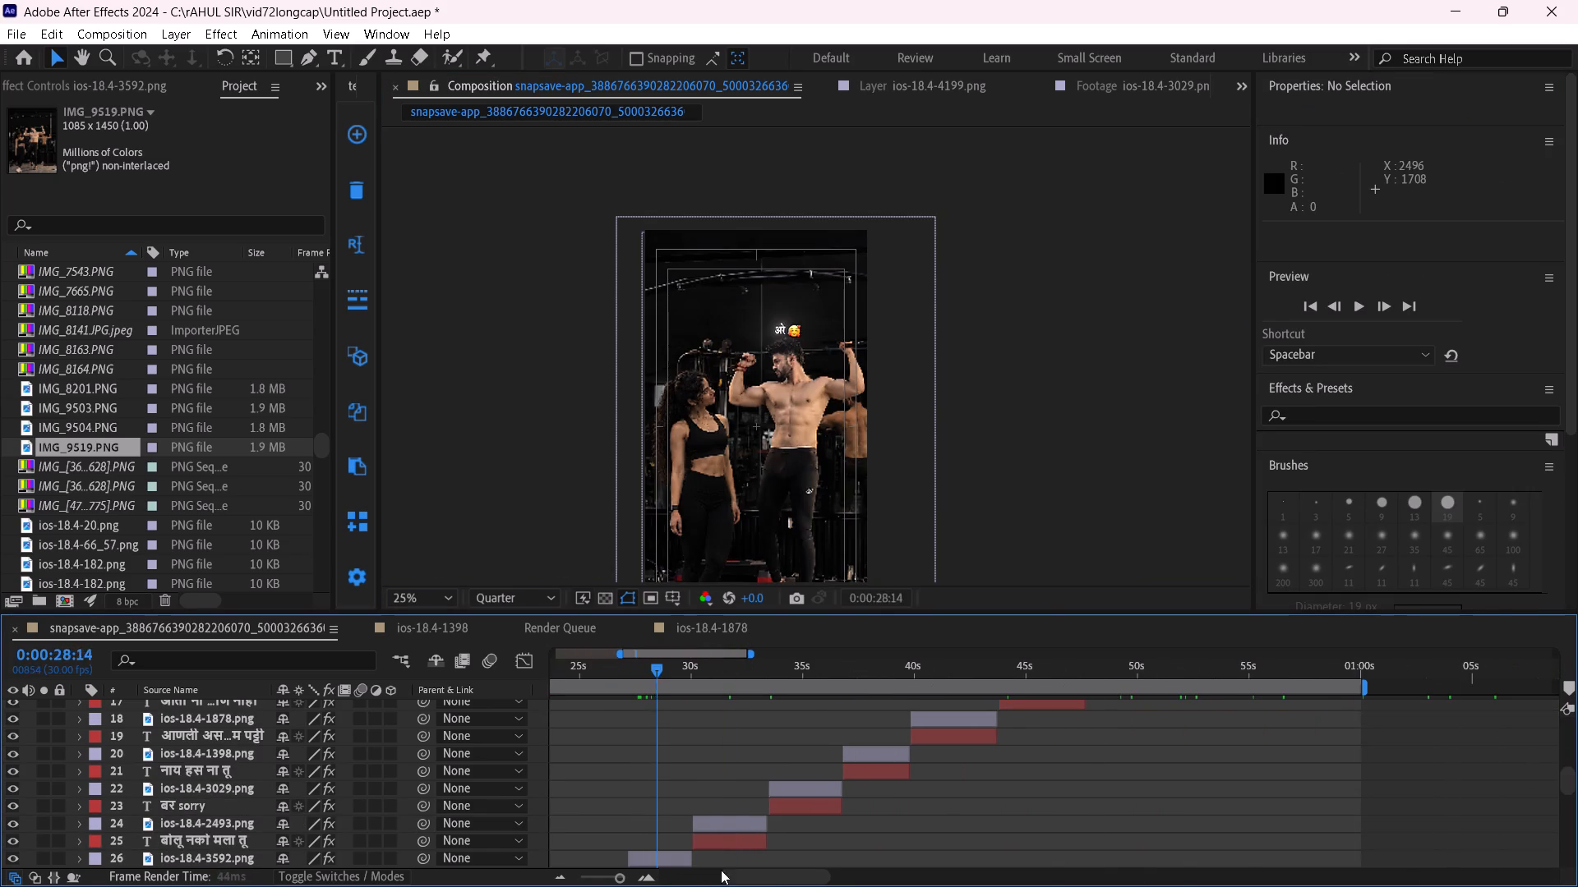
{"action": "left_click_drag", "start_coordinate": [721, 870], "coordinate": [745, 866]}
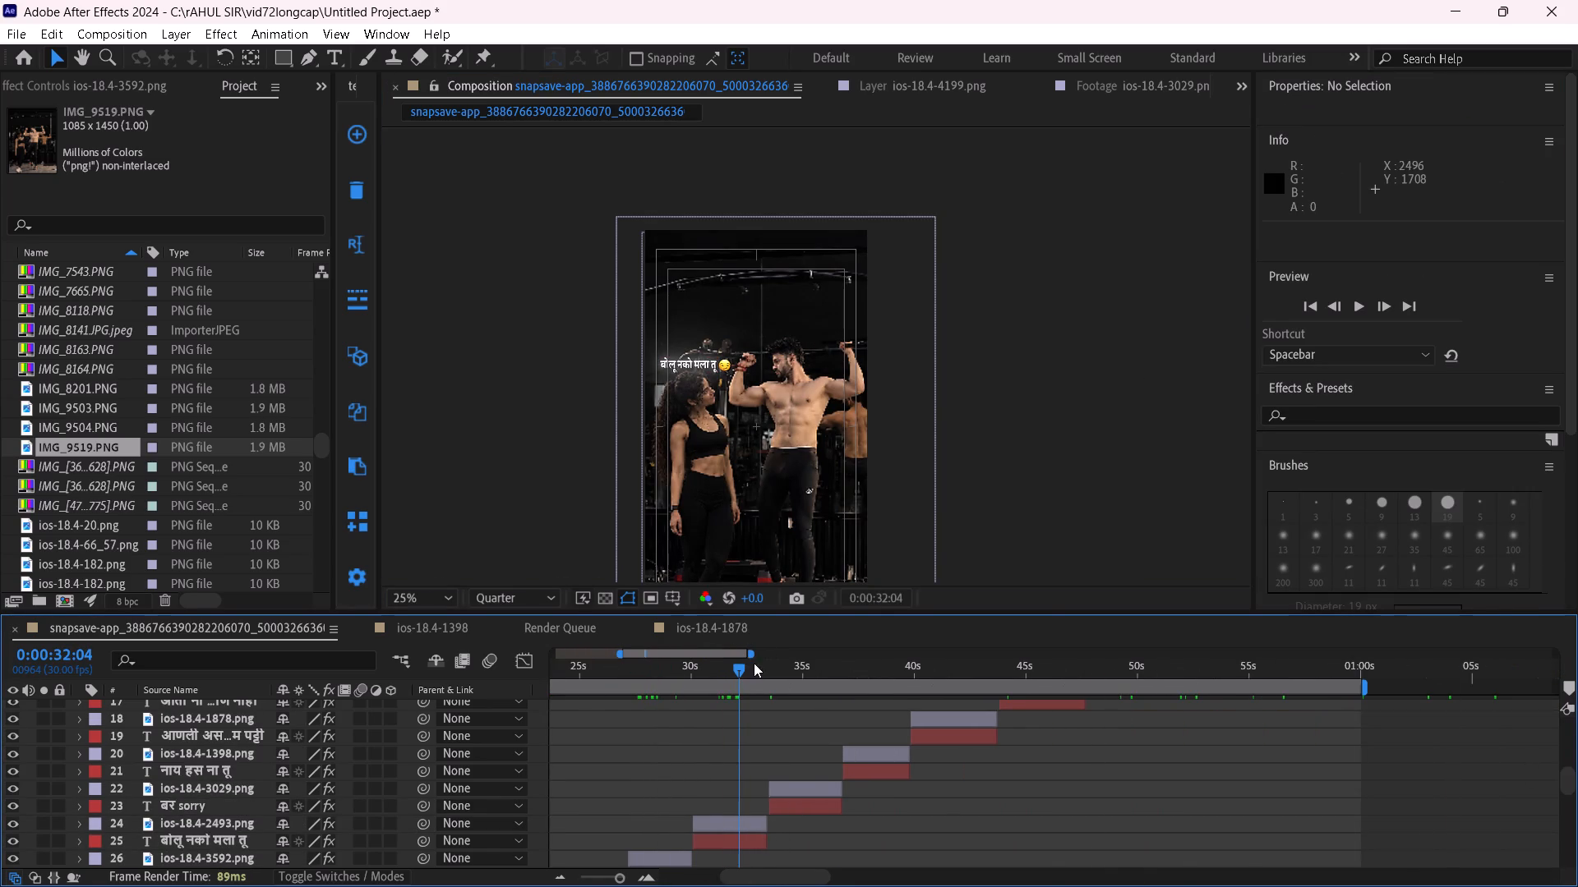
{"action": "left_click_drag", "start_coordinate": [754, 663], "coordinate": [807, 669]}
{"action": "left_click", "coordinate": [820, 797]}
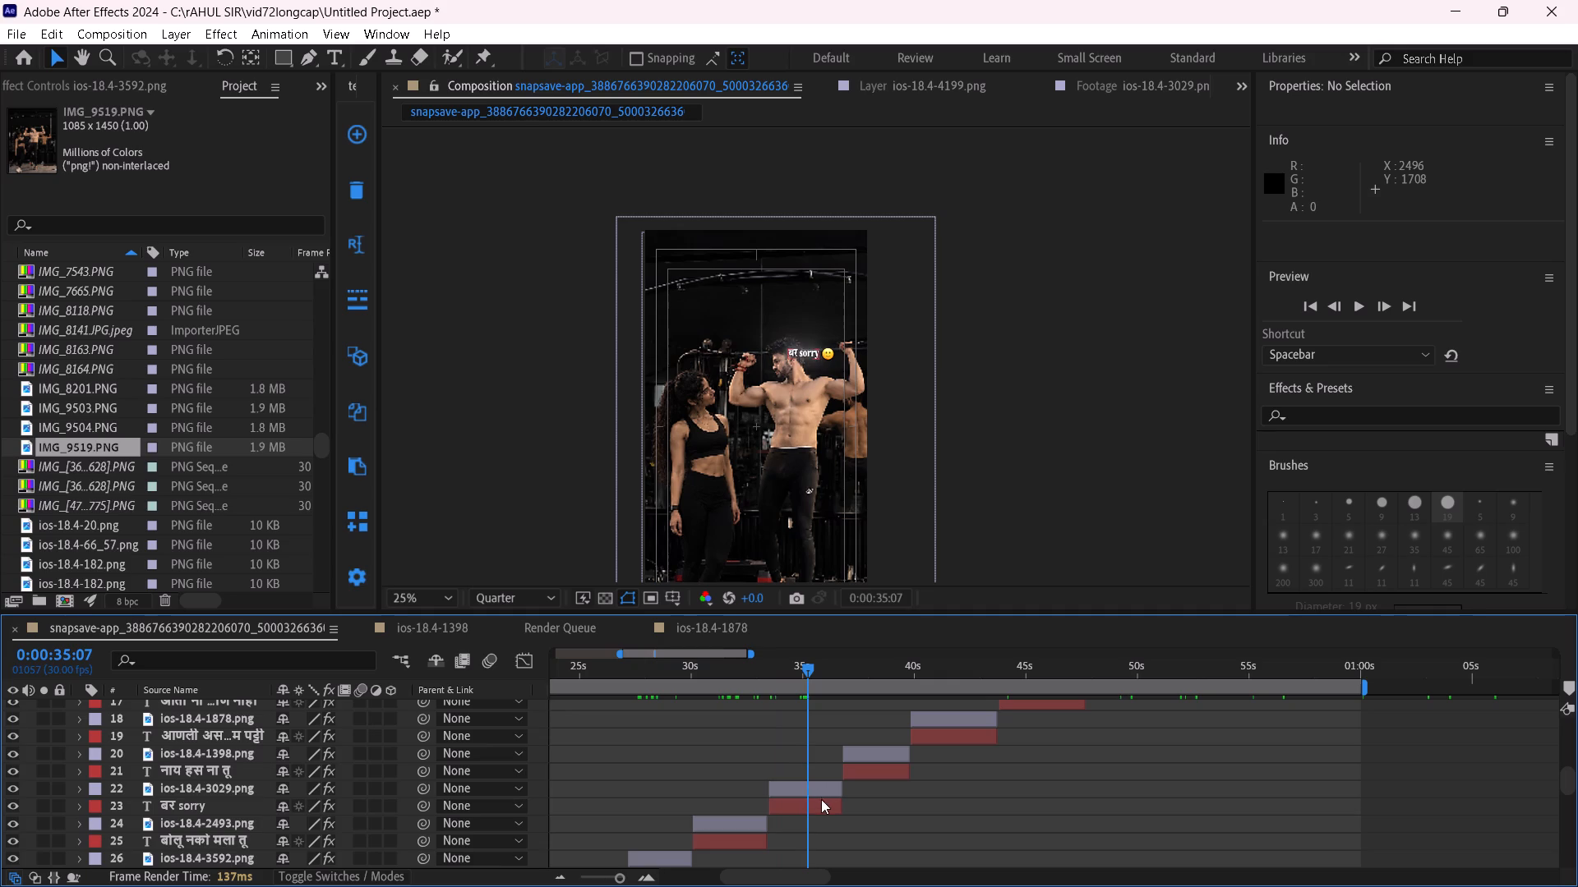
{"action": "left_click", "coordinate": [821, 787]}
{"action": "left_click", "coordinate": [822, 802], "text": "shift"}
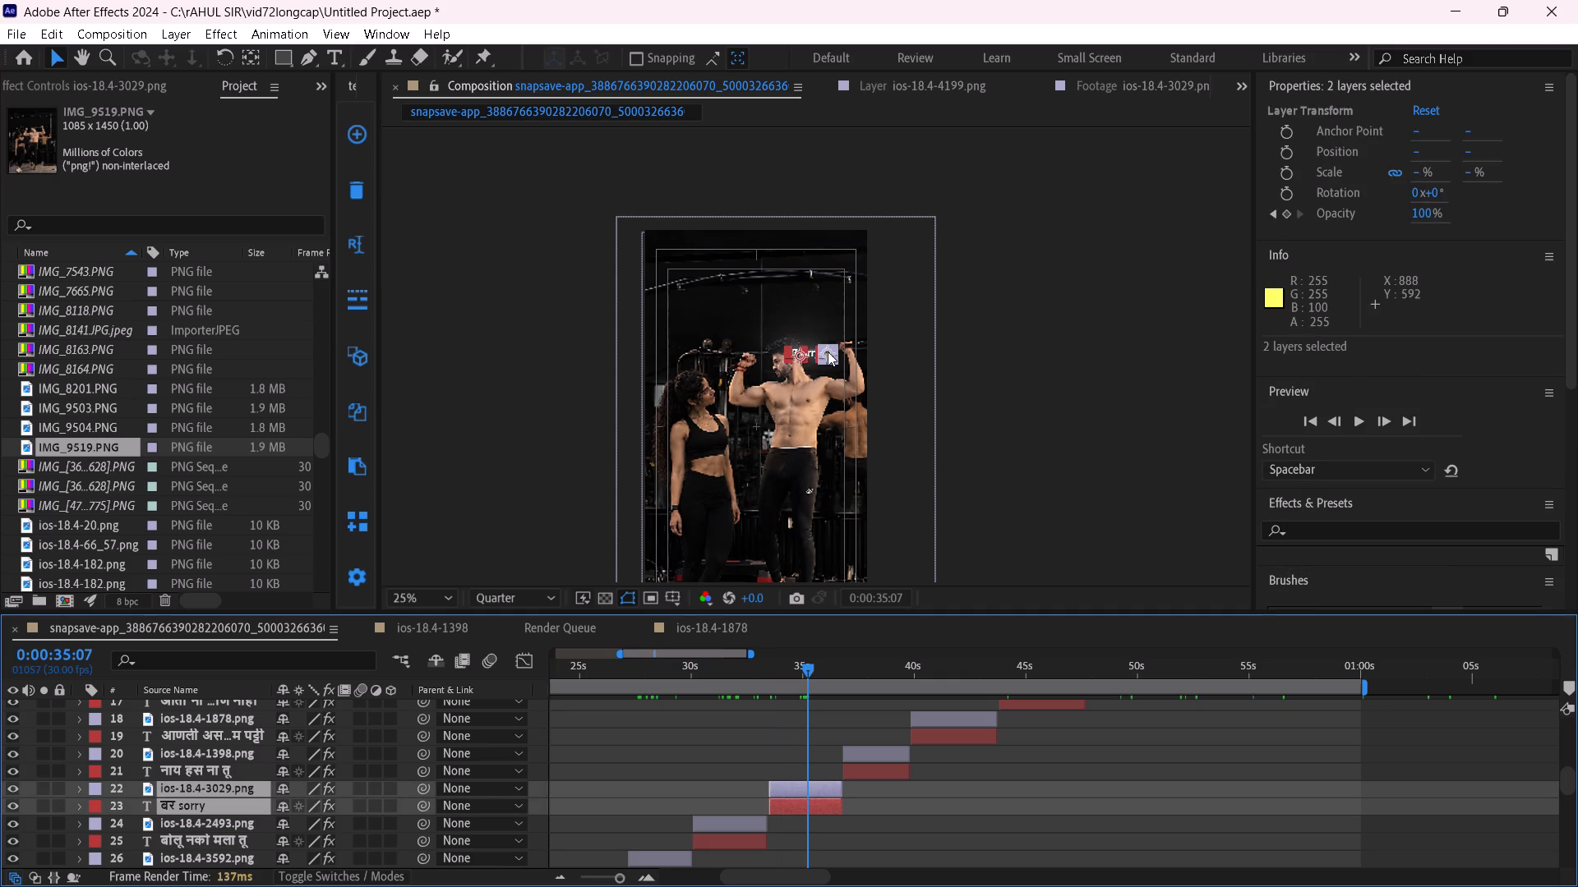
{"action": "left_click_drag", "start_coordinate": [828, 352], "coordinate": [809, 326]}
{"action": "left_click_drag", "start_coordinate": [1092, 378], "coordinate": [1092, 386]}
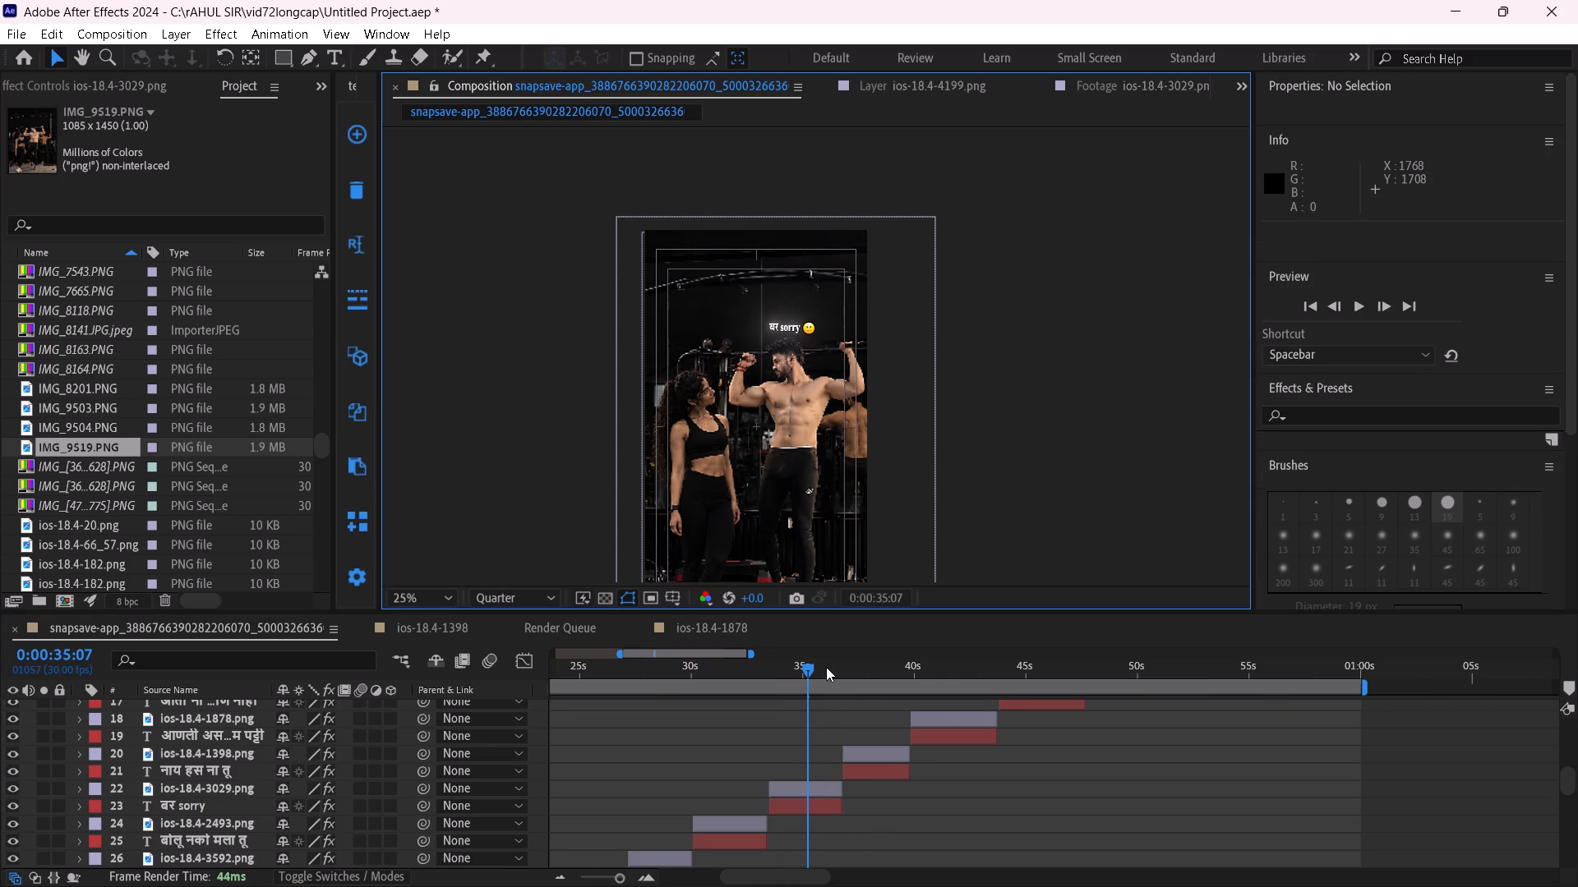
At 0:00:41:14, move the आणली असती ना मग मल्लम पट्टी caption and its ios-18.4-1878.png emoji just above the man's head.
{"action": "left_click_drag", "start_coordinate": [825, 669], "coordinate": [863, 692]}
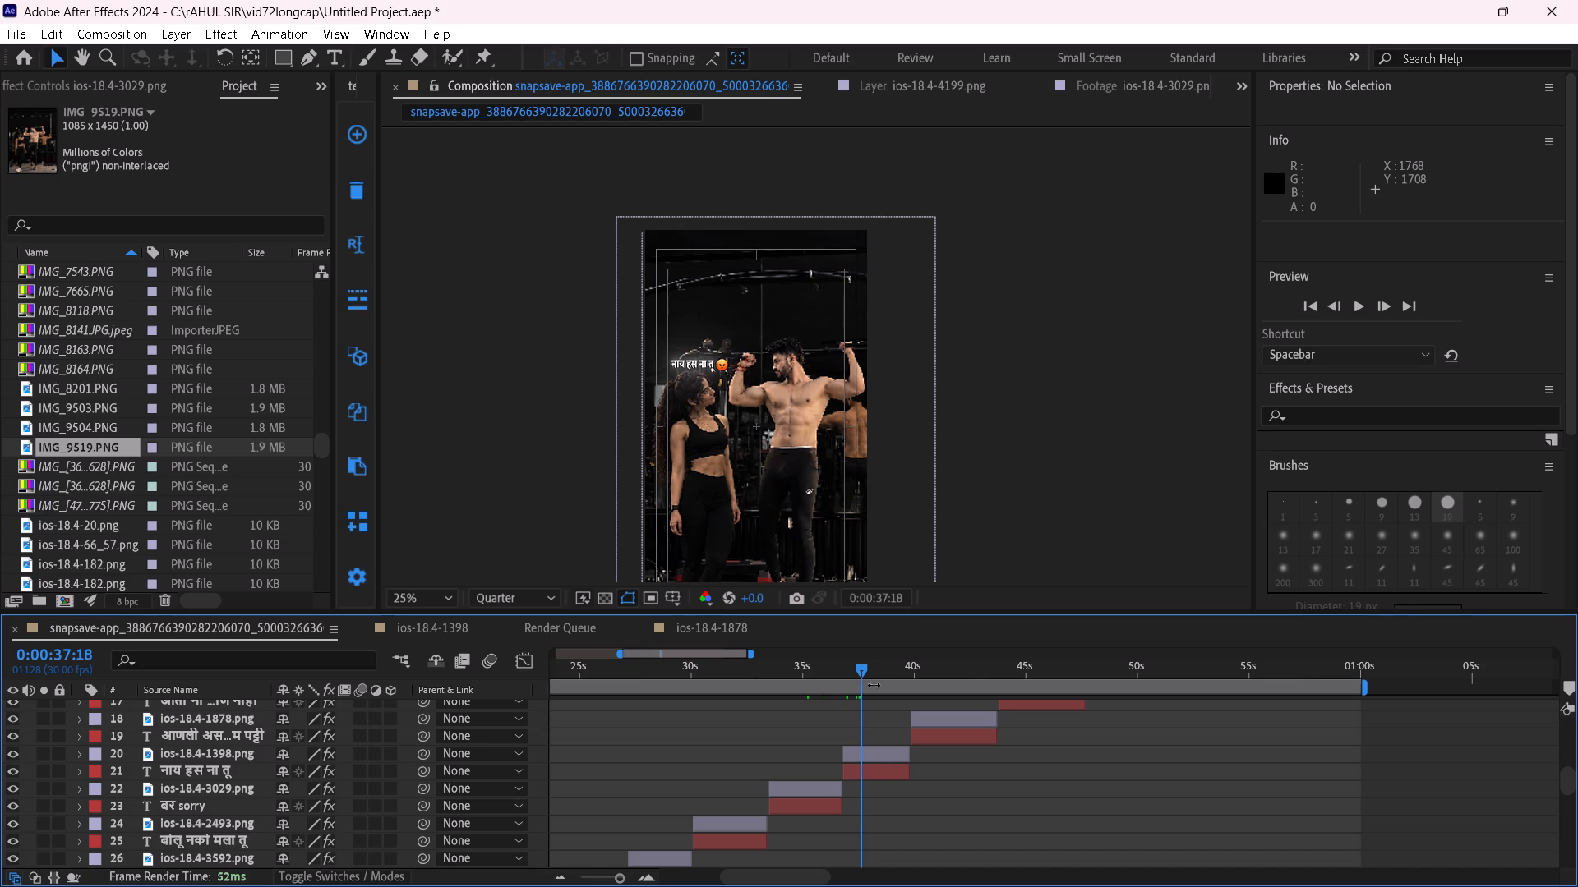
{"action": "left_click_drag", "start_coordinate": [876, 672], "coordinate": [947, 691]}
{"action": "left_click", "coordinate": [951, 721]}
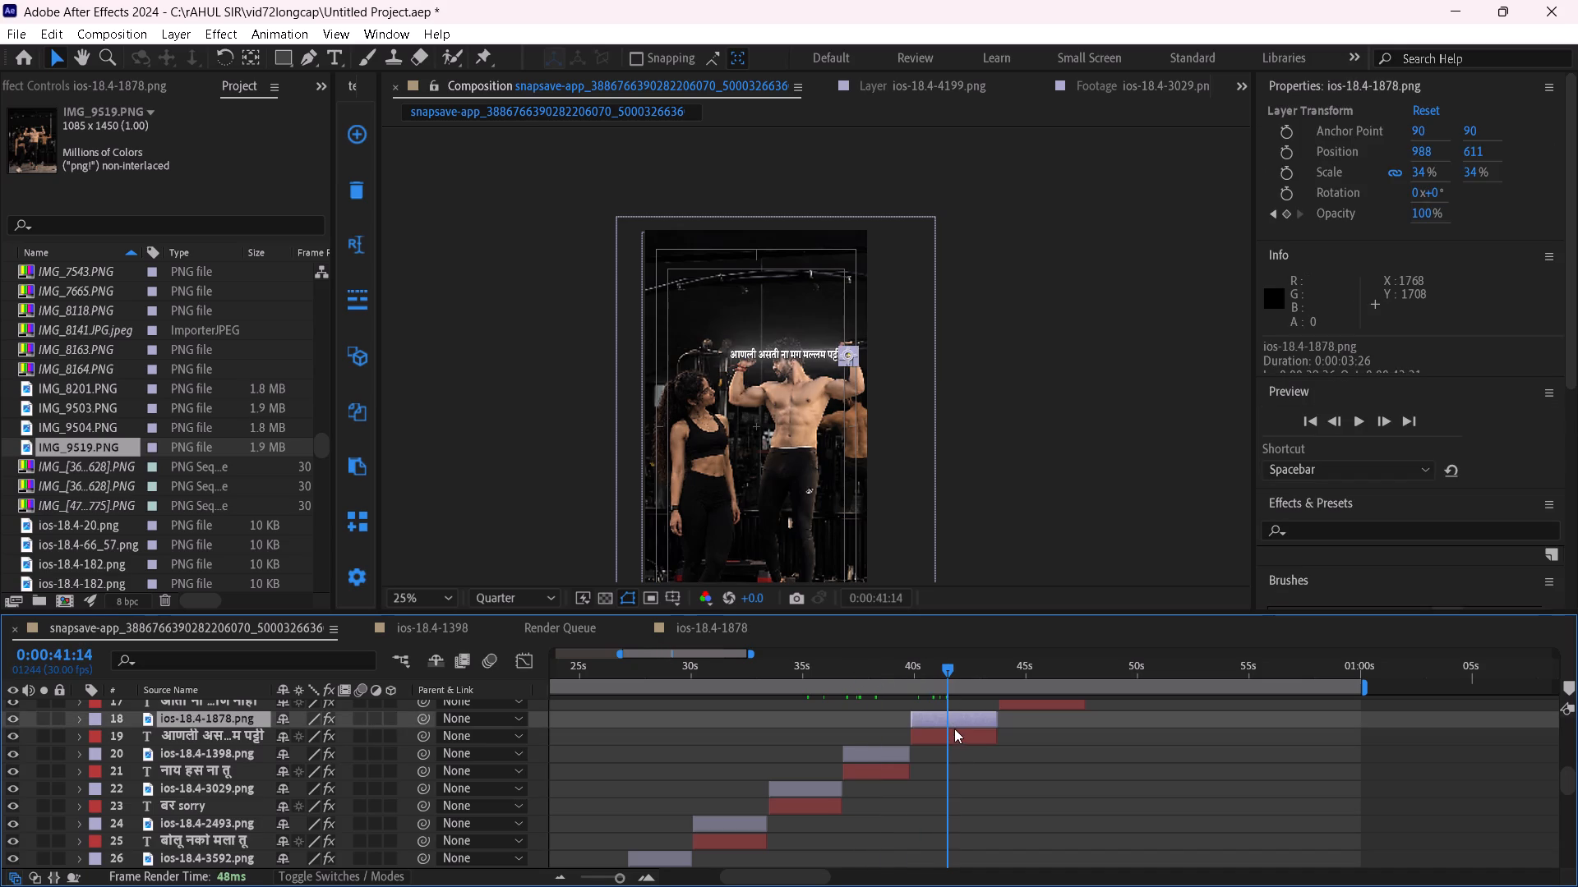
{"action": "left_click", "coordinate": [953, 739], "text": "shift"}
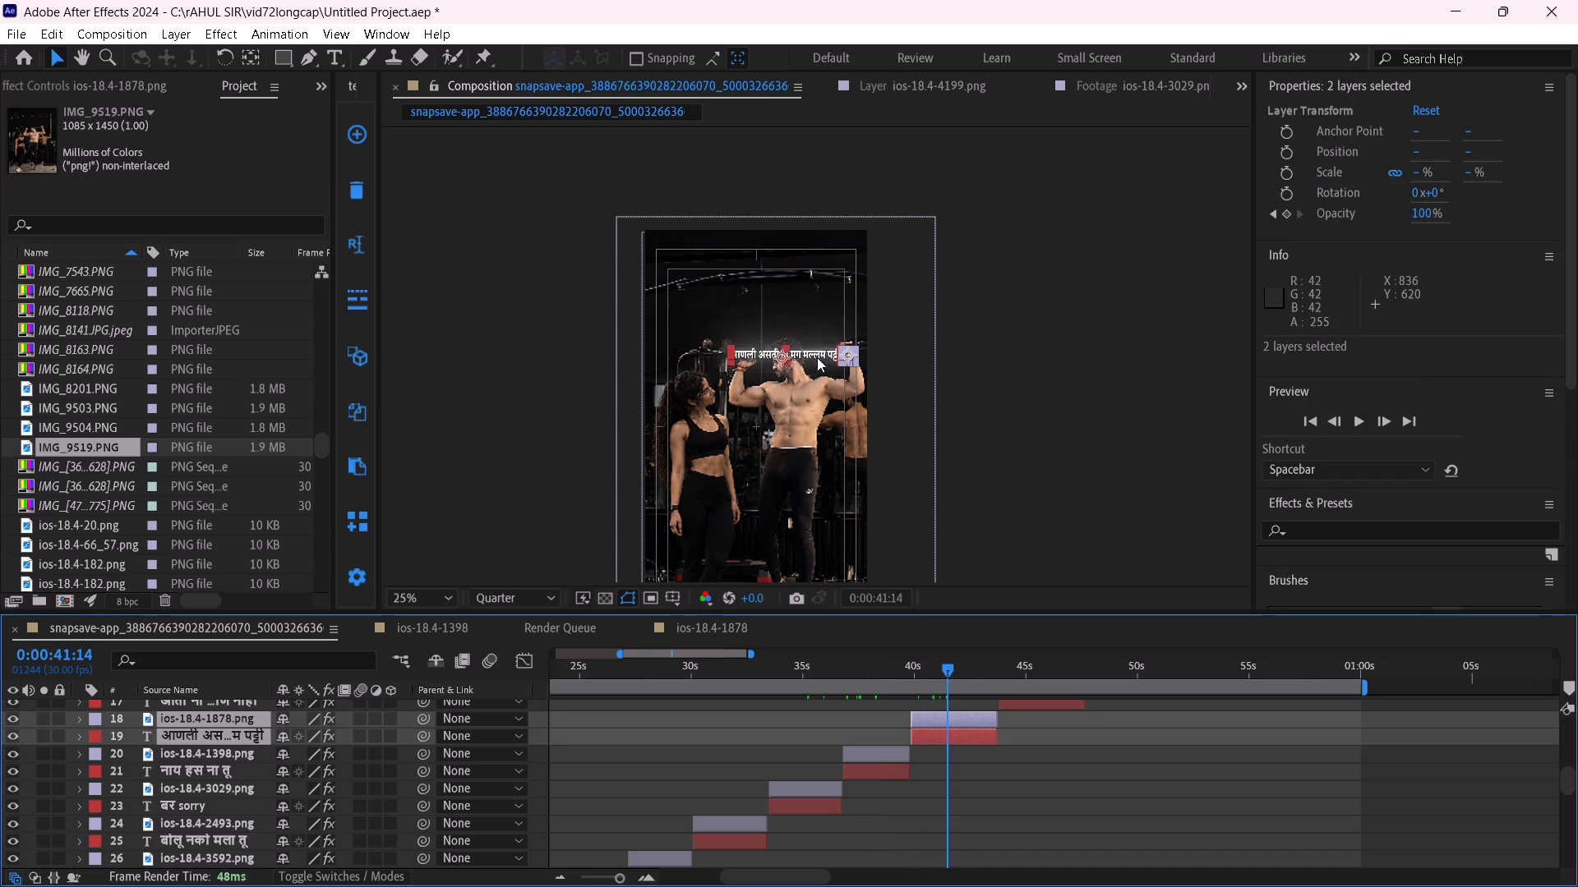
{"action": "left_click_drag", "start_coordinate": [817, 357], "coordinate": [806, 332]}
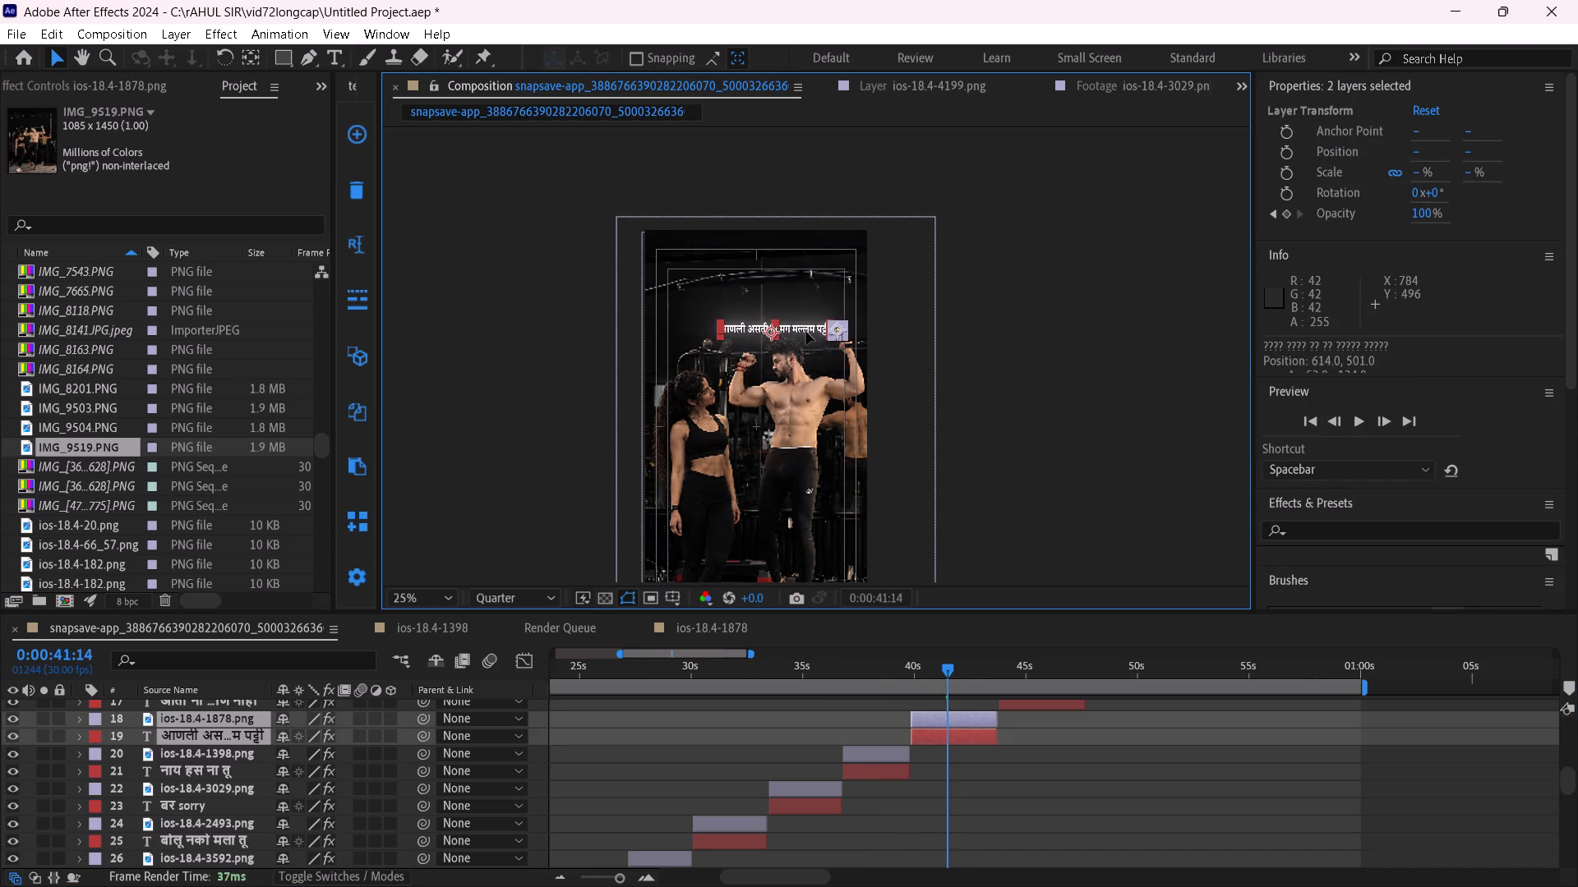
{"action": "left_click_drag", "start_coordinate": [806, 332], "coordinate": [806, 334]}
{"action": "left_click", "coordinate": [1004, 388]}
At 0:00:45:28, nudge the two-line आता ना caption and its ios-18.4-2493.png emoji slightly up, with the first line at about 275, 597.
{"action": "scroll", "coordinate": [990, 782], "scroll_direction": "up", "scroll_amount": 1}
{"action": "left_click_drag", "start_coordinate": [958, 671], "coordinate": [1047, 705]}
{"action": "left_click", "coordinate": [1041, 724]}
{"action": "left_click", "coordinate": [1045, 752], "text": "shift"}
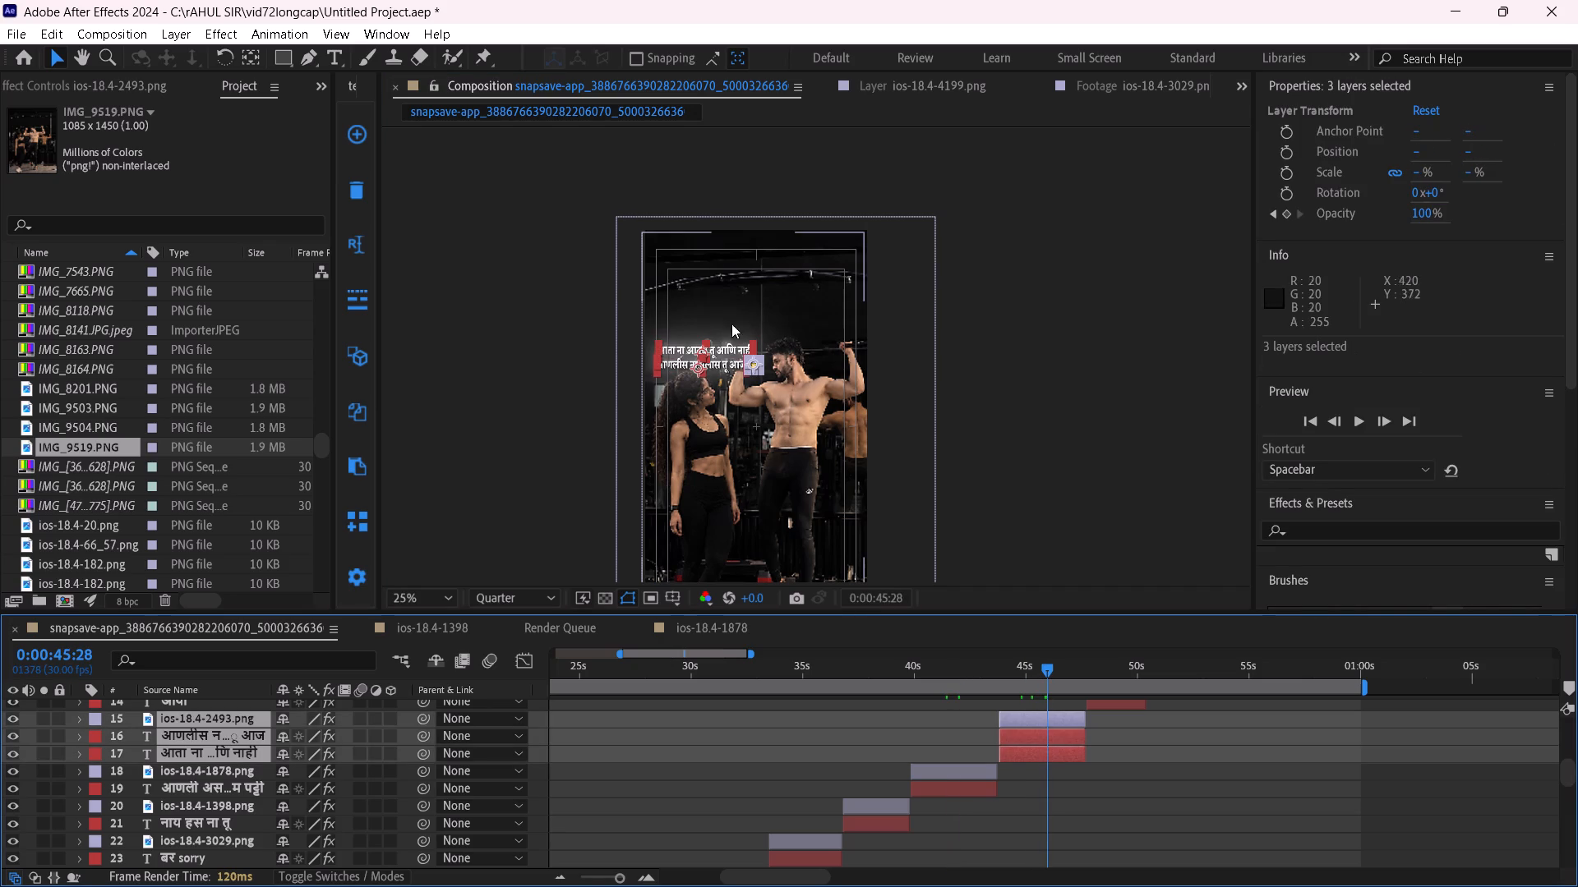
{"action": "left_click", "coordinate": [727, 352]}
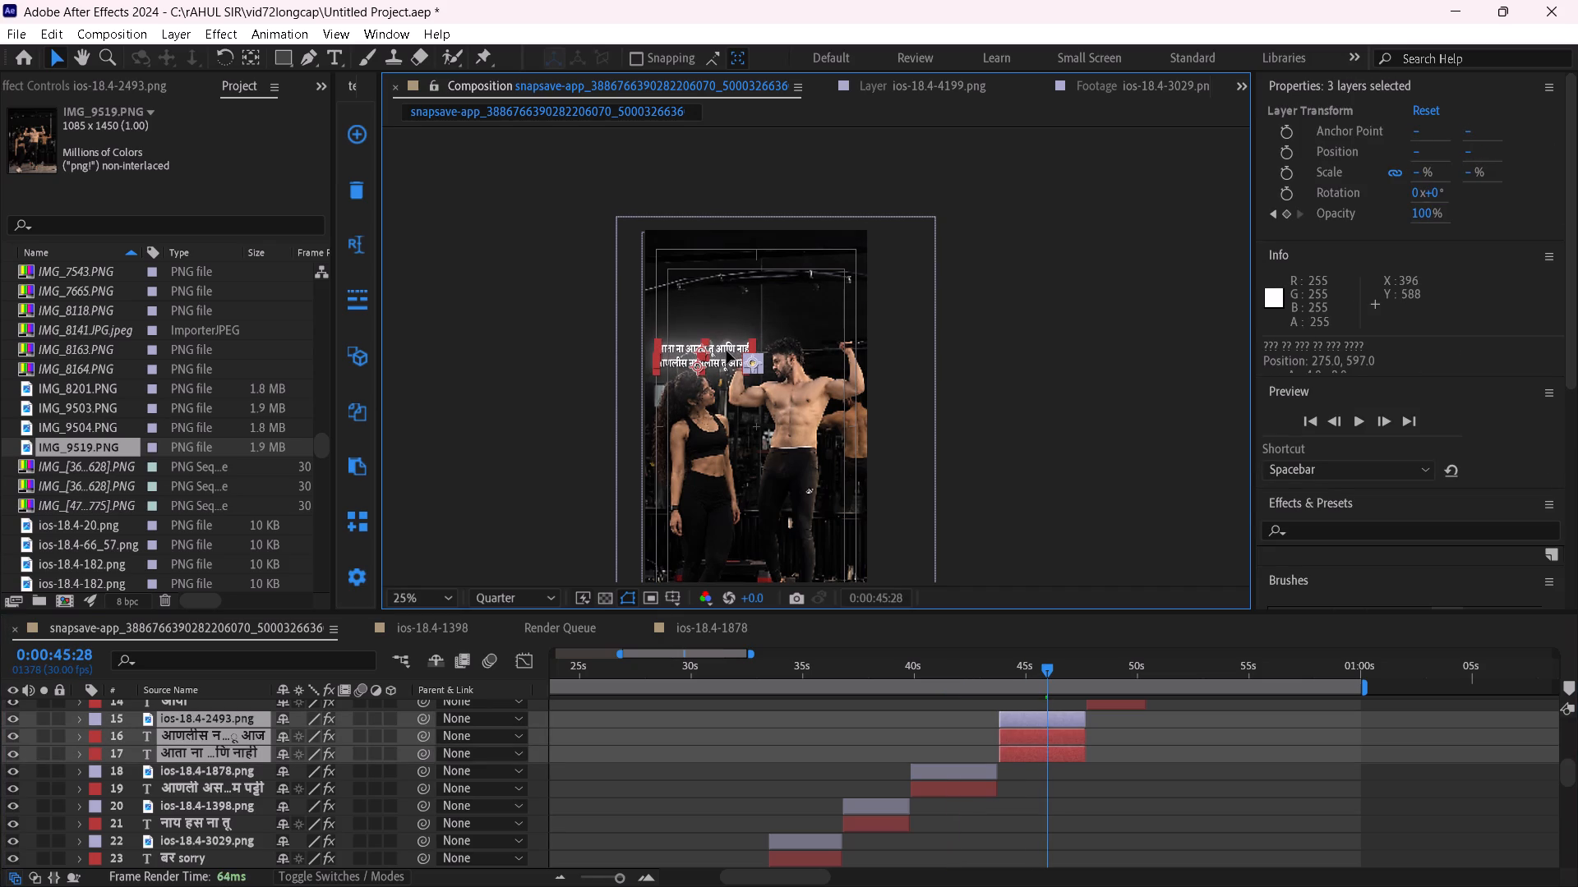
{"action": "left_click", "coordinate": [1019, 392]}
Go to the आयो caption and its ios-18.4-1878.png emoji at 0:00:49:01 for repositioning above the man's head.
{"action": "scroll", "coordinate": [1038, 783], "scroll_direction": "up", "scroll_amount": 1}
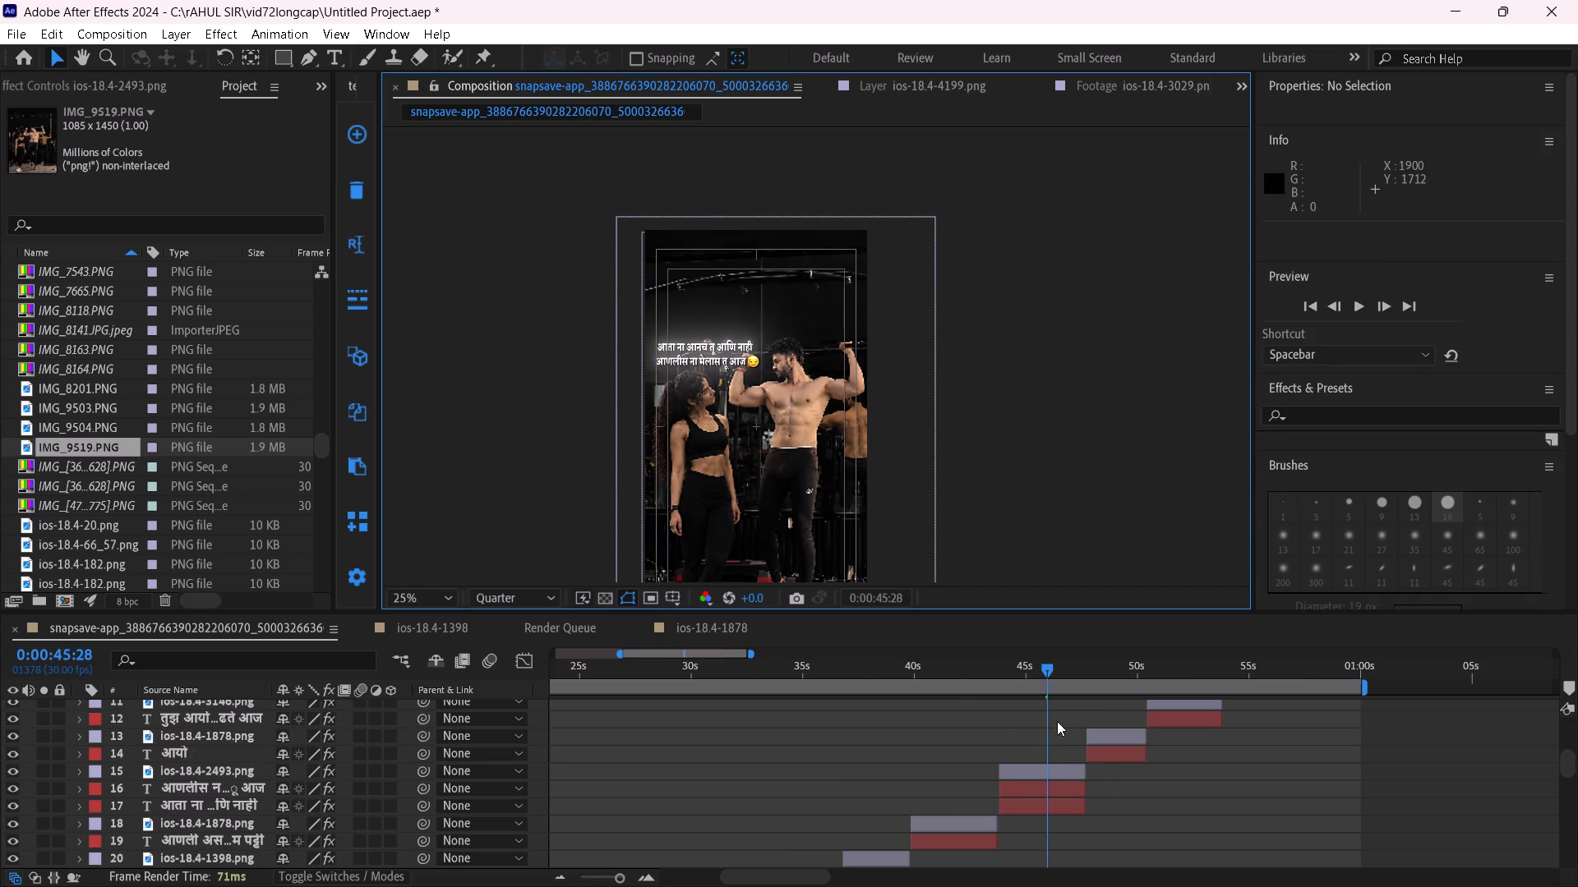
{"action": "left_click_drag", "start_coordinate": [1043, 671], "coordinate": [1111, 685]}
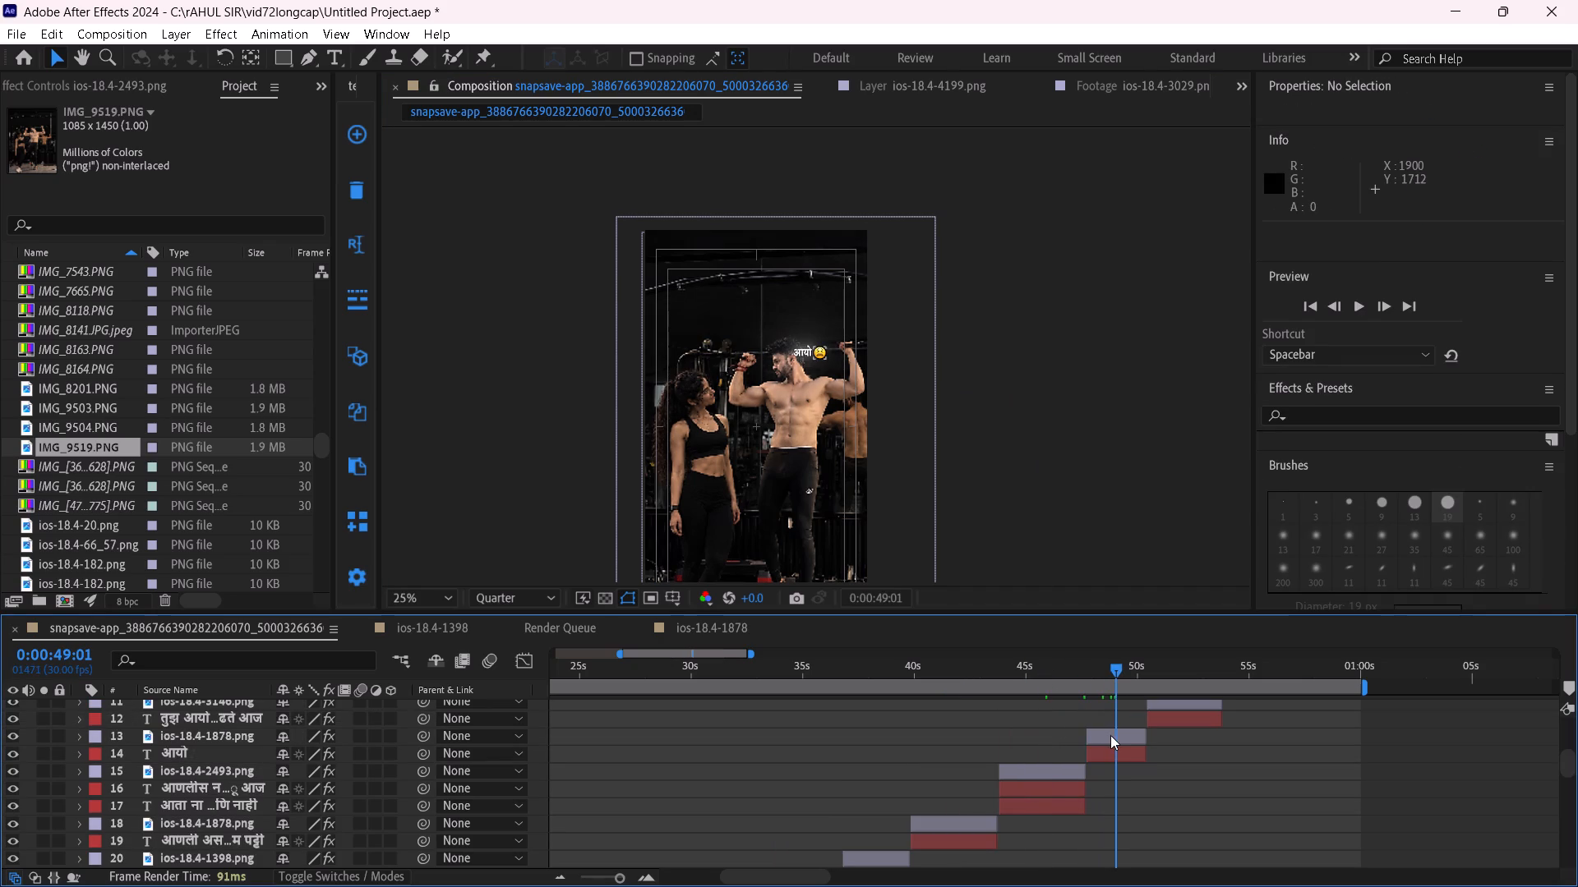
Move the आयो caption and its ios-18.4-1878.png emoji up and left, just above the man's head.
{"action": "left_click", "coordinate": [1110, 735]}
{"action": "left_click", "coordinate": [1111, 751], "text": "shift"}
{"action": "left_click_drag", "start_coordinate": [817, 354], "coordinate": [798, 329]}
{"action": "left_click", "coordinate": [1004, 372]}
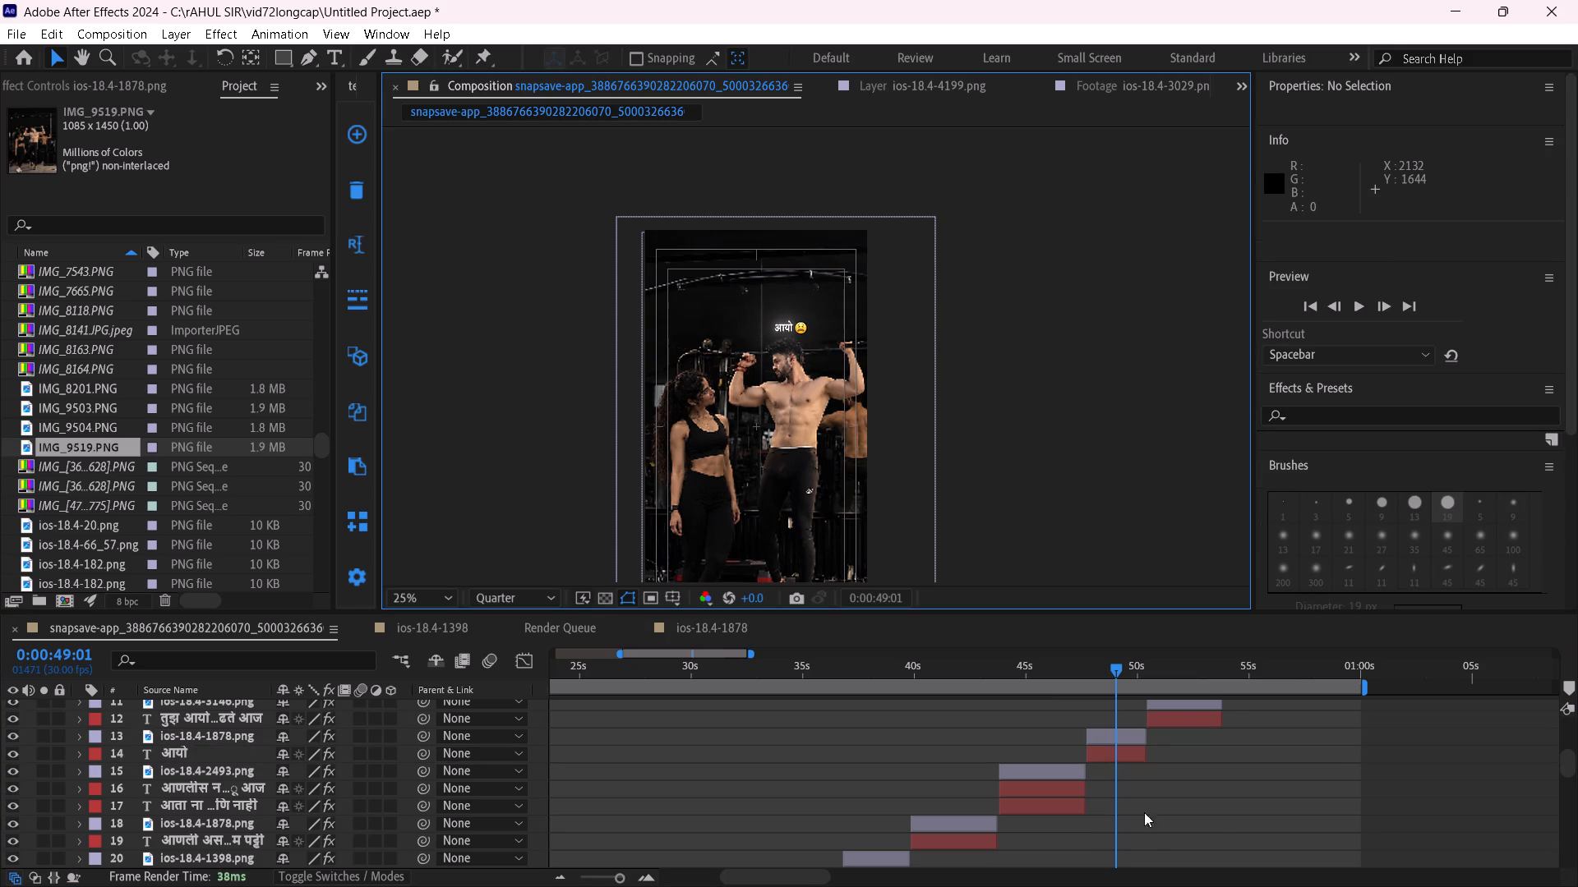
At 0:00:54:17, move the sorry caption and its ios-18.4-4199.png emoji up and left above the man's head.
{"action": "scroll", "coordinate": [1153, 812], "scroll_direction": "up", "scroll_amount": 2}
{"action": "left_click_drag", "start_coordinate": [1124, 671], "coordinate": [1188, 682]}
{"action": "left_click_drag", "start_coordinate": [1197, 670], "coordinate": [1239, 683]}
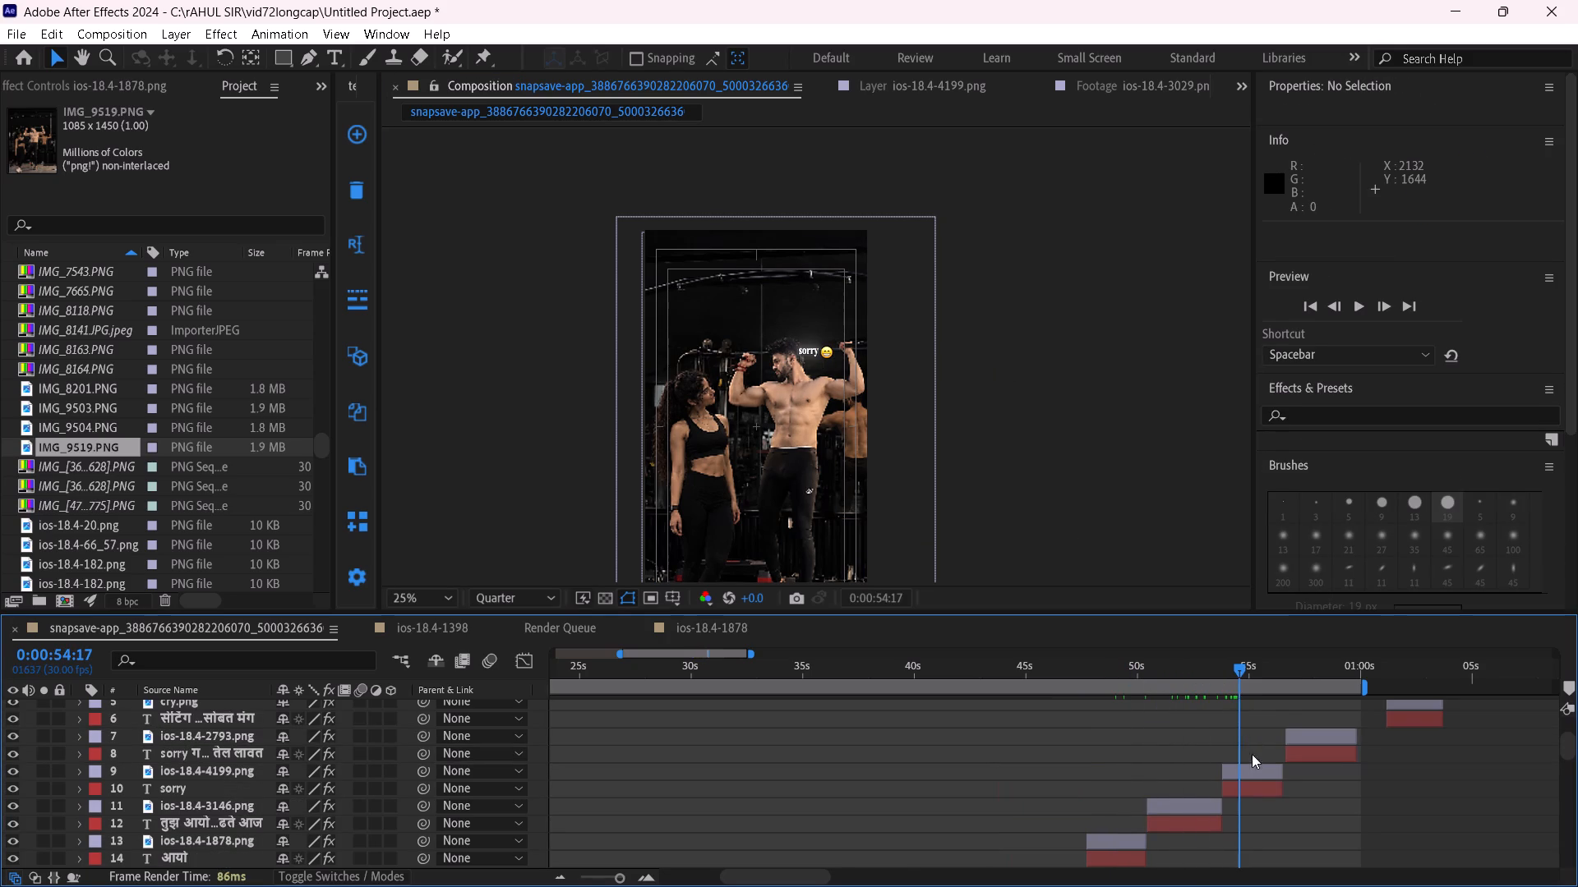
{"action": "left_click", "coordinate": [1253, 770]}
{"action": "left_click", "coordinate": [1253, 788], "text": "shift"}
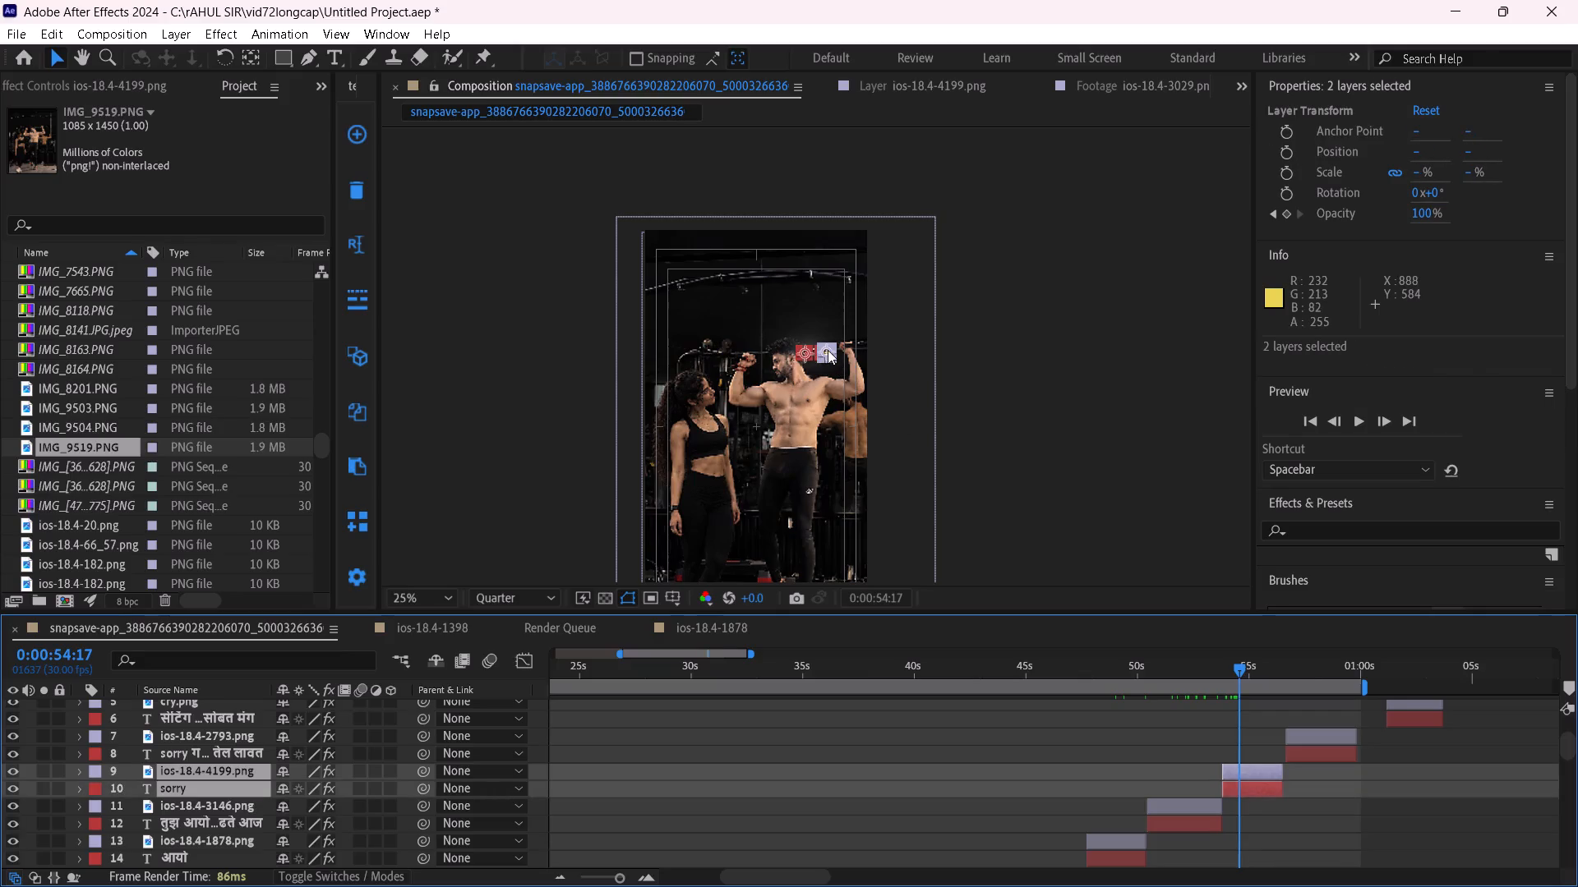
{"action": "left_click_drag", "start_coordinate": [828, 350], "coordinate": [810, 330]}
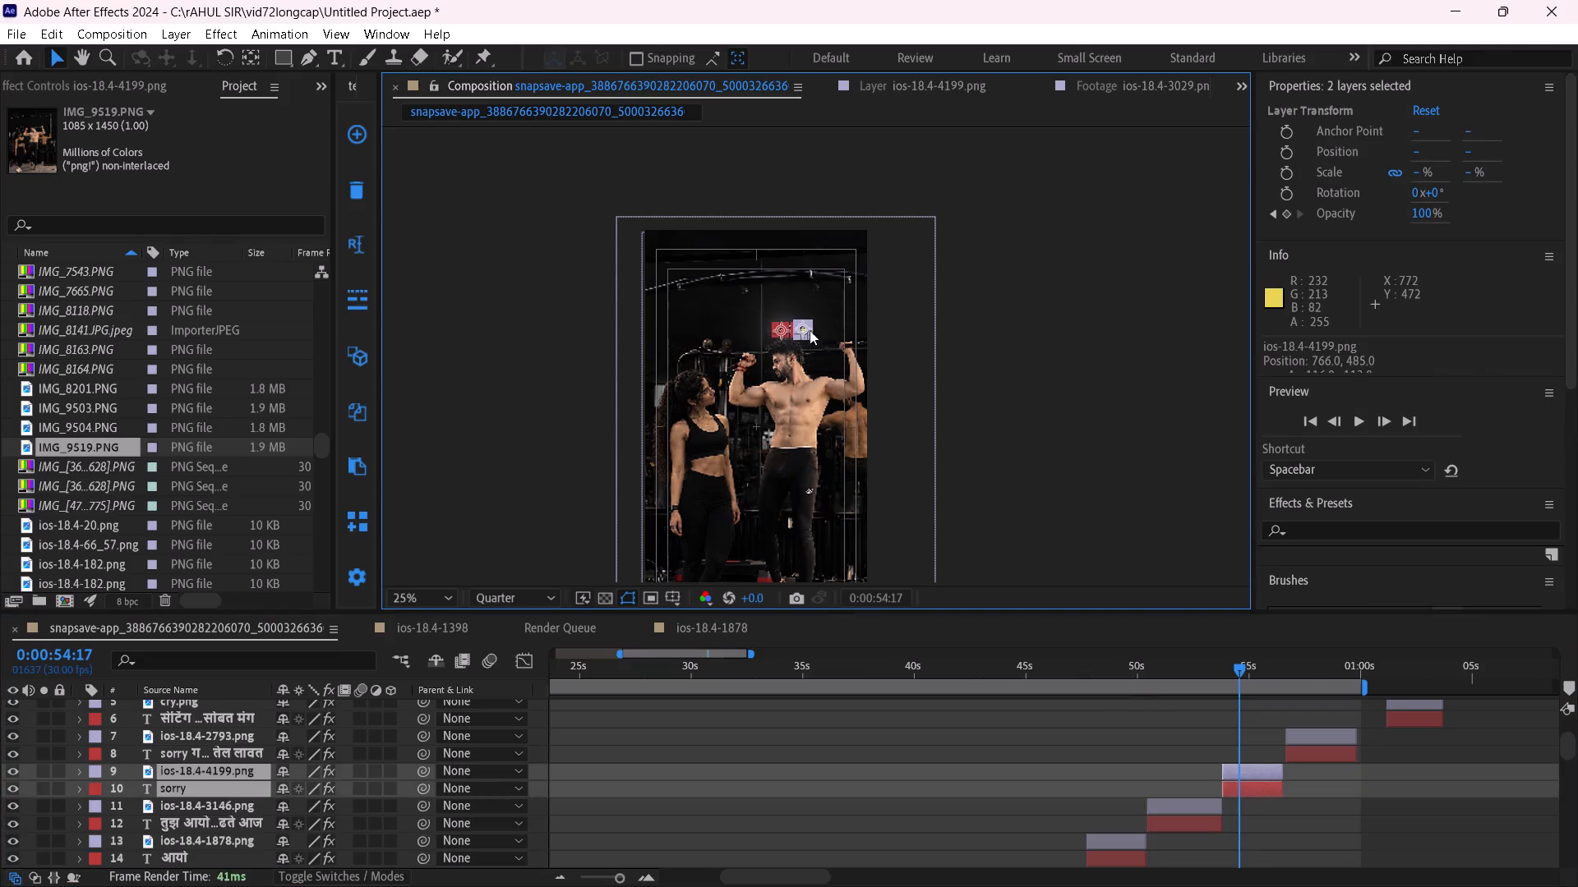
{"action": "left_click_drag", "start_coordinate": [810, 330], "coordinate": [805, 327]}
{"action": "left_click", "coordinate": [1047, 398]}
Go to the caption starting with sorry and ending in तेल लावत, with its ios-18.4-2793.png emoji, at 0:00:57:10.
{"action": "left_click_drag", "start_coordinate": [1248, 667], "coordinate": [1301, 670]}
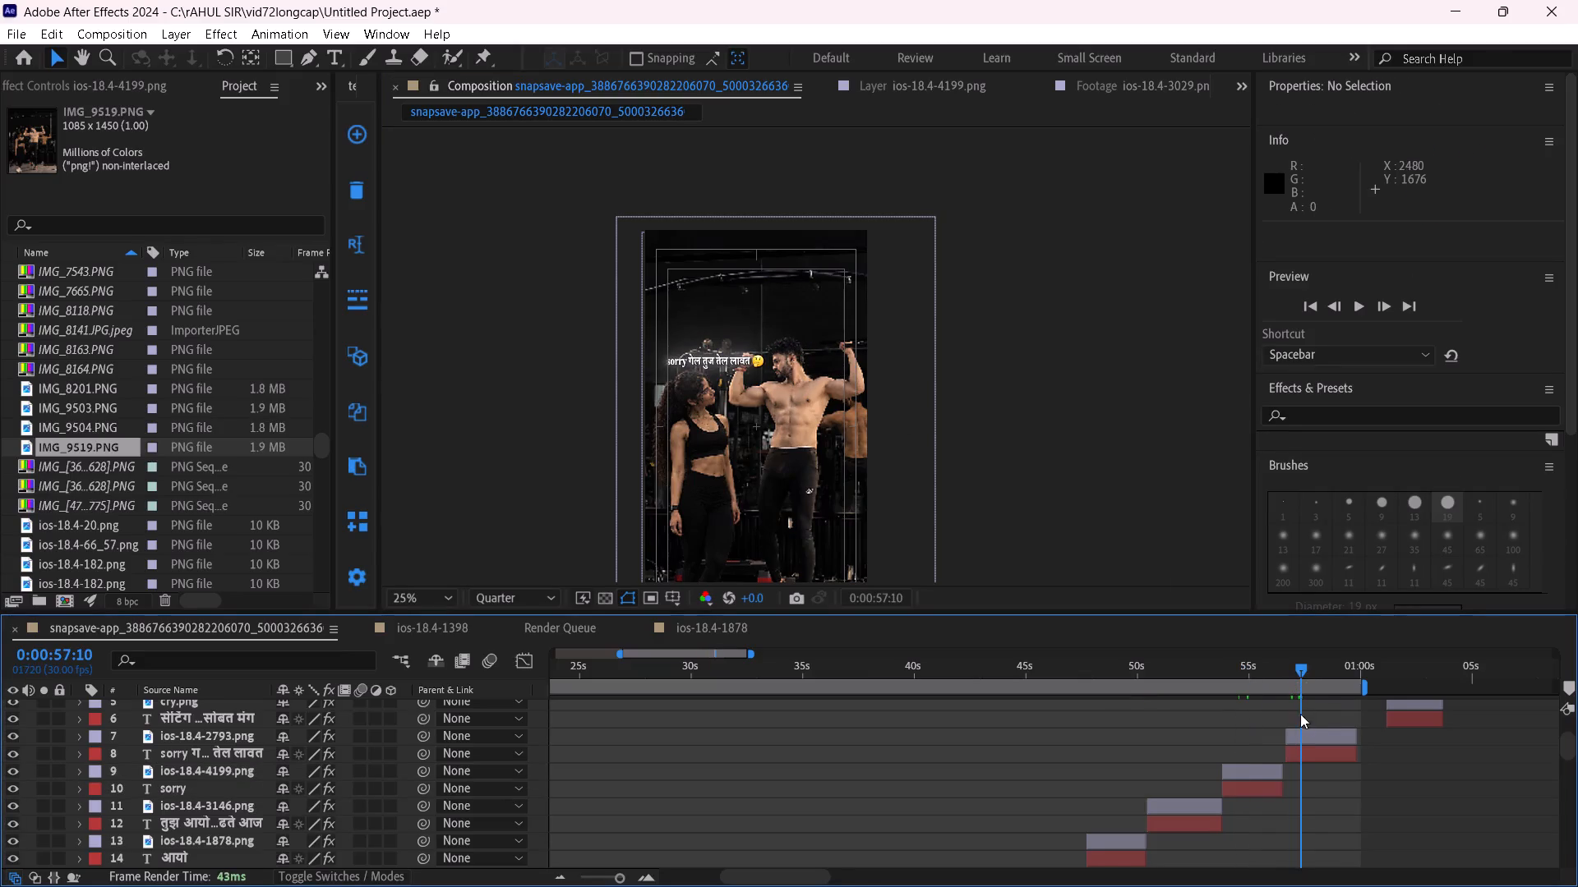
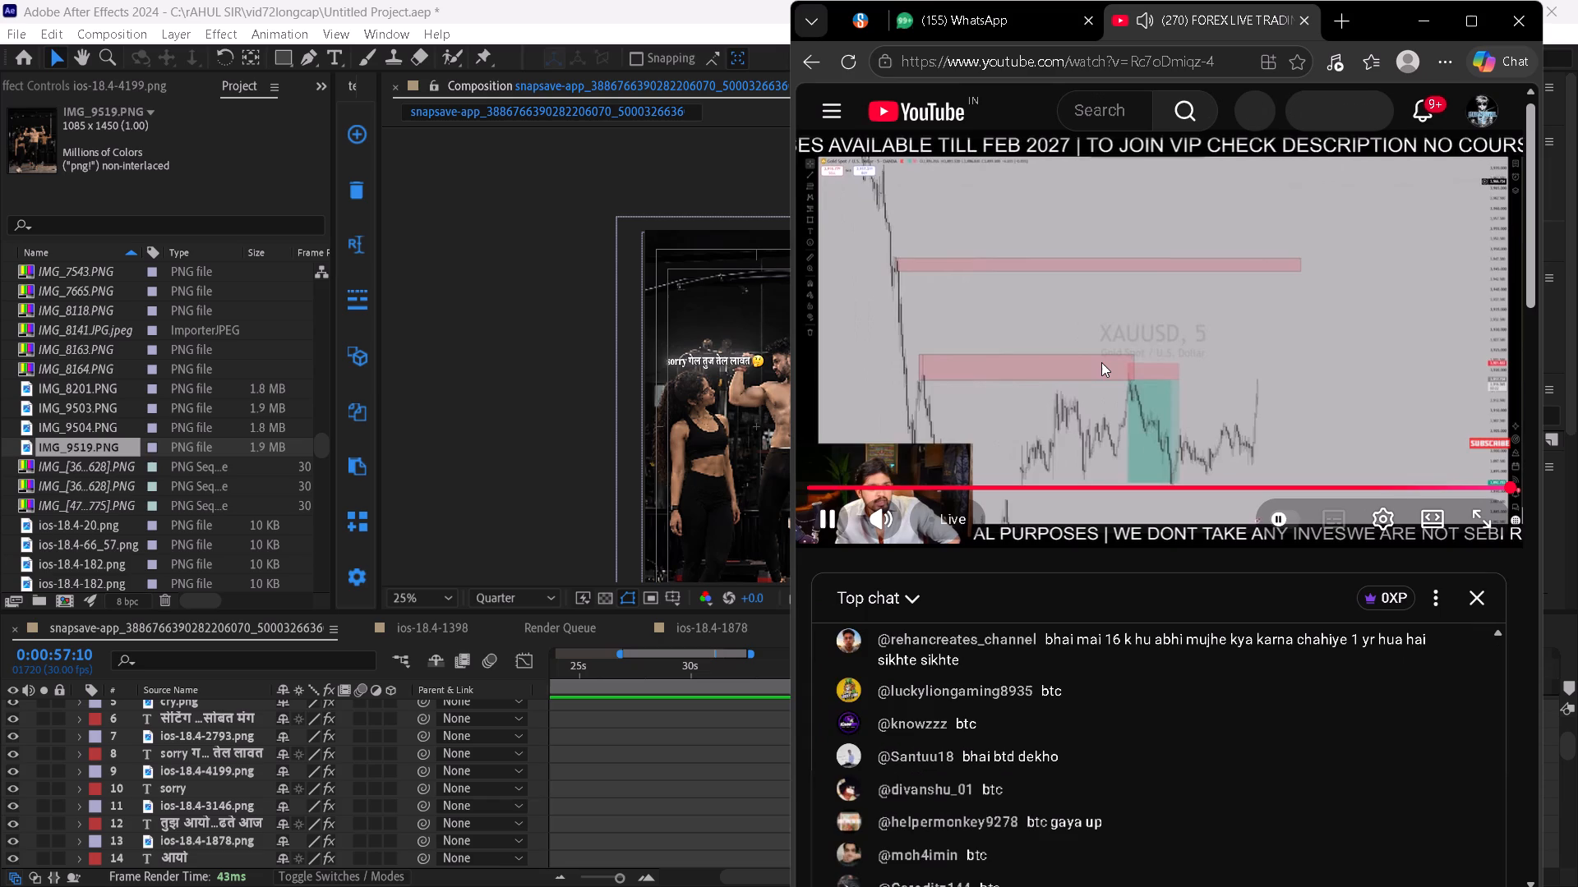
Rewind the forex live trading stream on YouTube by 10 seconds.
{"action": "key", "text": "Left"}
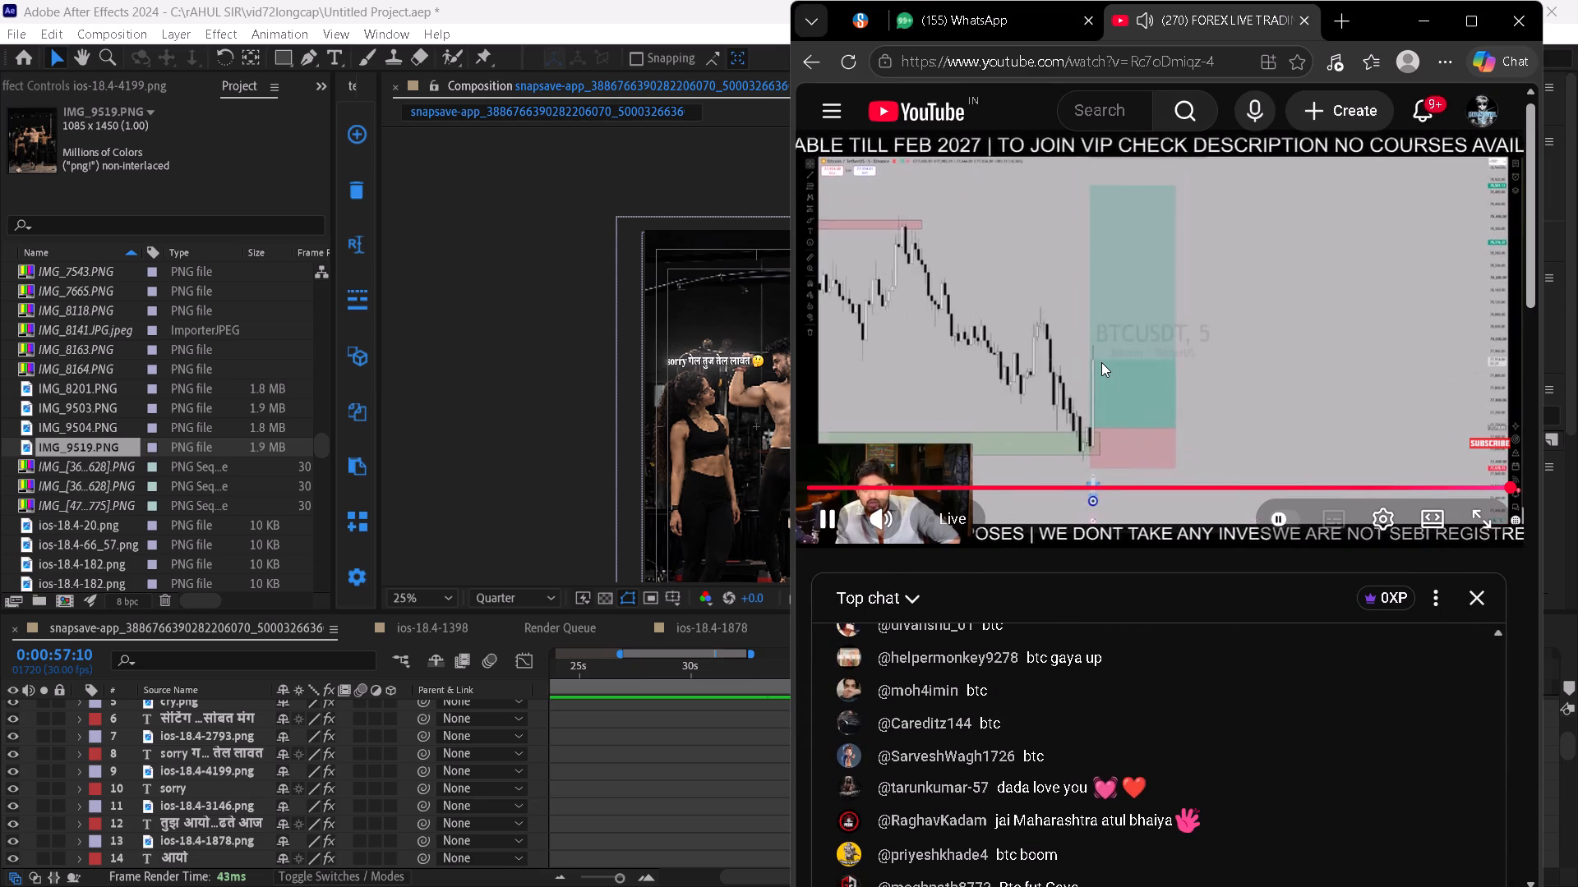
{"action": "key", "text": "Left"}
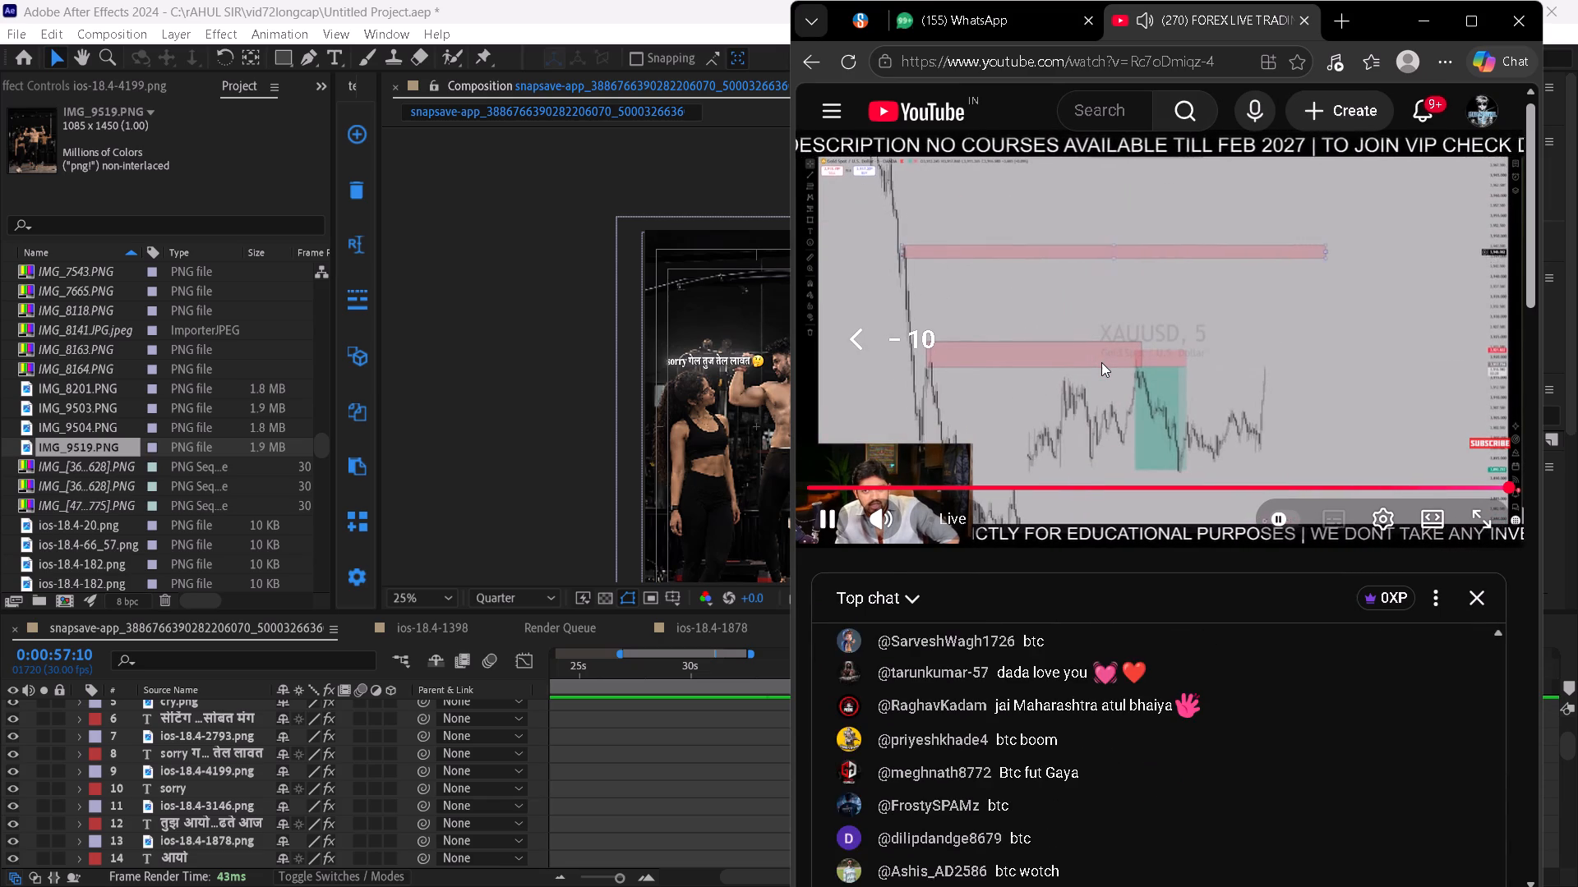
Set the paused livestream's quality to 1080p60, go back five seconds and examine the marked zones on its XAUUSD chart.
{"action": "scroll", "coordinate": [1101, 362], "scroll_direction": "right", "scroll_amount": 8}
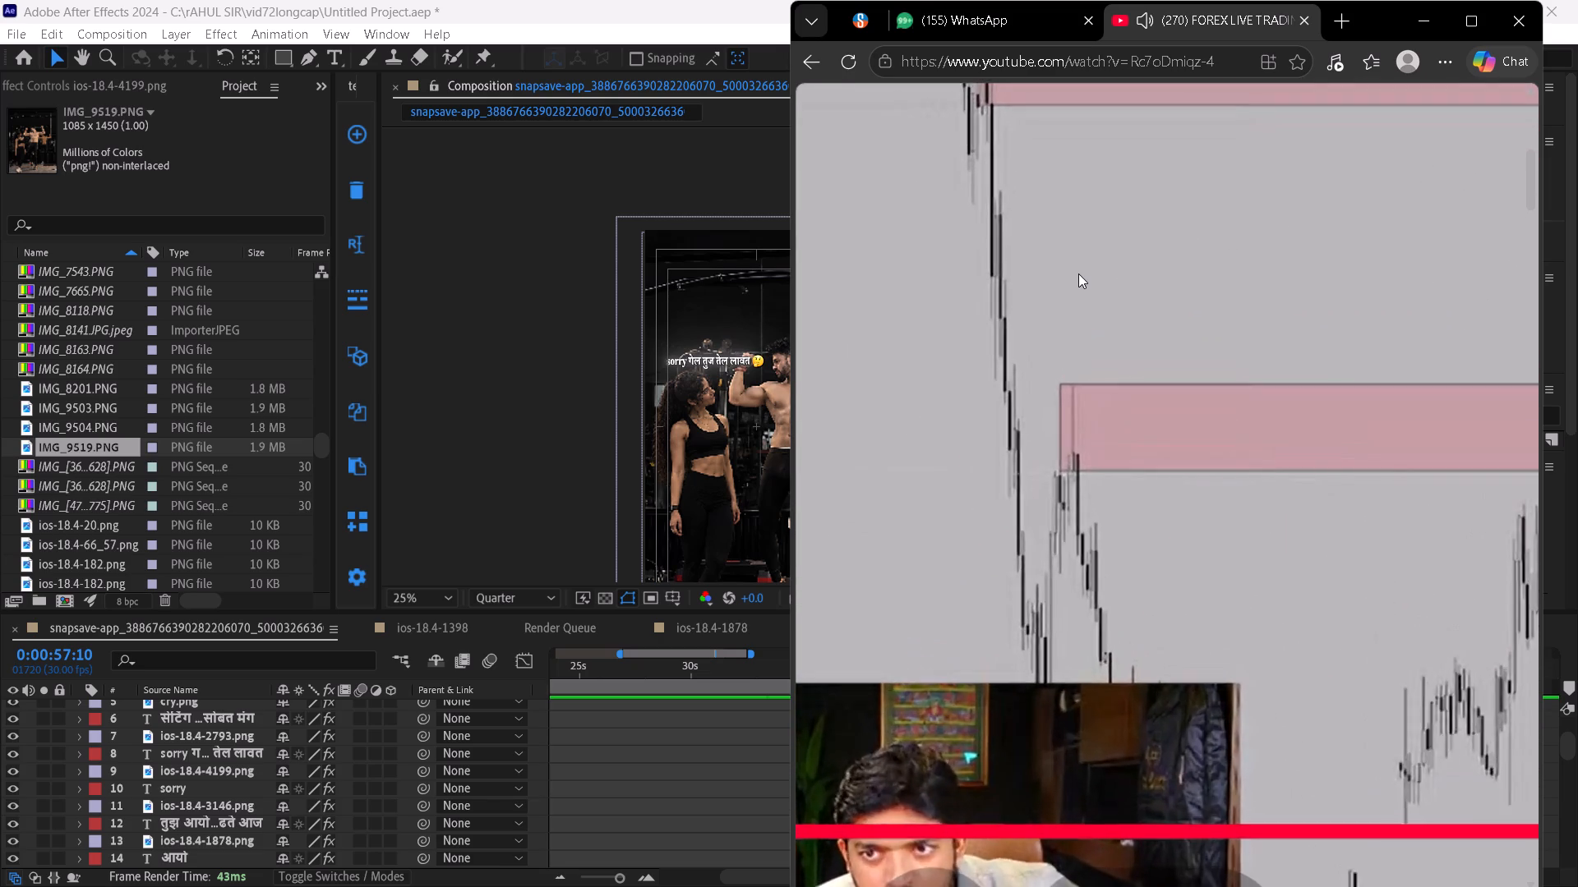
{"action": "left_click", "coordinate": [1078, 273]}
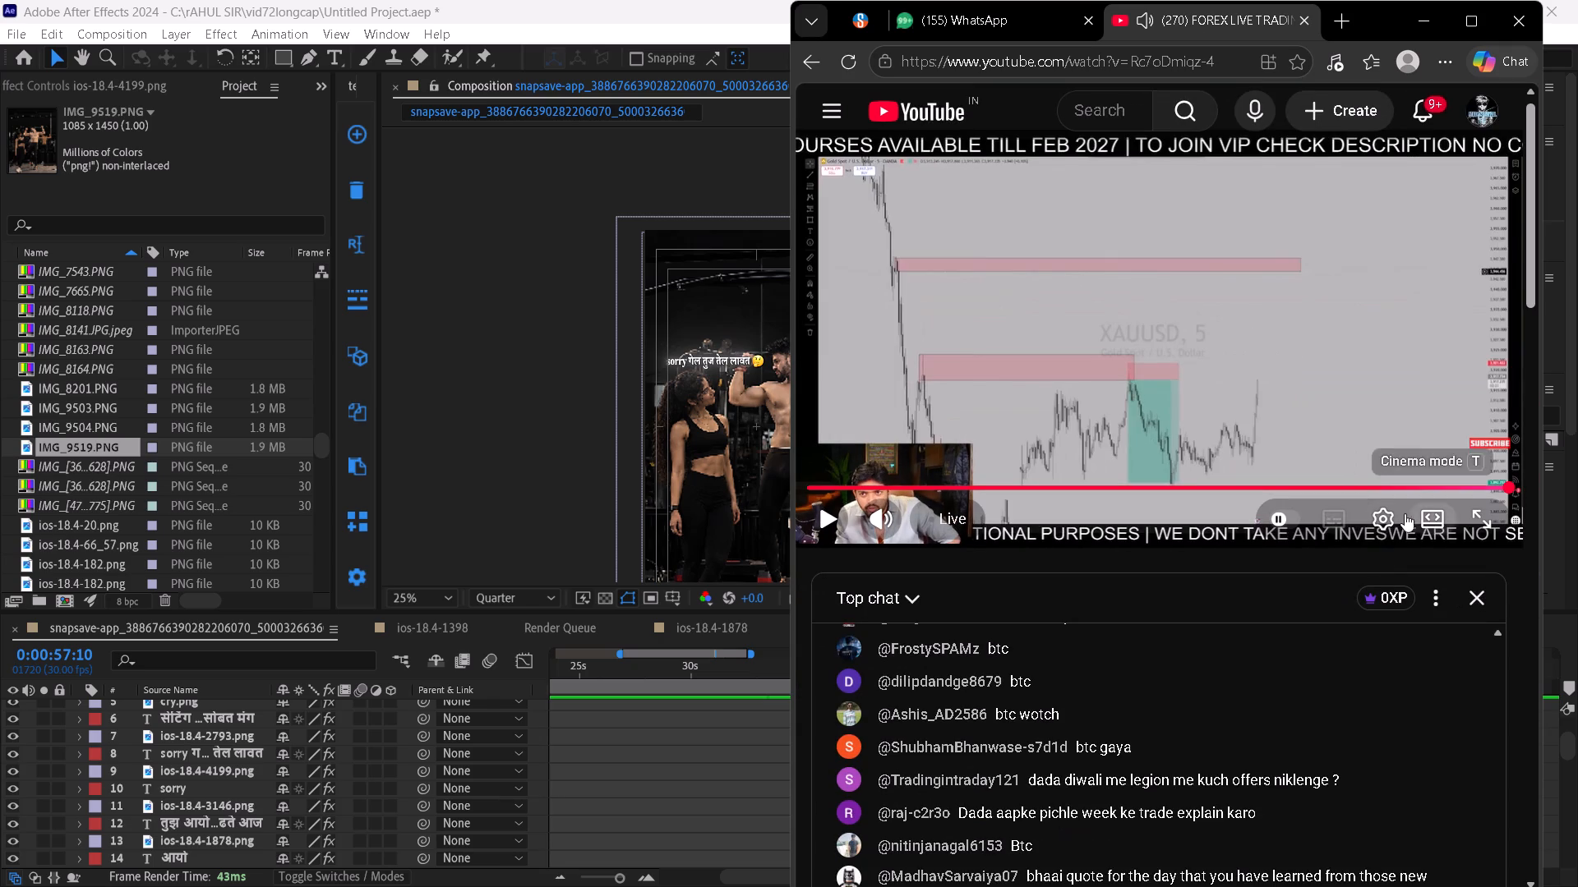
{"action": "left_click", "coordinate": [1388, 514]}
{"action": "left_click", "coordinate": [1410, 439]}
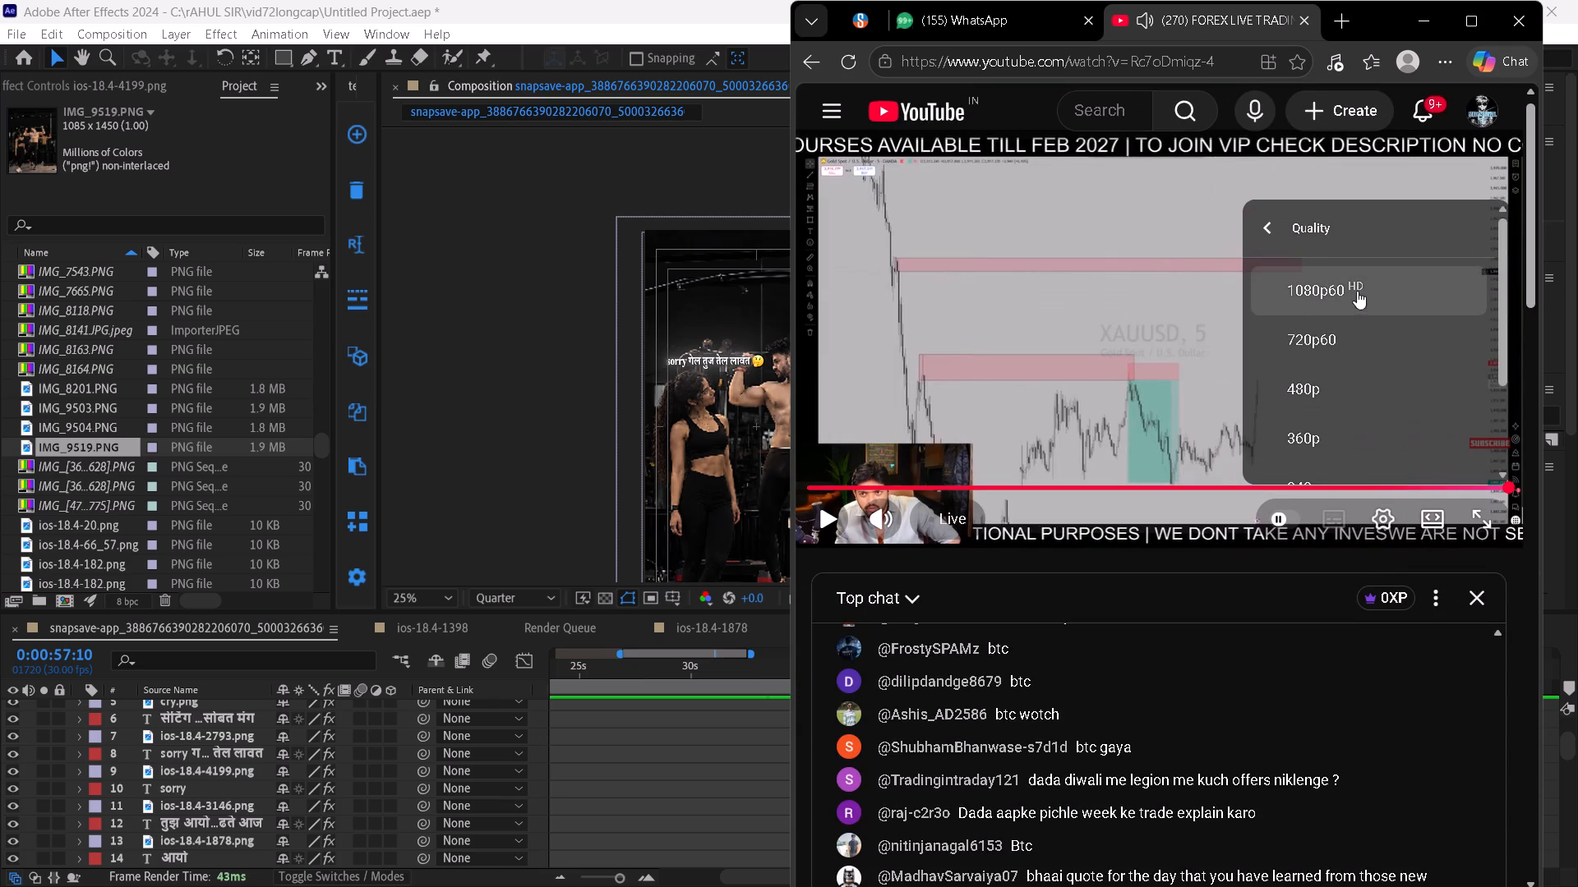
{"action": "left_click", "coordinate": [1353, 287]}
{"action": "key", "text": "Left"}
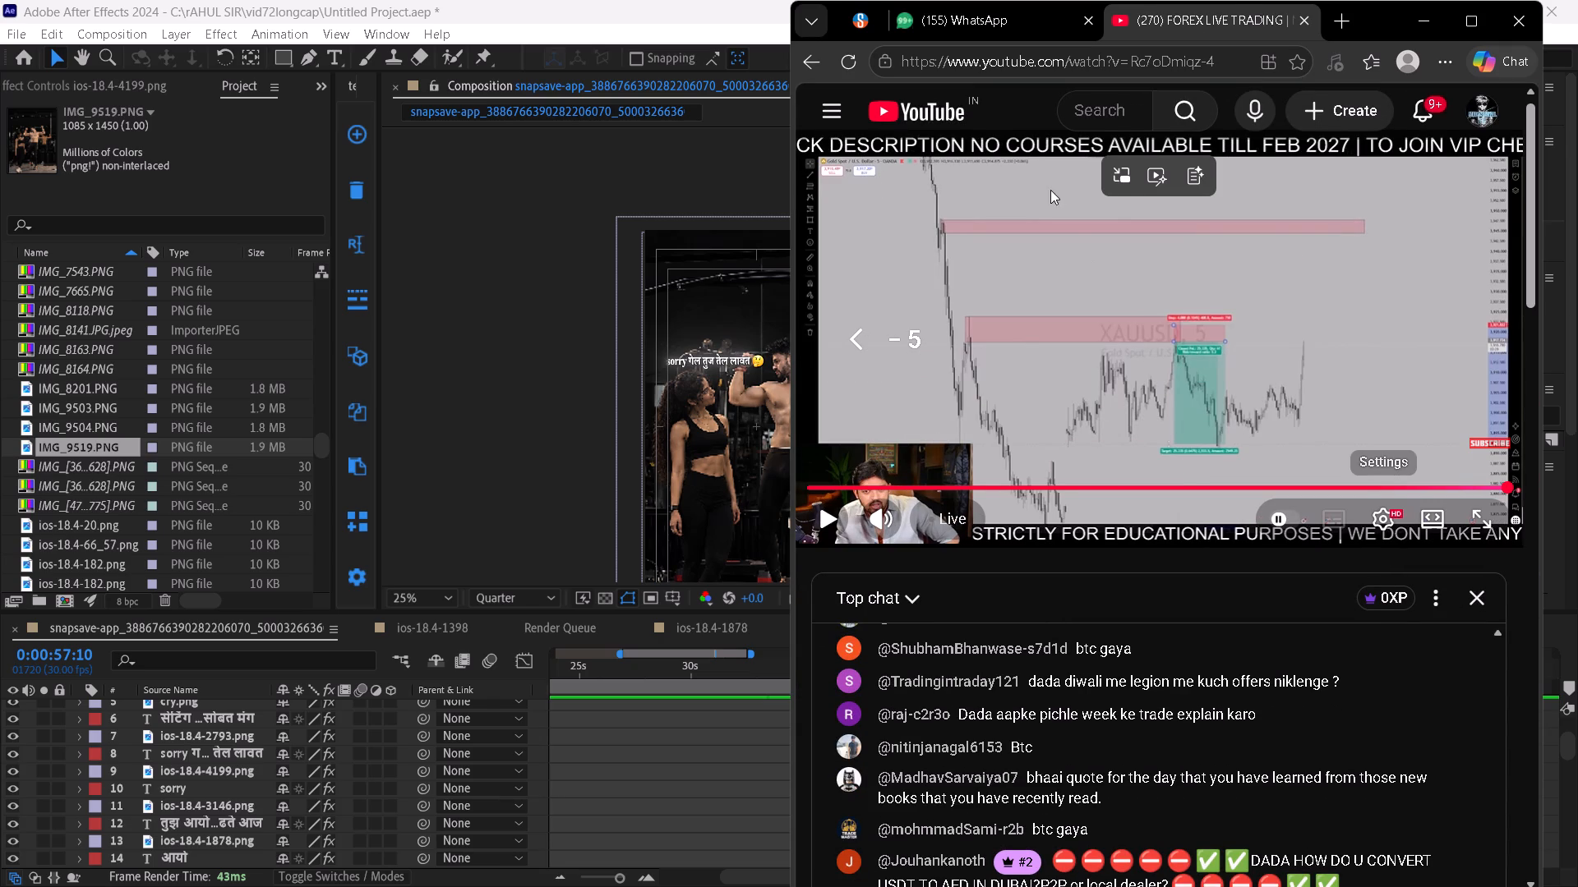
{"action": "scroll", "coordinate": [1031, 265], "scroll_direction": "right", "scroll_amount": 2}
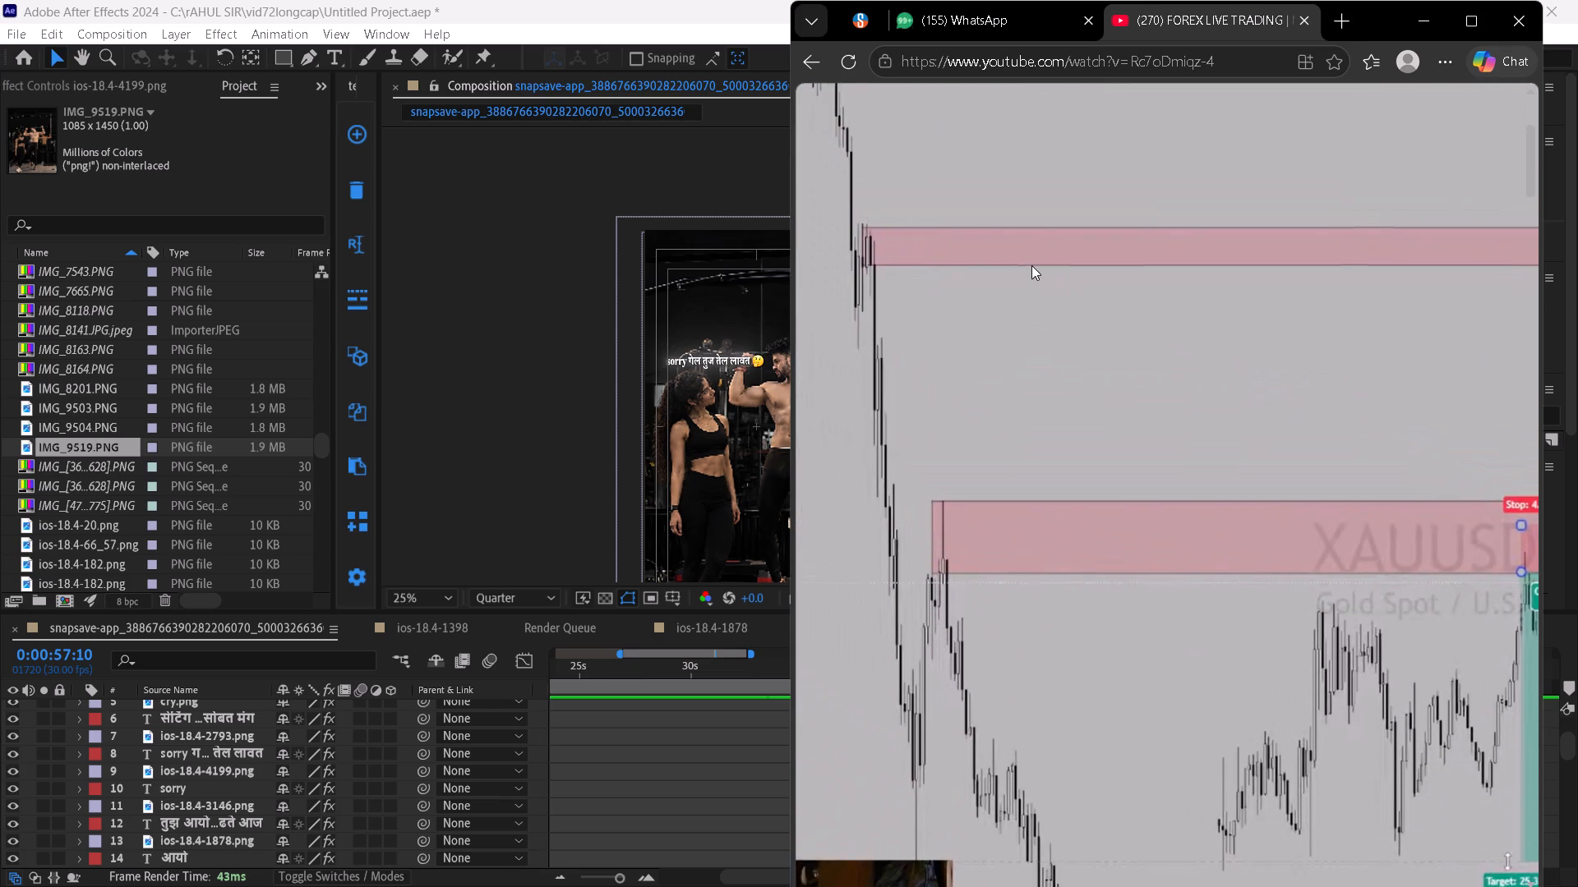
{"action": "scroll", "coordinate": [1031, 265], "scroll_direction": "right", "scroll_amount": 1}
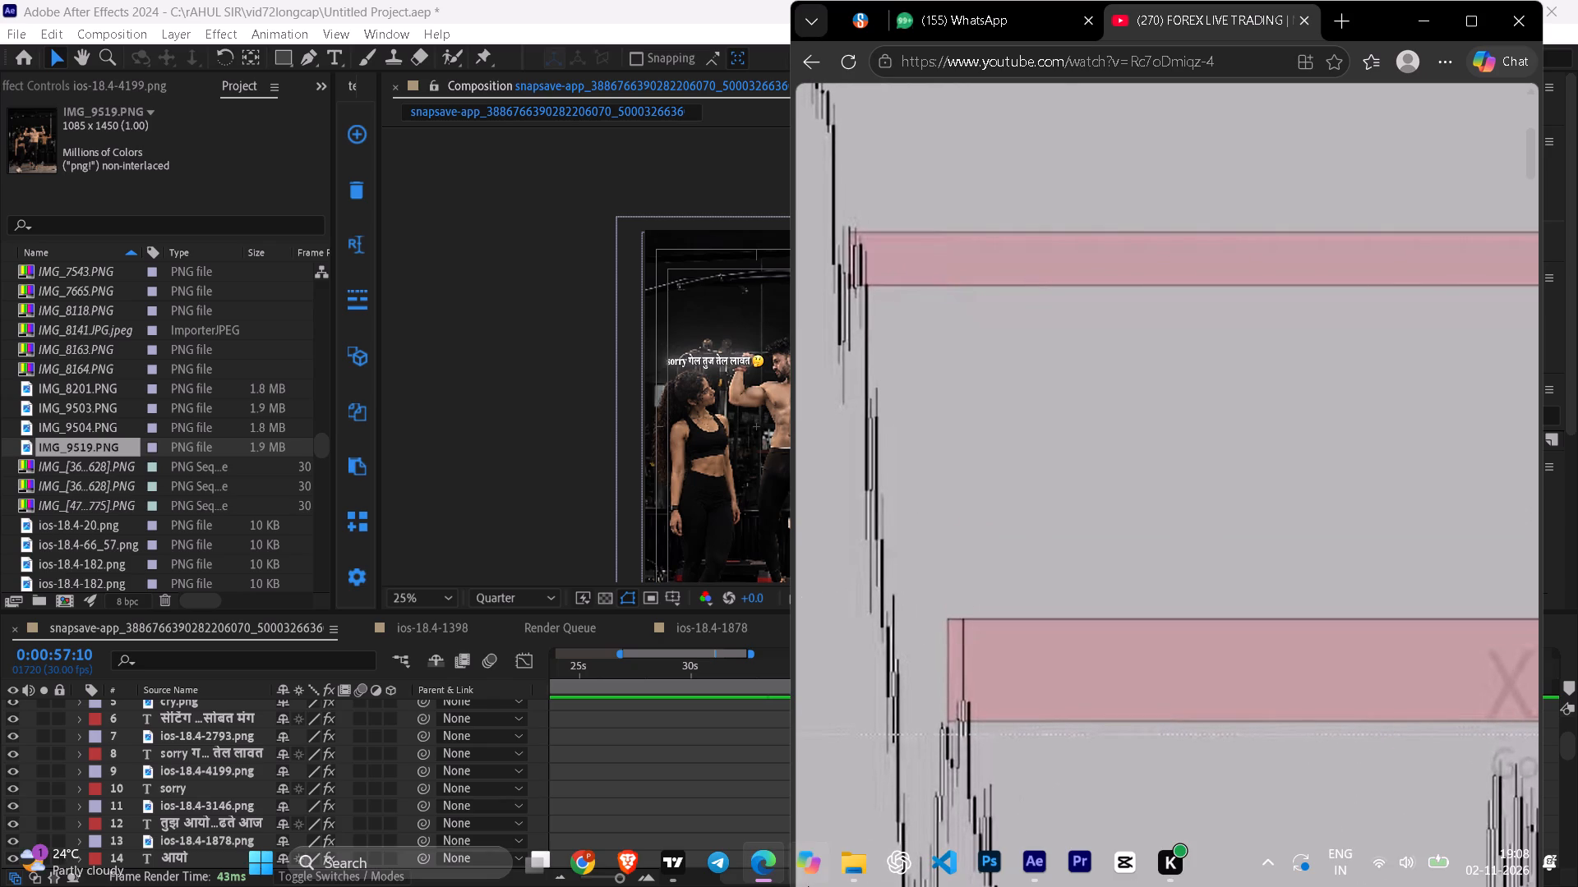
Switch to TradingView and set the XAUUSD chart to the 5-minute timeframe.
{"action": "left_click", "coordinate": [669, 862]}
{"action": "left_click_drag", "start_coordinate": [348, 286], "coordinate": [415, 365]}
{"action": "scroll", "coordinate": [417, 365], "scroll_direction": "down", "scroll_amount": 2}
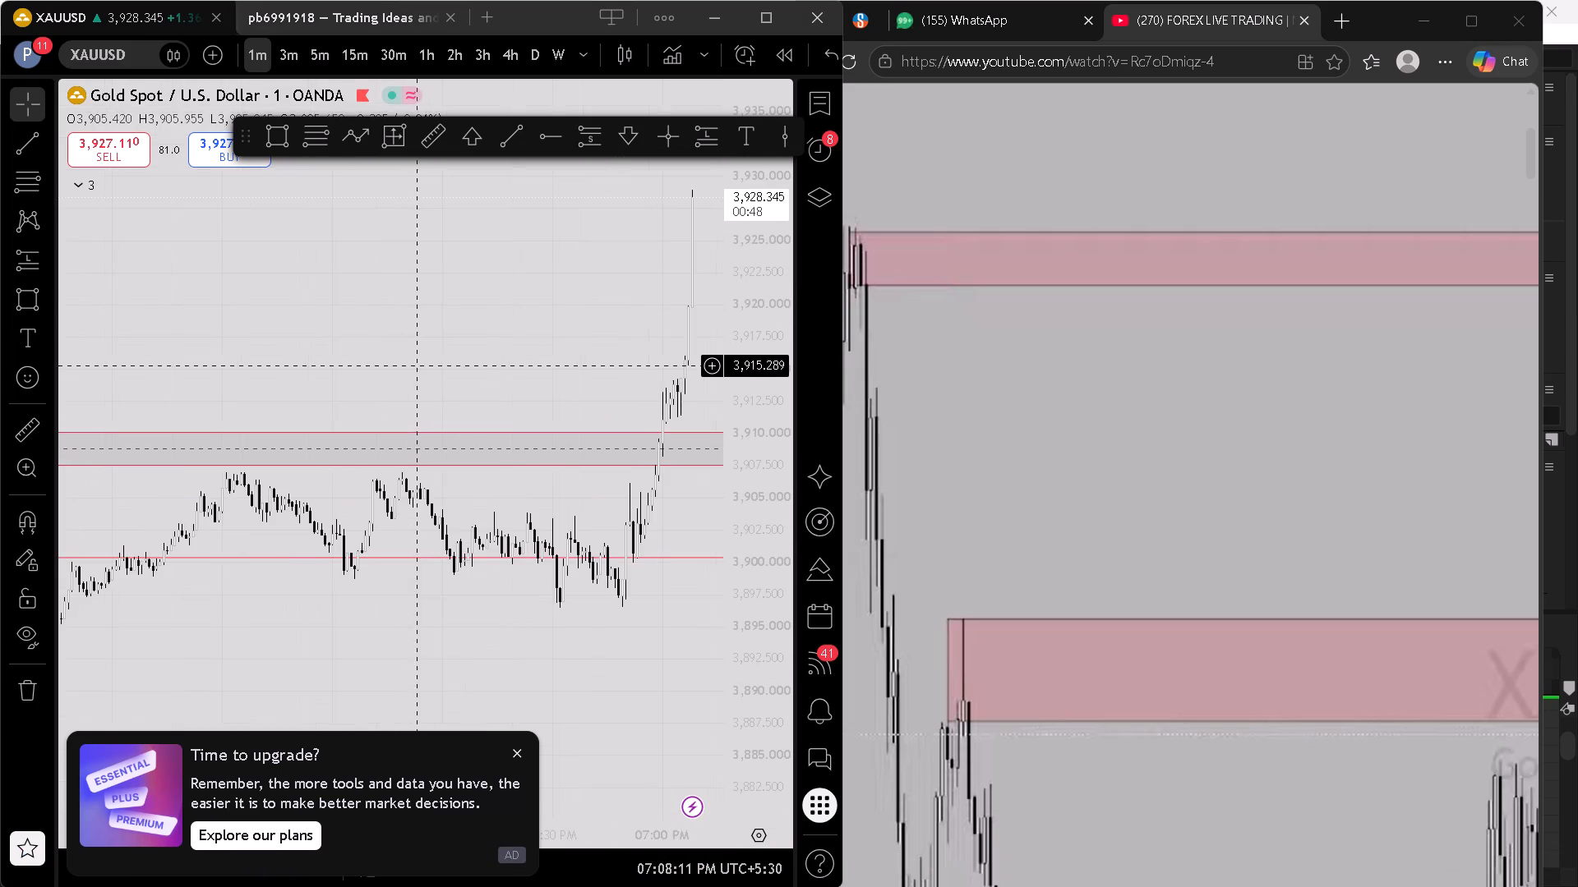
{"action": "left_click", "coordinate": [315, 51]}
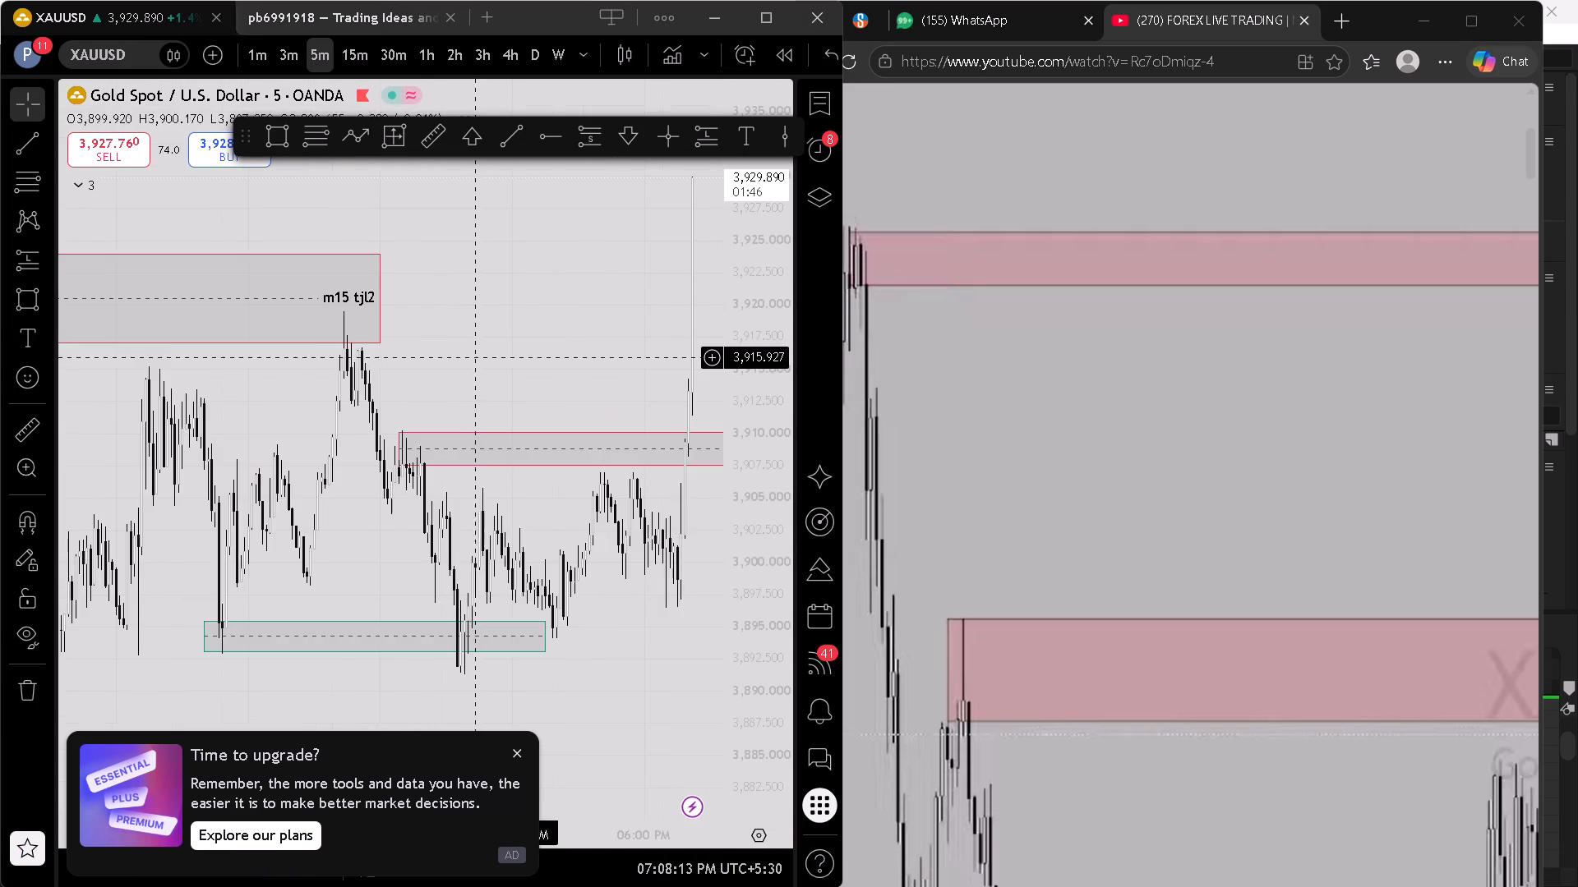
Draw a rectangle zone from about 3,947.7 down to 3,944.2 at the small pullback high inside the red band.
{"action": "left_click_drag", "start_coordinate": [524, 354], "coordinate": [427, 307]}
{"action": "scroll", "coordinate": [438, 316], "scroll_direction": "up", "scroll_amount": 1}
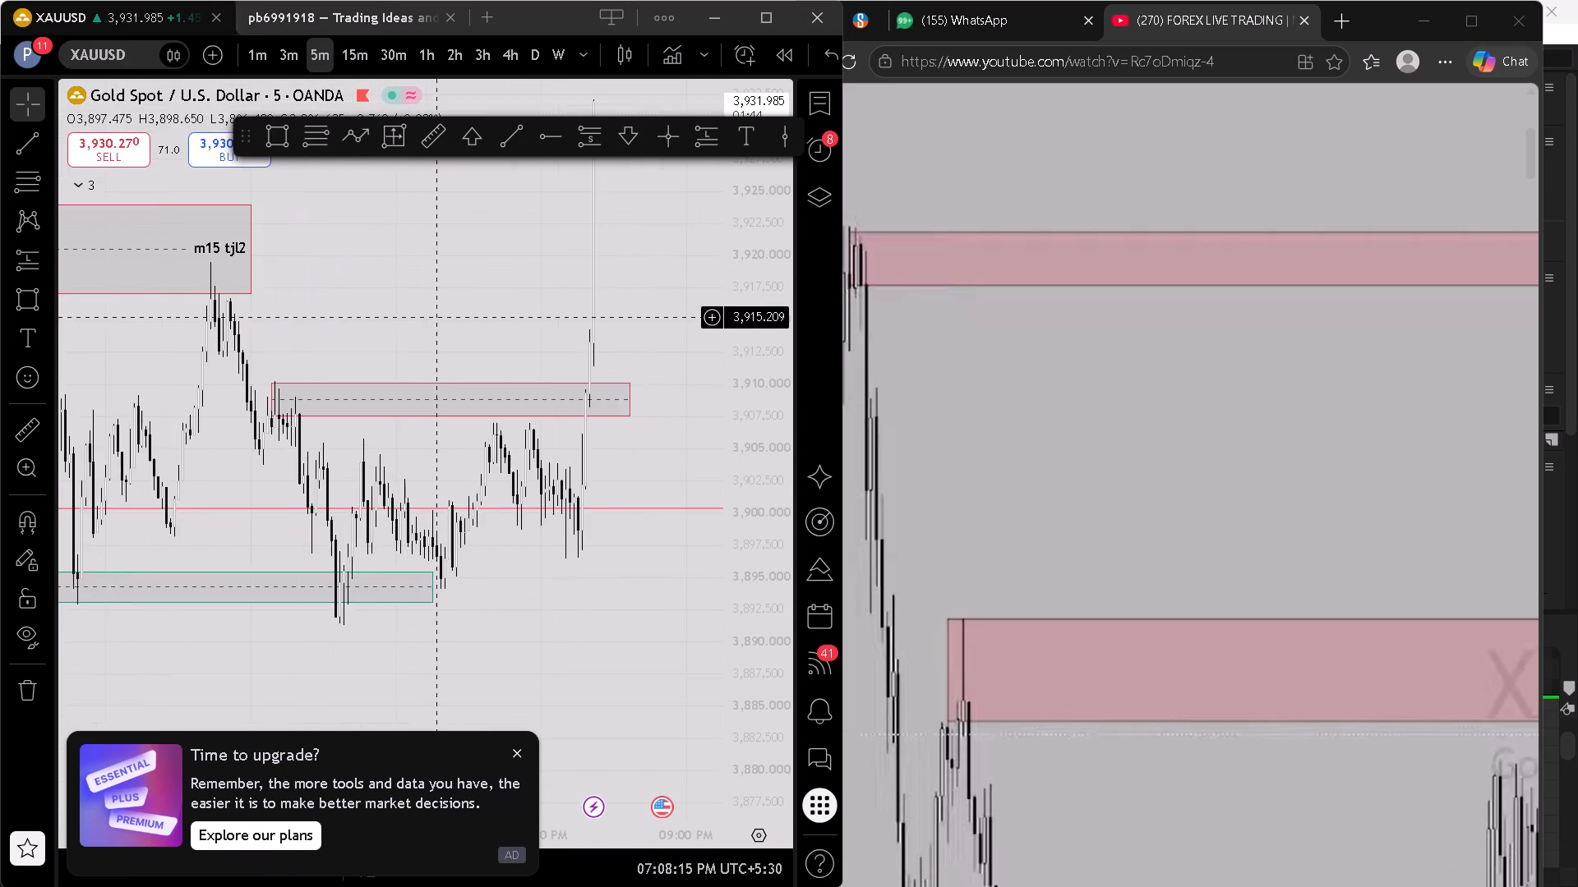
{"action": "left_click_drag", "start_coordinate": [344, 306], "coordinate": [458, 388]}
{"action": "scroll", "coordinate": [466, 382], "scroll_direction": "down", "scroll_amount": 5}
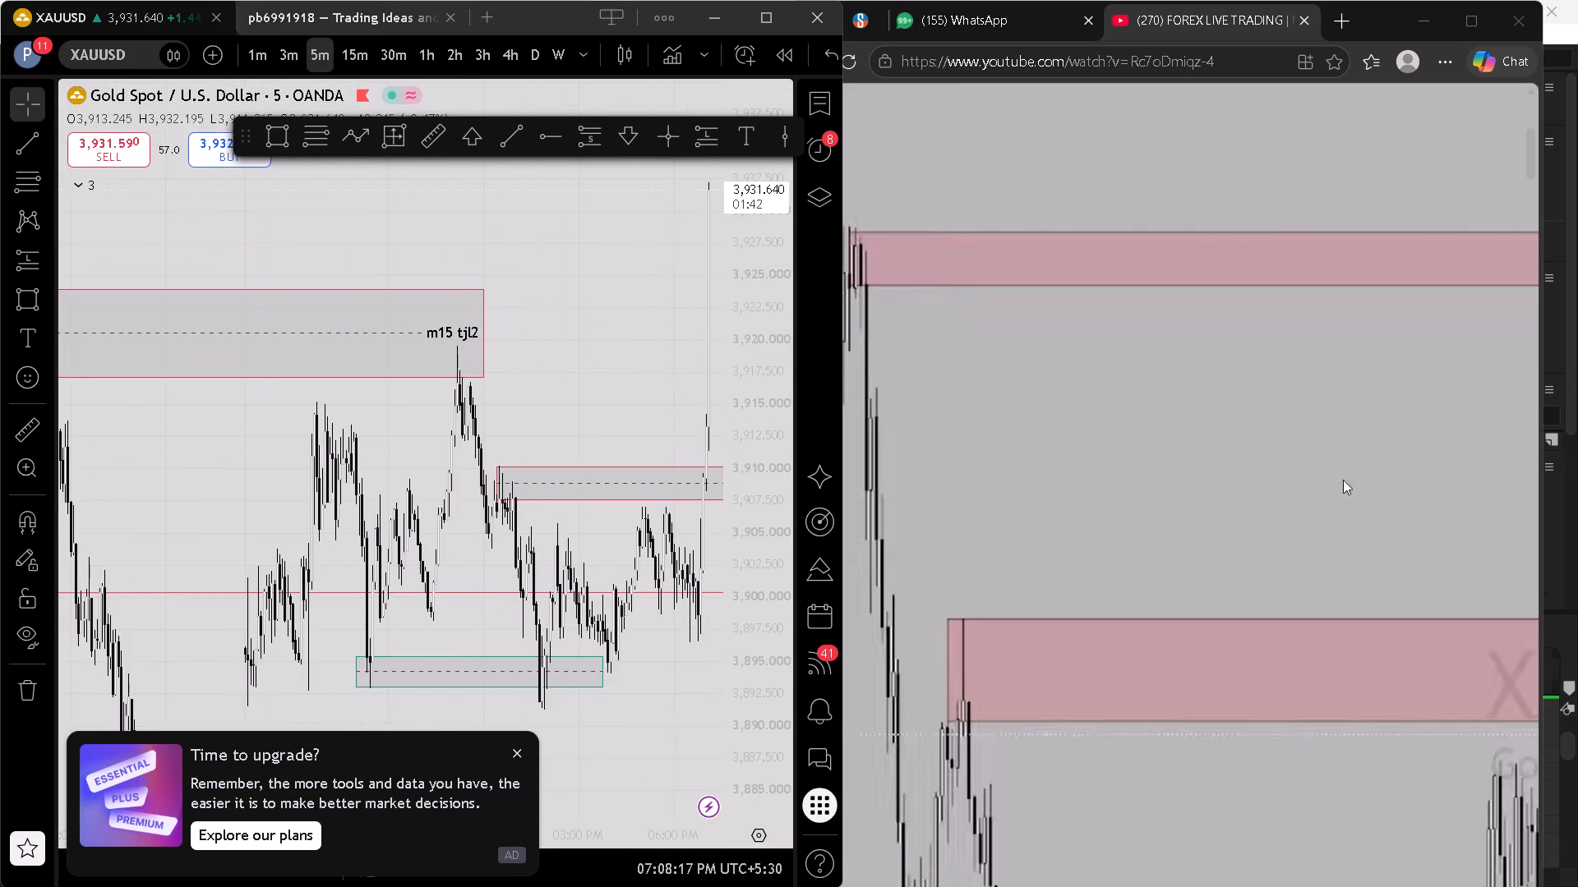
{"action": "scroll", "coordinate": [493, 406], "scroll_direction": "down", "scroll_amount": 10}
{"action": "scroll", "coordinate": [487, 407], "scroll_direction": "up", "scroll_amount": 5}
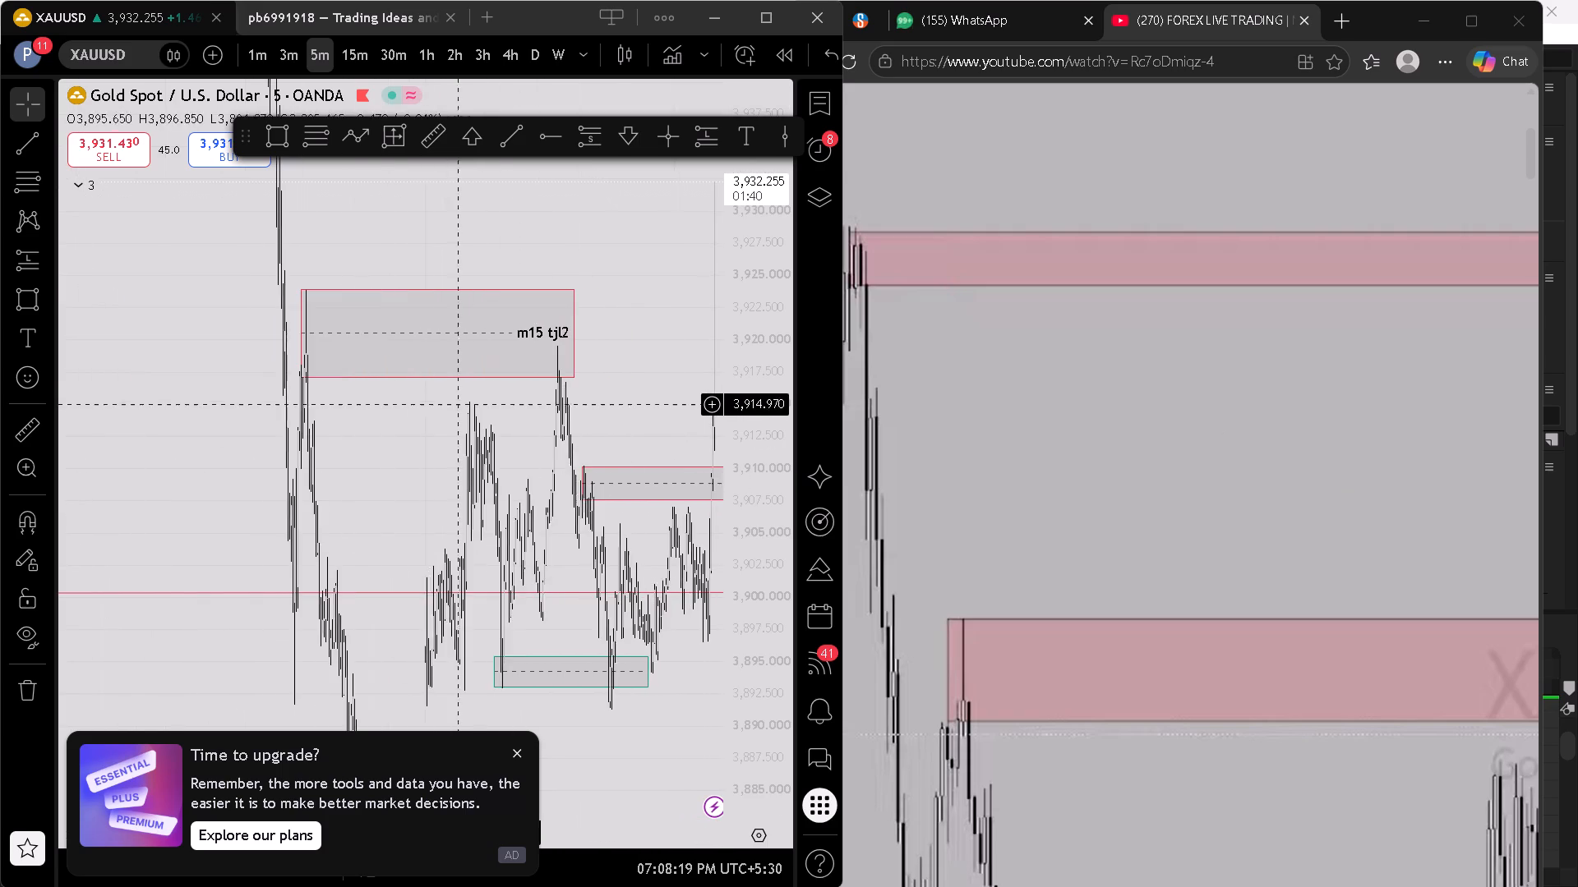
{"action": "left_click_drag", "start_coordinate": [358, 415], "coordinate": [689, 695]}
{"action": "scroll", "coordinate": [621, 425], "scroll_direction": "up", "scroll_amount": 4}
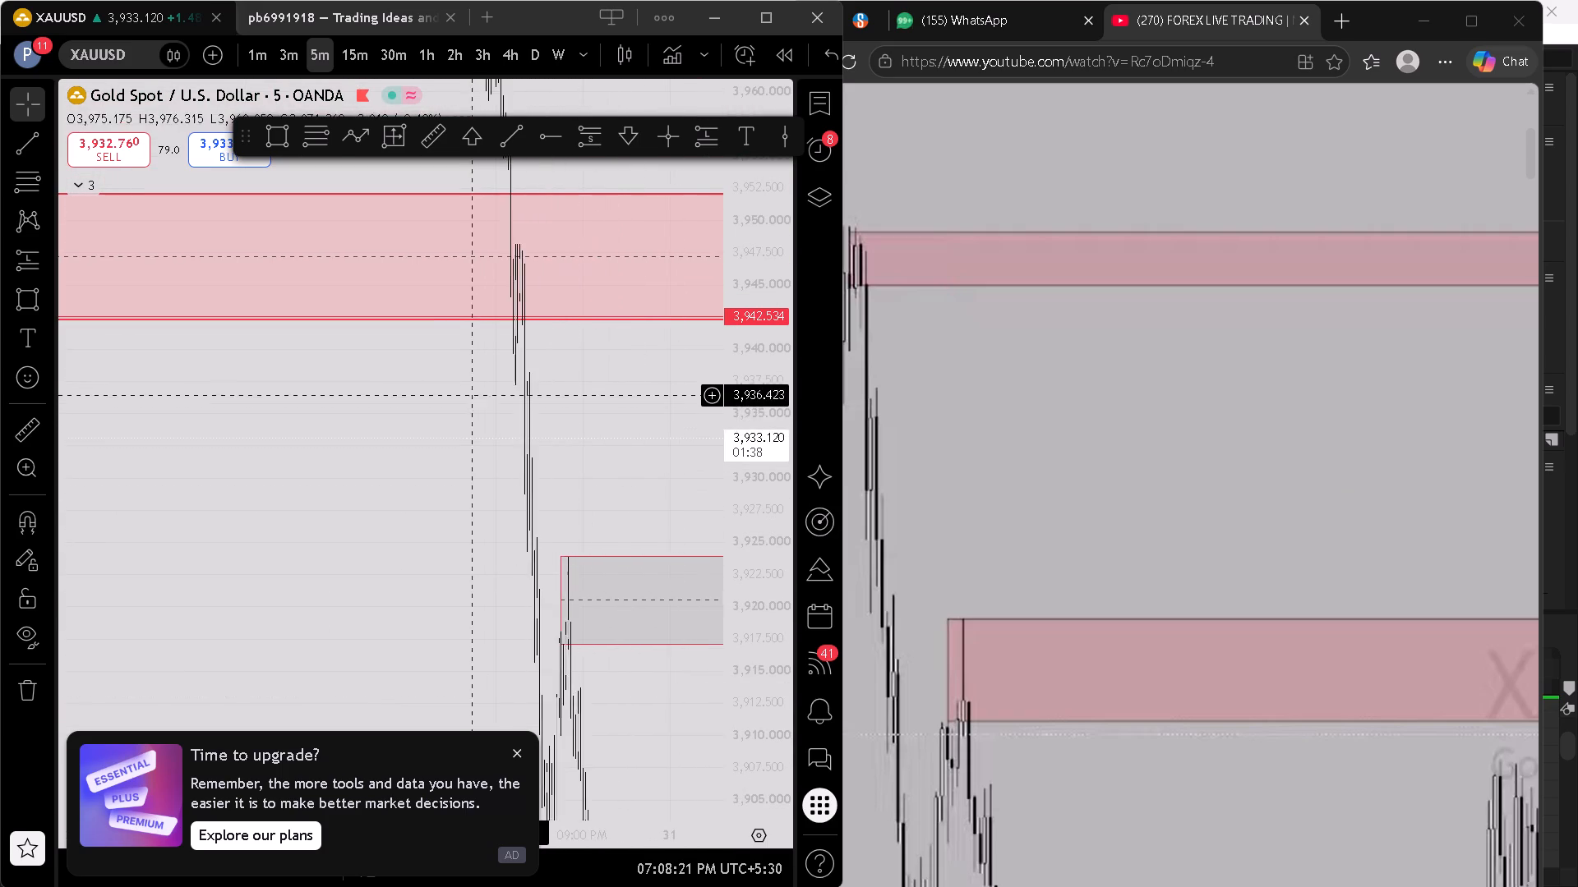
{"action": "left_click_drag", "start_coordinate": [472, 394], "coordinate": [626, 632]}
{"action": "scroll", "coordinate": [574, 521], "scroll_direction": "up", "scroll_amount": 11}
{"action": "left_click_drag", "start_coordinate": [681, 643], "coordinate": [555, 609]}
{"action": "left_click", "coordinate": [265, 136]}
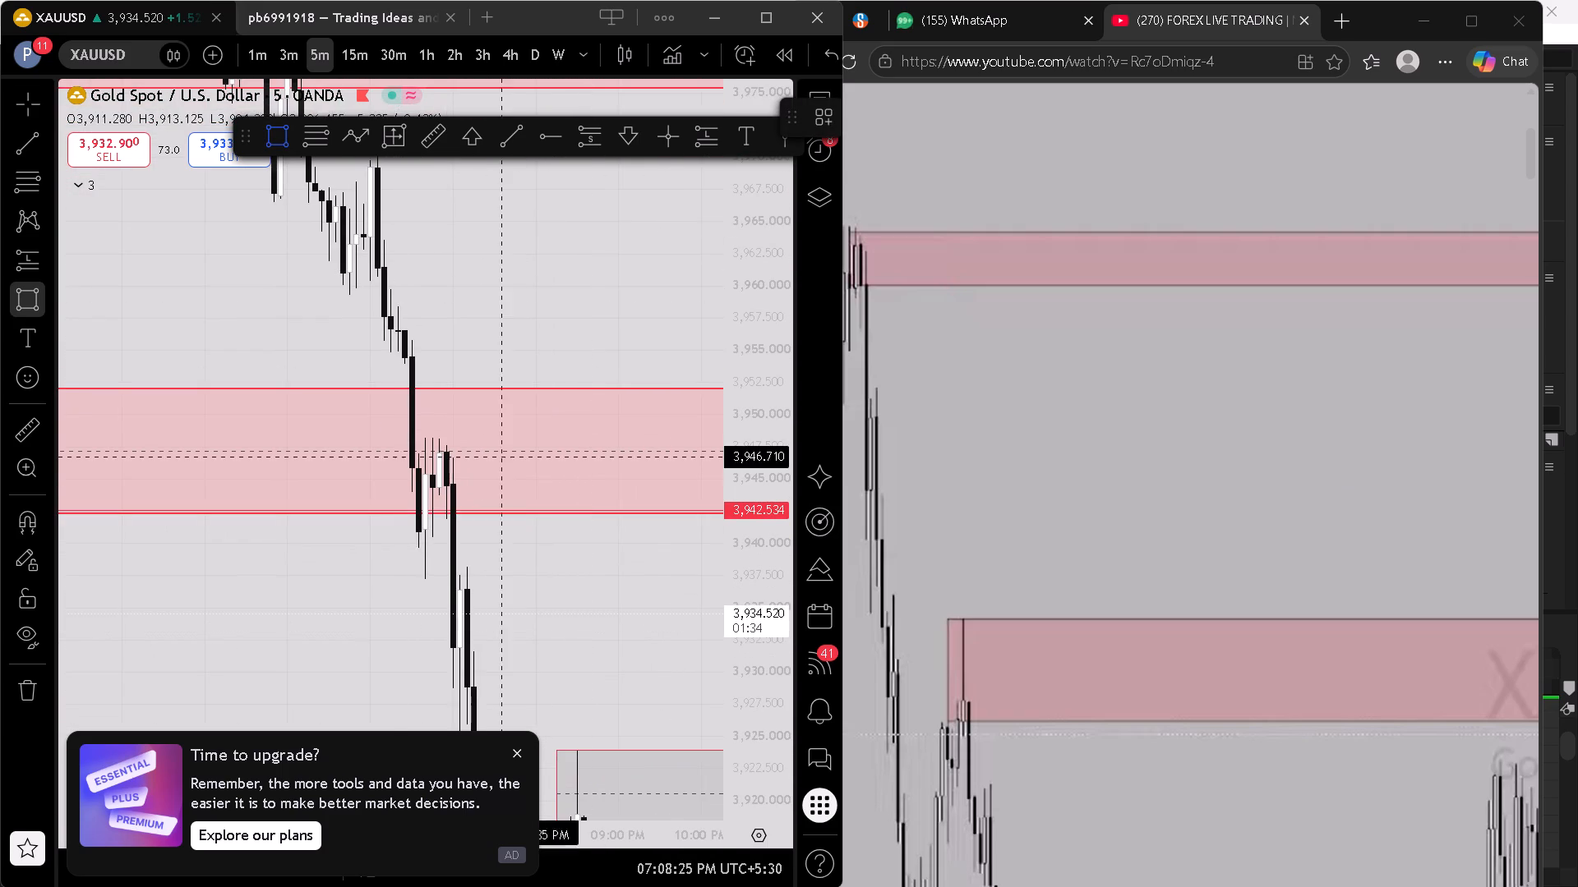
{"action": "left_click", "coordinate": [430, 443]}
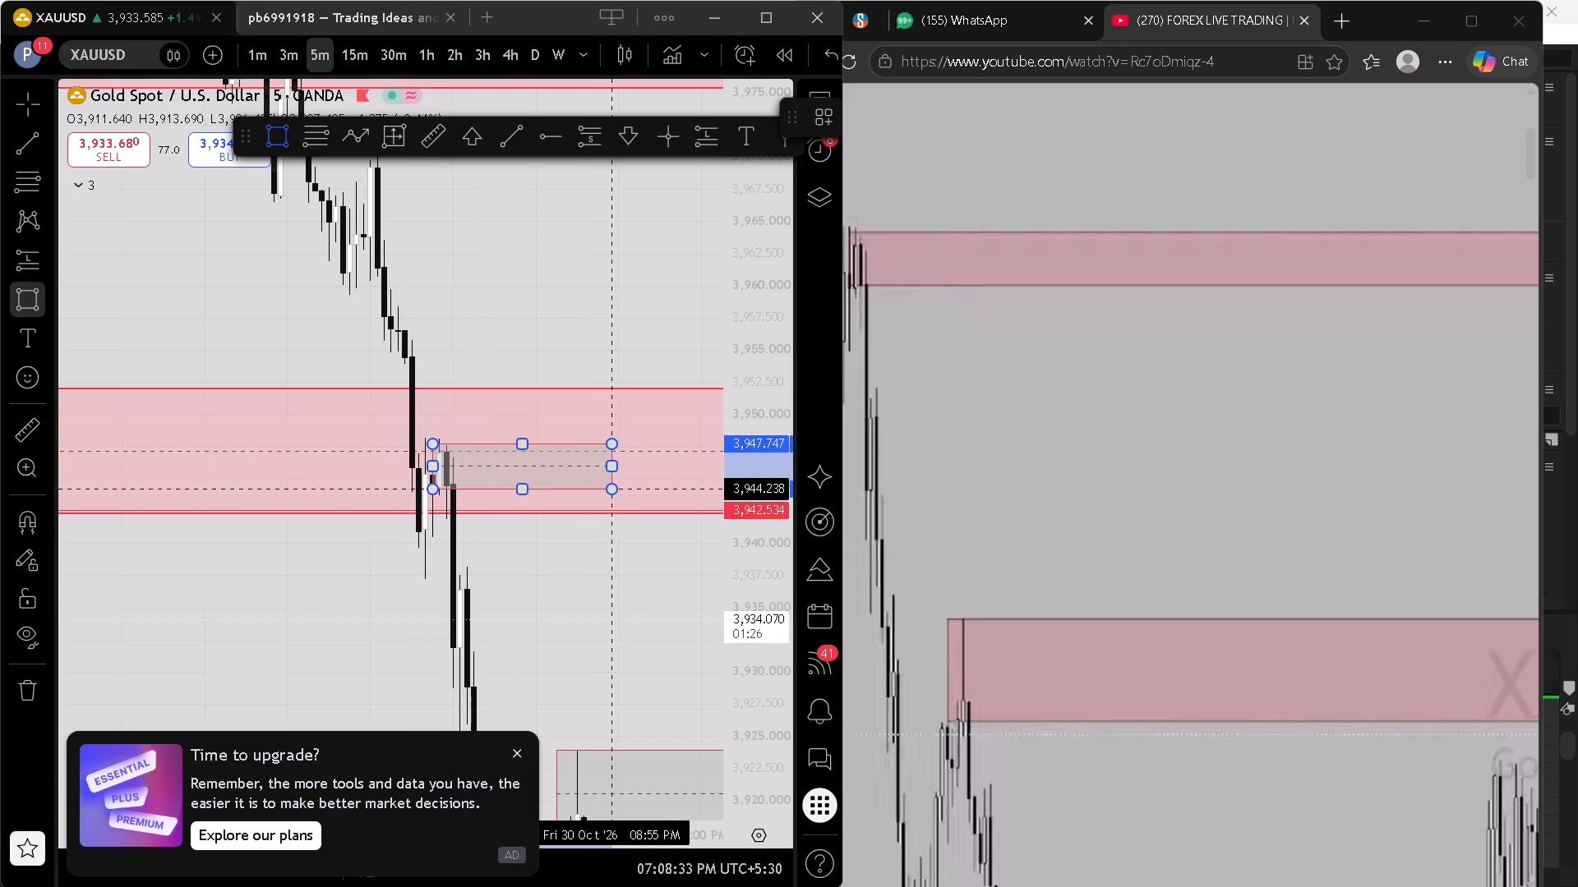
{"action": "left_click", "coordinate": [612, 489]}
Extend the new rectangle's later edge forward in time until it runs past the latest candle.
{"action": "left_click_drag", "start_coordinate": [597, 539], "coordinate": [251, 544]}
{"action": "scroll", "coordinate": [336, 545], "scroll_direction": "down", "scroll_amount": 1}
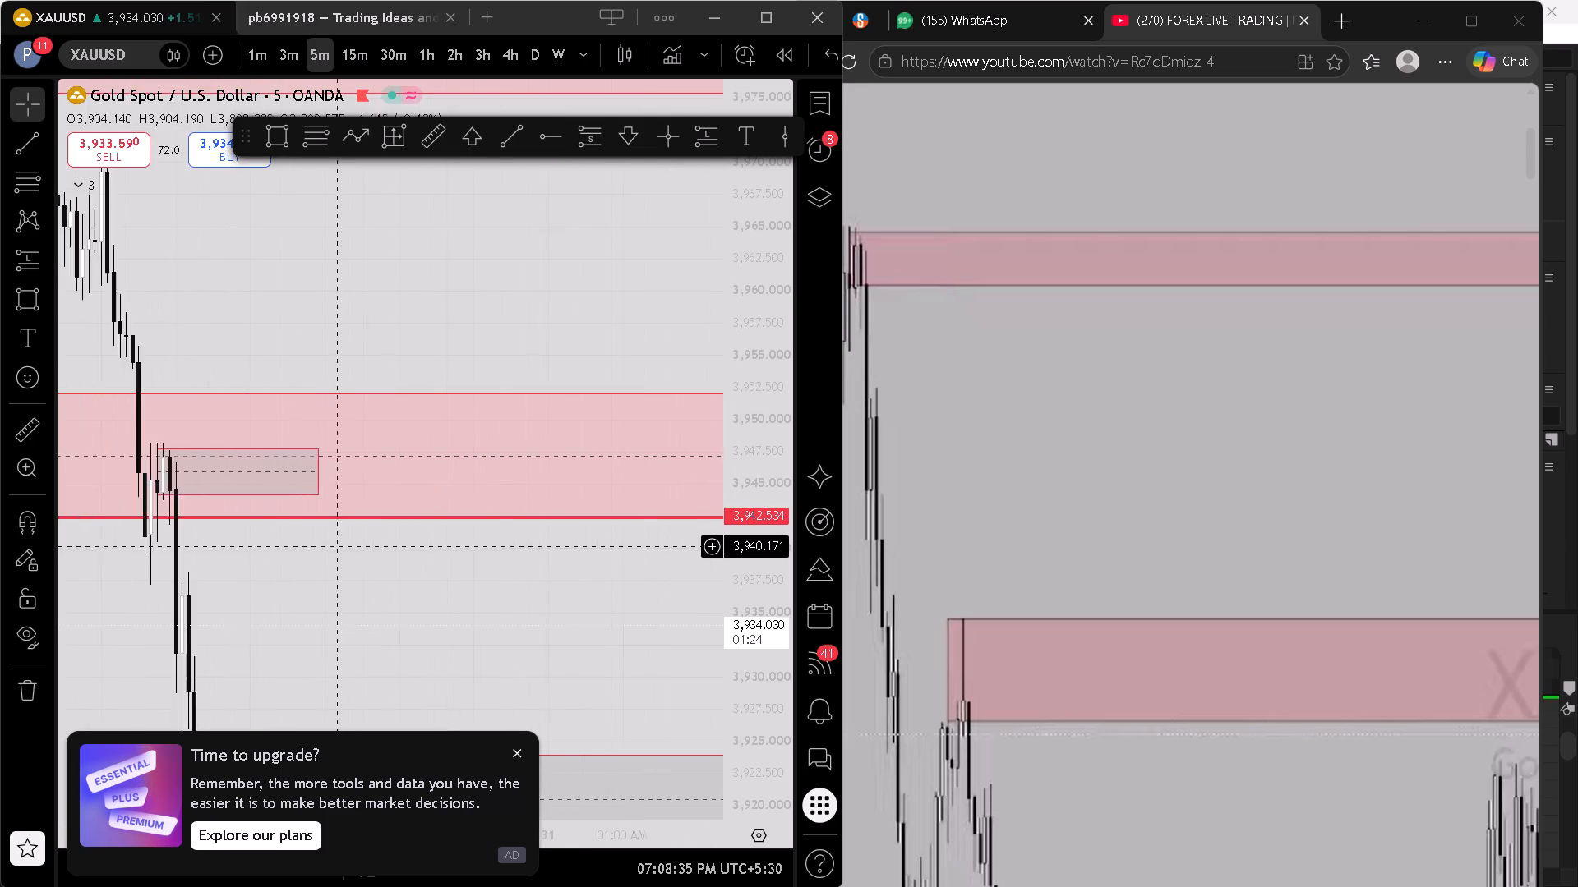
{"action": "scroll", "coordinate": [336, 545], "scroll_direction": "down", "scroll_amount": 1}
{"action": "left_click_drag", "start_coordinate": [751, 367], "coordinate": [735, 549]}
{"action": "left_click_drag", "start_coordinate": [627, 600], "coordinate": [388, 590]}
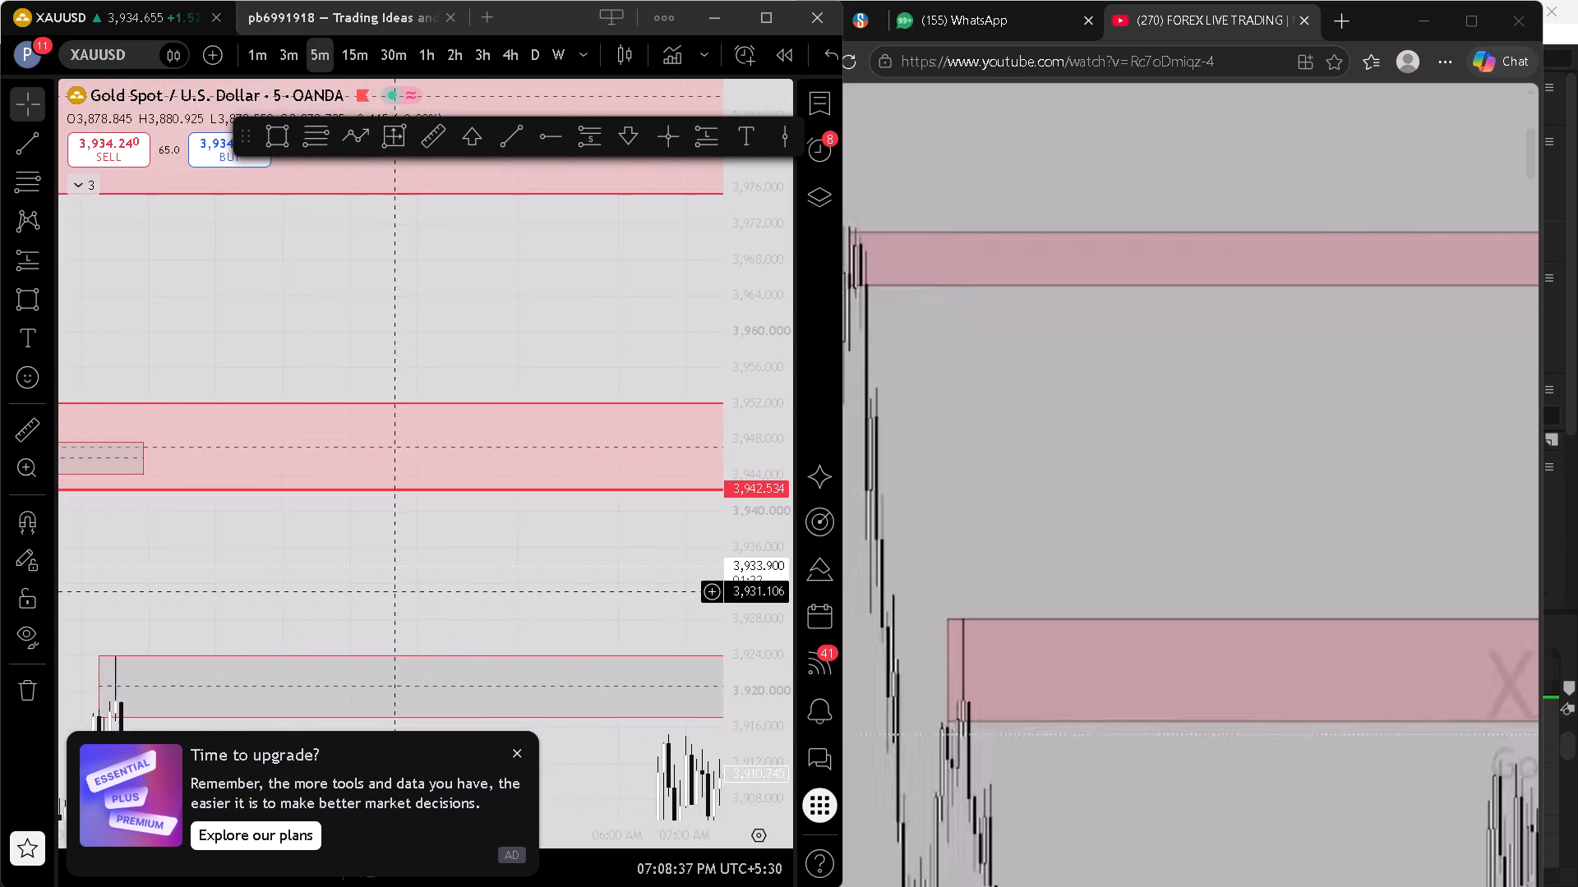
{"action": "left_click_drag", "start_coordinate": [388, 590], "coordinate": [355, 581]}
{"action": "left_click_drag", "start_coordinate": [108, 448], "coordinate": [579, 480]}
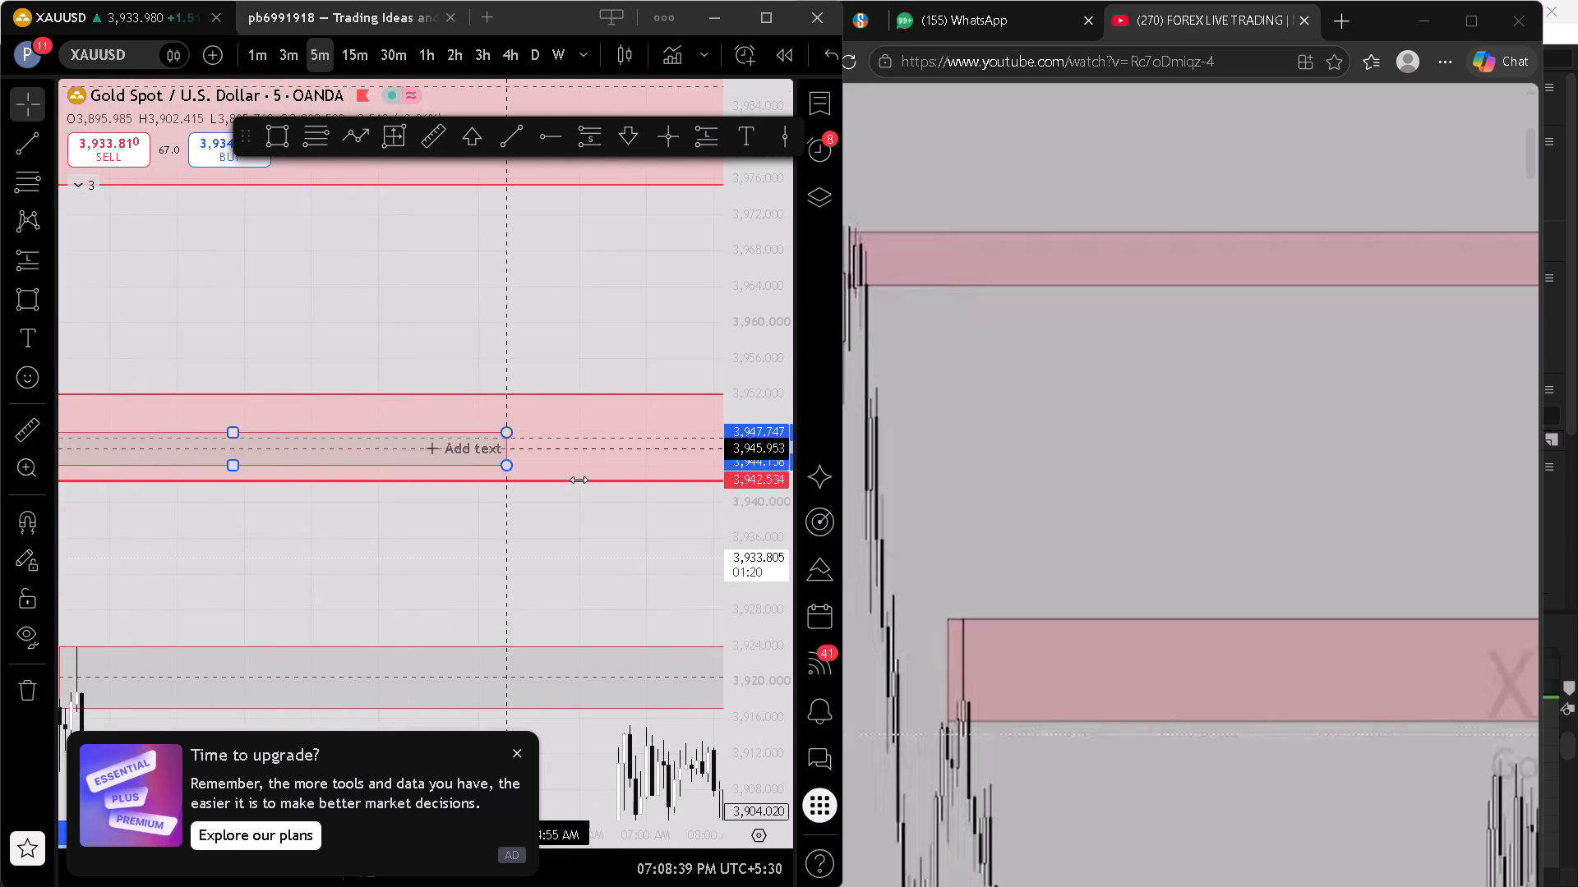
{"action": "left_click_drag", "start_coordinate": [579, 480], "coordinate": [668, 482]}
{"action": "left_click_drag", "start_coordinate": [611, 557], "coordinate": [30, 503]}
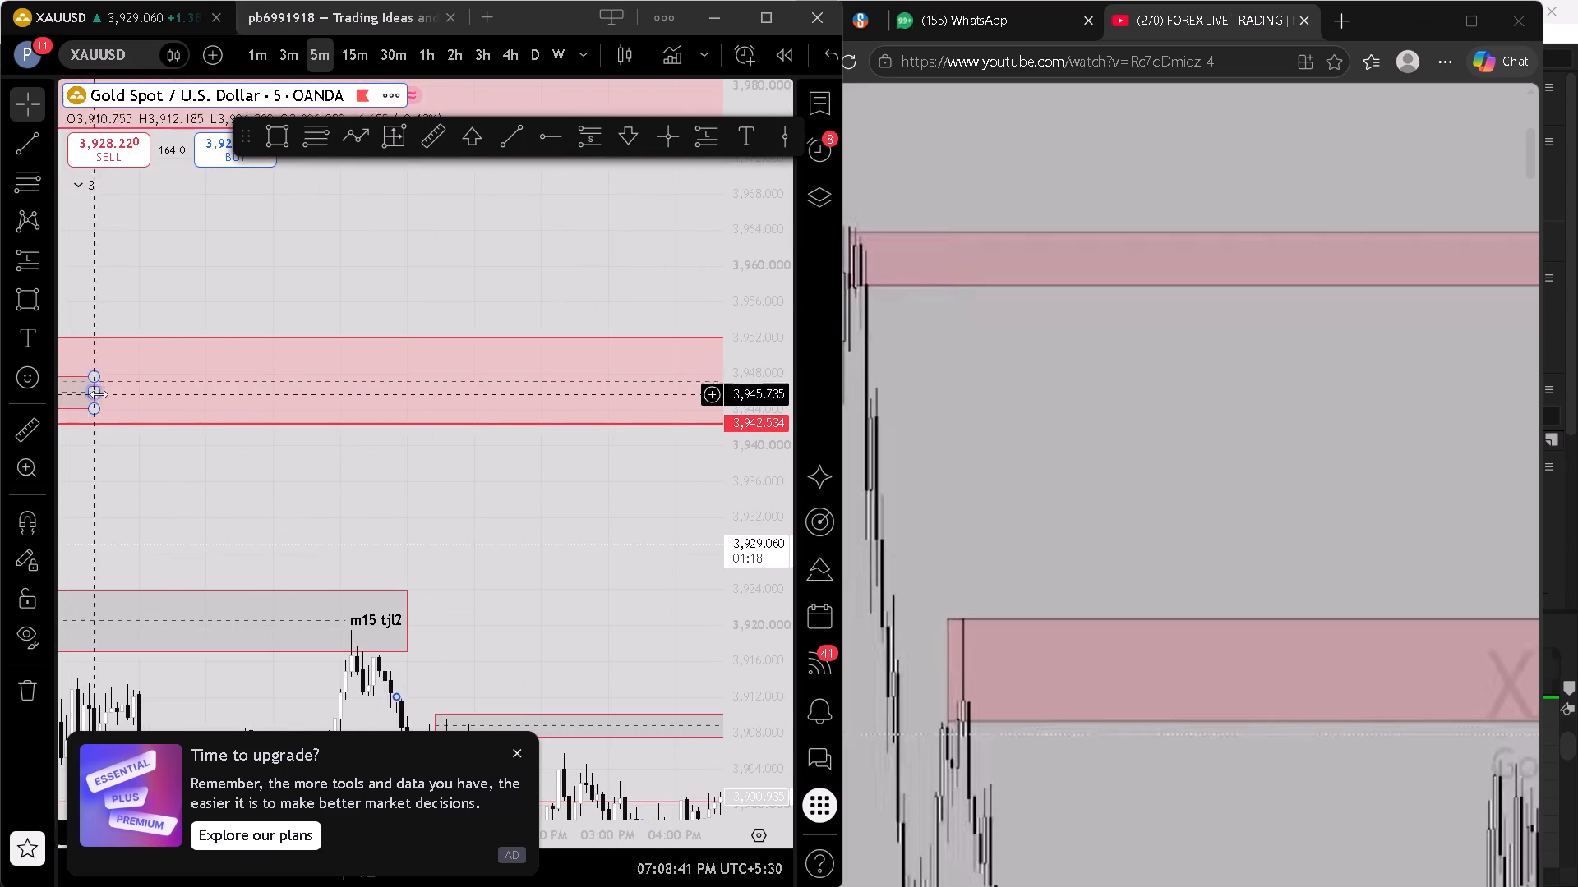
{"action": "left_click_drag", "start_coordinate": [103, 394], "coordinate": [178, 407]}
{"action": "left_click_drag", "start_coordinate": [145, 402], "coordinate": [810, 478]}
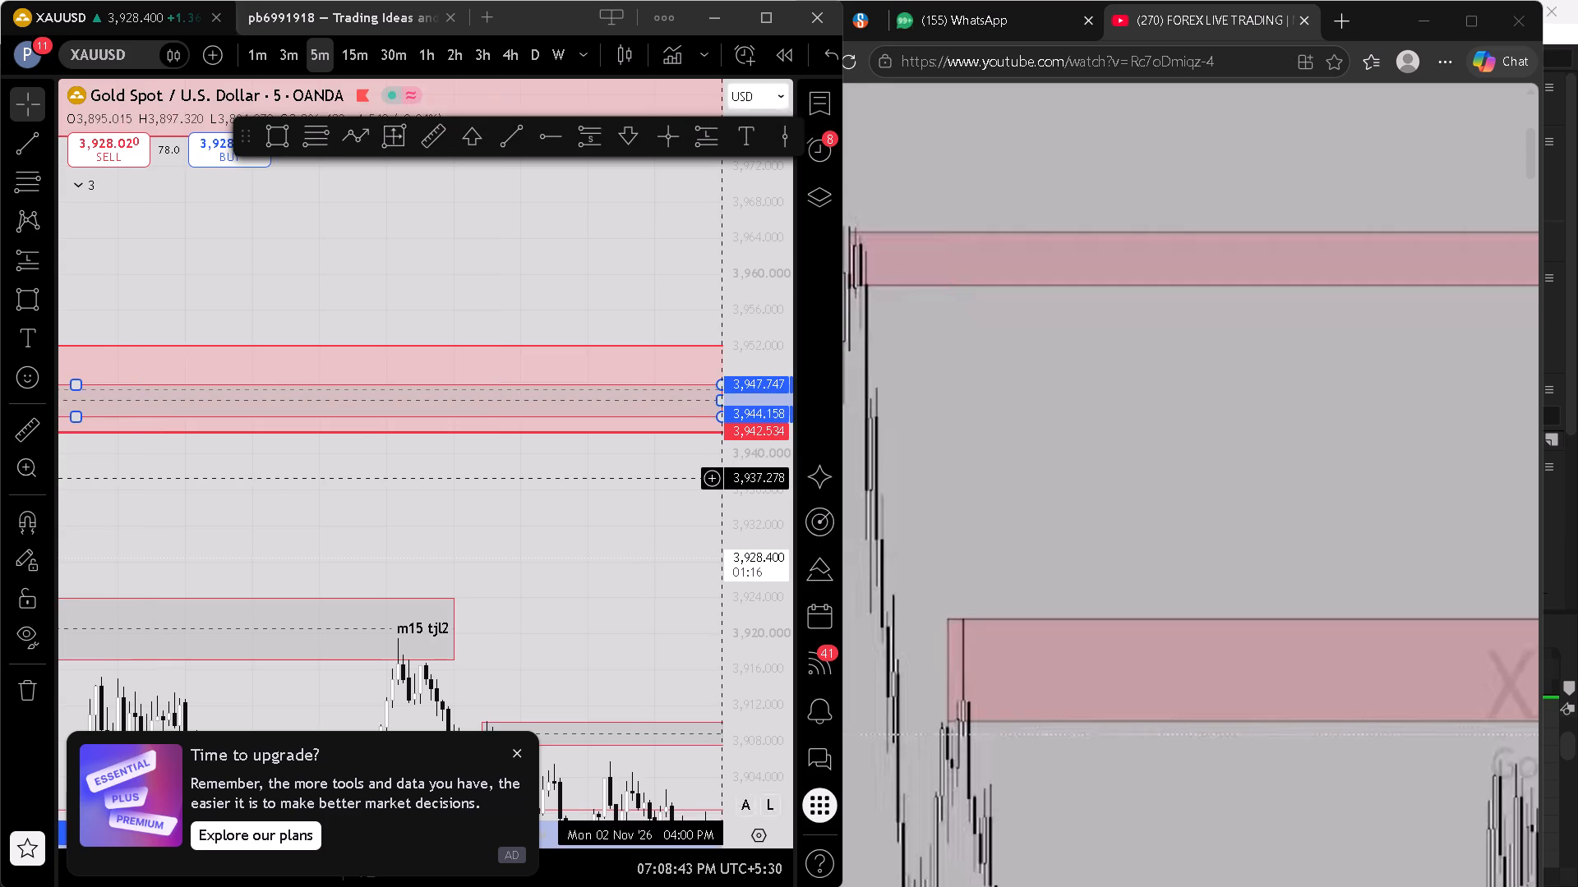
{"action": "left_click_drag", "start_coordinate": [554, 482], "coordinate": [0, 402]}
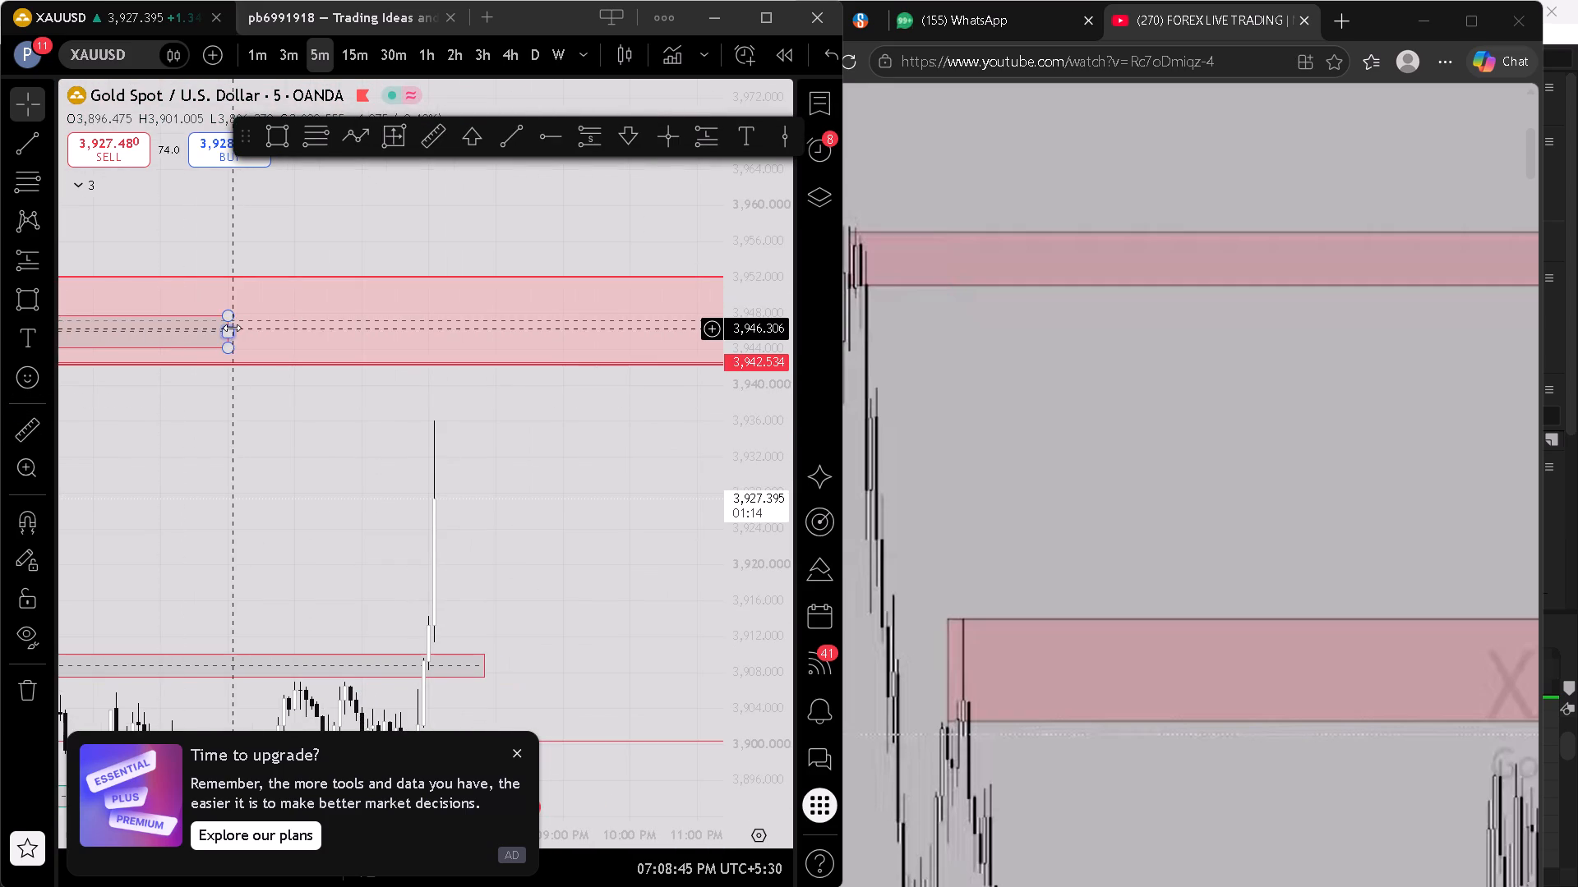
{"action": "left_click_drag", "start_coordinate": [232, 328], "coordinate": [807, 440]}
{"action": "left_click_drag", "start_coordinate": [602, 443], "coordinate": [402, 419]}
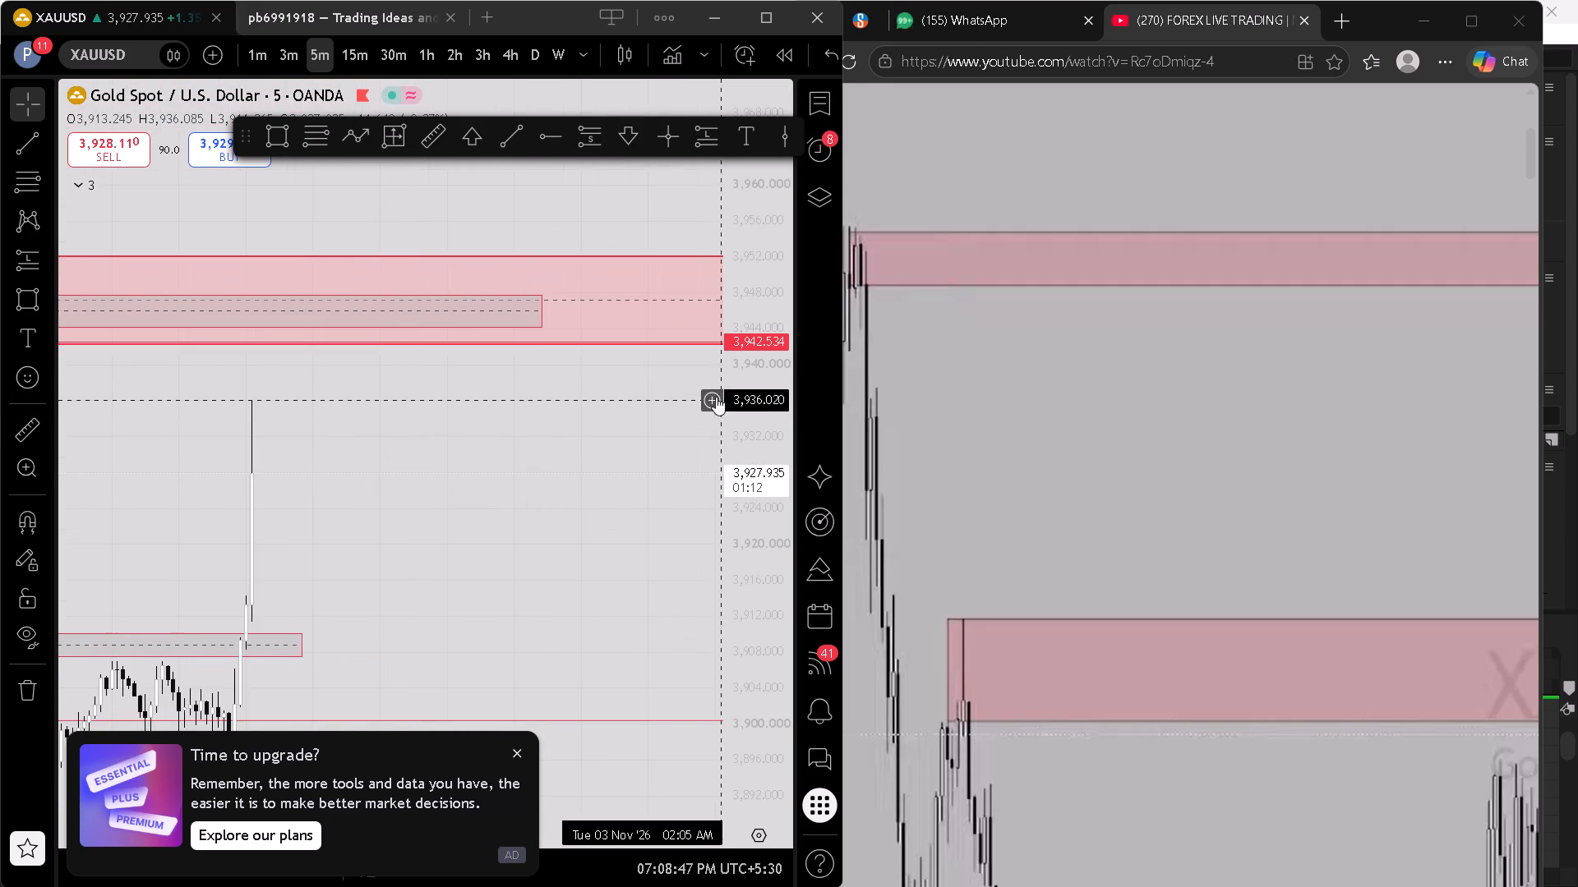
Add a price alert on XAUUSD at 3,941.963, just below the red band.
{"action": "left_click", "coordinate": [708, 347]}
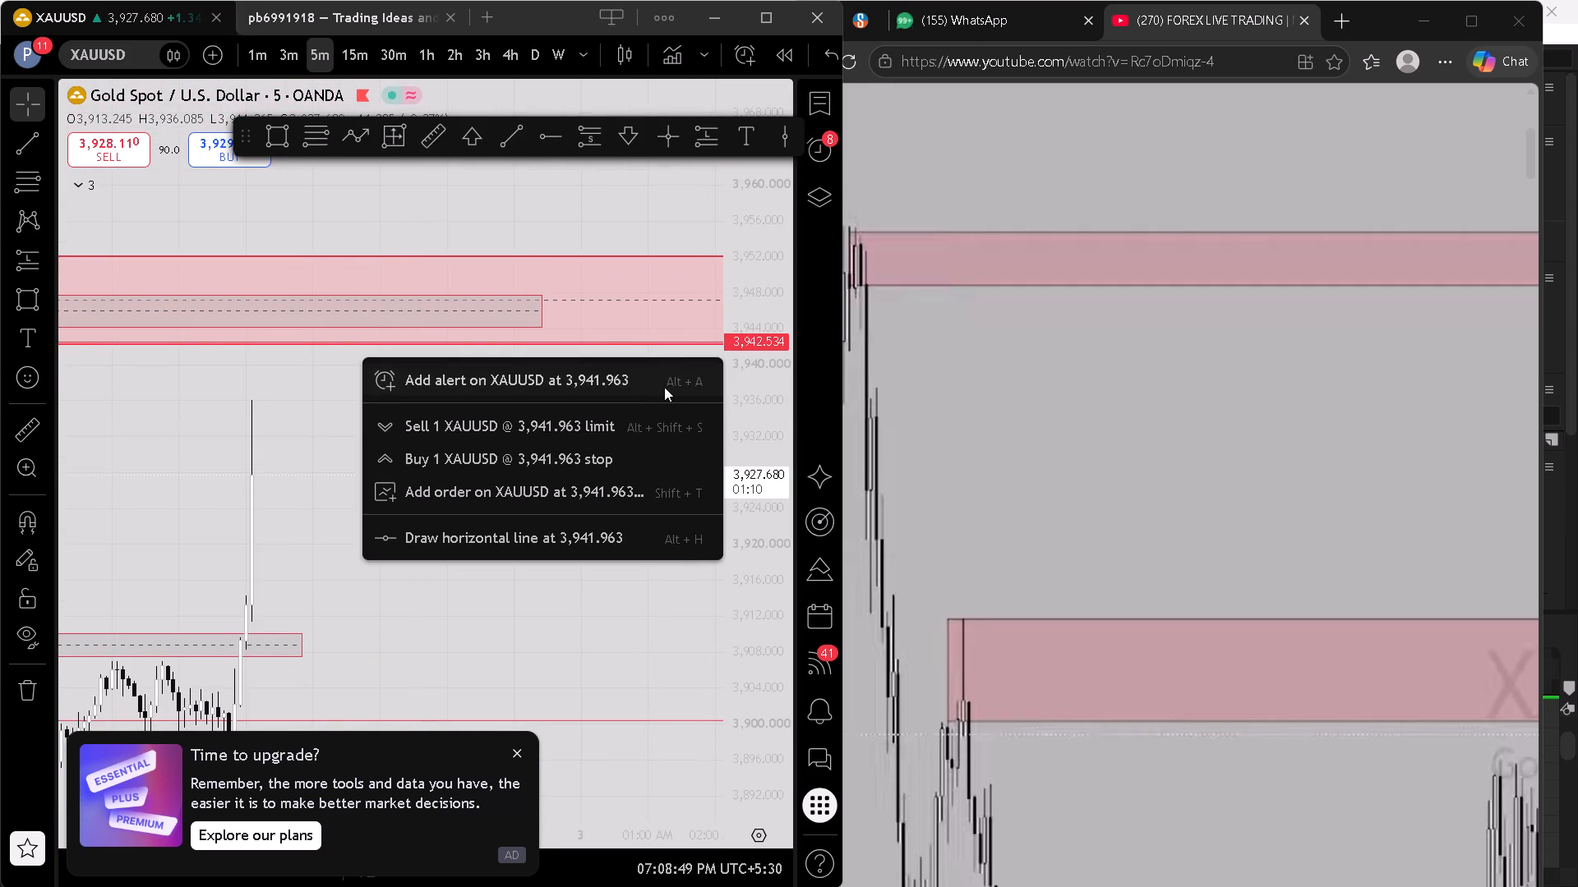
{"action": "left_click", "coordinate": [659, 386]}
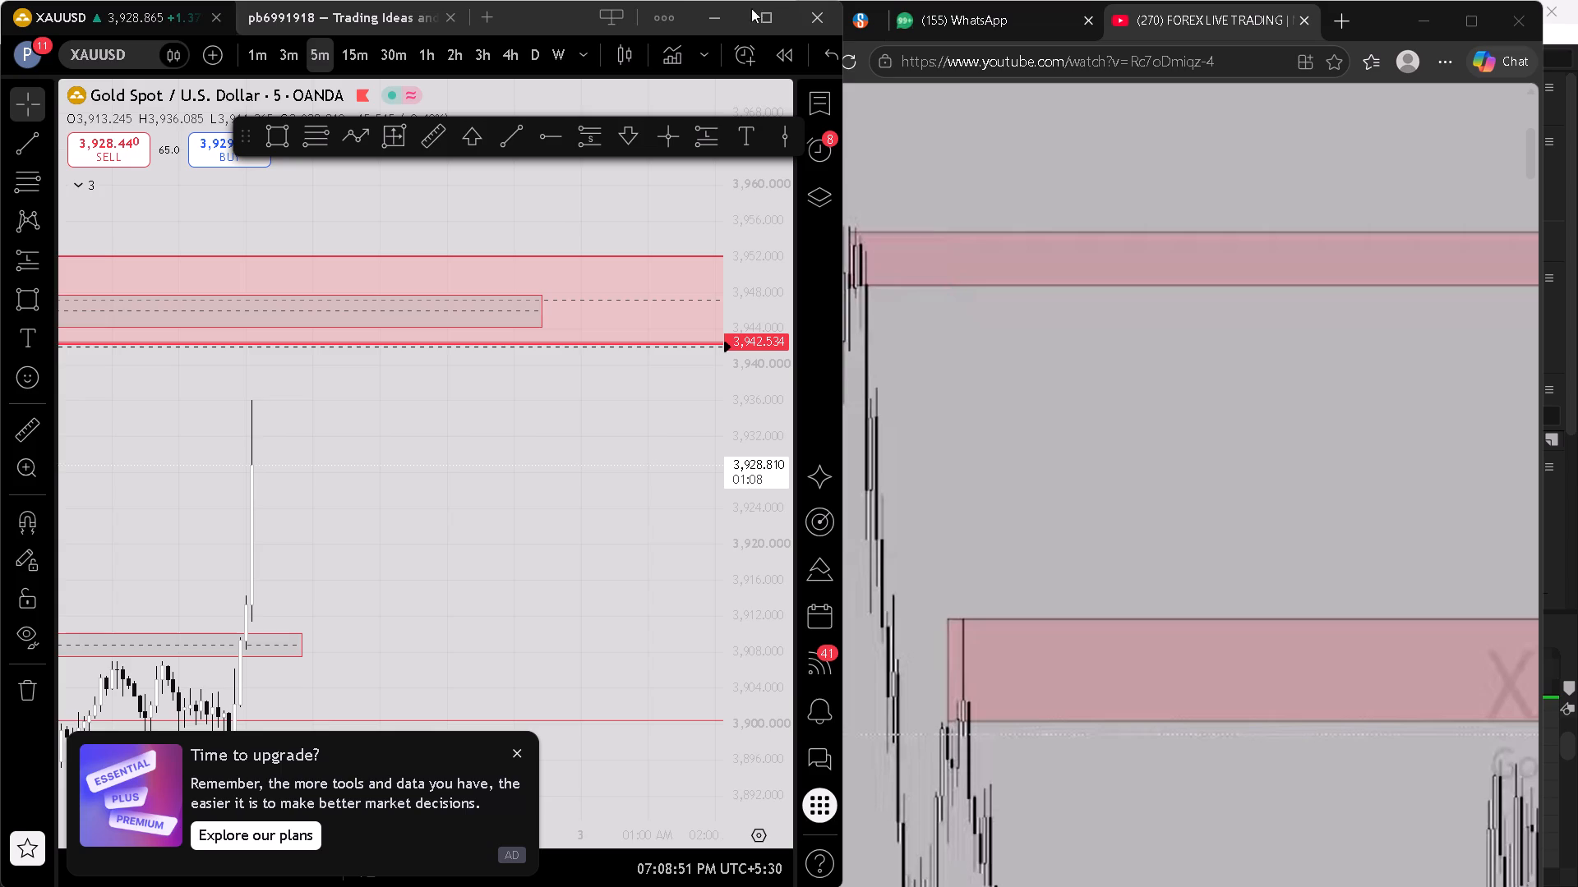
{"action": "left_click", "coordinate": [689, 16]}
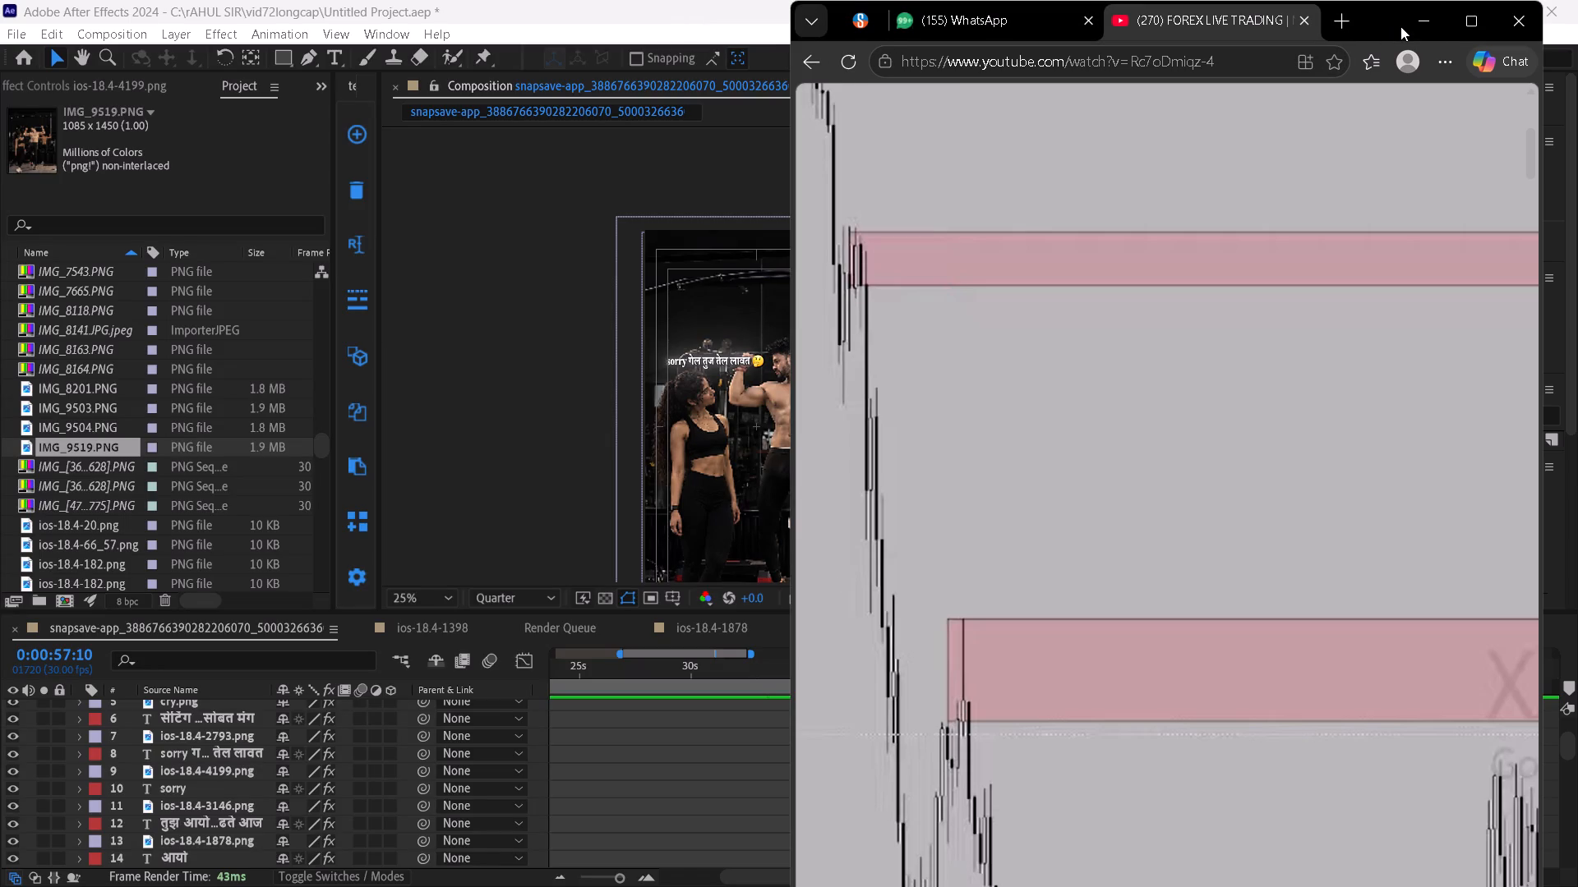
Resume the trading livestream from its live point and return to After Effects.
{"action": "left_click", "coordinate": [1283, 411]}
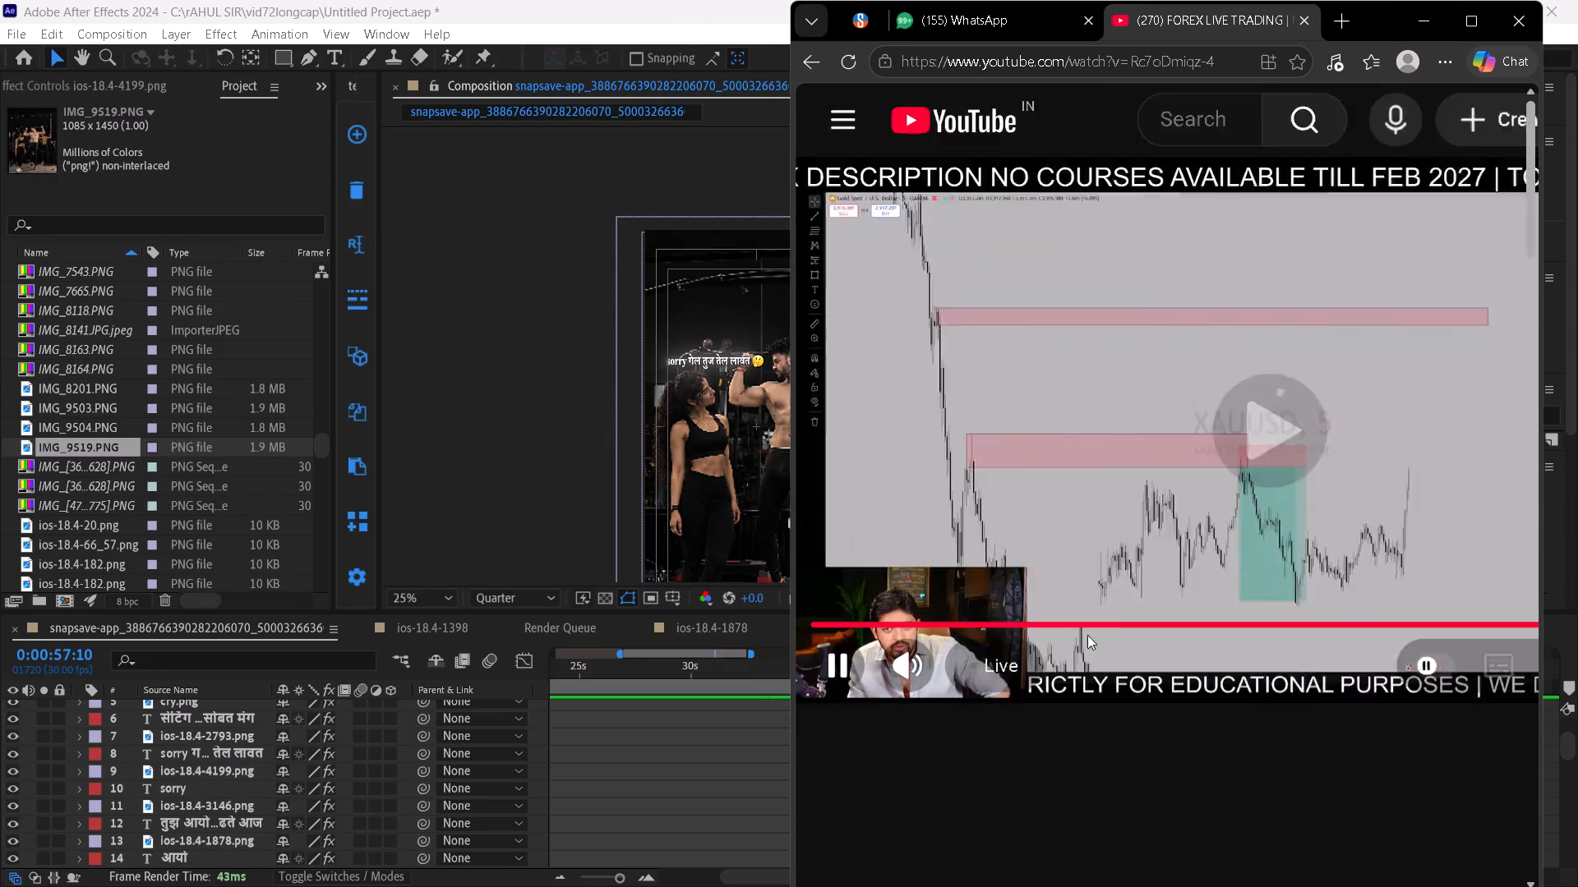
{"action": "left_click", "coordinate": [949, 527]}
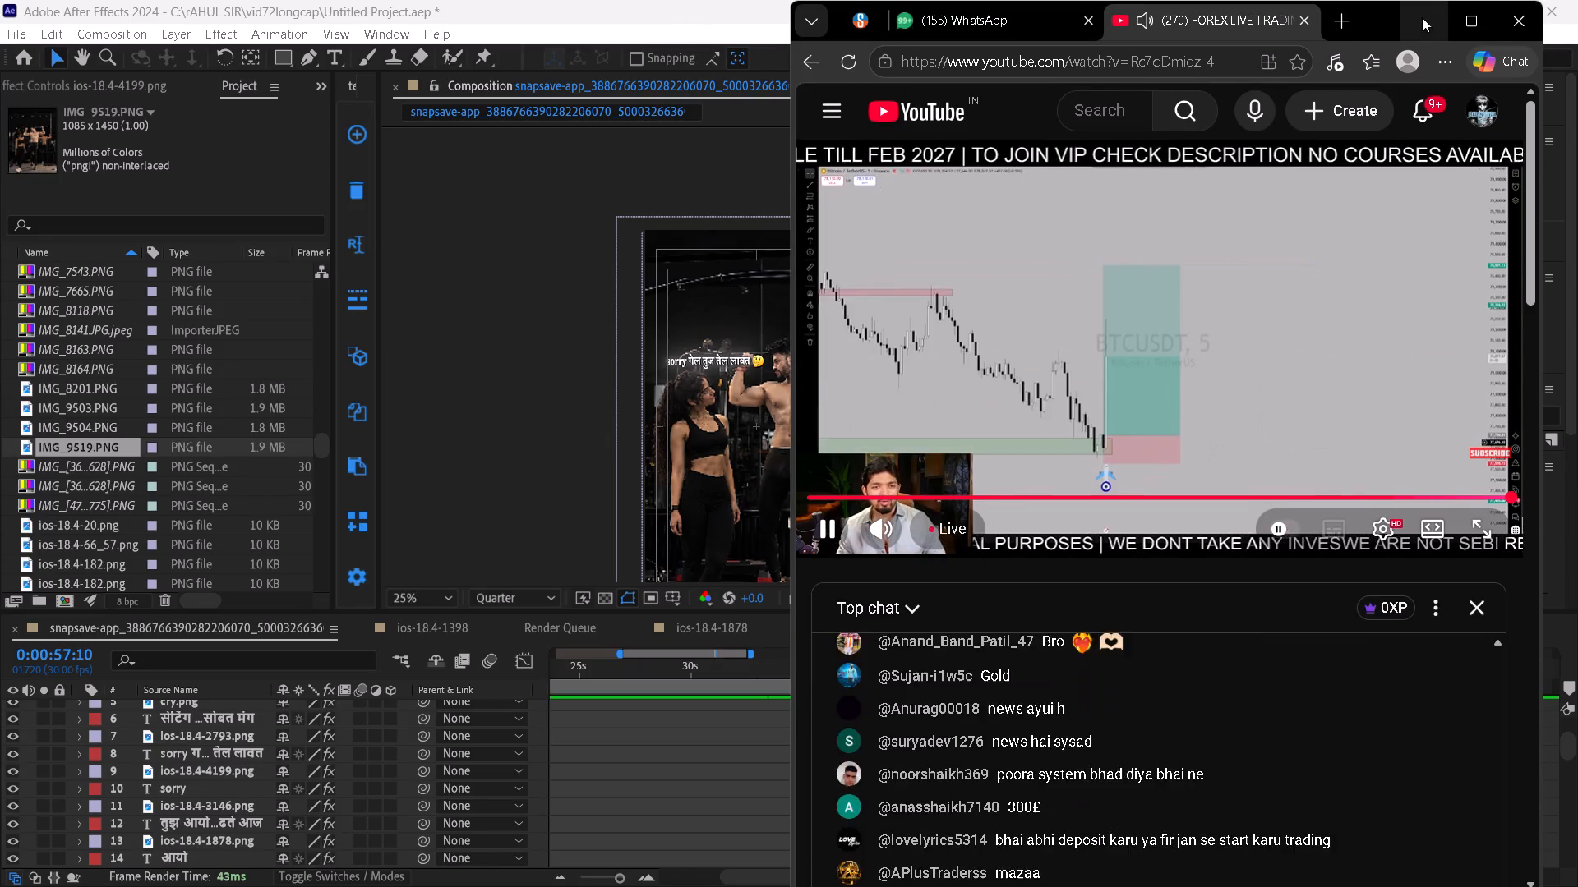
{"action": "left_click", "coordinate": [1422, 17]}
Go to the opening ऐक ना caption at 0:00:01:03 and select its ios-18.4-1975.png emoji layer.
{"action": "left_click_drag", "start_coordinate": [1289, 669], "coordinate": [634, 765]}
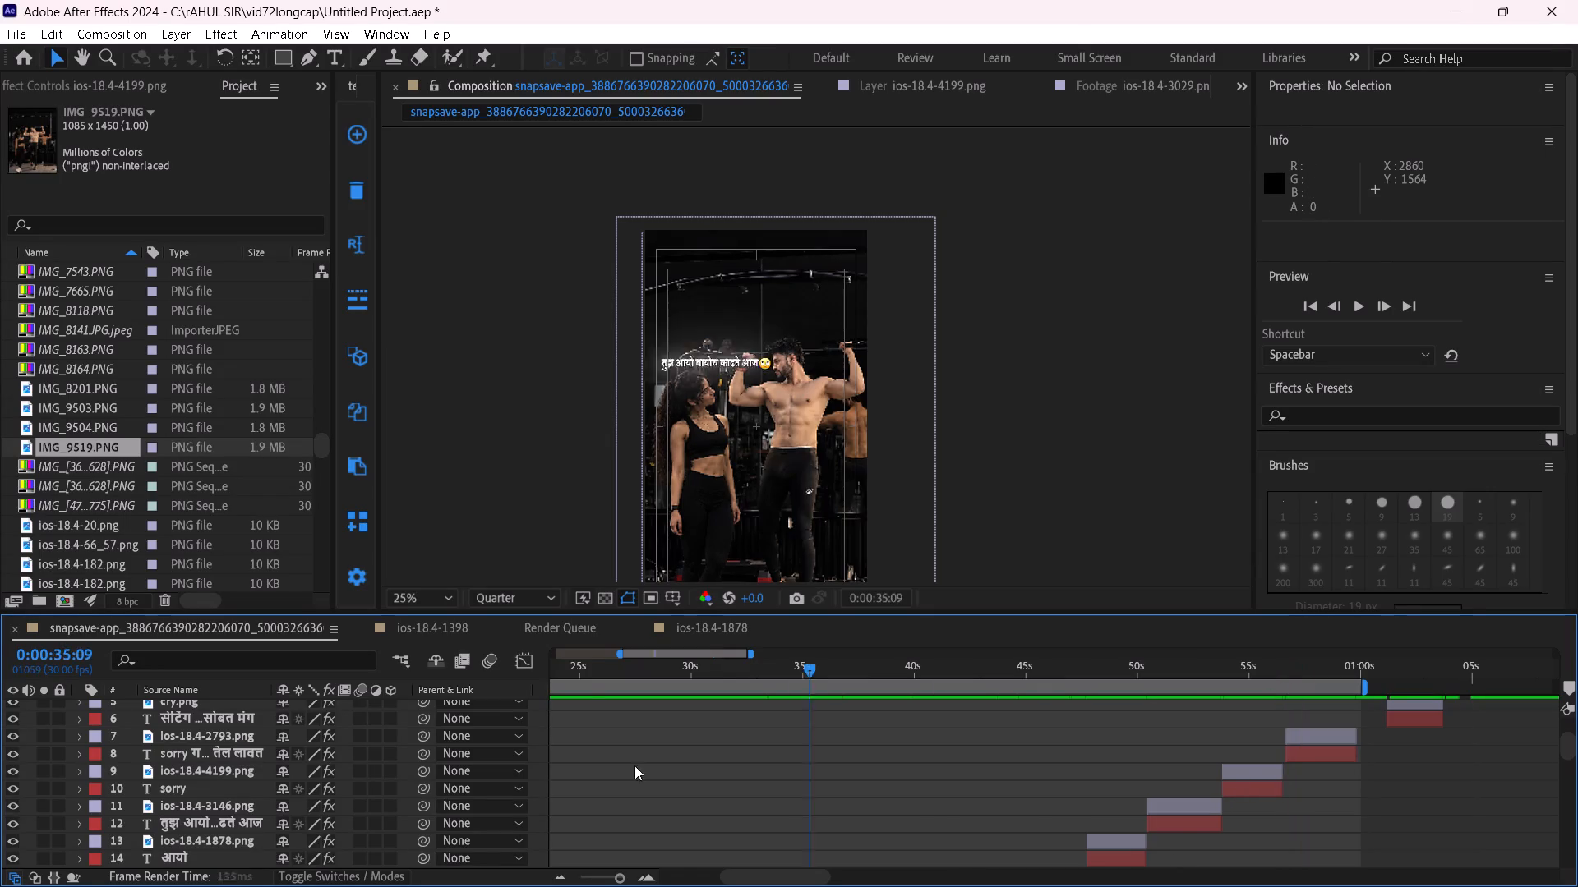
{"action": "left_click_drag", "start_coordinate": [634, 765], "coordinate": [605, 770]}
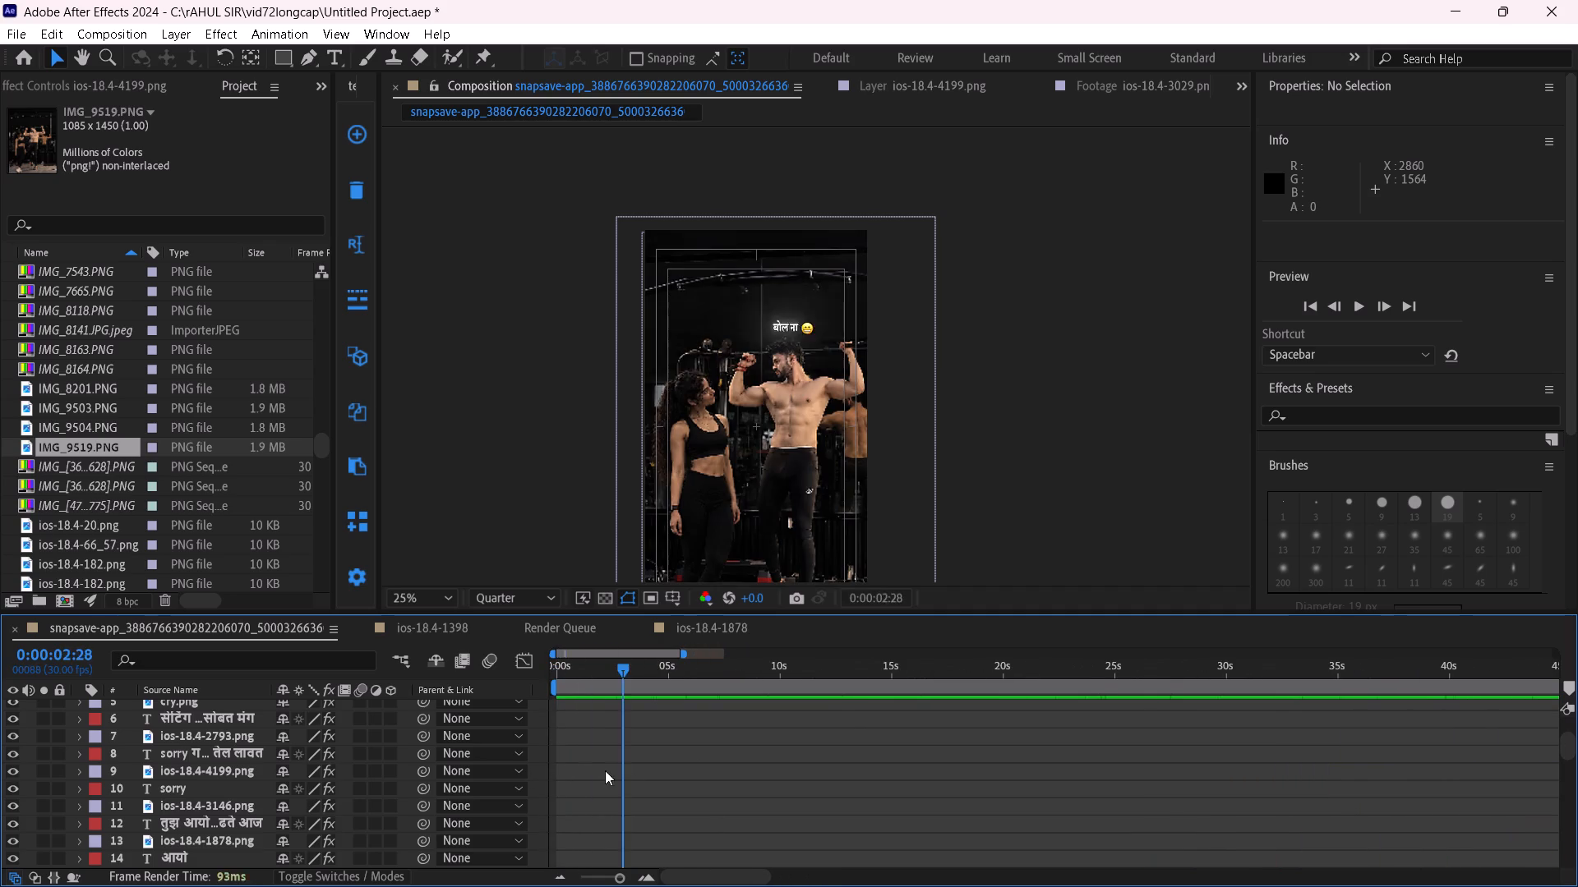
{"action": "left_click_drag", "start_coordinate": [605, 770], "coordinate": [581, 770]}
{"action": "scroll", "coordinate": [588, 775], "scroll_direction": "down", "scroll_amount": 12}
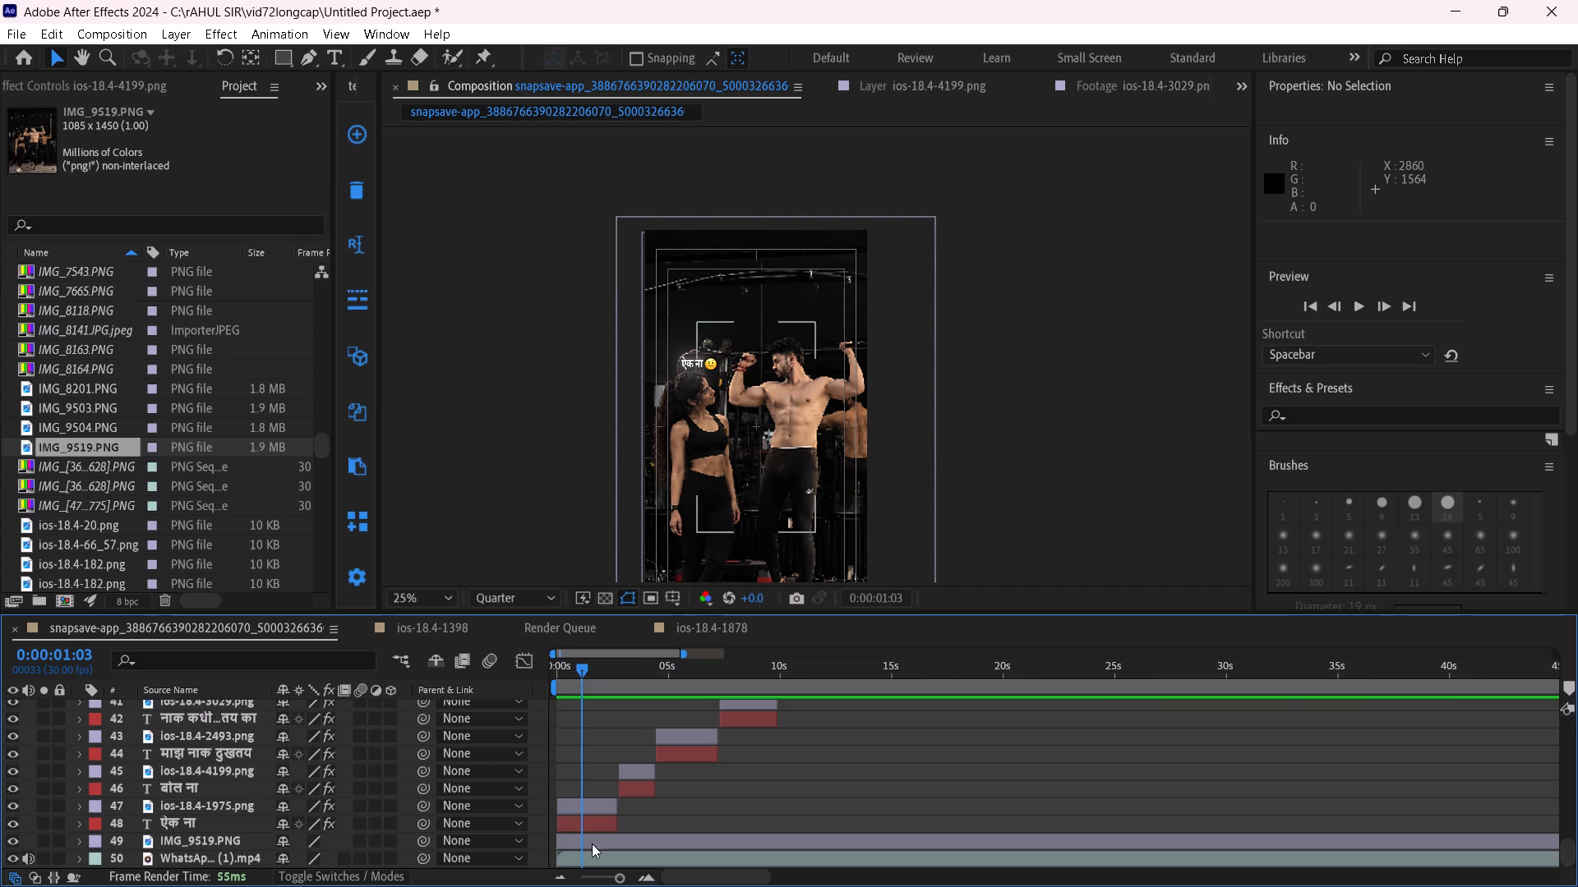
{"action": "left_click", "coordinate": [570, 805]}
Preview the ios-18.4 emoji images in the project, from about 1432 to 2709, for a replacement emoji.
{"action": "scroll", "coordinate": [93, 427], "scroll_direction": "up", "scroll_amount": 4}
{"action": "scroll", "coordinate": [93, 427], "scroll_direction": "down", "scroll_amount": 14}
{"action": "scroll", "coordinate": [93, 427], "scroll_direction": "up", "scroll_amount": 1}
{"action": "scroll", "coordinate": [93, 427], "scroll_direction": "down", "scroll_amount": 6}
{"action": "left_click", "coordinate": [73, 339]}
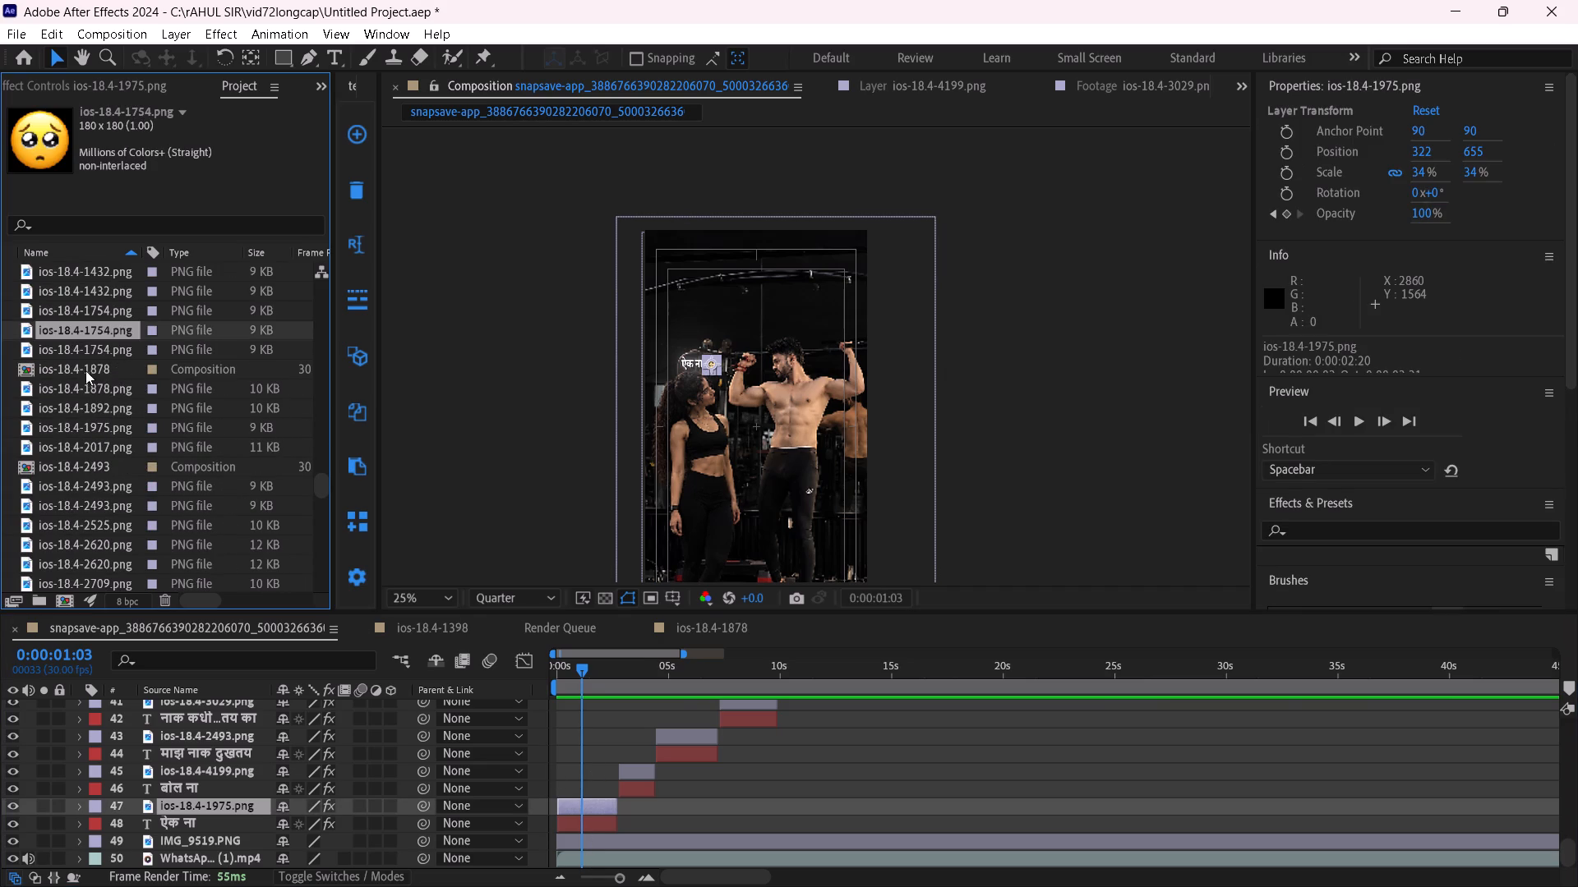
{"action": "left_click", "coordinate": [110, 486]}
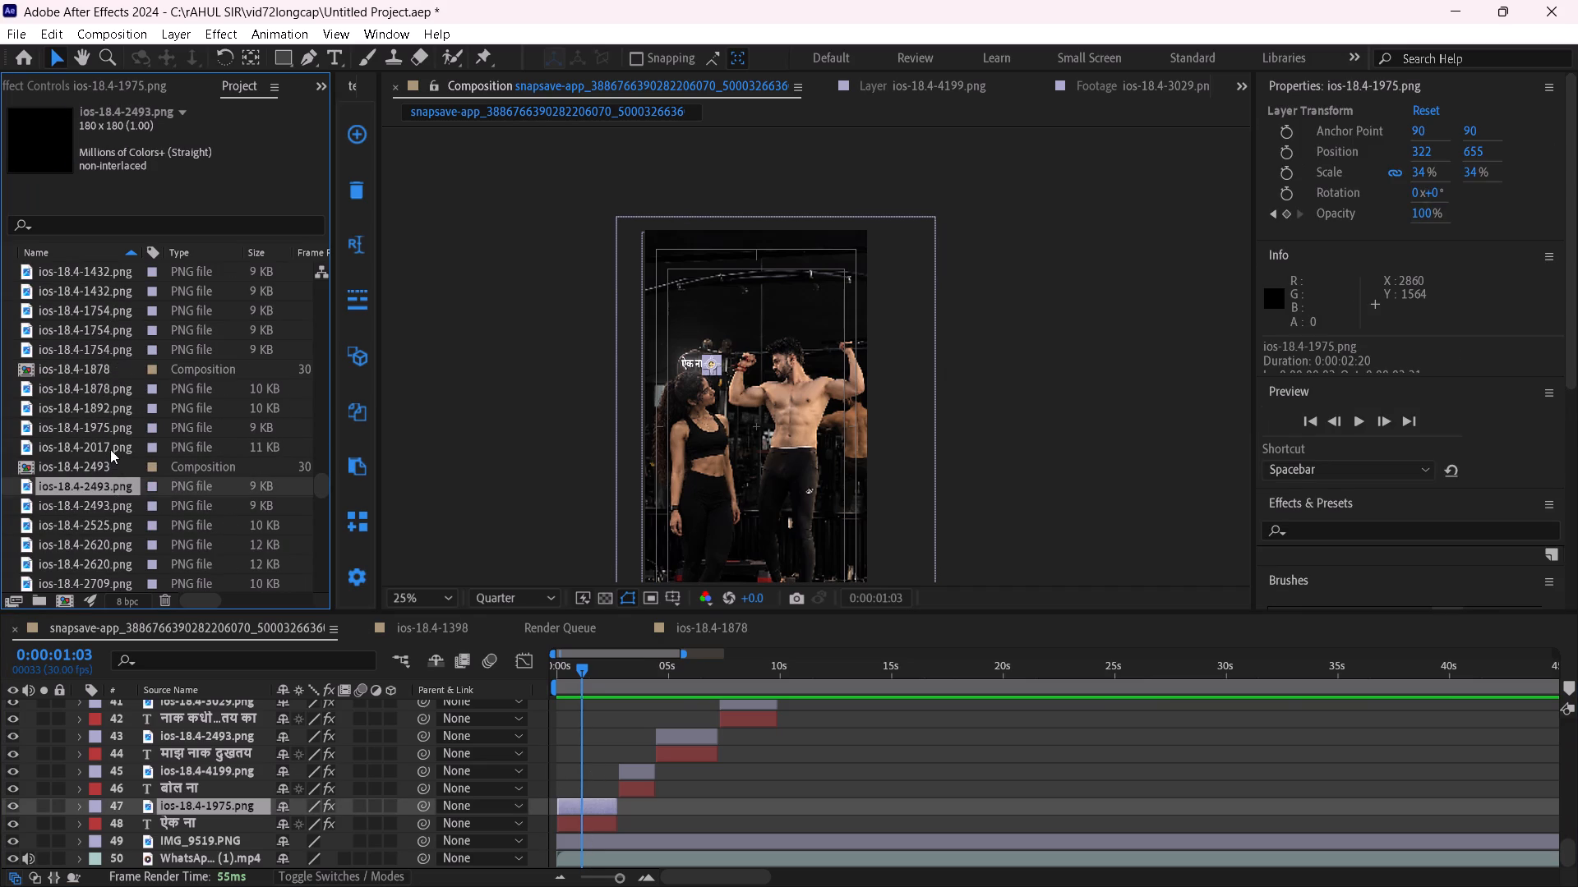
{"action": "left_click", "coordinate": [110, 449]}
{"action": "left_click", "coordinate": [103, 429]}
{"action": "left_click", "coordinate": [100, 400]}
{"action": "left_click", "coordinate": [91, 356]}
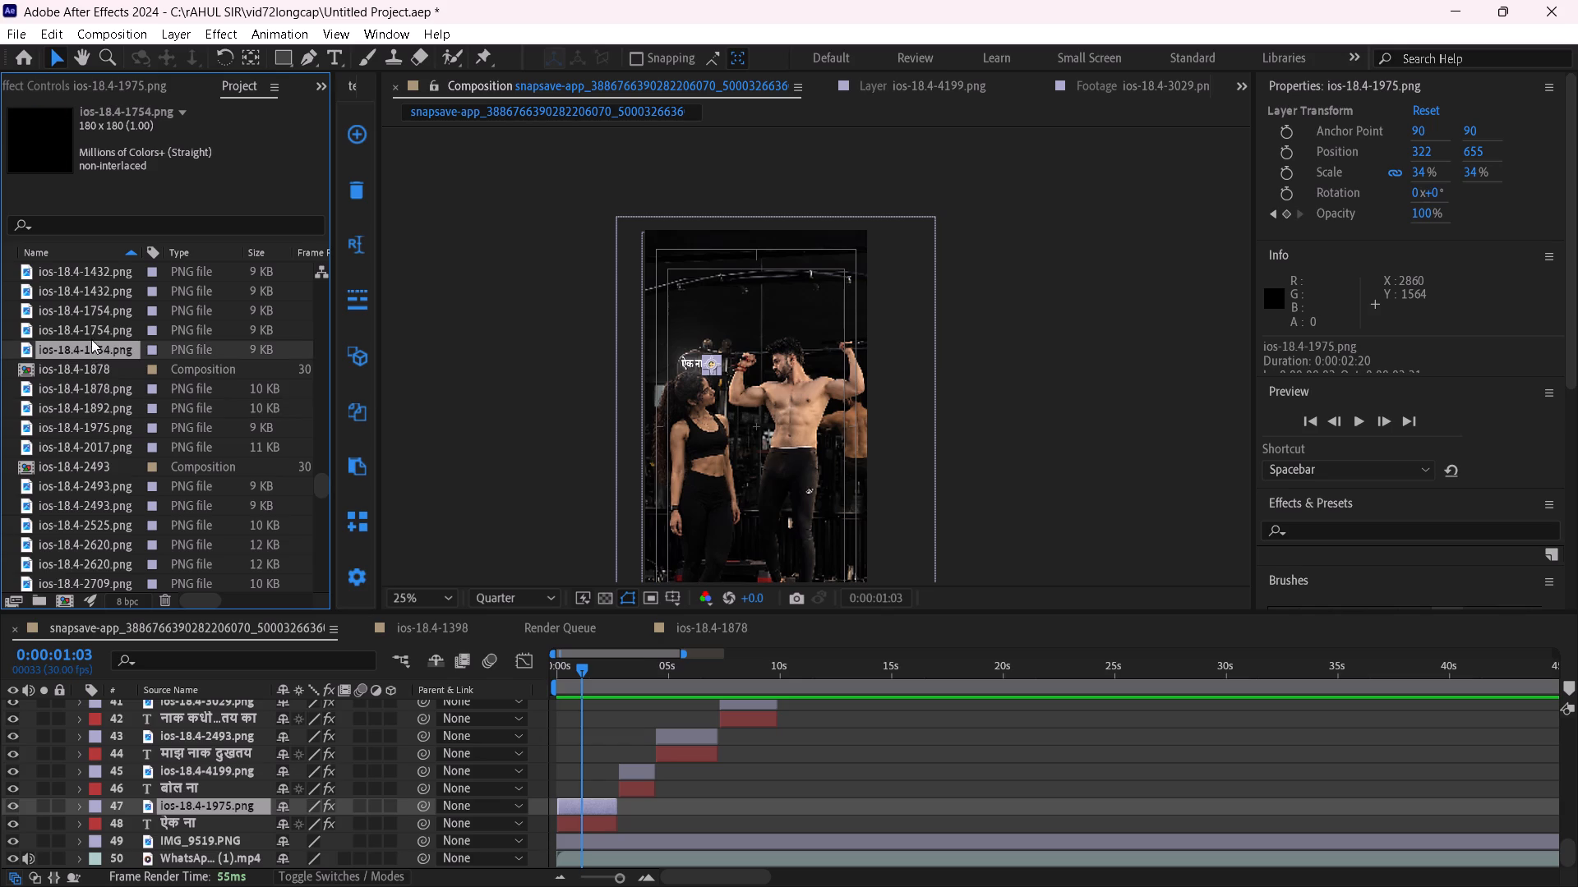
{"action": "left_click", "coordinate": [91, 324]}
{"action": "left_click", "coordinate": [92, 290]}
{"action": "scroll", "coordinate": [99, 406], "scroll_direction": "down", "scroll_amount": 2}
{"action": "left_click", "coordinate": [99, 383]}
{"action": "left_click", "coordinate": [98, 430]}
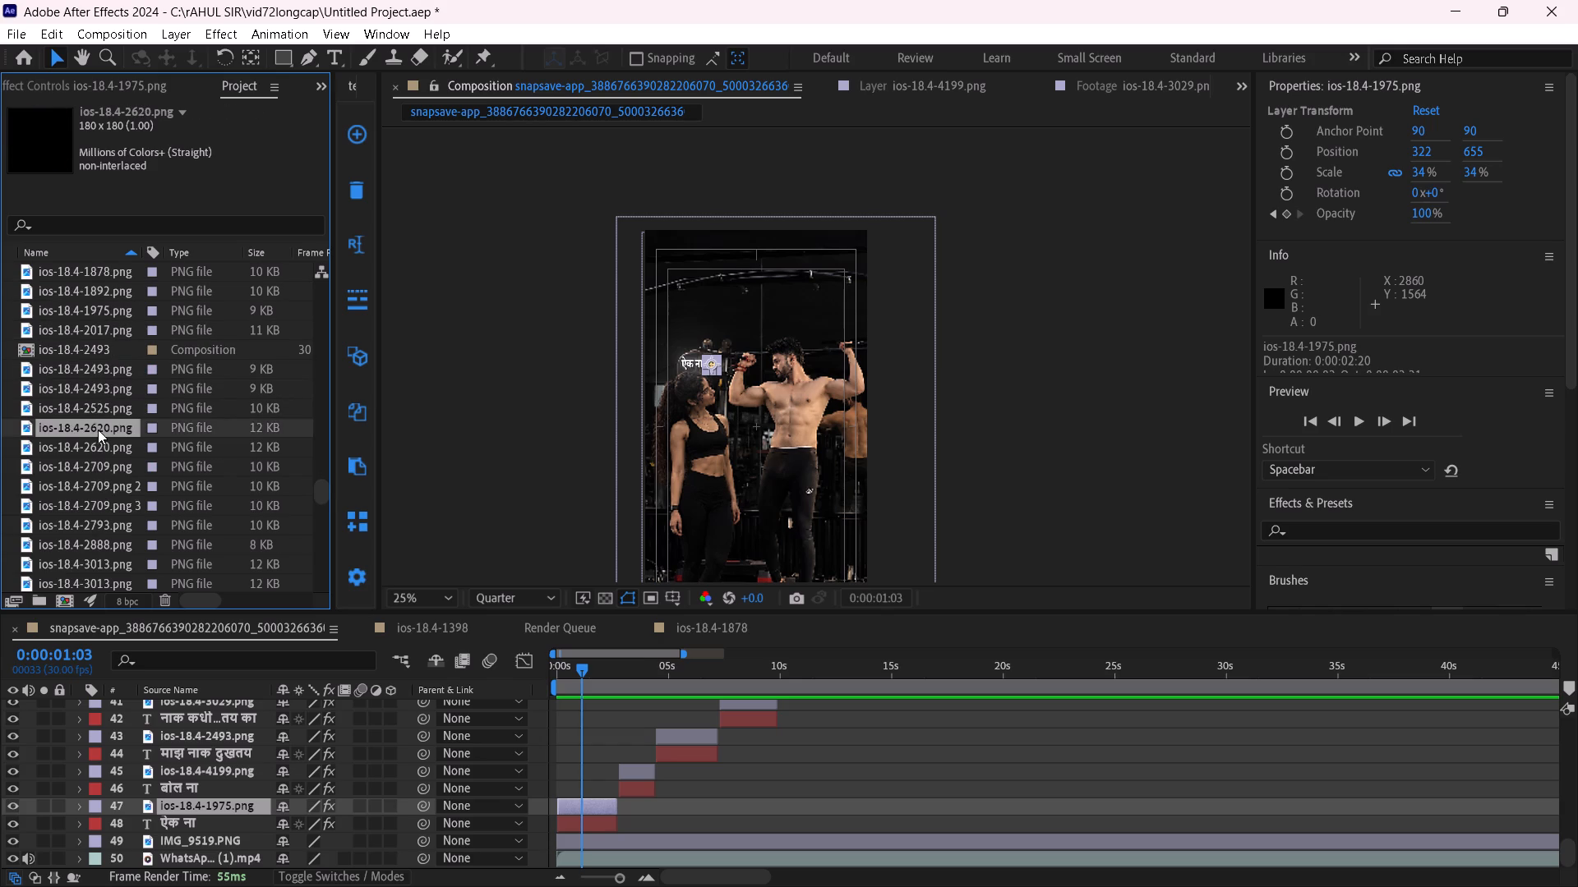
{"action": "left_click", "coordinate": [101, 459]}
{"action": "left_click", "coordinate": [103, 477]}
Continue previewing the ios-18.4 emoji images in the project from 2709 to 3341.
{"action": "scroll", "coordinate": [103, 478], "scroll_direction": "down", "scroll_amount": 3}
{"action": "left_click", "coordinate": [95, 324]}
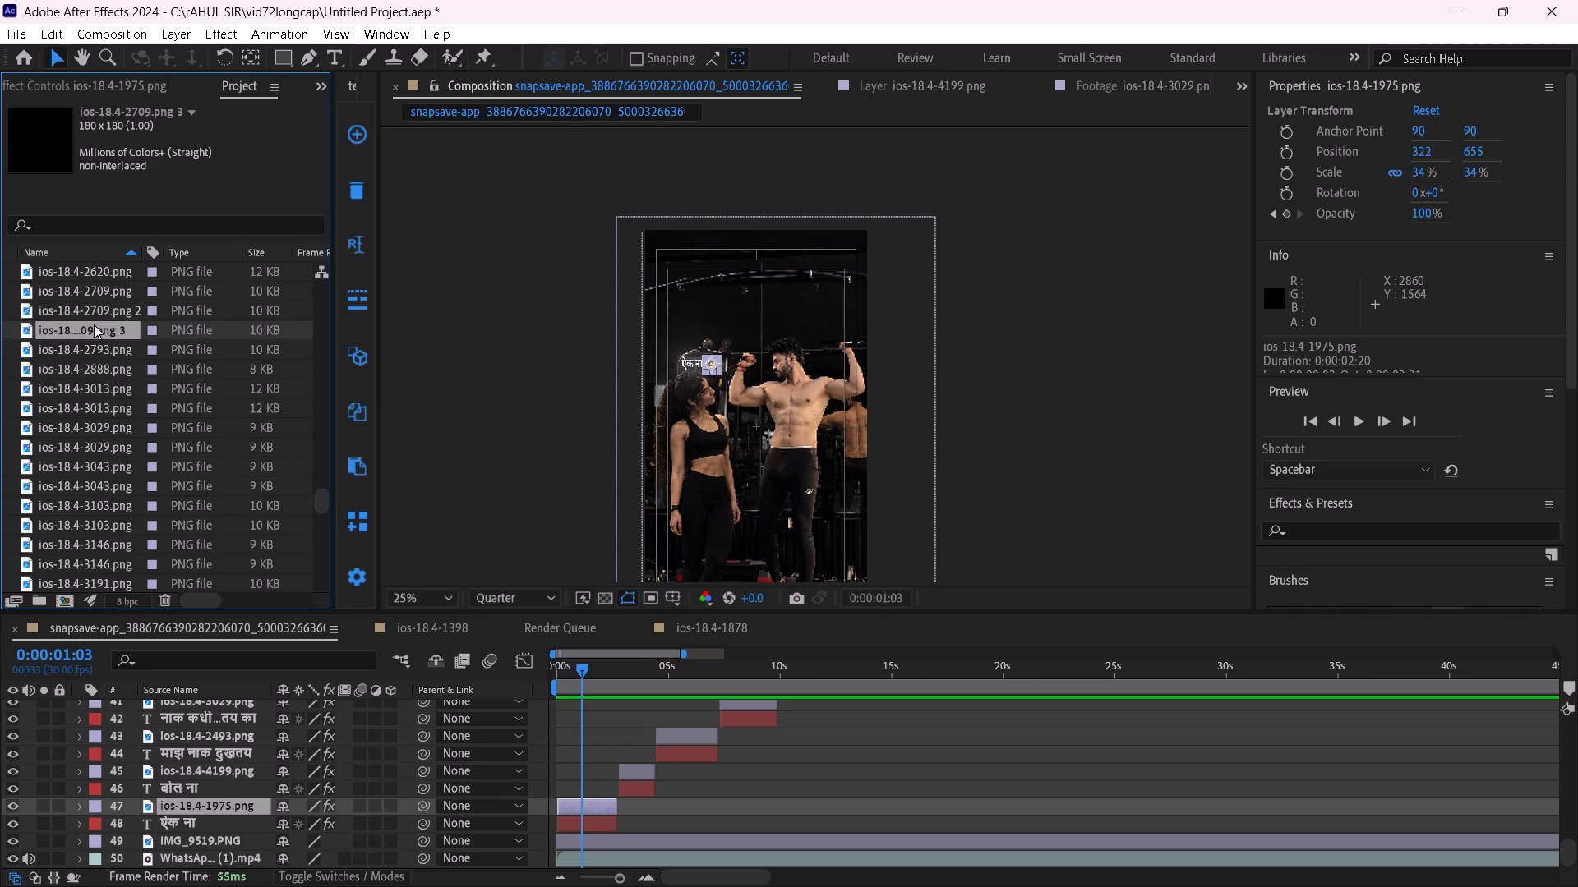
{"action": "left_click", "coordinate": [94, 352]}
{"action": "left_click", "coordinate": [93, 370]}
{"action": "left_click", "coordinate": [97, 398]}
{"action": "left_click", "coordinate": [99, 424]}
{"action": "left_click", "coordinate": [99, 450]}
{"action": "left_click", "coordinate": [101, 467]}
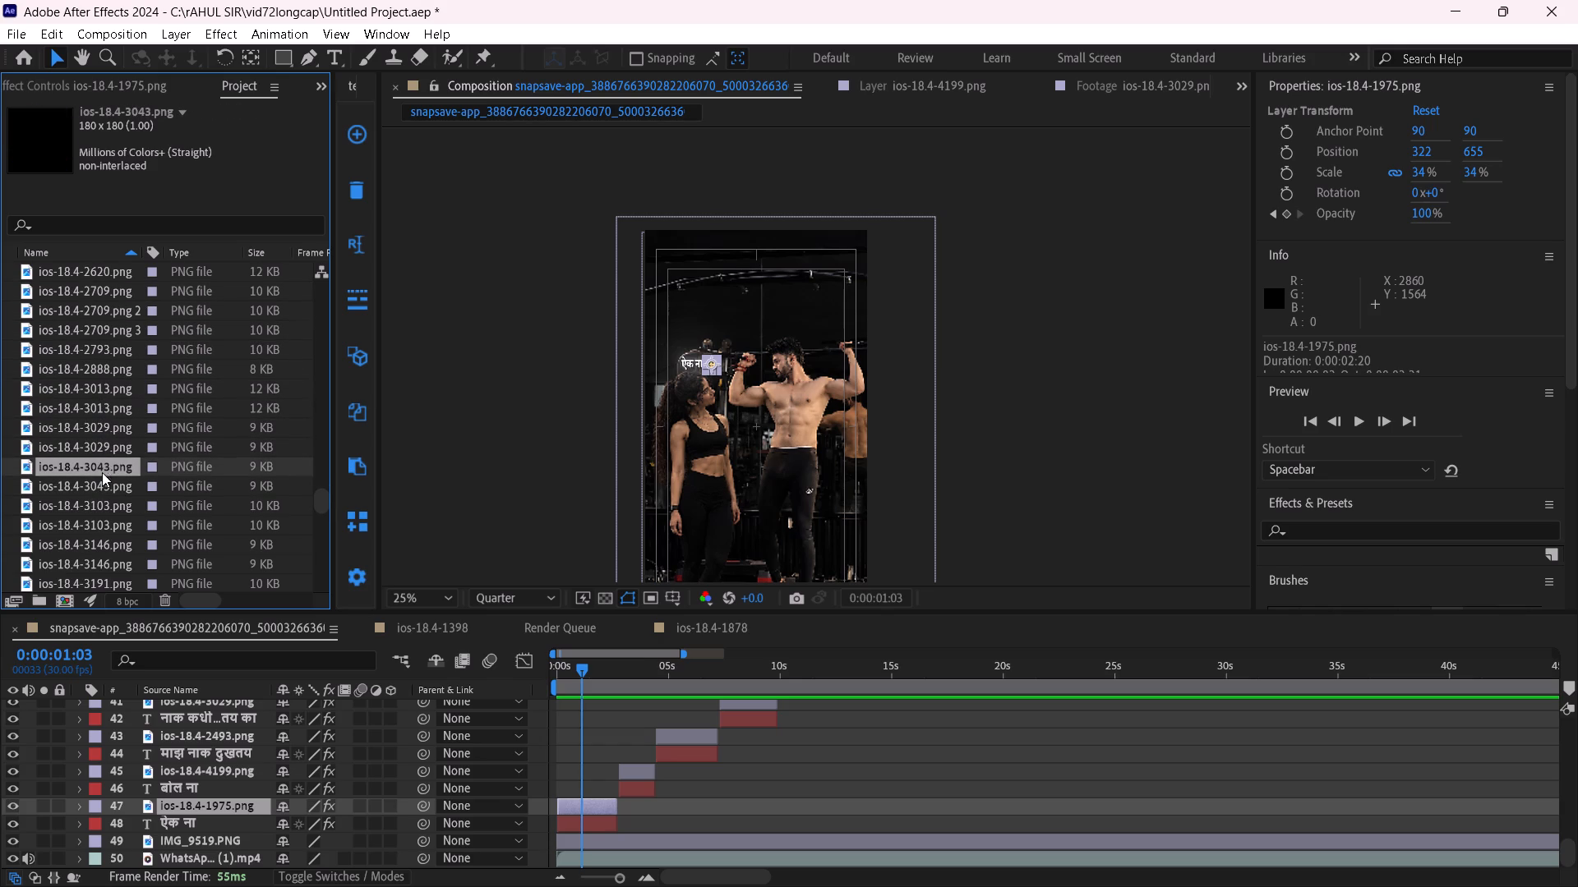
{"action": "left_click", "coordinate": [107, 486]}
{"action": "left_click", "coordinate": [116, 507]}
{"action": "scroll", "coordinate": [117, 506], "scroll_direction": "down", "scroll_amount": 2}
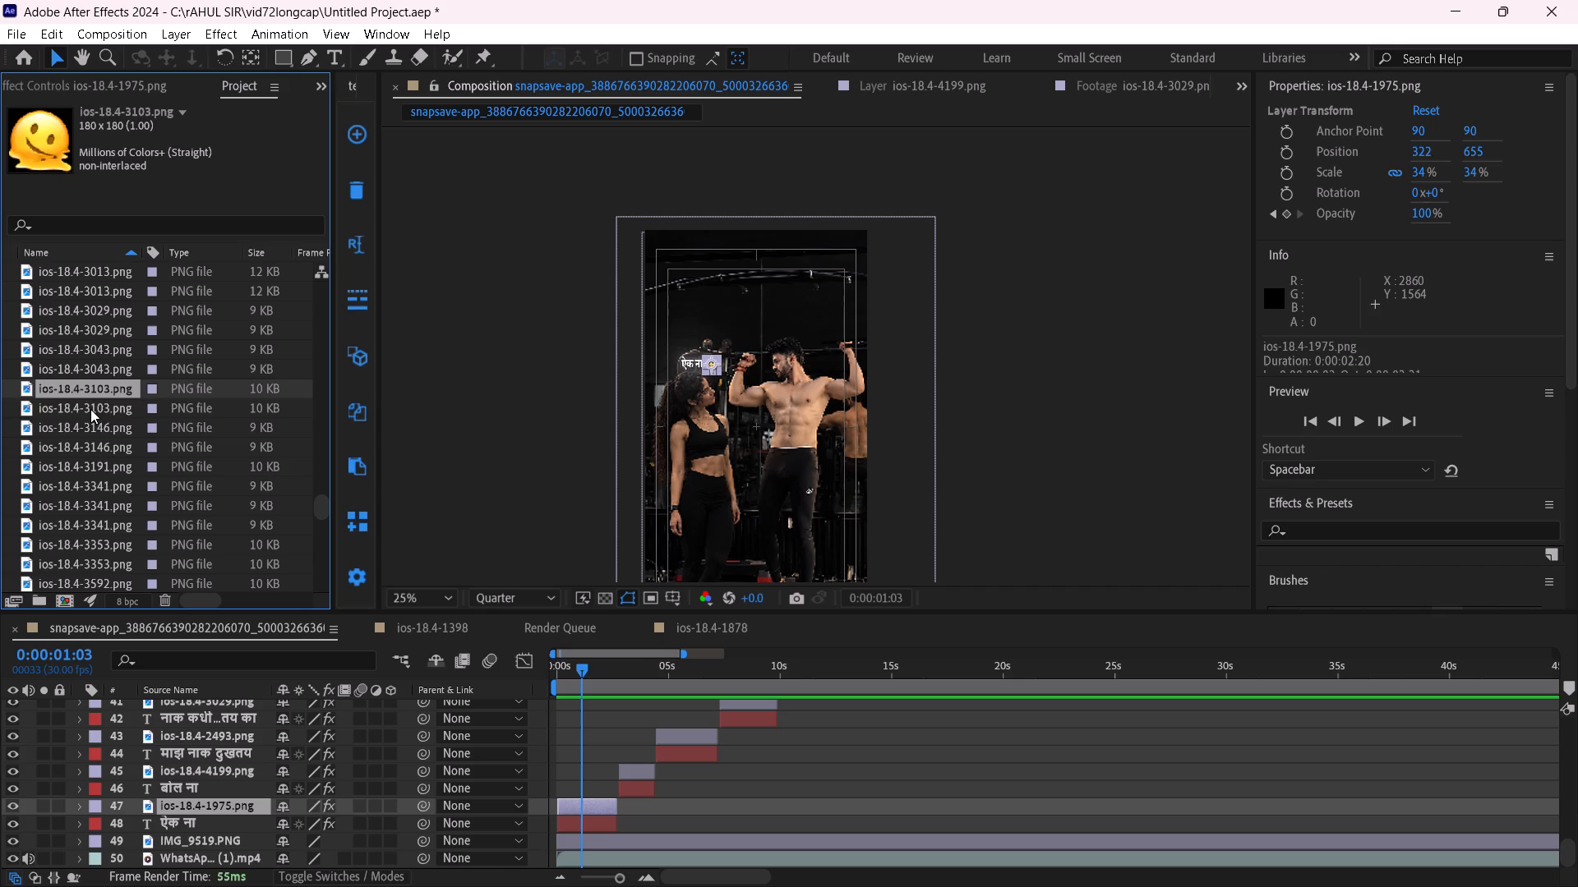
{"action": "left_click", "coordinate": [90, 407]}
{"action": "left_click", "coordinate": [97, 429]}
{"action": "left_click", "coordinate": [99, 464]}
{"action": "left_click", "coordinate": [99, 485]}
{"action": "scroll", "coordinate": [101, 486], "scroll_direction": "down", "scroll_amount": 2}
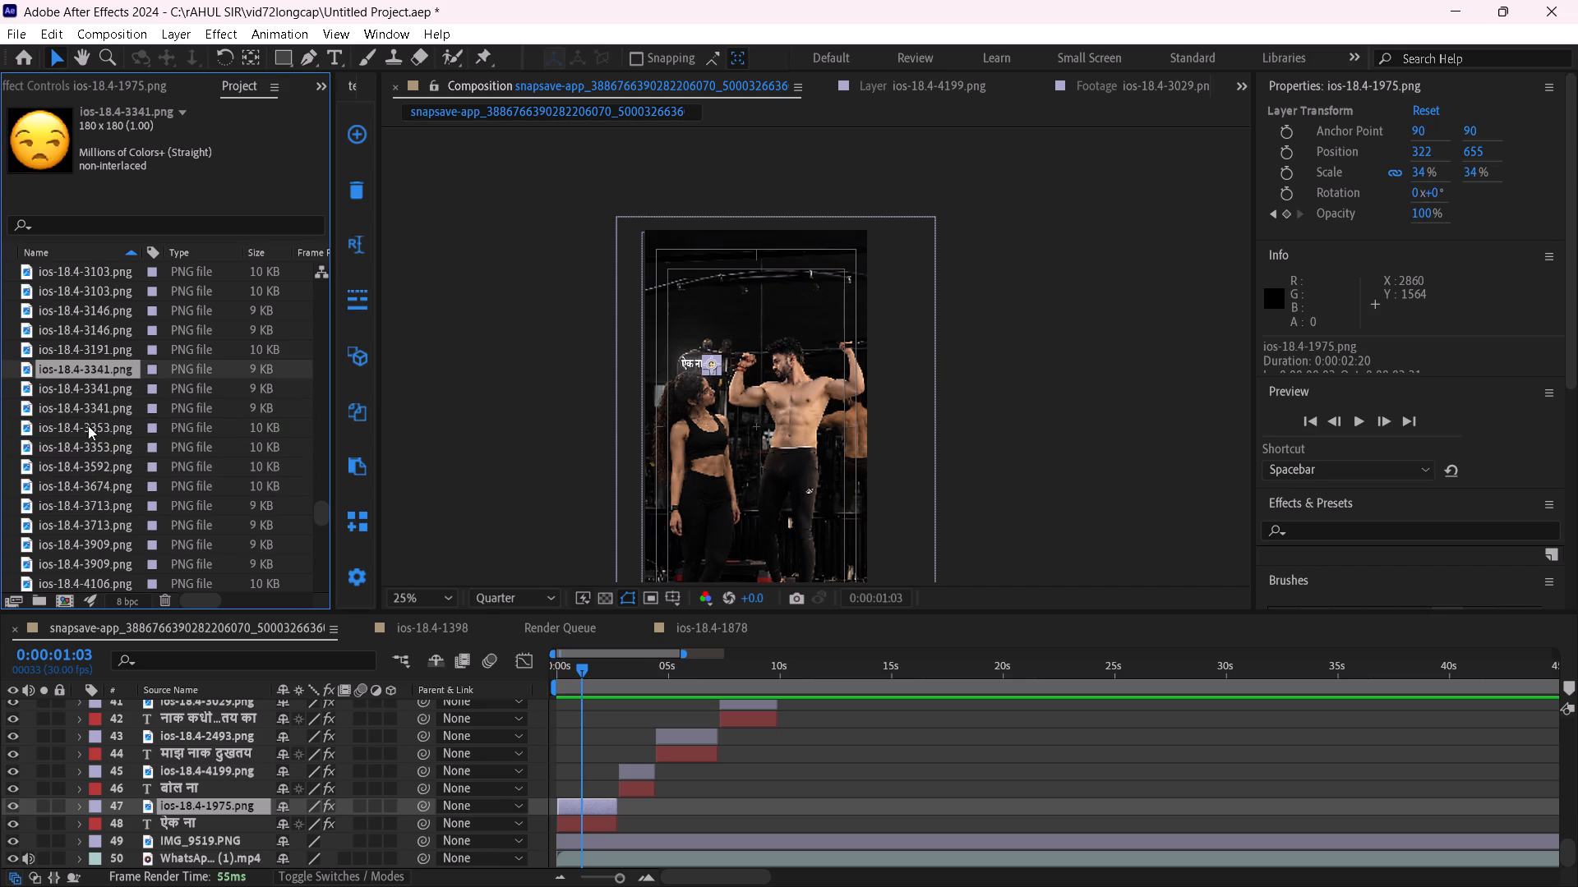
Replace the emoji layer of the बोल ना caption, ios-18.4-4199.png, with ios-18.4-3341.png.
{"action": "left_click", "coordinate": [86, 383]}
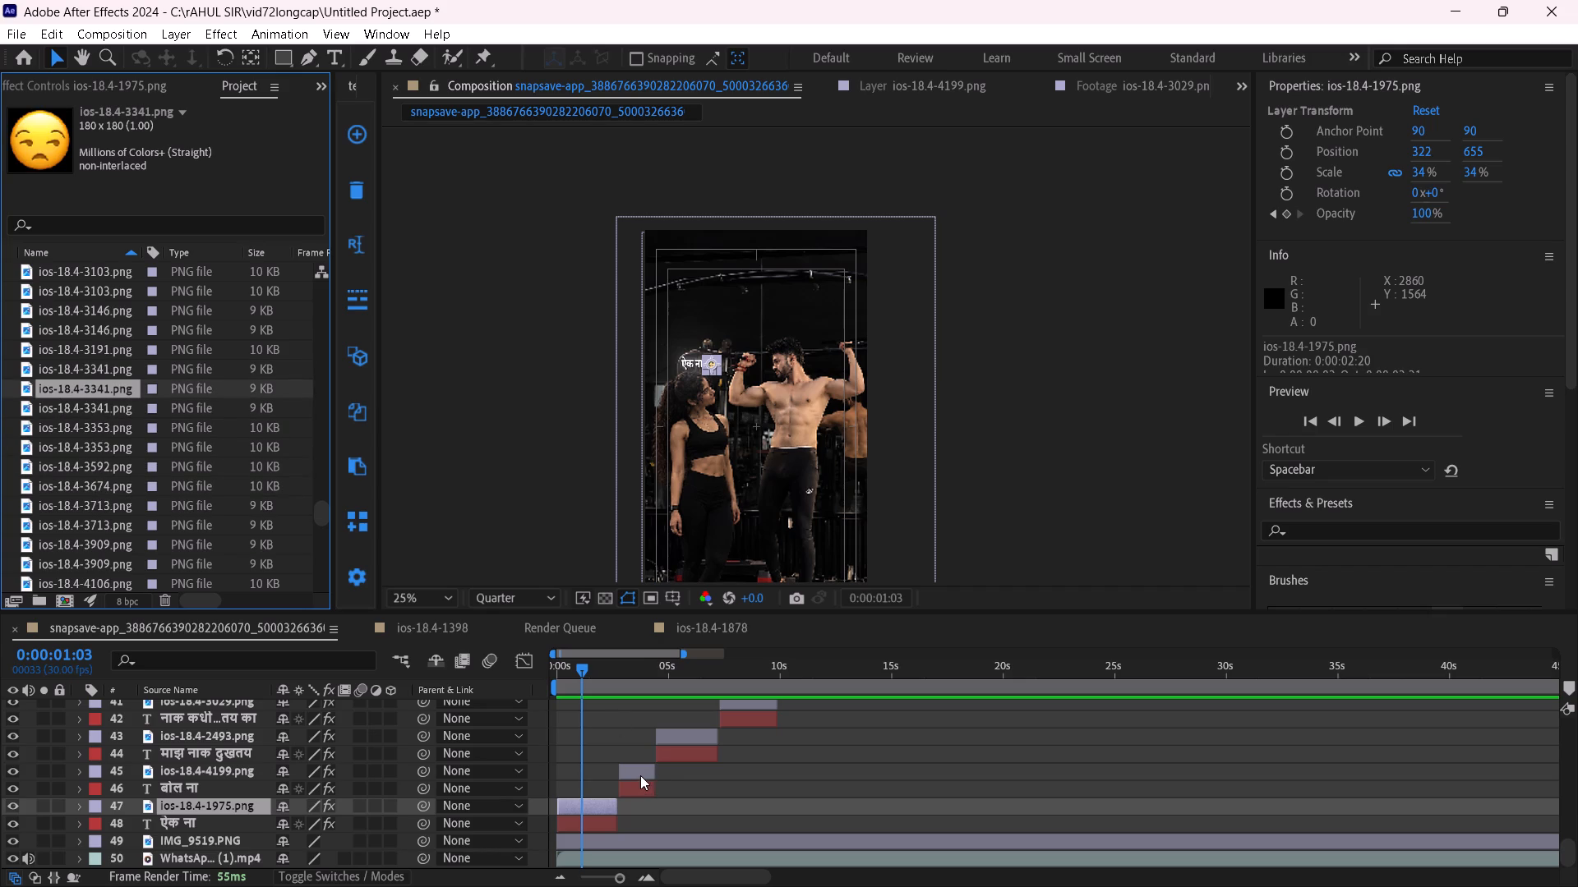
{"action": "left_click", "coordinate": [640, 775]}
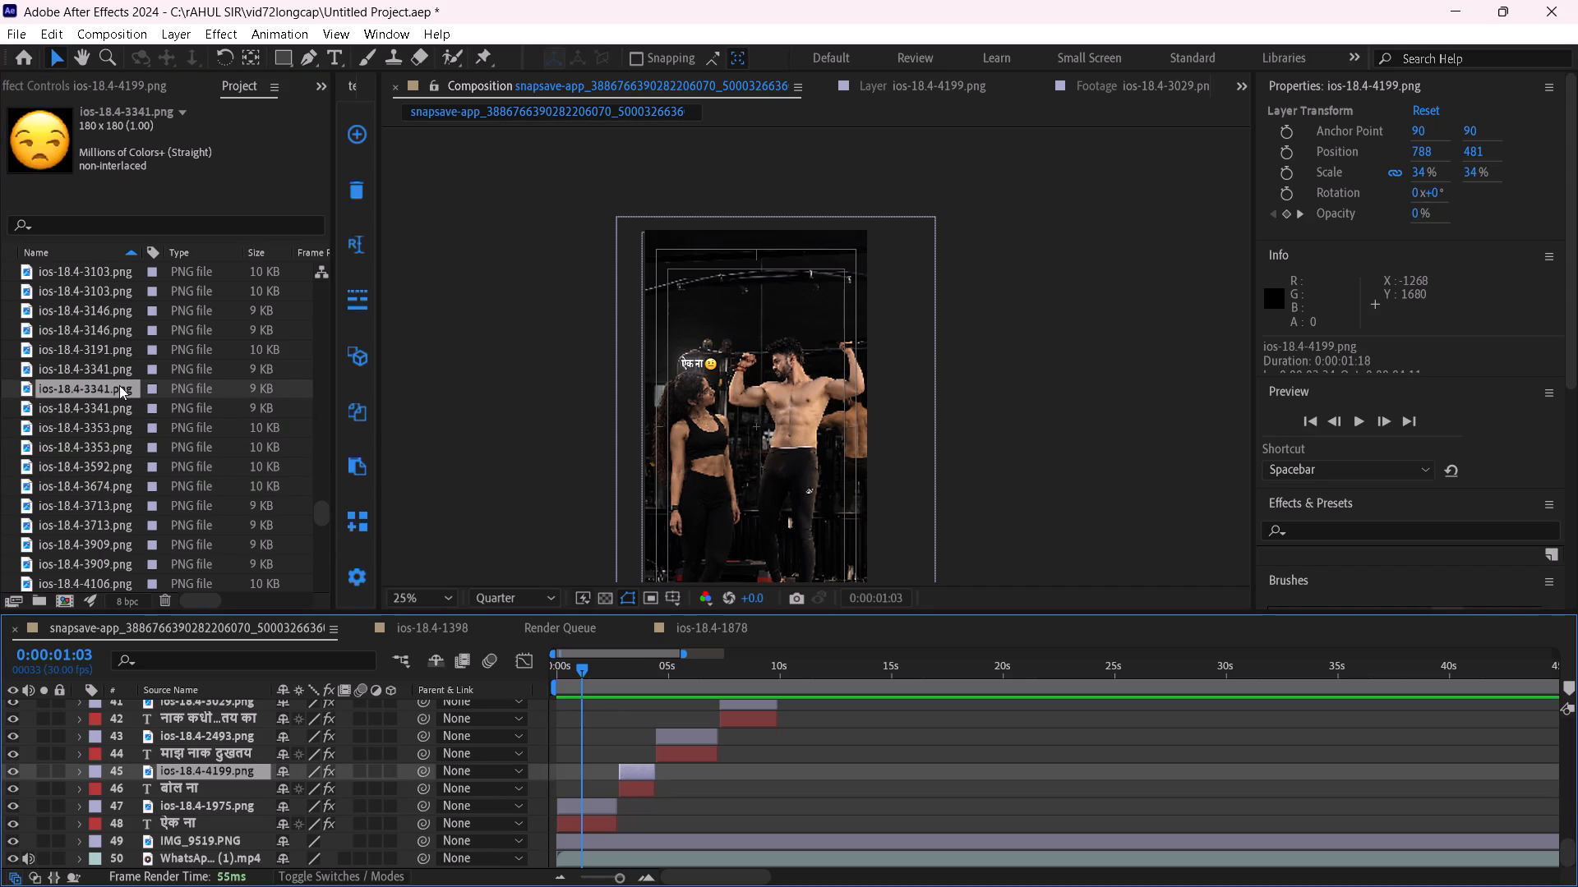
{"action": "left_click_drag", "start_coordinate": [119, 385], "coordinate": [653, 766], "text": "alt"}
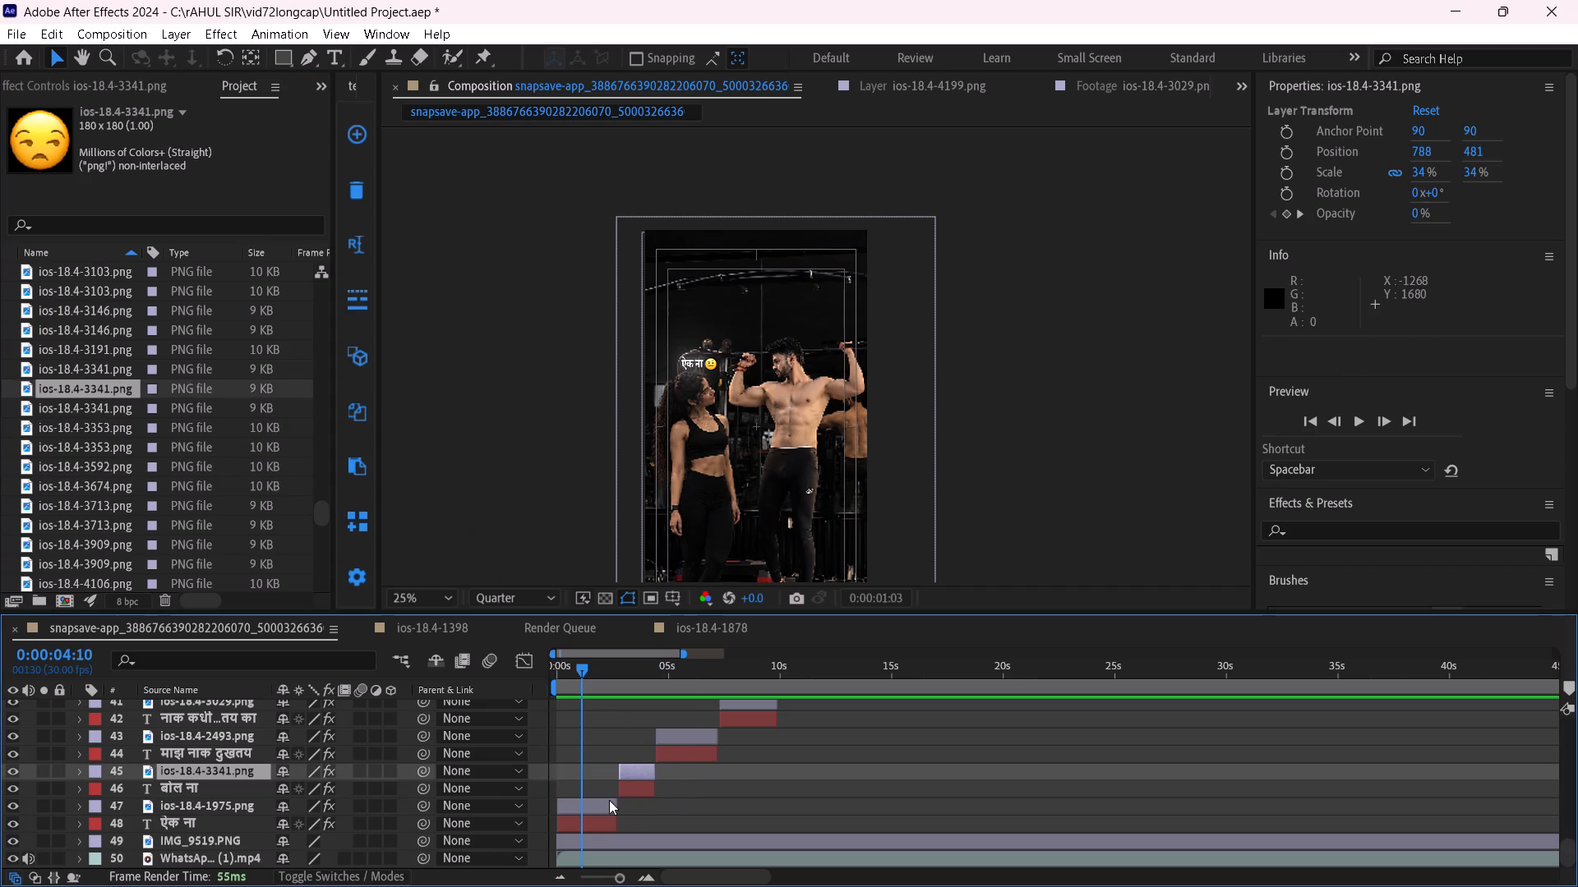
Replace the opening ऐक ना caption's emoji layer, ios-18.4-1975.png, with ios-18.4-3674.png.
{"action": "left_click", "coordinate": [608, 805]}
{"action": "left_click", "coordinate": [106, 419]}
{"action": "left_click", "coordinate": [107, 458]}
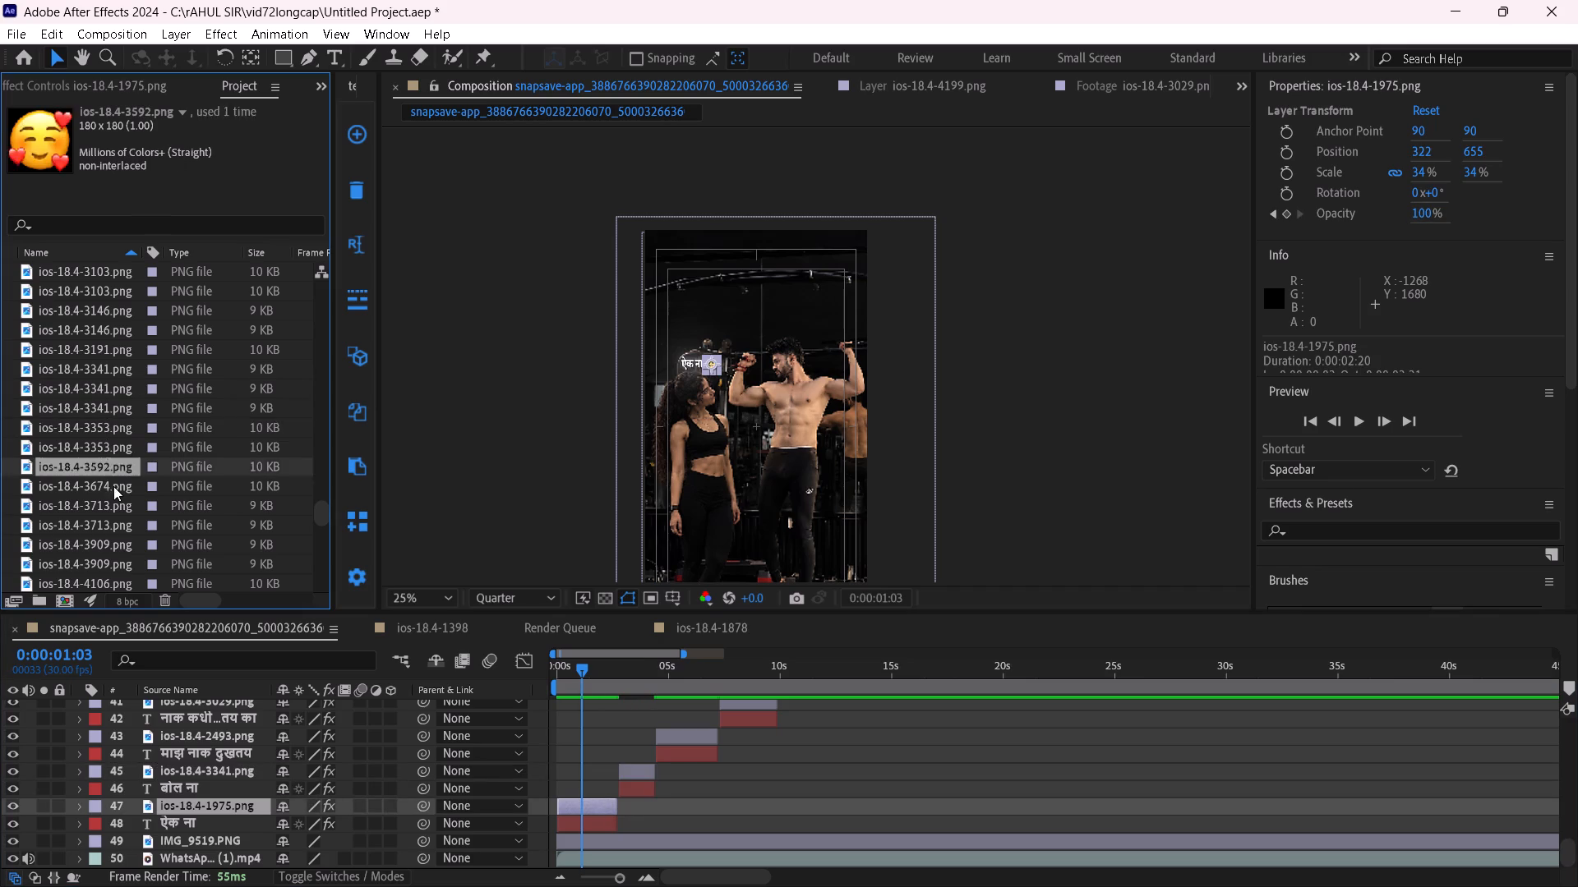
{"action": "left_click", "coordinate": [115, 488]}
{"action": "scroll", "coordinate": [115, 490], "scroll_direction": "down", "scroll_amount": 2}
{"action": "left_click_drag", "start_coordinate": [123, 369], "coordinate": [641, 774], "text": "alt"}
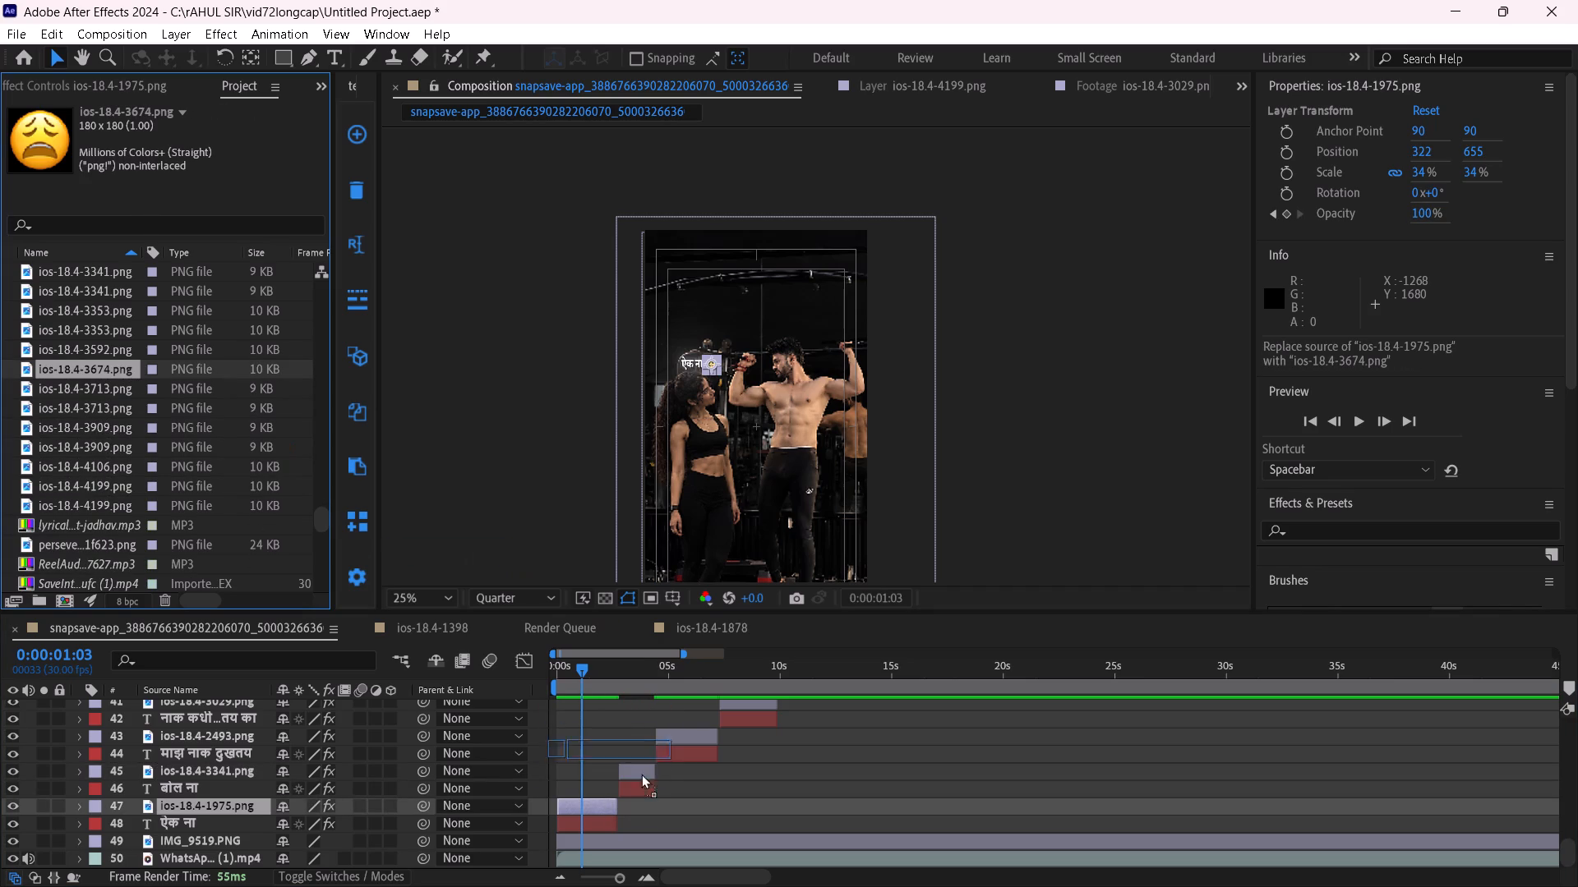
{"action": "left_click_drag", "start_coordinate": [641, 774], "coordinate": [638, 802], "text": "alt"}
Replace the emoji layer of the माझ नाक दुखतय caption, ios-18.4-2493.png, with ios-18.4-3674.png.
{"action": "left_click", "coordinate": [672, 735]}
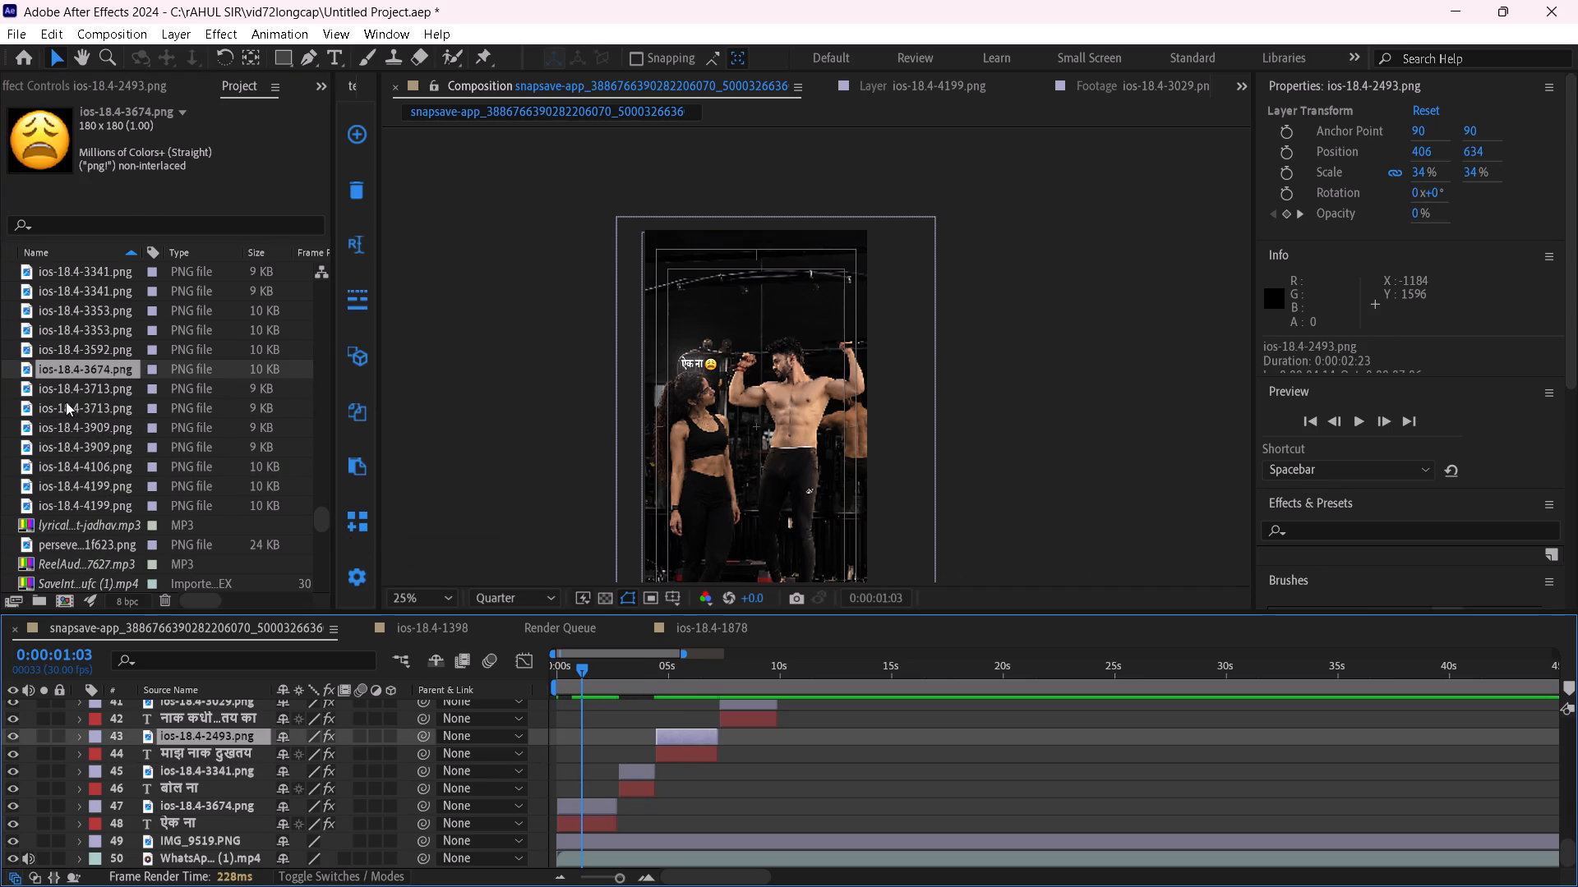
{"action": "left_click_drag", "start_coordinate": [81, 375], "coordinate": [719, 744], "text": "alt"}
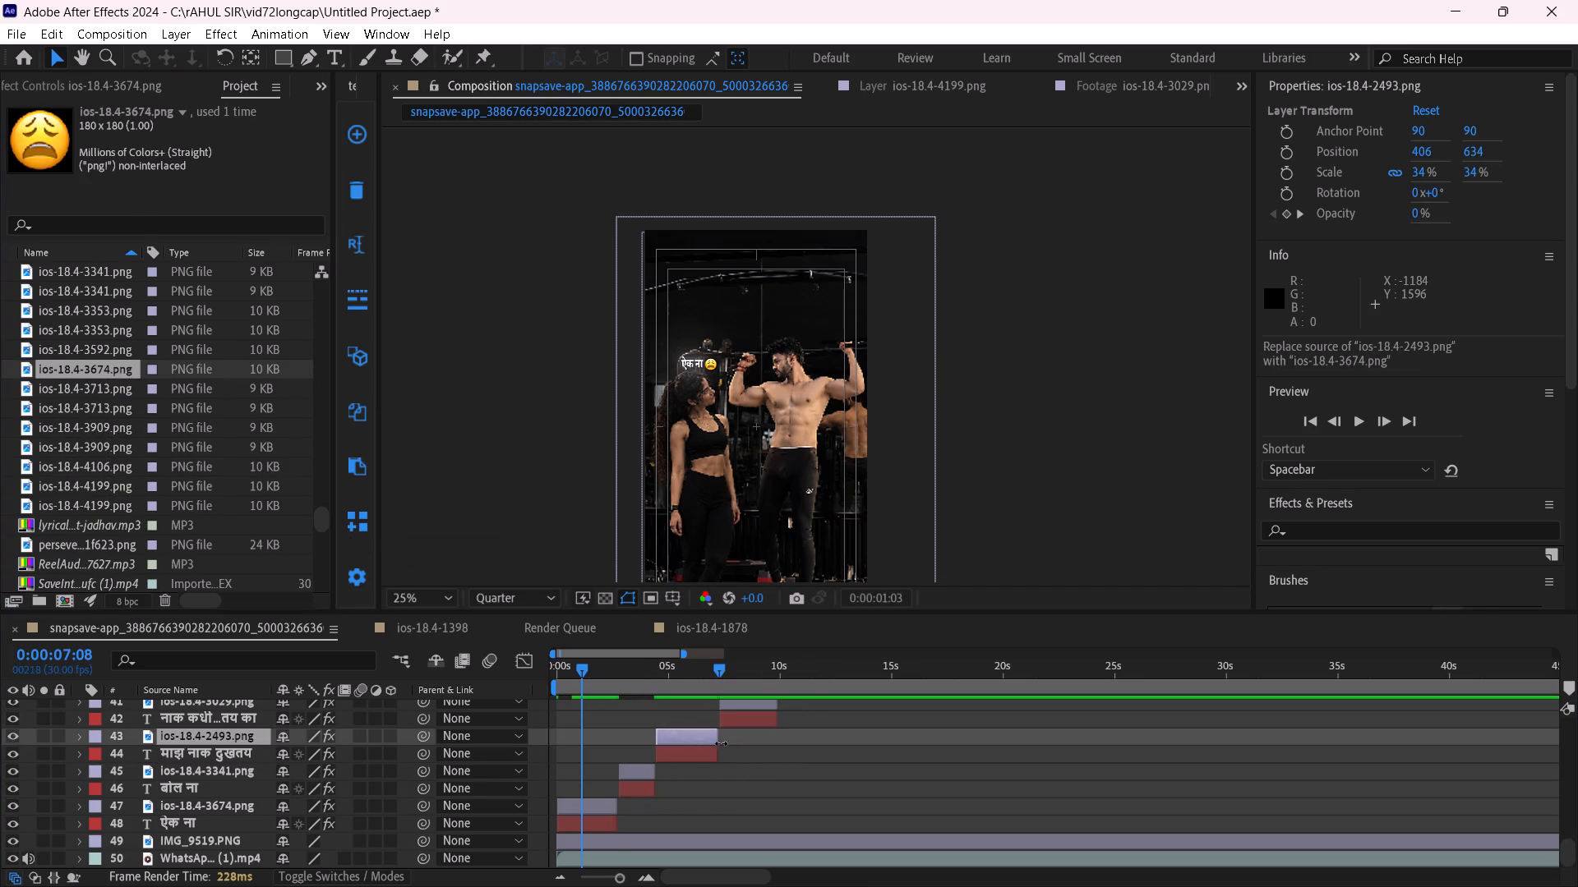
Replace the emoji layer of the नाक कधी दुखतय का caption, ios-18.4-3029.png, with cry.png.
{"action": "scroll", "coordinate": [744, 773], "scroll_direction": "up", "scroll_amount": 2}
{"action": "left_click_drag", "start_coordinate": [705, 668], "coordinate": [753, 688]}
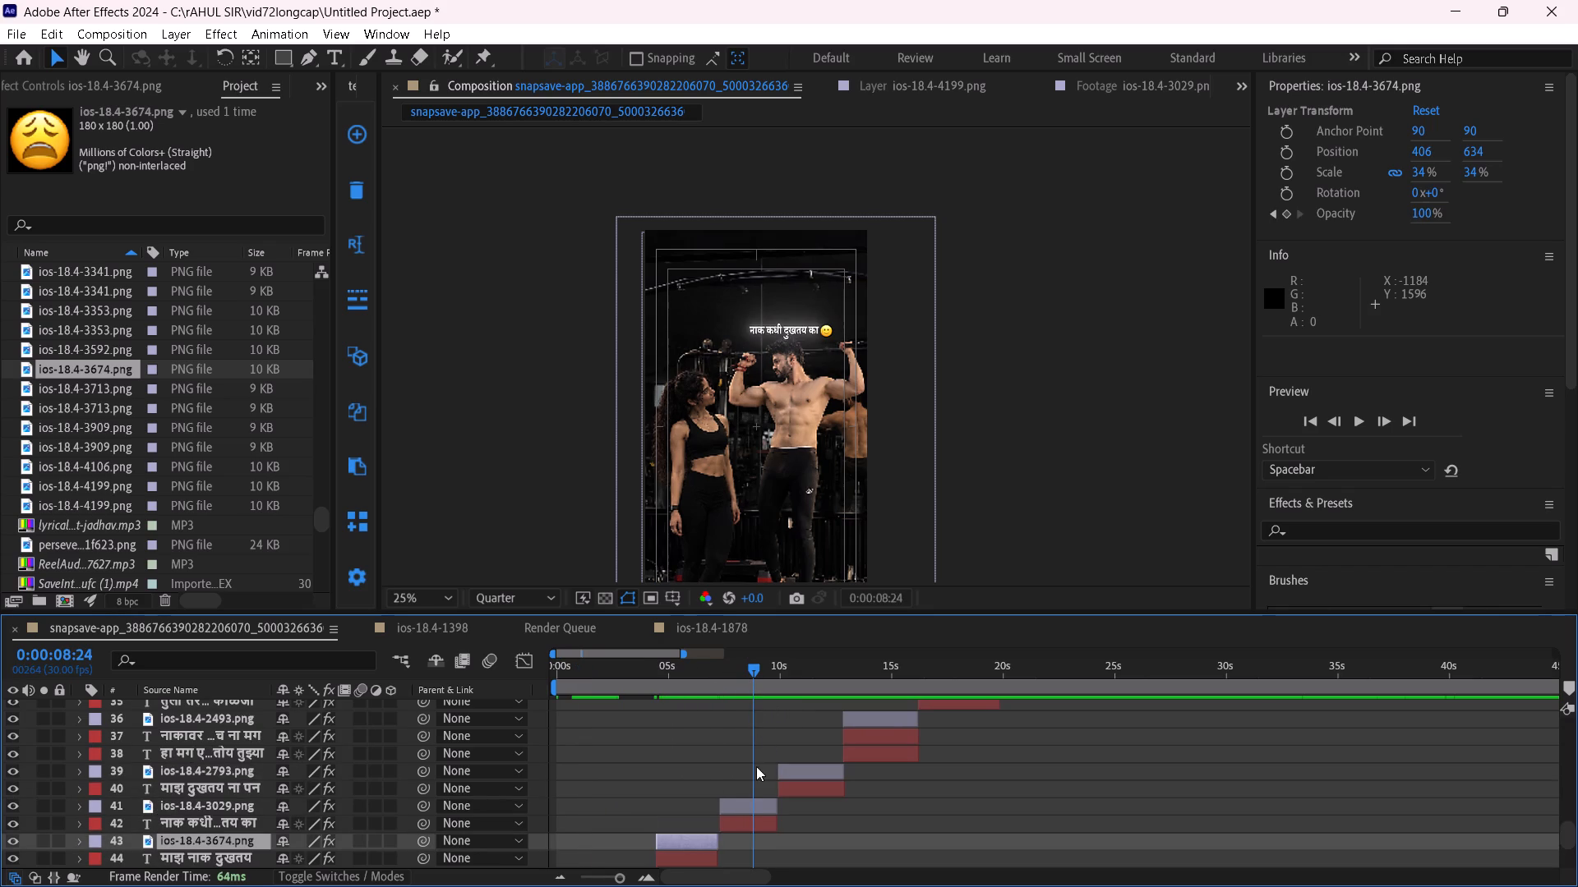
{"action": "left_click", "coordinate": [751, 806]}
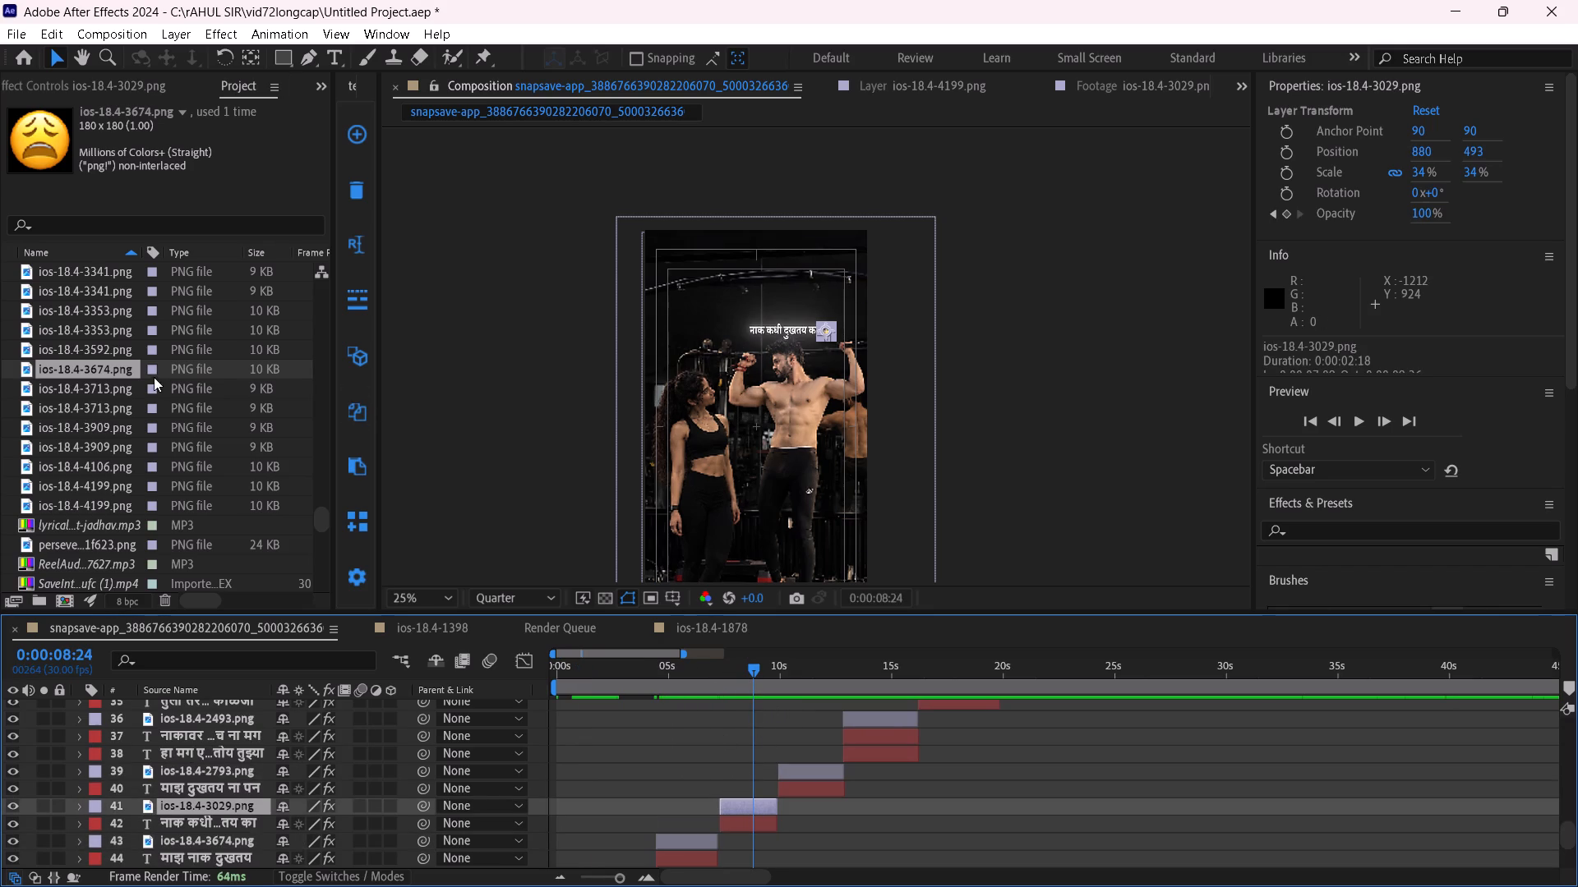
{"action": "left_click", "coordinate": [42, 320]}
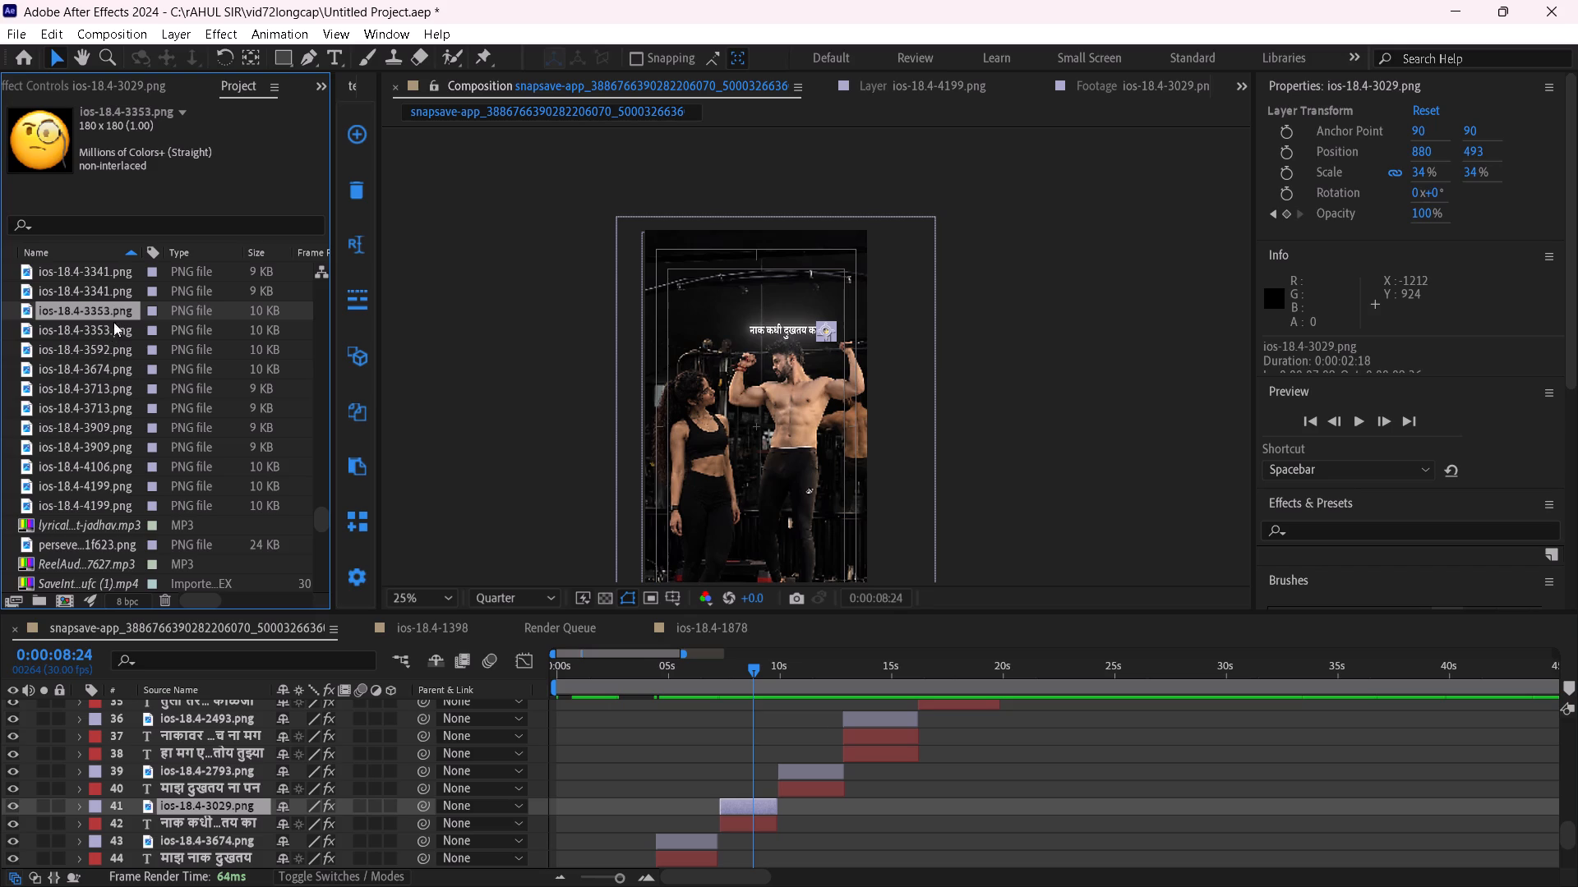
{"action": "left_click_drag", "start_coordinate": [320, 351], "coordinate": [321, 216]}
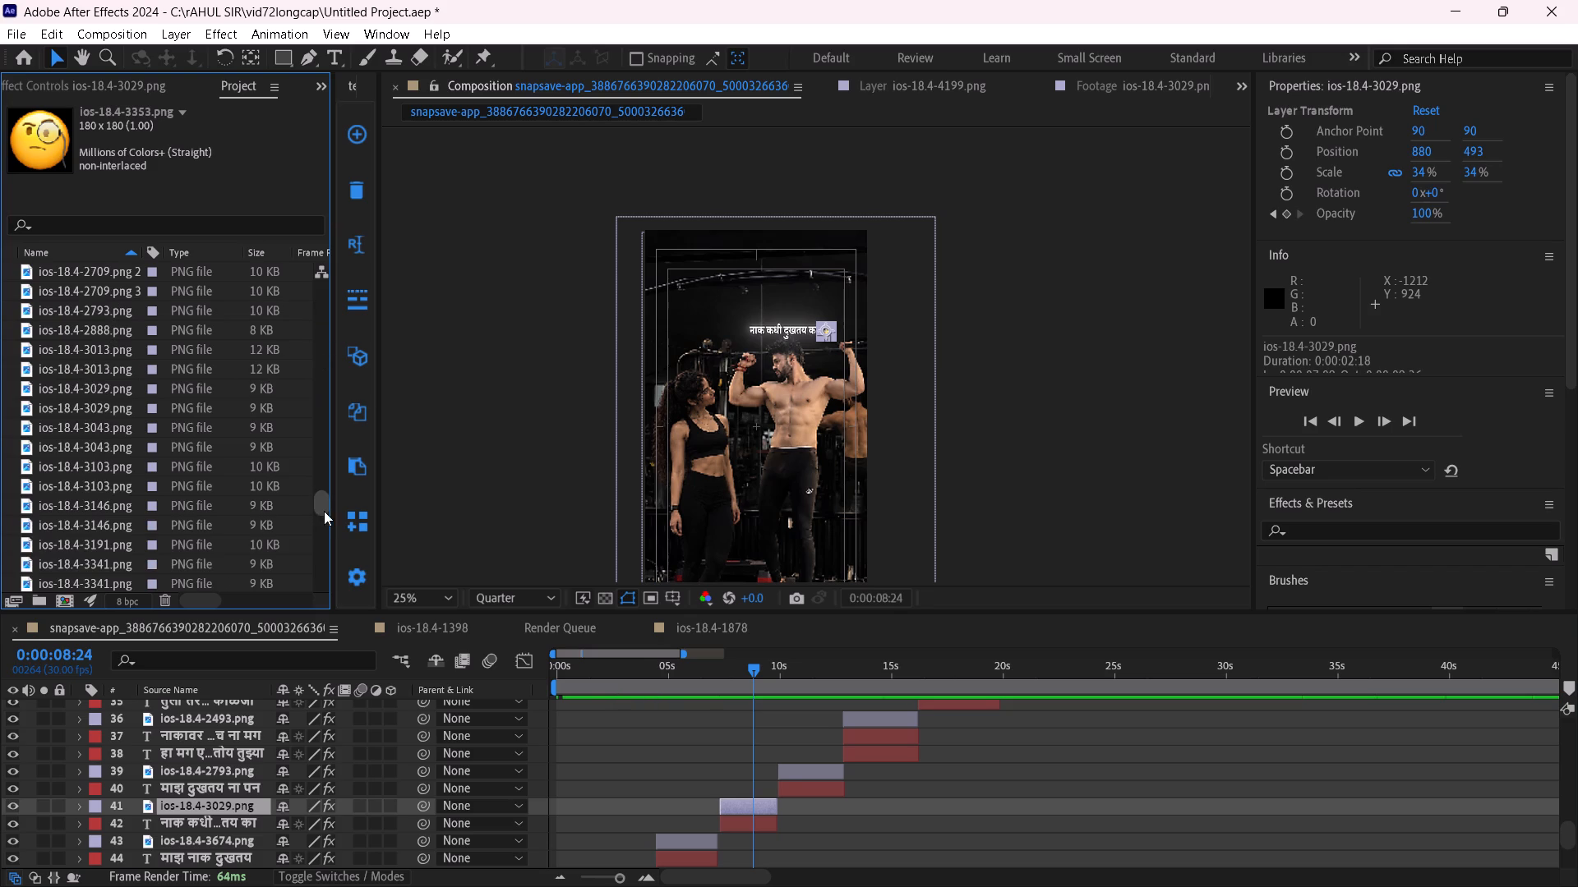
{"action": "left_click_drag", "start_coordinate": [324, 511], "coordinate": [330, 221]}
{"action": "left_click", "coordinate": [74, 356]}
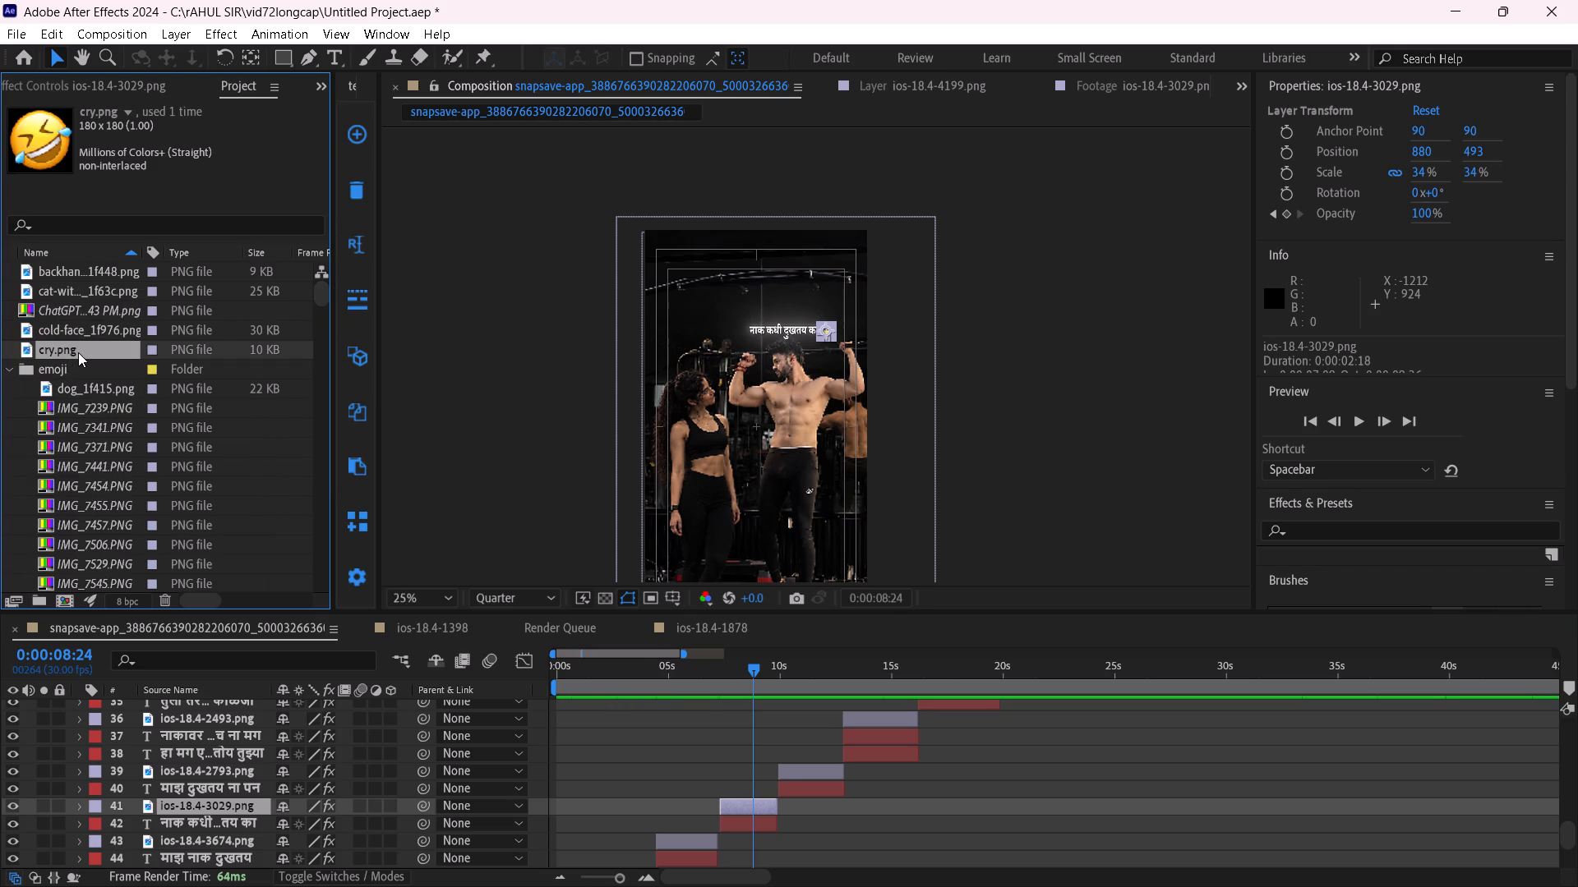
{"action": "left_click_drag", "start_coordinate": [79, 352], "coordinate": [755, 807], "text": "alt"}
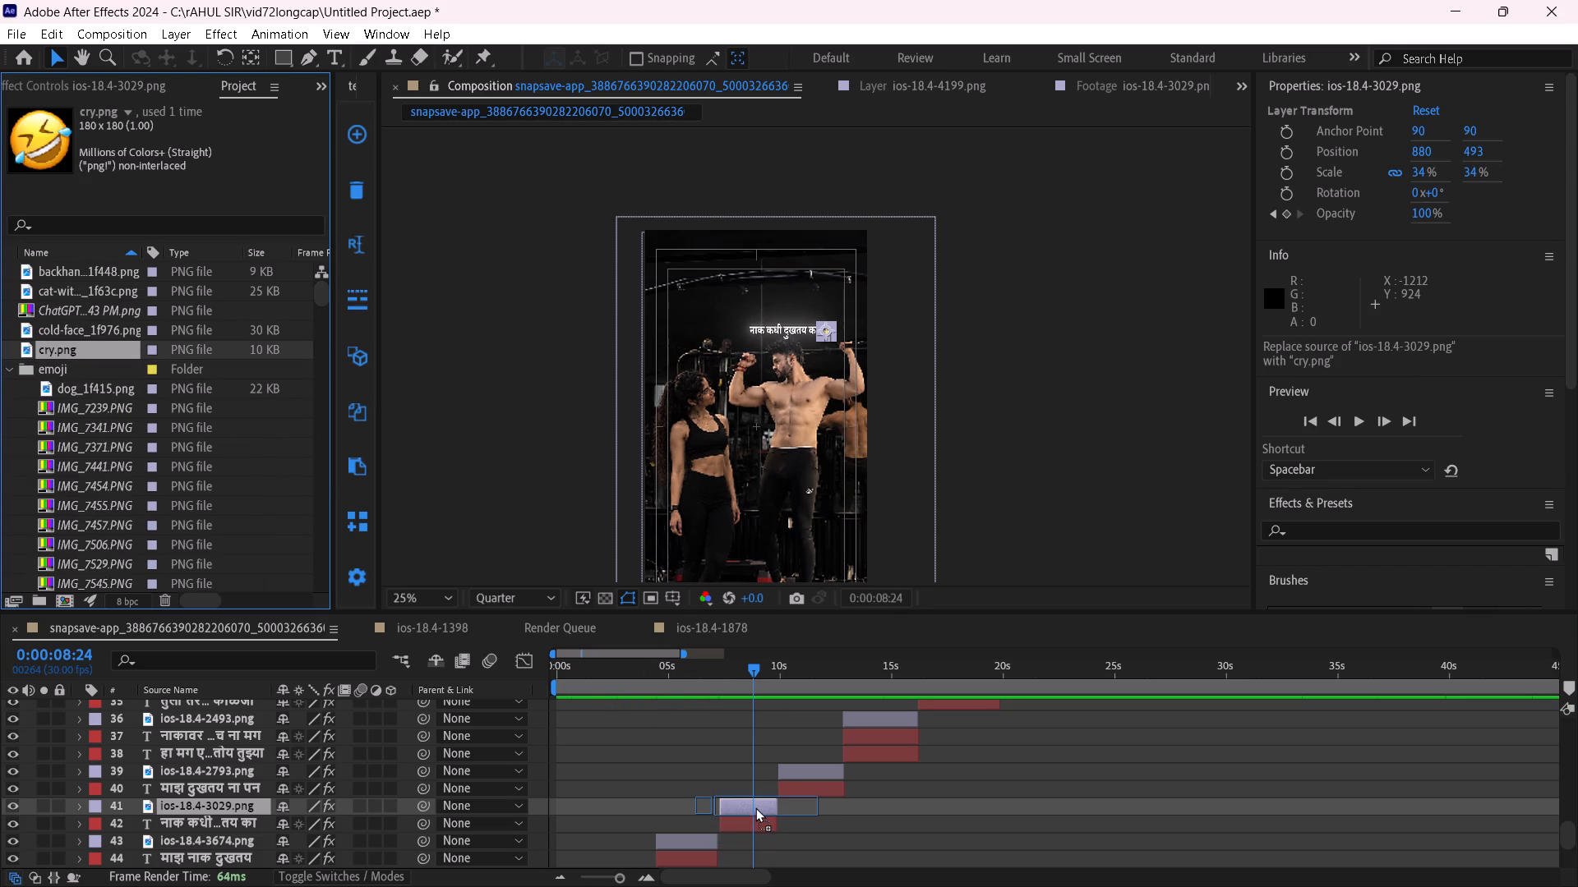
{"action": "left_click_drag", "start_coordinate": [755, 807], "coordinate": [754, 808], "text": "alt"}
Play from 0:00:11:21 to 0:00:13:15 and replace the two-line caption's ios-18.4-2493.png emoji layer there with cry.png.
{"action": "left_click_drag", "start_coordinate": [760, 667], "coordinate": [818, 682]}
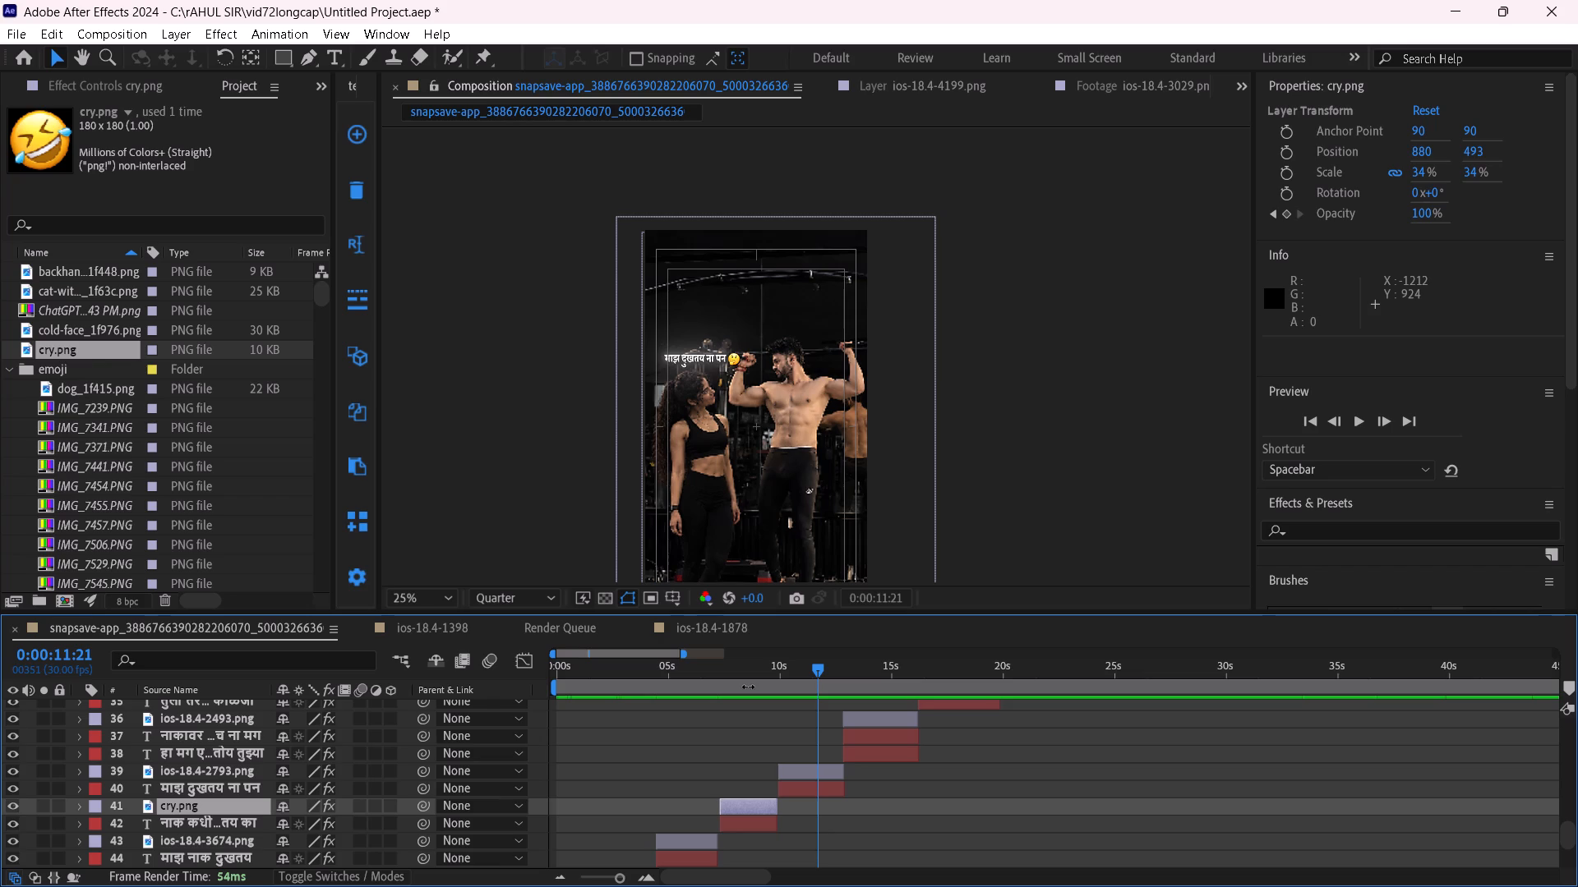
{"action": "key", "text": "space"}
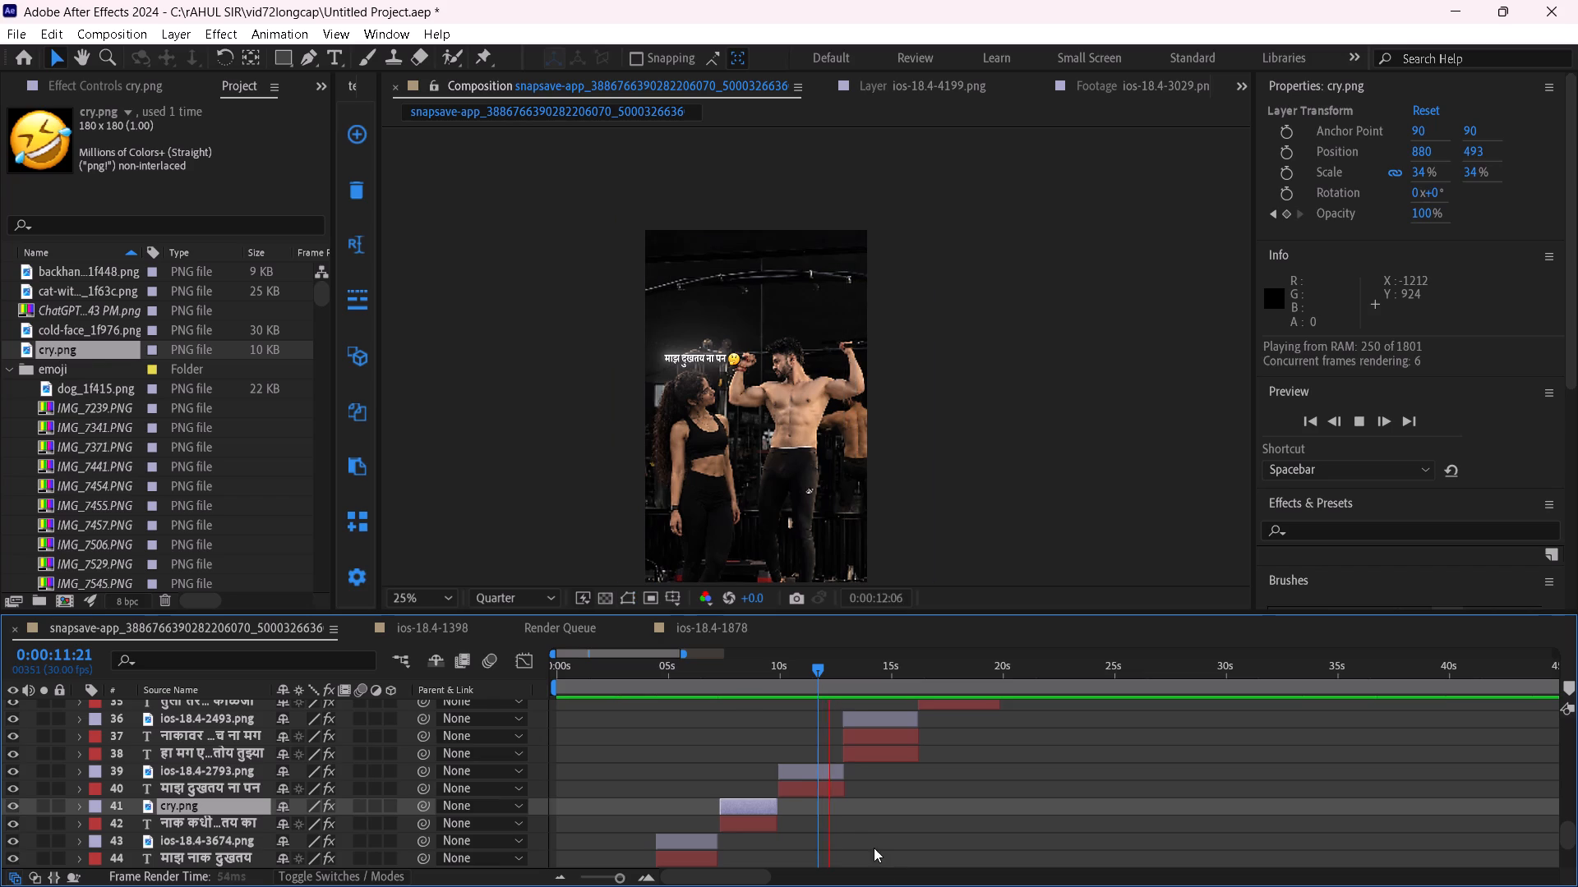
{"action": "left_click", "coordinate": [799, 768]}
{"action": "key", "text": "space"}
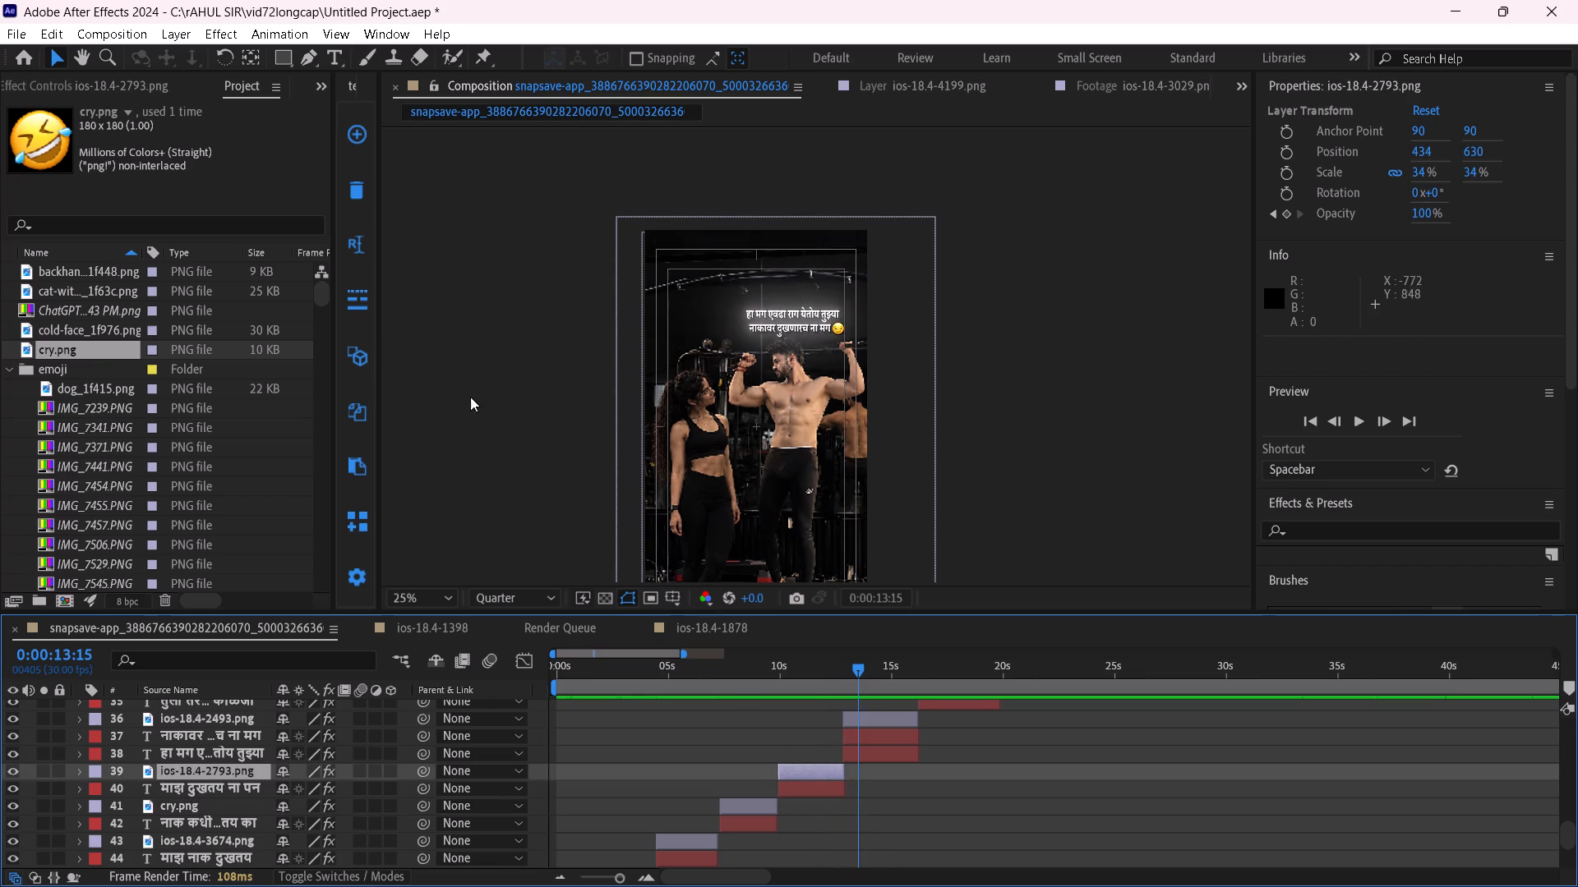
{"action": "left_click", "coordinate": [888, 721]}
{"action": "left_click_drag", "start_coordinate": [129, 349], "coordinate": [1064, 755], "text": "alt"}
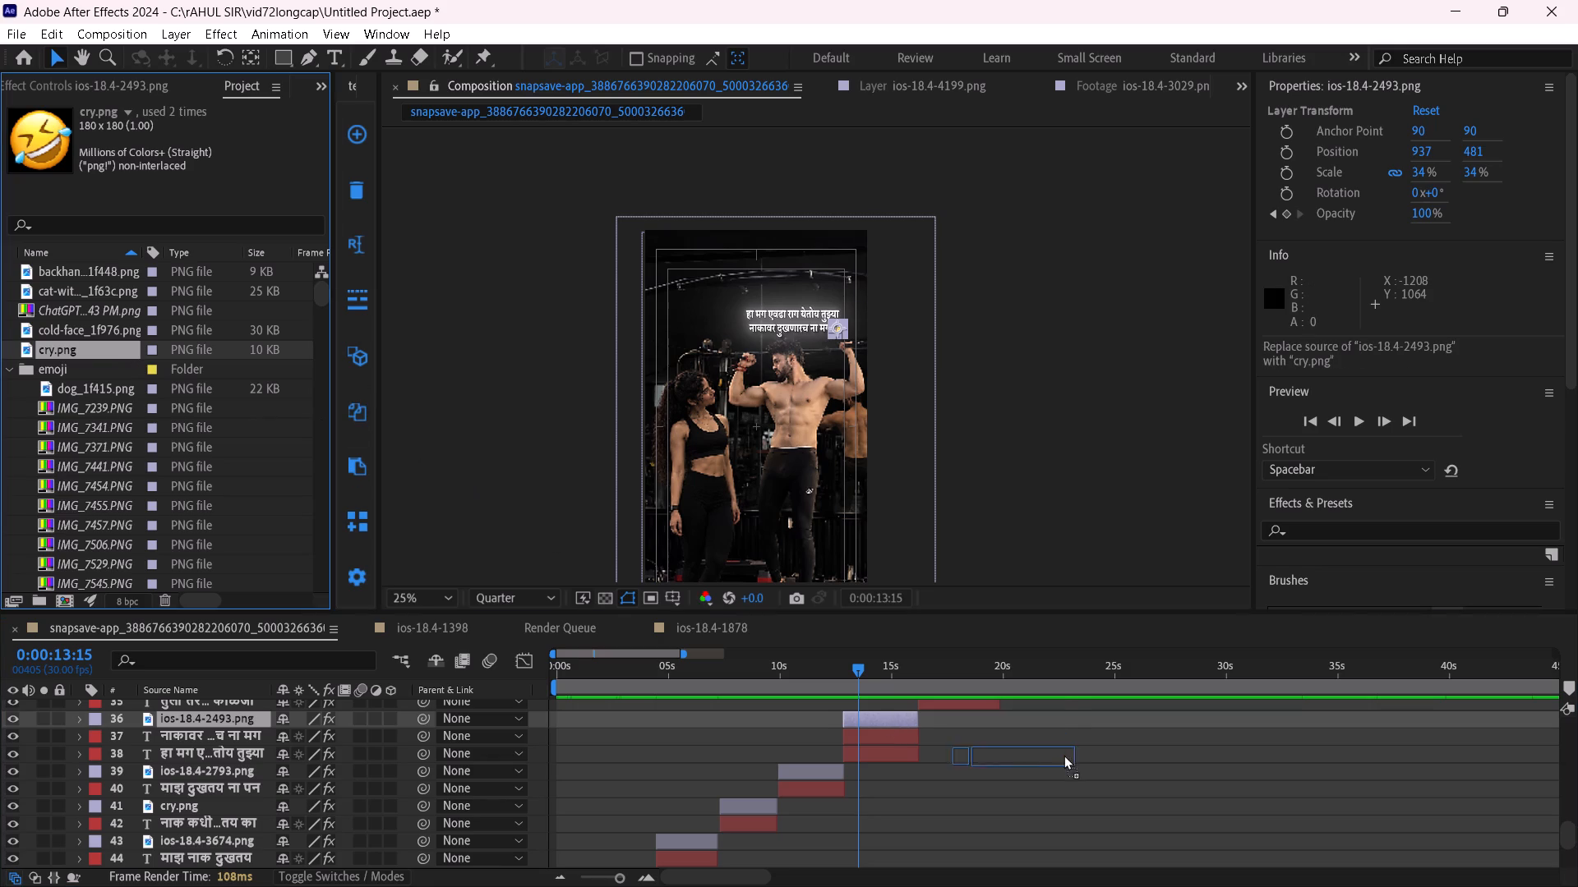
{"action": "left_click_drag", "start_coordinate": [1064, 755], "coordinate": [920, 719], "text": "alt"}
Replace the ios-18.4-4199.png emoji layer of the caption starting near 20 seconds, above तुझ्या नाकाला, with cry.png.
{"action": "scroll", "coordinate": [971, 799], "scroll_direction": "up", "scroll_amount": 2}
{"action": "left_click", "coordinate": [1027, 724]}
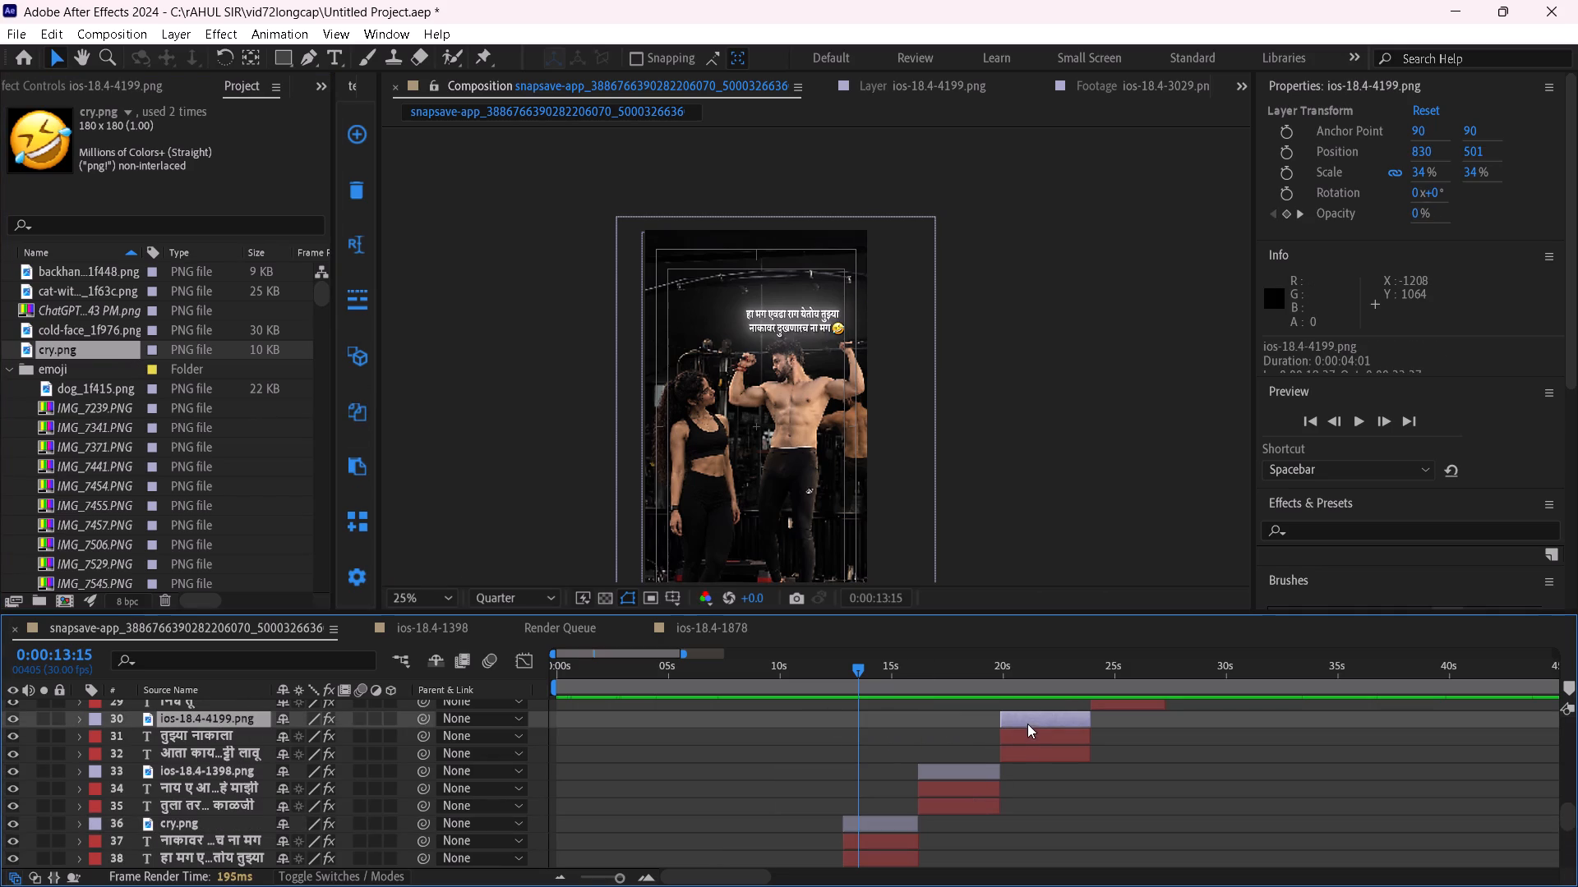
{"action": "left_click_drag", "start_coordinate": [106, 354], "coordinate": [1036, 722], "text": "alt"}
Select emoji layer 33, ios-18.4-1398.png, and preview replacement emojis from ios-18.4-950.png to ios-18.4-2709.png.
{"action": "left_click", "coordinate": [955, 770]}
{"action": "scroll", "coordinate": [128, 437], "scroll_direction": "down", "scroll_amount": 6}
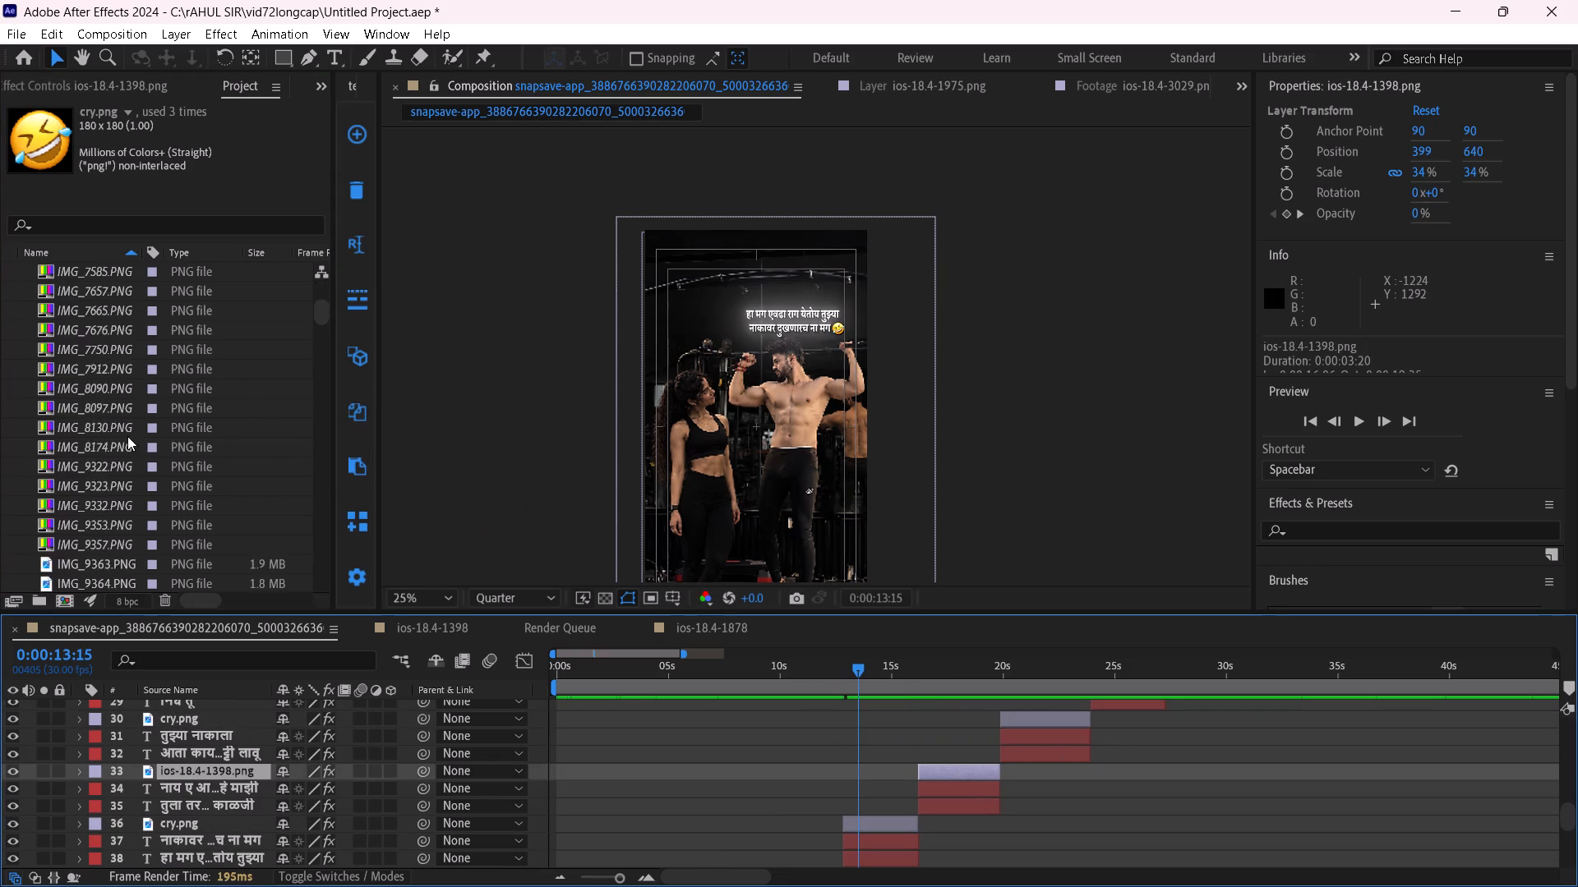
{"action": "scroll", "coordinate": [127, 436], "scroll_direction": "down", "scroll_amount": 11}
{"action": "scroll", "coordinate": [79, 363], "scroll_direction": "down", "scroll_amount": 16}
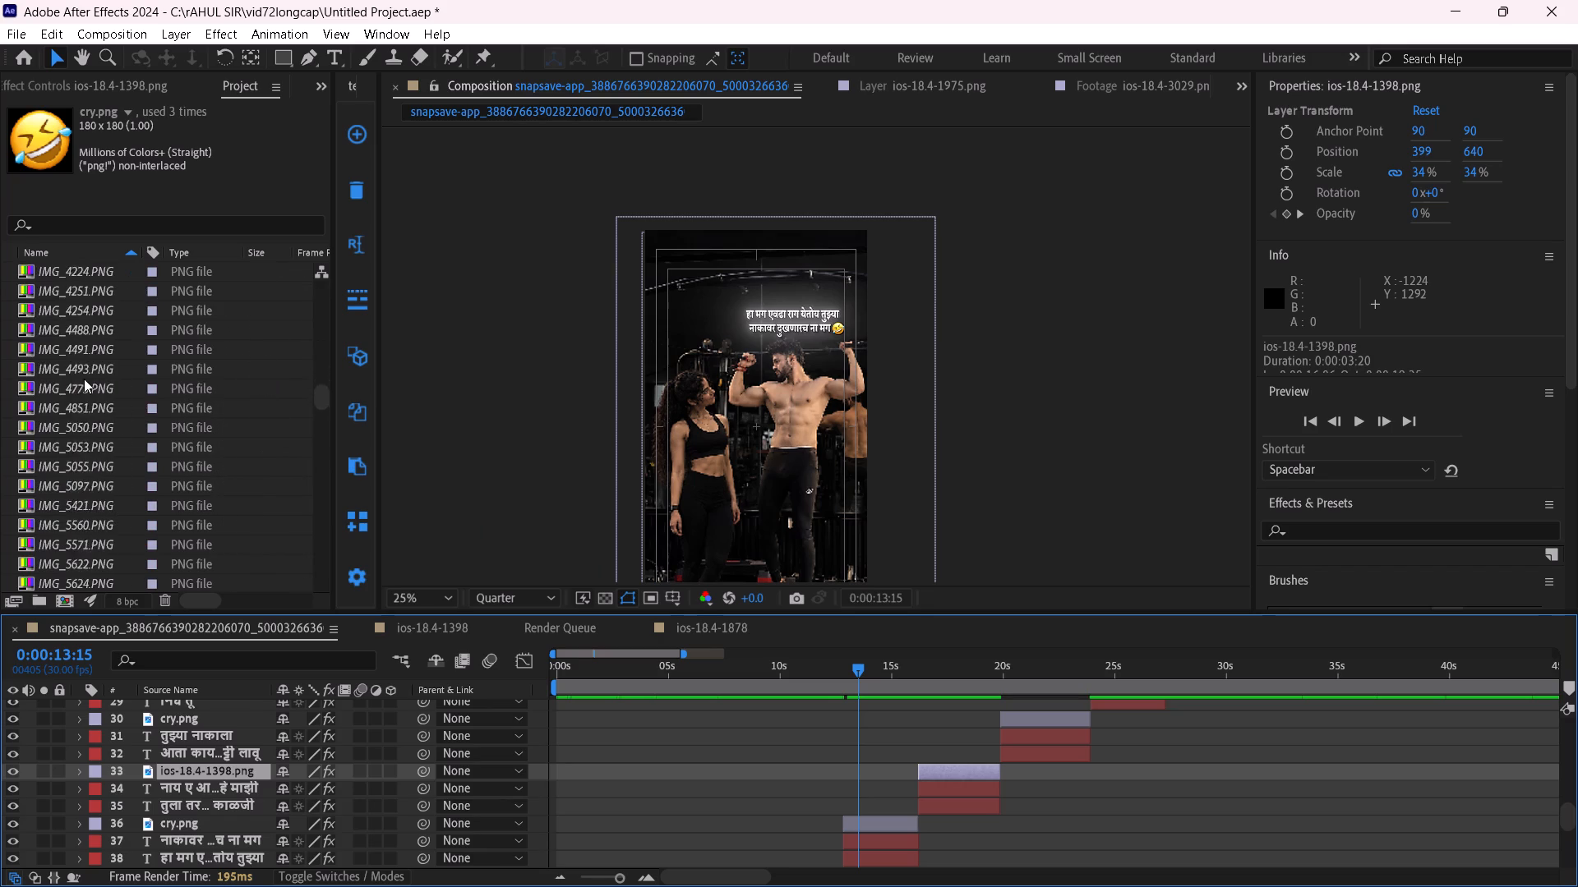
{"action": "scroll", "coordinate": [84, 379], "scroll_direction": "down", "scroll_amount": 20}
{"action": "scroll", "coordinate": [84, 379], "scroll_direction": "down", "scroll_amount": 4}
{"action": "left_click", "coordinate": [79, 388]}
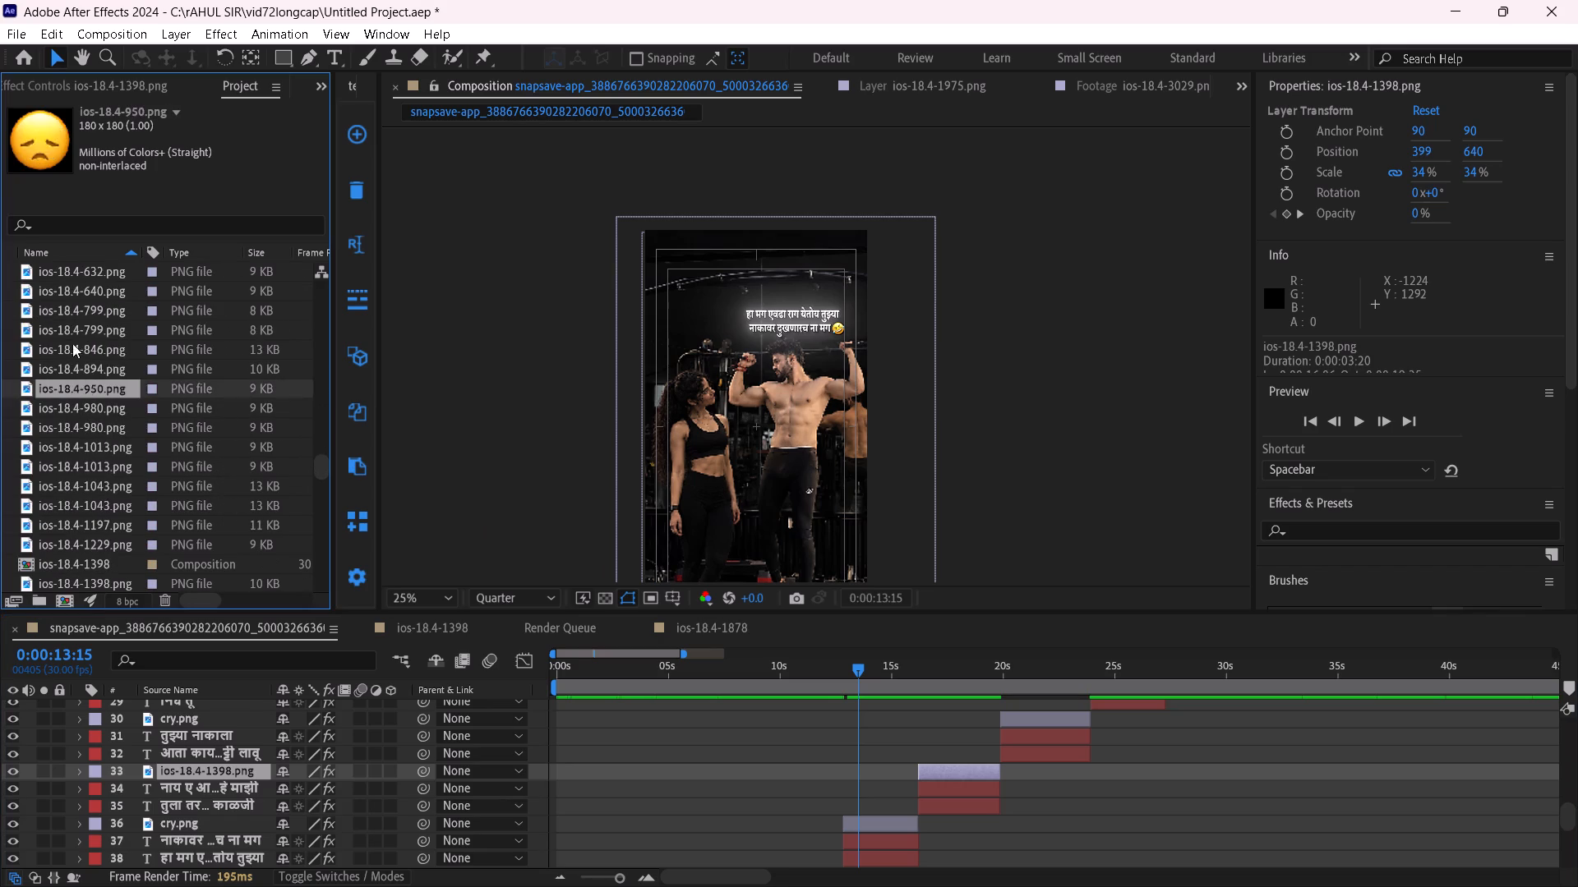
{"action": "left_click", "coordinate": [72, 342]}
{"action": "scroll", "coordinate": [61, 404], "scroll_direction": "down", "scroll_amount": 4}
{"action": "left_click", "coordinate": [60, 385]}
{"action": "left_click", "coordinate": [67, 415]}
{"action": "left_click", "coordinate": [74, 434]}
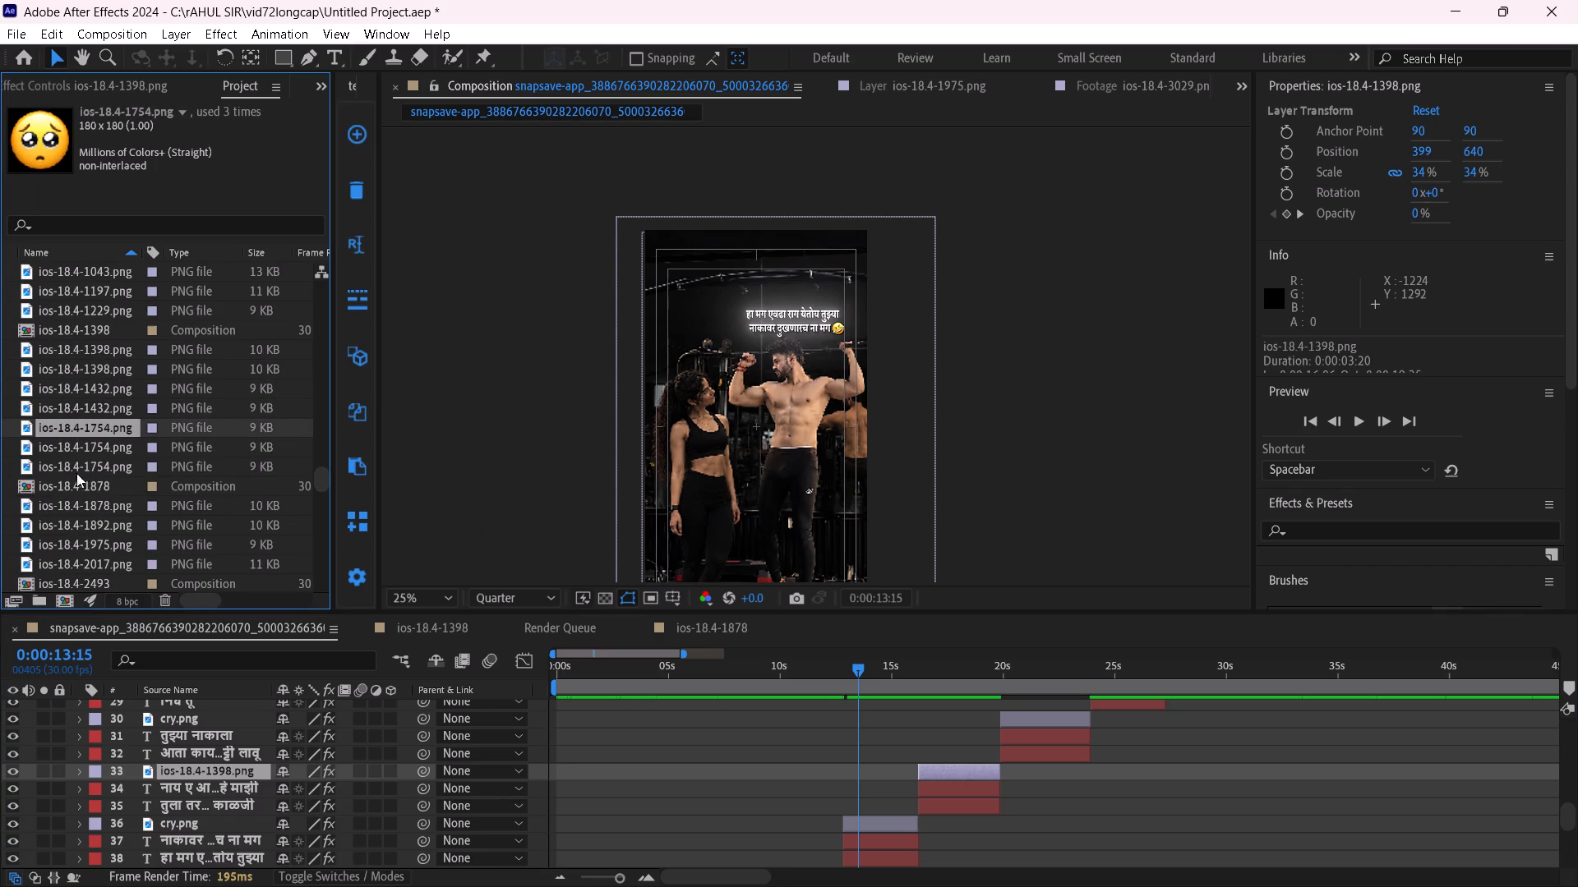
{"action": "left_click", "coordinate": [77, 504]}
{"action": "left_click", "coordinate": [78, 544]}
{"action": "scroll", "coordinate": [79, 541], "scroll_direction": "down", "scroll_amount": 3}
{"action": "left_click", "coordinate": [72, 419]}
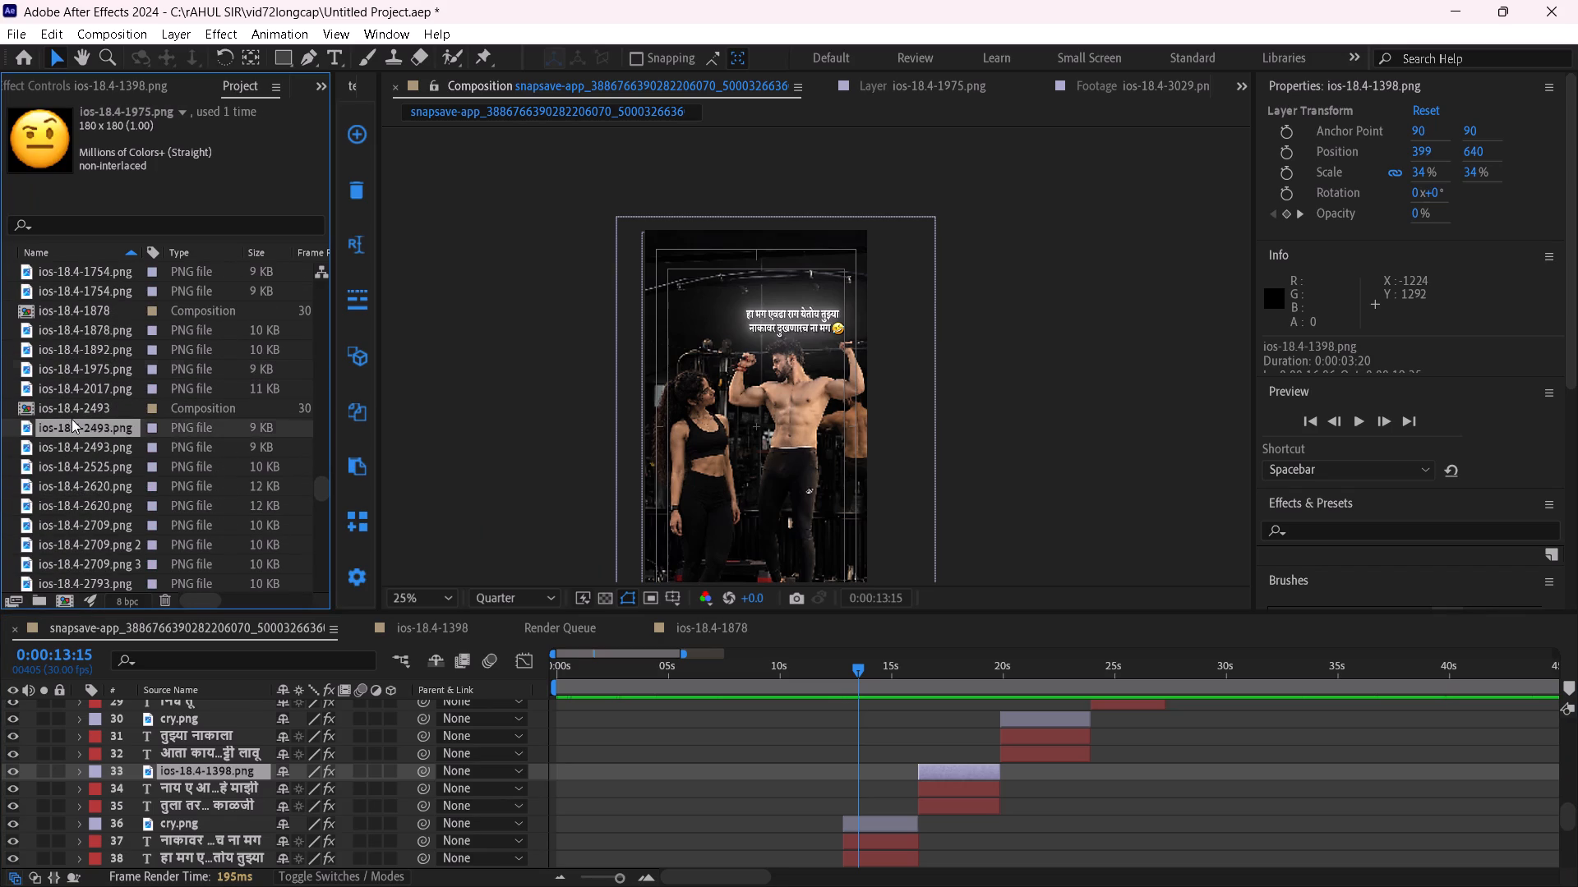
{"action": "left_click", "coordinate": [69, 444]}
{"action": "left_click", "coordinate": [78, 482]}
{"action": "left_click", "coordinate": [80, 512]}
{"action": "left_click", "coordinate": [81, 529]}
Preview the emoji images from ios-18.4-2709.png 2 through ios-18.4-4199.png as replacement candidates for layer 33.
{"action": "scroll", "coordinate": [80, 529], "scroll_direction": "down", "scroll_amount": 2}
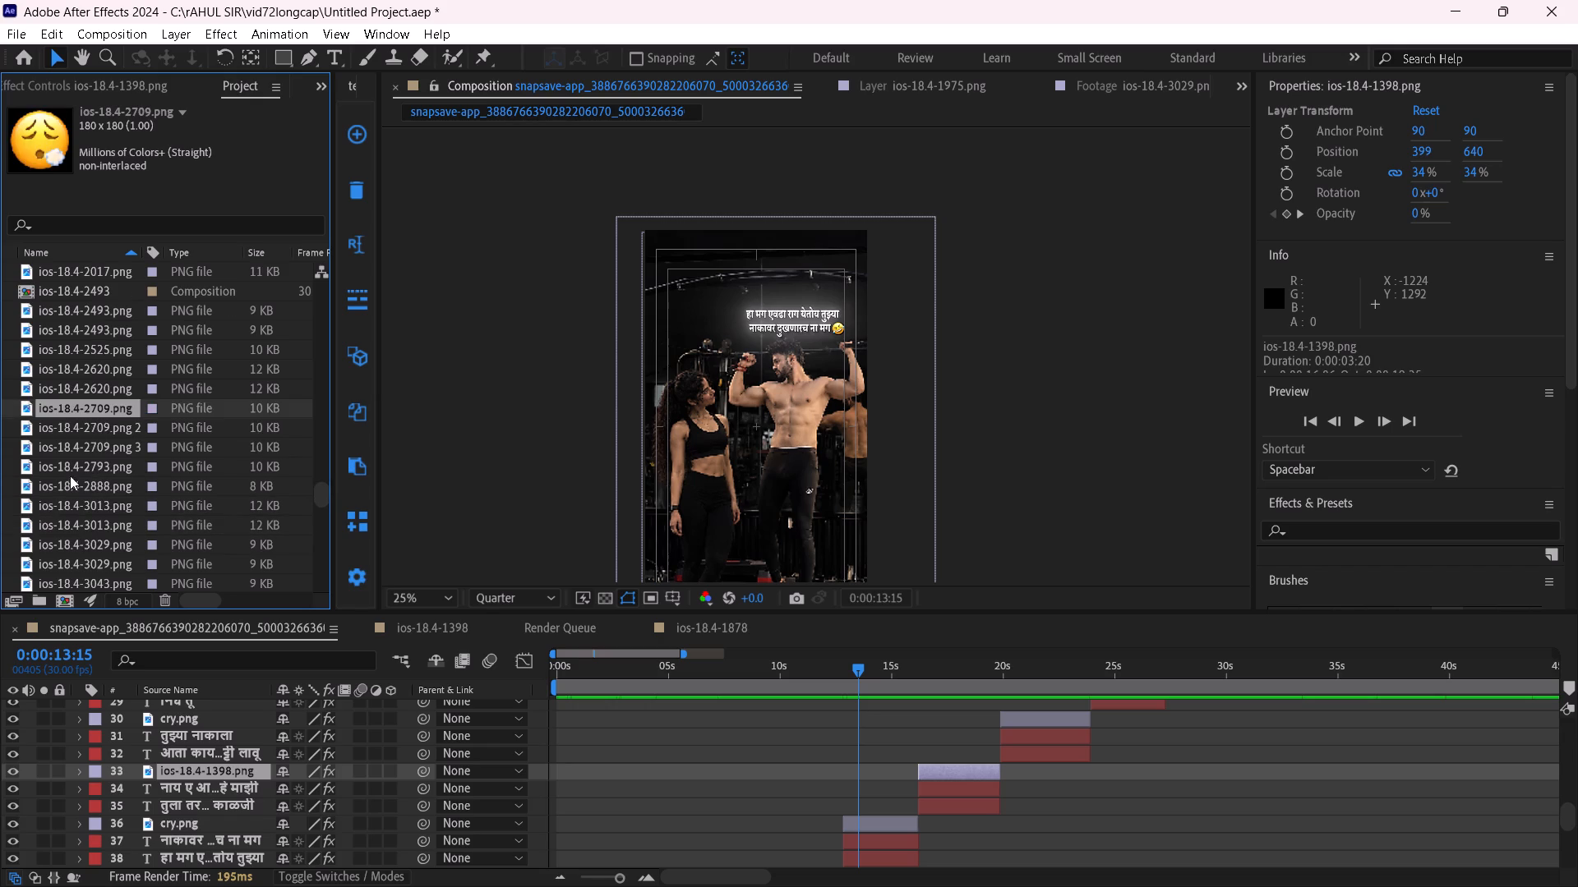
{"action": "left_click", "coordinate": [73, 432]}
{"action": "left_click", "coordinate": [79, 455]}
{"action": "left_click", "coordinate": [77, 477]}
{"action": "left_click", "coordinate": [77, 494]}
{"action": "left_click", "coordinate": [81, 506]}
{"action": "scroll", "coordinate": [82, 506], "scroll_direction": "down", "scroll_amount": 3}
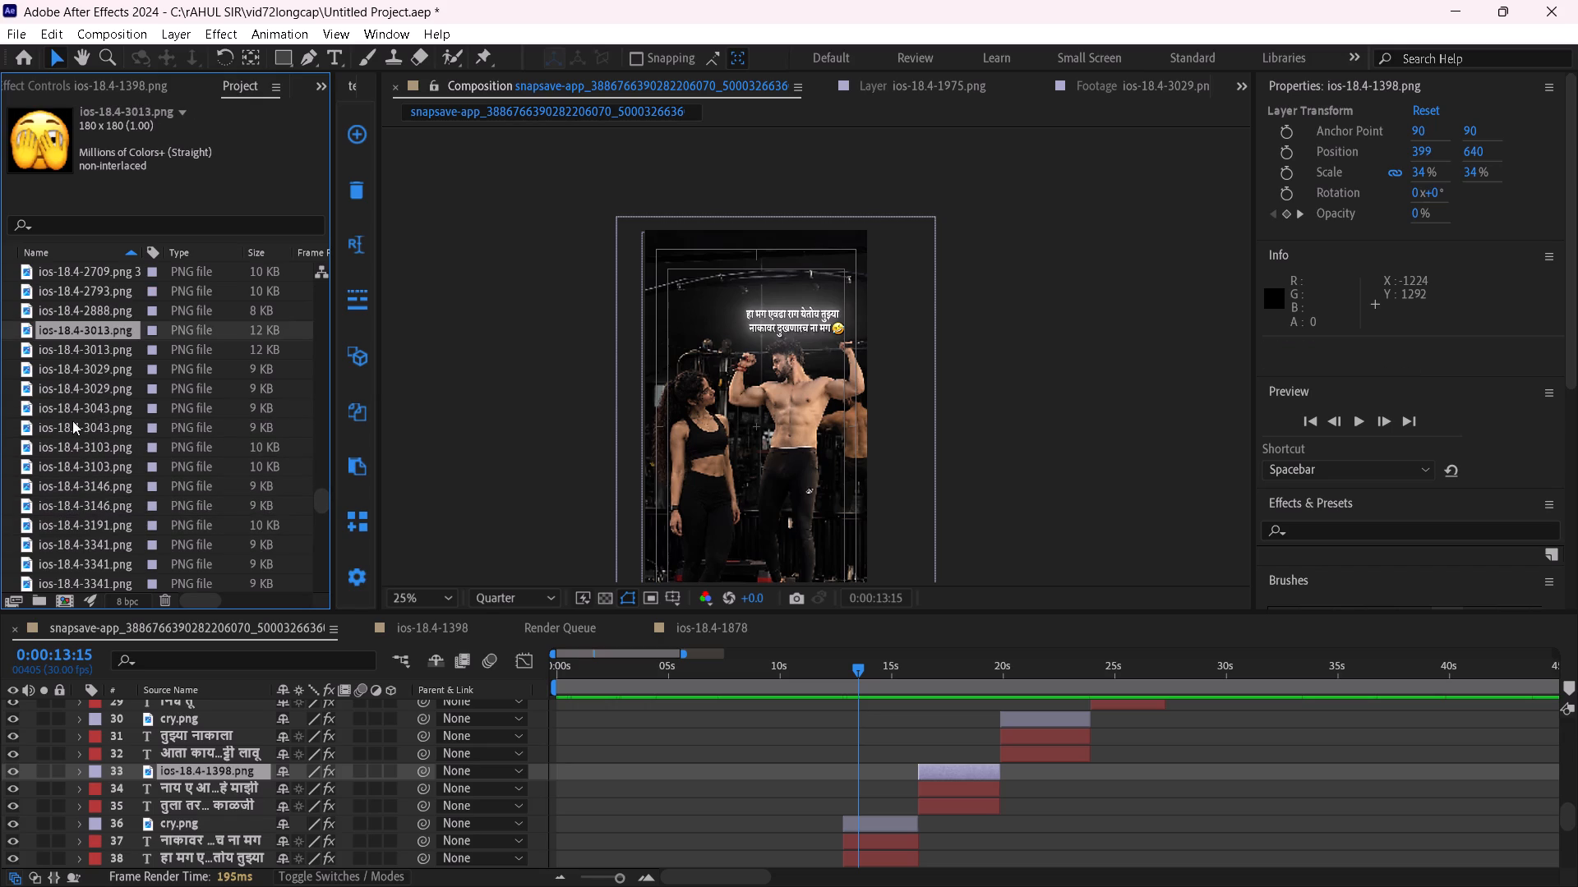
{"action": "left_click", "coordinate": [82, 352]}
{"action": "left_click", "coordinate": [81, 389]}
{"action": "left_click", "coordinate": [81, 412]}
{"action": "left_click_drag", "start_coordinate": [84, 436], "coordinate": [87, 444]}
{"action": "left_click", "coordinate": [87, 455]}
{"action": "left_click_drag", "start_coordinate": [90, 472], "coordinate": [93, 489]}
{"action": "left_click", "coordinate": [103, 518]}
{"action": "left_click", "coordinate": [104, 527]}
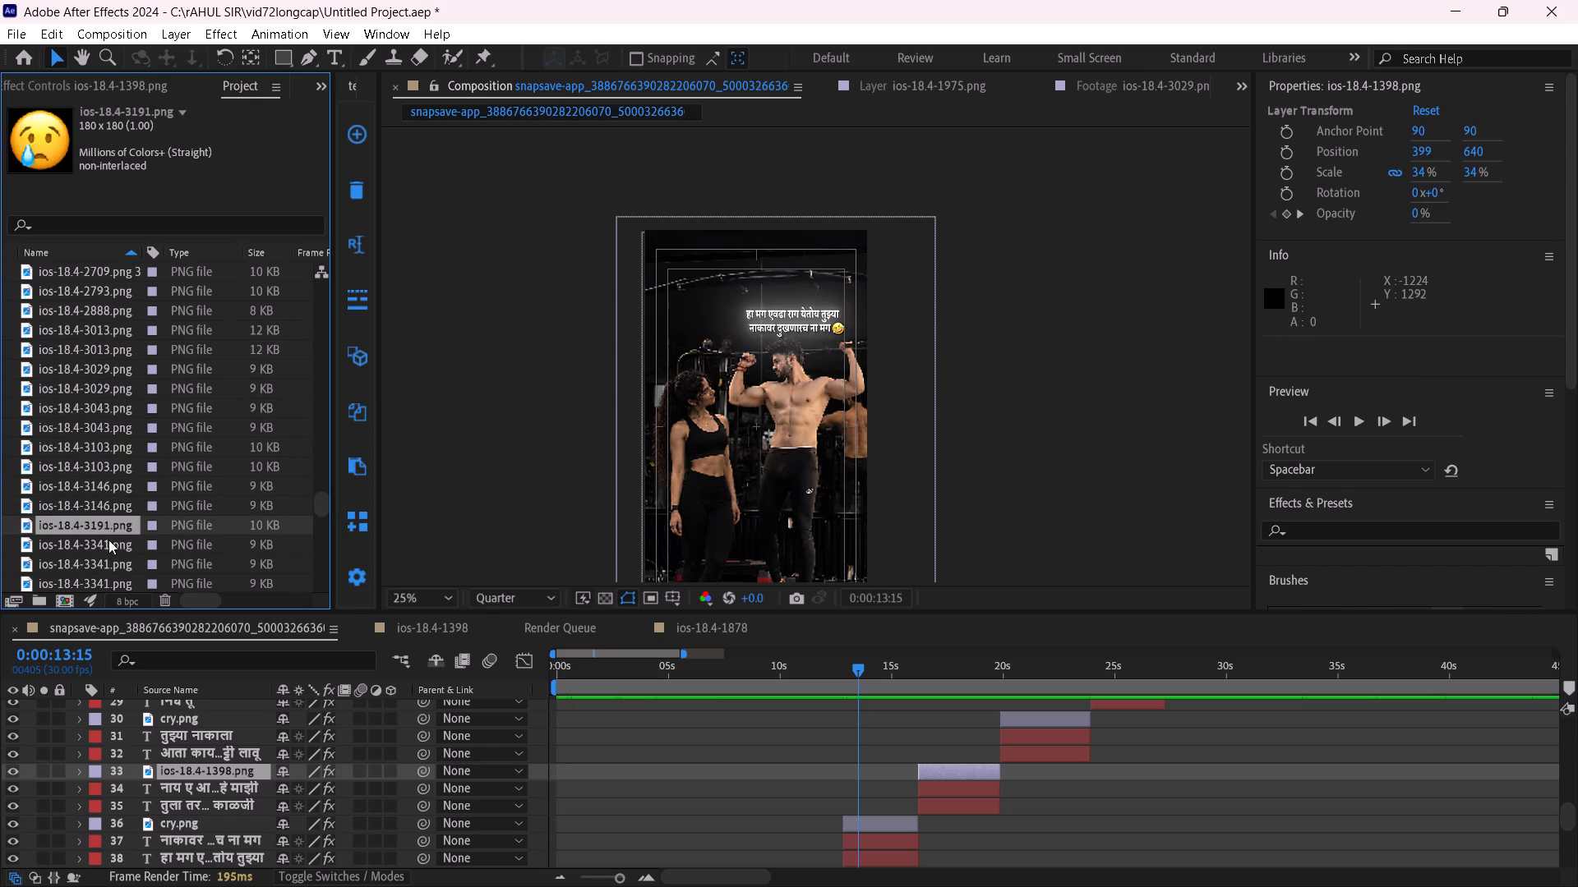
{"action": "scroll", "coordinate": [104, 520], "scroll_direction": "down", "scroll_amount": 4}
{"action": "left_click", "coordinate": [89, 311]}
{"action": "left_click_drag", "start_coordinate": [100, 338], "coordinate": [100, 351]}
{"action": "left_click_drag", "start_coordinate": [100, 366], "coordinate": [100, 374]}
{"action": "left_click", "coordinate": [104, 390]}
{"action": "left_click", "coordinate": [106, 407]}
{"action": "left_click_drag", "start_coordinate": [113, 430], "coordinate": [118, 438]}
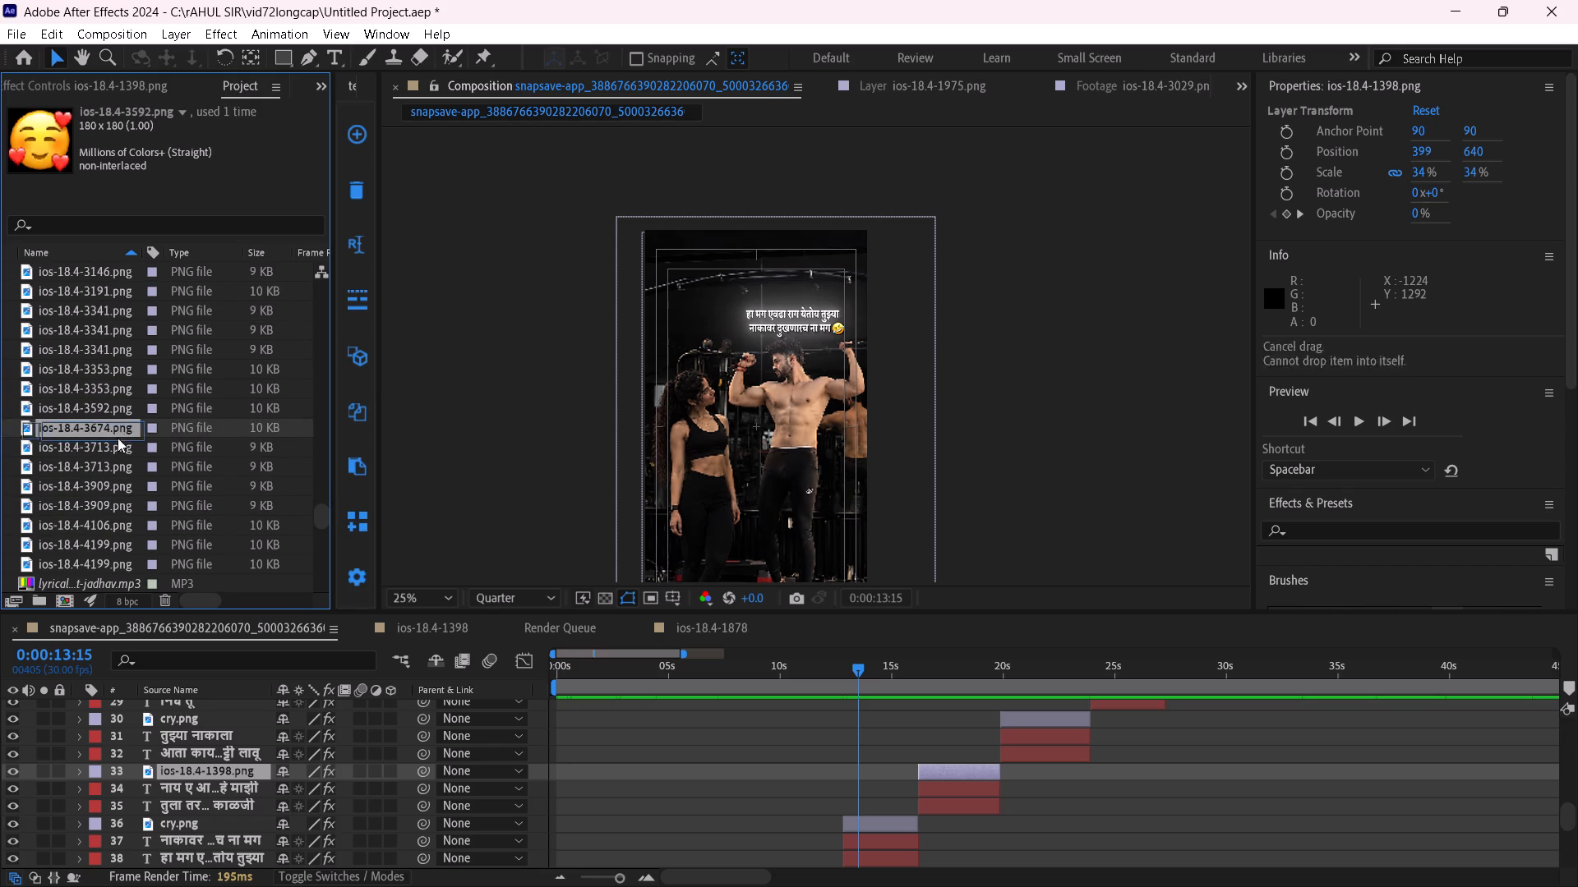
{"action": "left_click_drag", "start_coordinate": [118, 438], "coordinate": [118, 437]}
{"action": "left_click", "coordinate": [122, 461]}
{"action": "left_click_drag", "start_coordinate": [122, 477], "coordinate": [126, 499]}
{"action": "left_click", "coordinate": [126, 503]}
{"action": "scroll", "coordinate": [123, 506], "scroll_direction": "down", "scroll_amount": 2}
{"action": "left_click", "coordinate": [106, 405]}
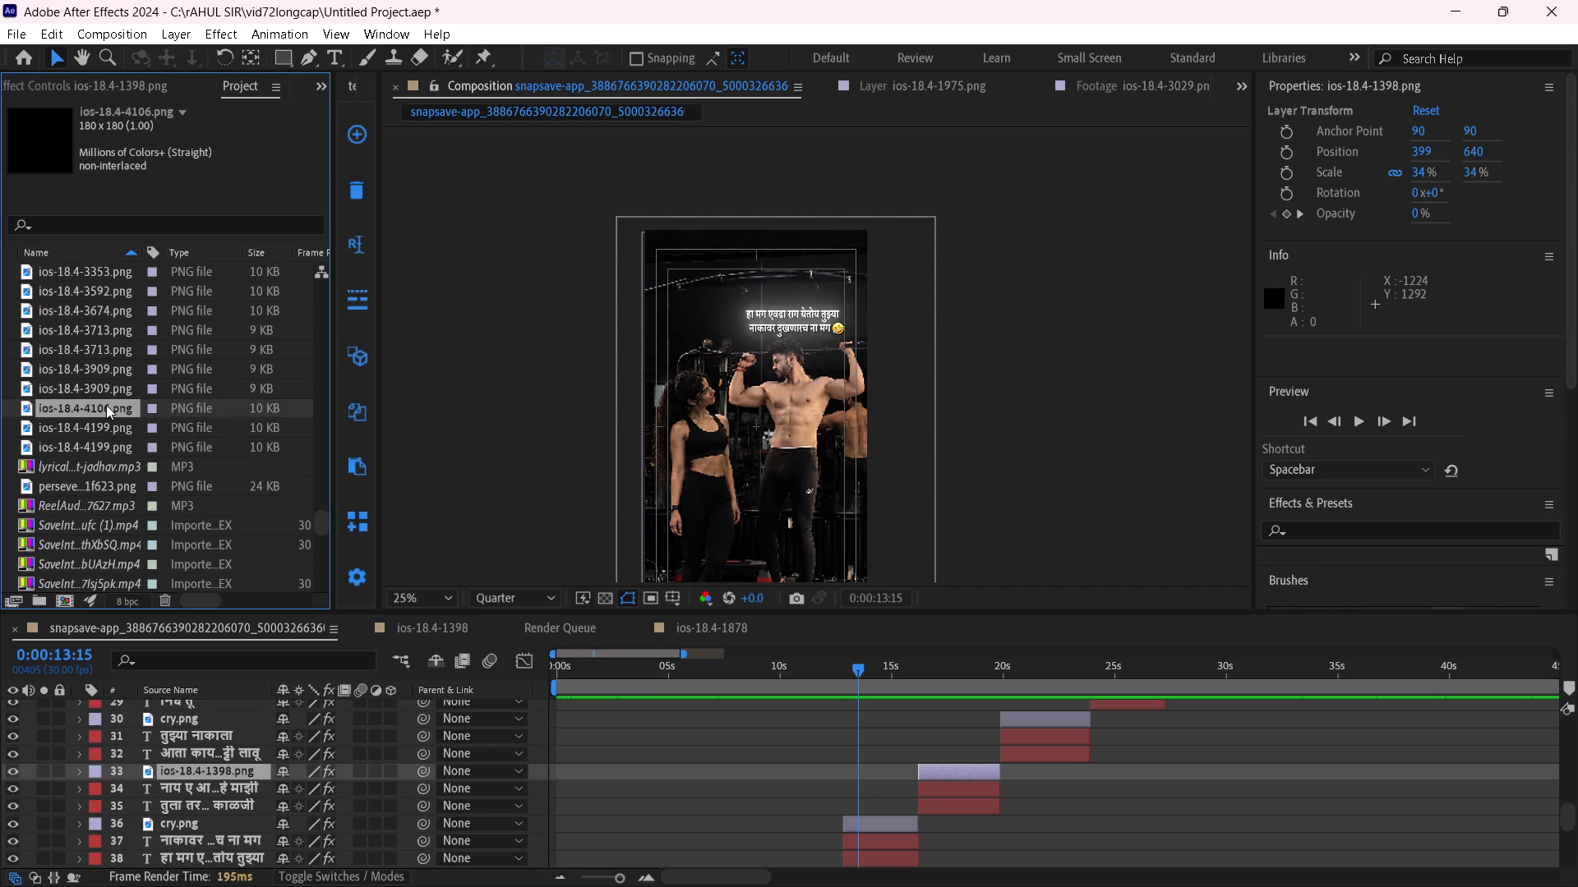
{"action": "left_click", "coordinate": [112, 422]}
Preview the earlier emoji images in reverse order, from ios-18.4-1754.png to ios-18.4-20.png, as replacement candidates for layer 33.
{"action": "scroll", "coordinate": [112, 423], "scroll_direction": "up", "scroll_amount": 13}
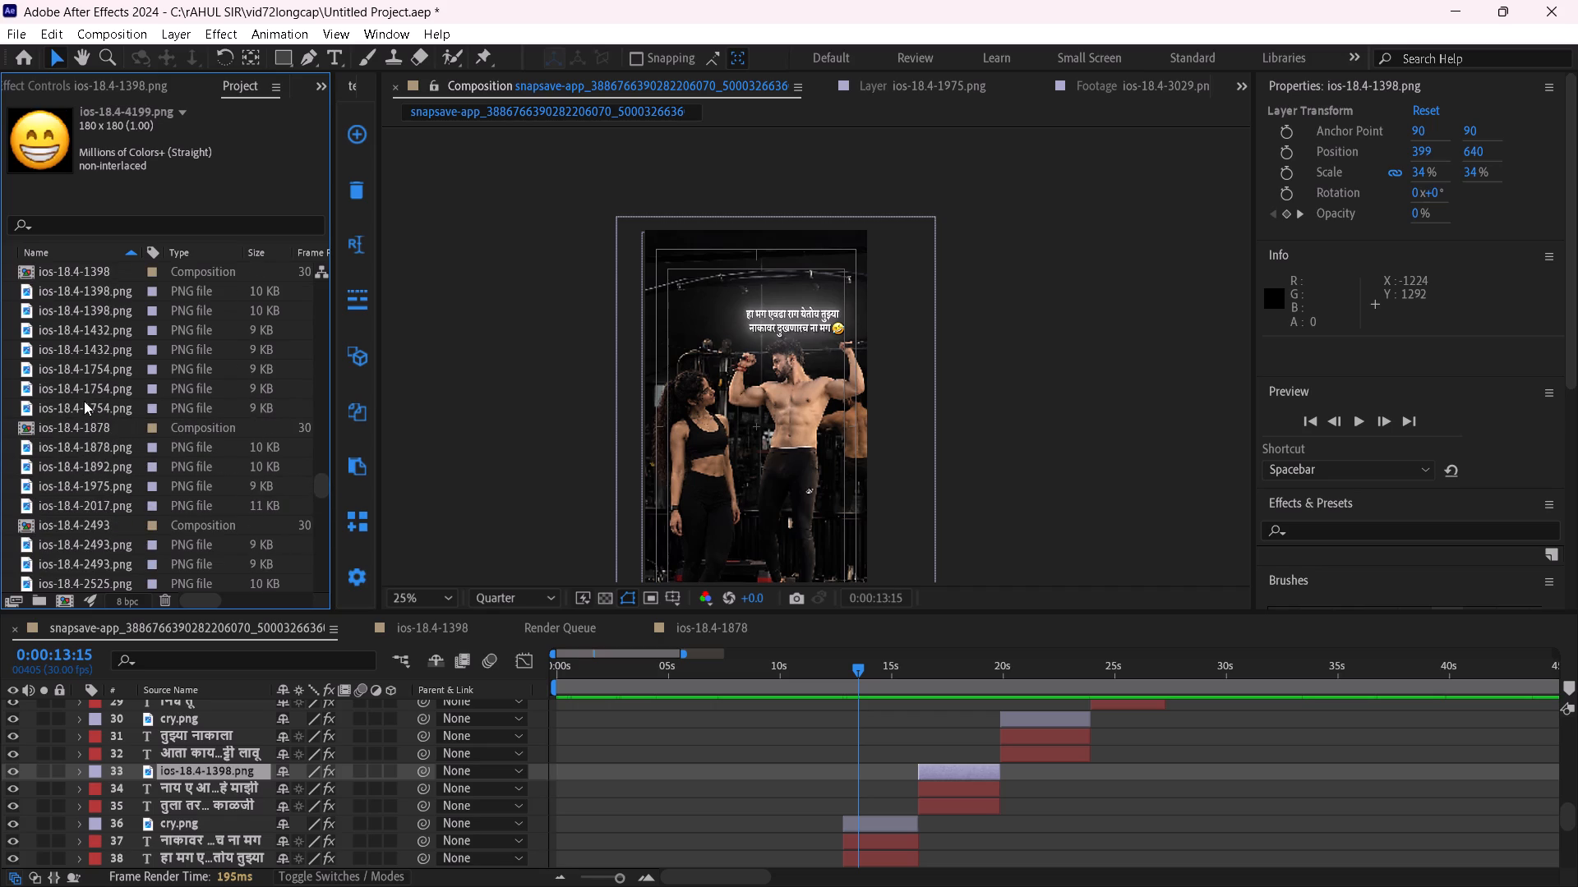
{"action": "left_click", "coordinate": [84, 399]}
{"action": "left_click", "coordinate": [71, 365]}
{"action": "left_click", "coordinate": [70, 341]}
{"action": "left_click", "coordinate": [71, 324]}
{"action": "scroll", "coordinate": [83, 389], "scroll_direction": "up", "scroll_amount": 3}
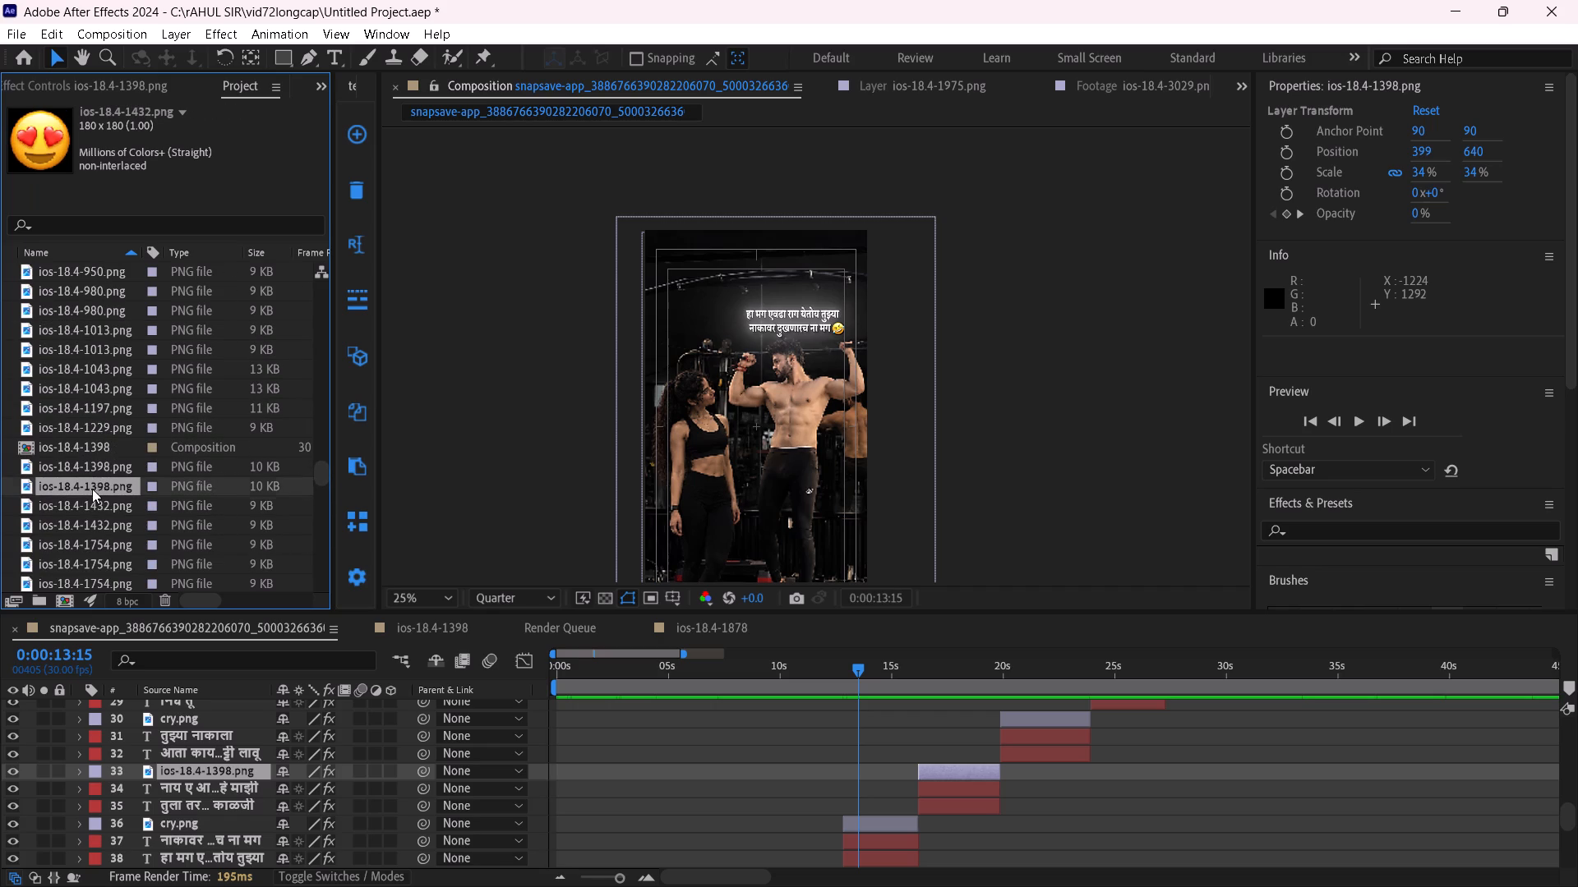
{"action": "left_click", "coordinate": [92, 489]}
{"action": "left_click", "coordinate": [95, 466]}
{"action": "left_click", "coordinate": [81, 413]}
{"action": "left_click", "coordinate": [79, 375]}
{"action": "left_click", "coordinate": [81, 364]}
{"action": "left_click", "coordinate": [81, 349]}
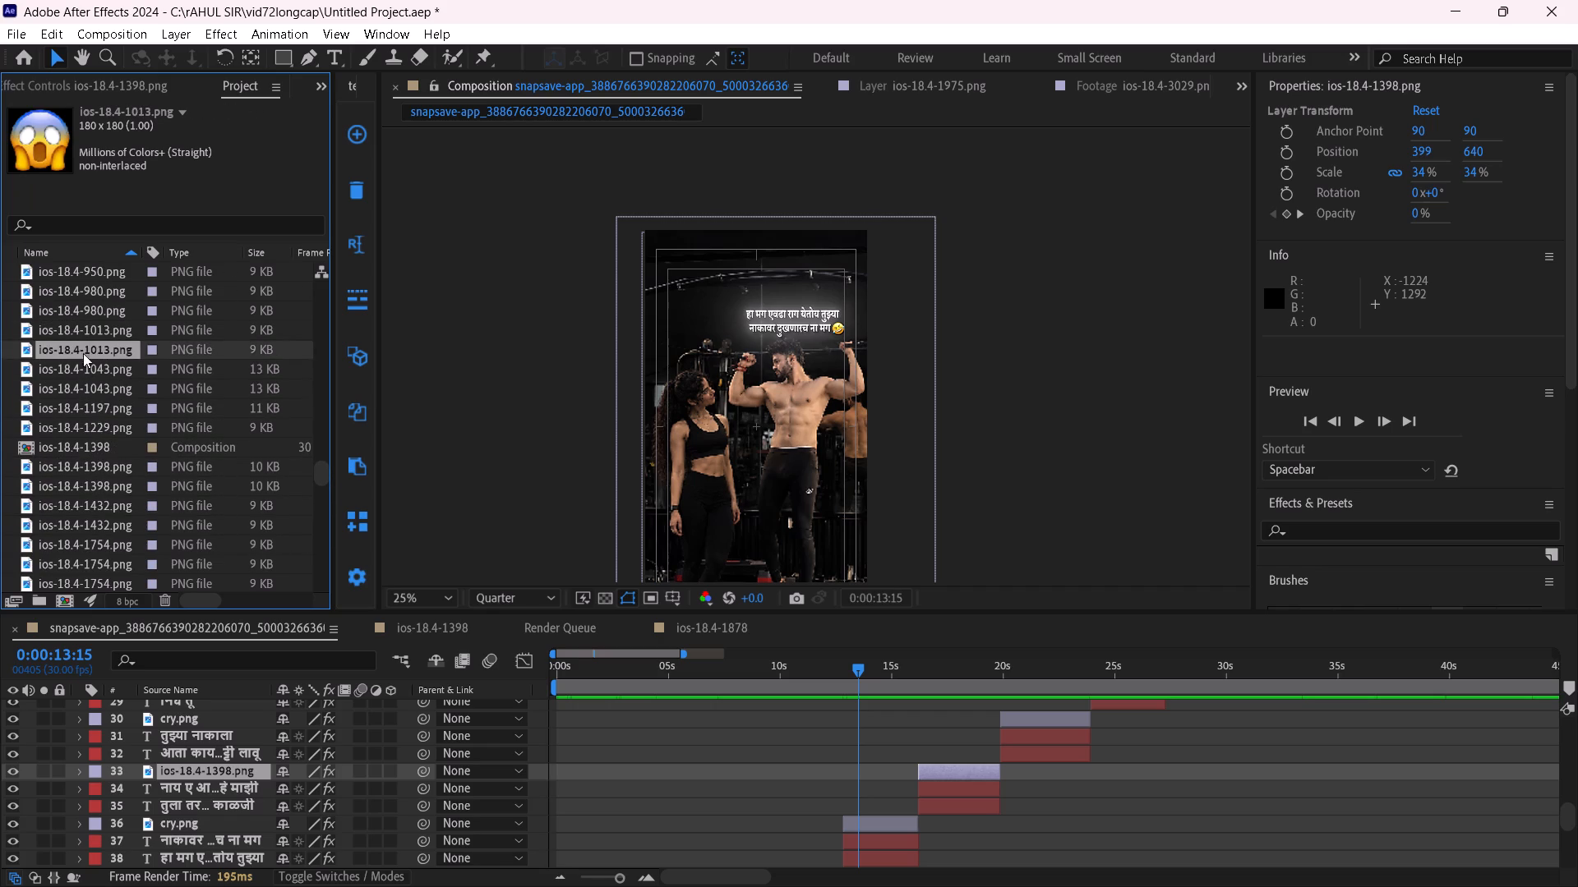
{"action": "scroll", "coordinate": [83, 398], "scroll_direction": "up", "scroll_amount": 3}
{"action": "left_click", "coordinate": [92, 499]}
{"action": "left_click", "coordinate": [93, 456]}
{"action": "left_click", "coordinate": [92, 425]}
{"action": "left_click", "coordinate": [84, 402]}
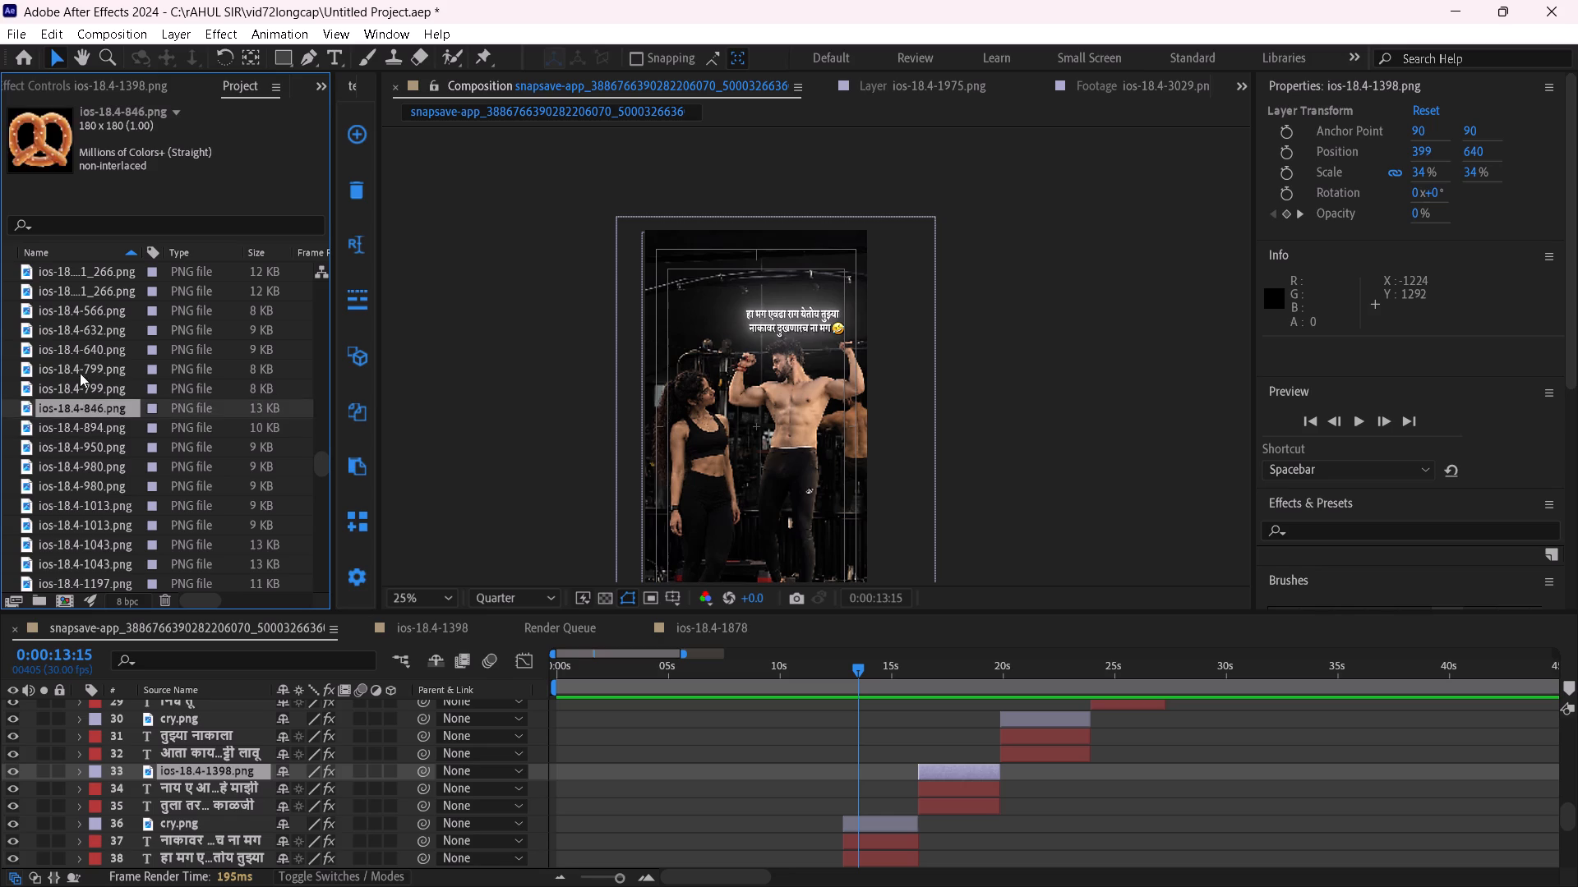
{"action": "left_click", "coordinate": [80, 373]}
{"action": "left_click", "coordinate": [80, 356]}
{"action": "scroll", "coordinate": [86, 381], "scroll_direction": "up", "scroll_amount": 2}
{"action": "left_click", "coordinate": [91, 443]}
{"action": "left_click", "coordinate": [88, 410]}
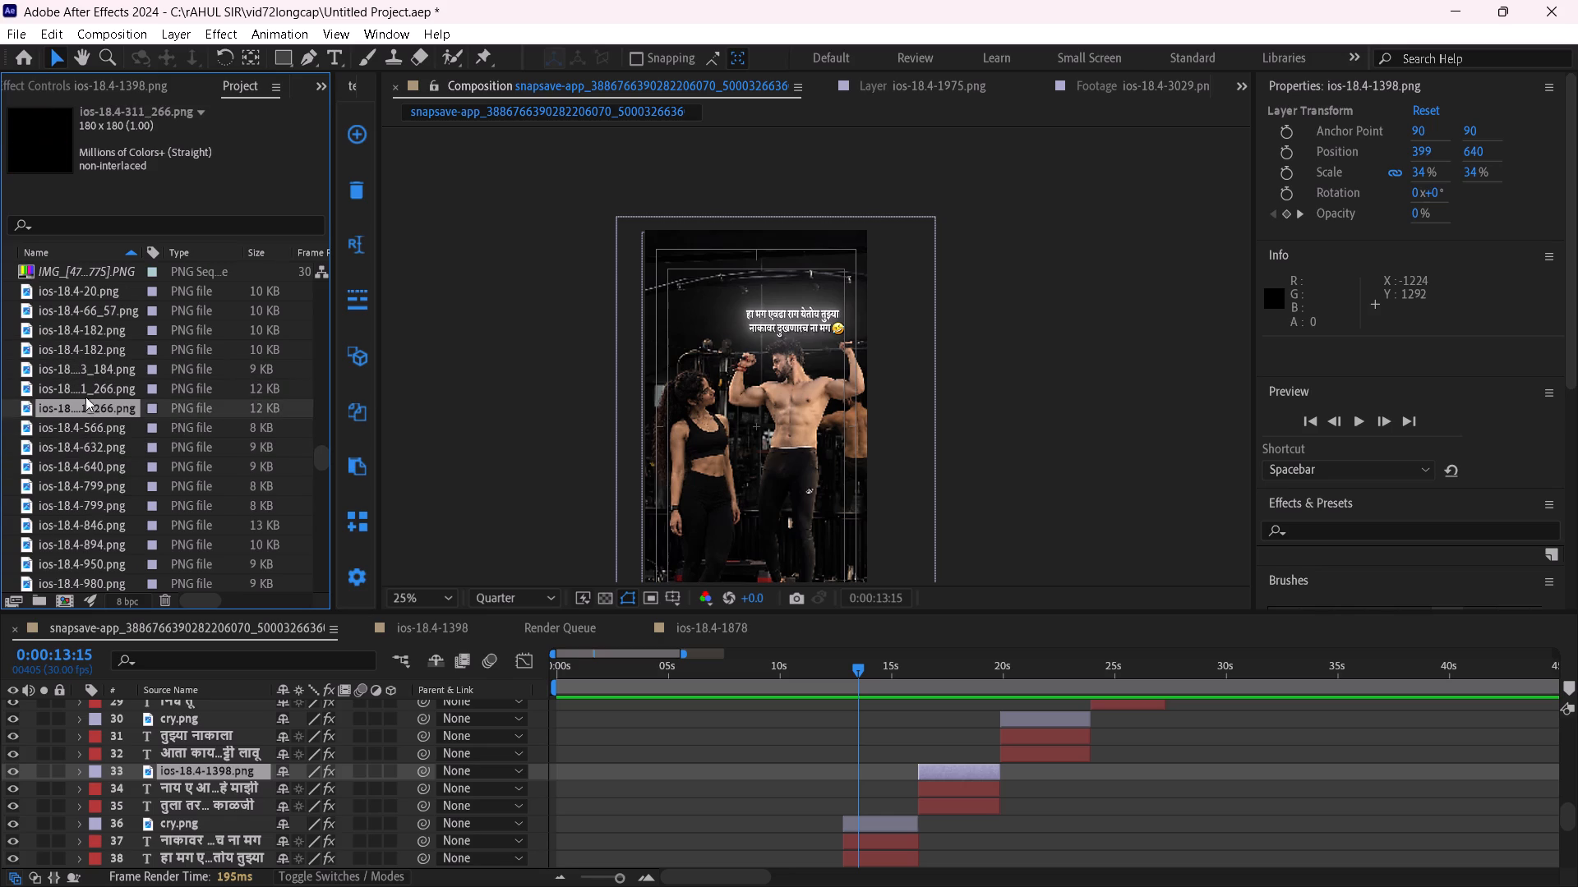
{"action": "left_click", "coordinate": [85, 393]}
{"action": "left_click", "coordinate": [81, 377]}
{"action": "left_click", "coordinate": [80, 359]}
{"action": "left_click", "coordinate": [81, 343]}
{"action": "left_click", "coordinate": [83, 318]}
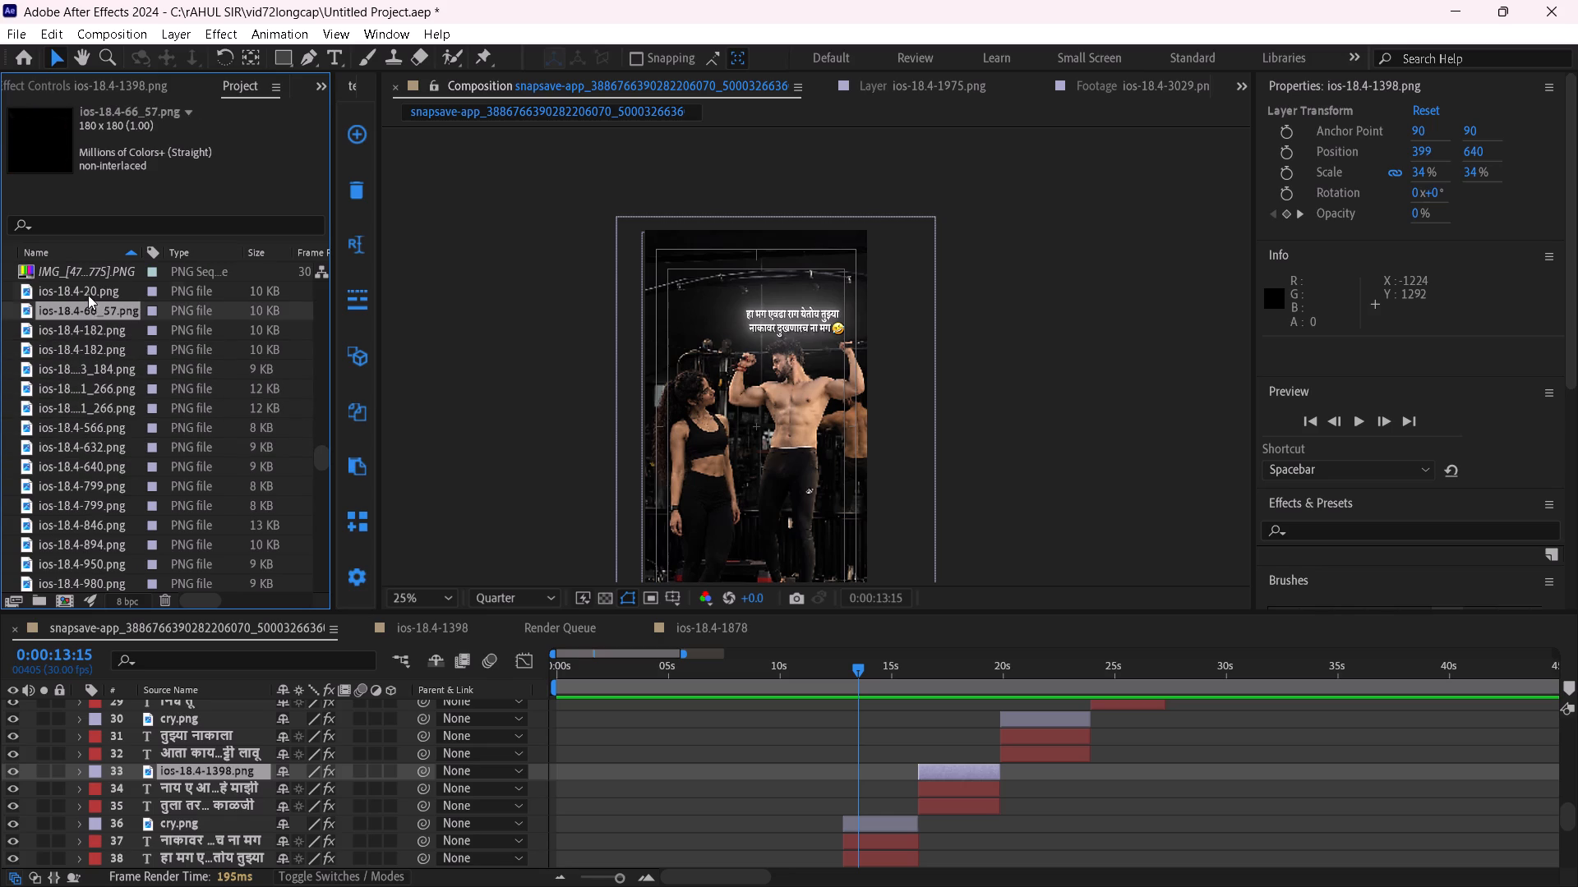
{"action": "left_click", "coordinate": [88, 295]}
Check project images IMG_8201.PNG and IMG_9503.PNG, and look through the remaining project files for a suitable emoji.
{"action": "scroll", "coordinate": [86, 375], "scroll_direction": "up", "scroll_amount": 5}
{"action": "scroll", "coordinate": [86, 375], "scroll_direction": "down", "scroll_amount": 4}
{"action": "scroll", "coordinate": [86, 375], "scroll_direction": "up", "scroll_amount": 3}
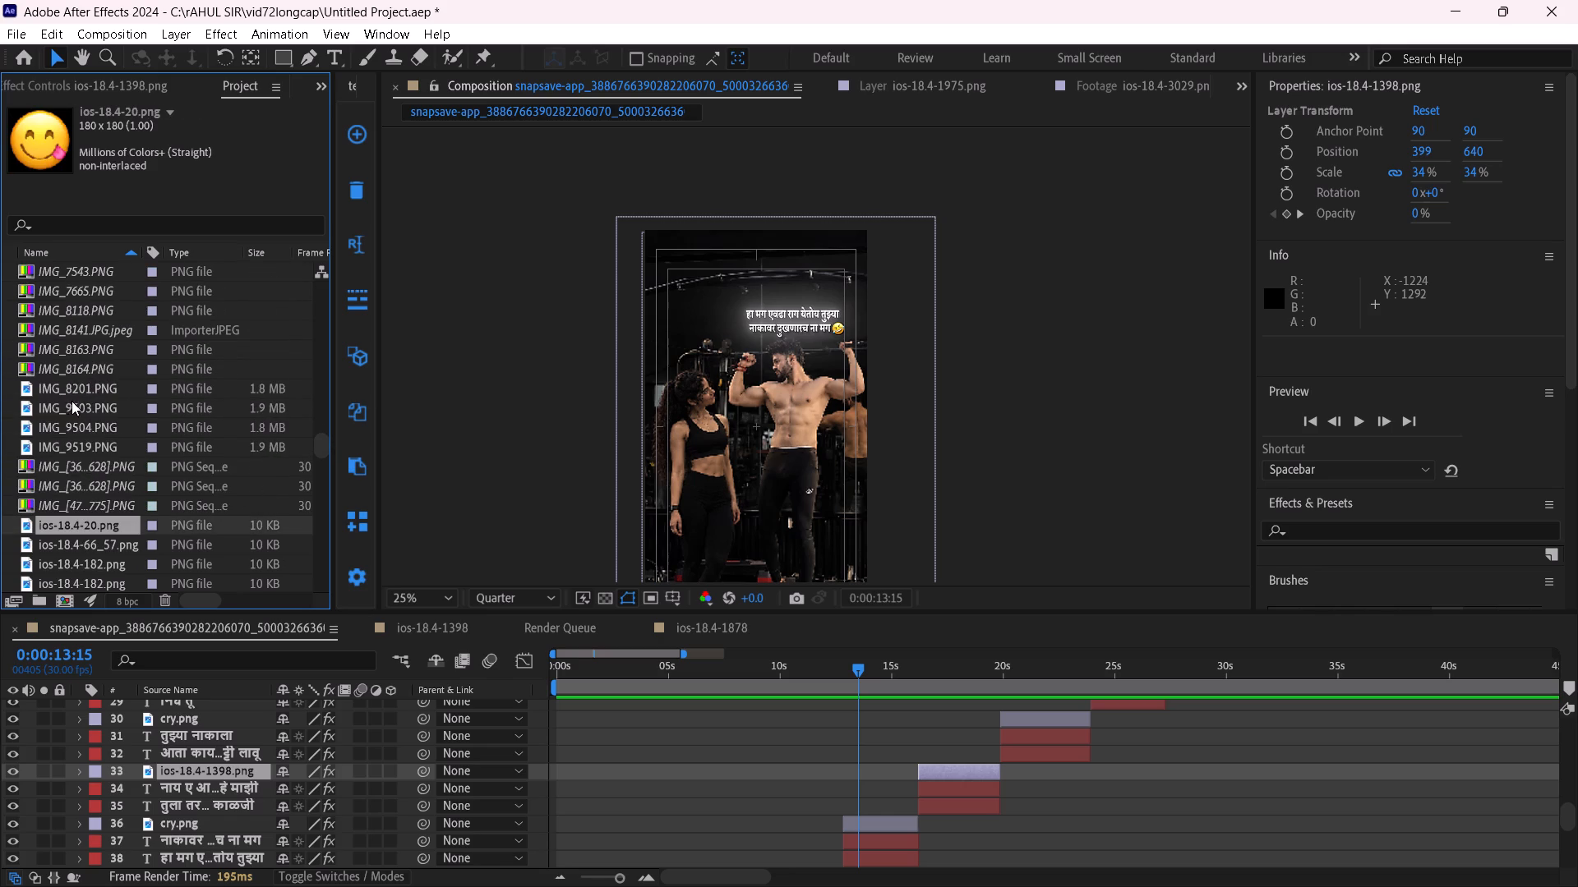
{"action": "left_click", "coordinate": [75, 390]}
{"action": "left_click", "coordinate": [78, 402]}
{"action": "left_click", "coordinate": [82, 410]}
{"action": "scroll", "coordinate": [90, 429], "scroll_direction": "up", "scroll_amount": 1}
{"action": "scroll", "coordinate": [90, 431], "scroll_direction": "down", "scroll_amount": 20}
{"action": "scroll", "coordinate": [90, 431], "scroll_direction": "down", "scroll_amount": 1}
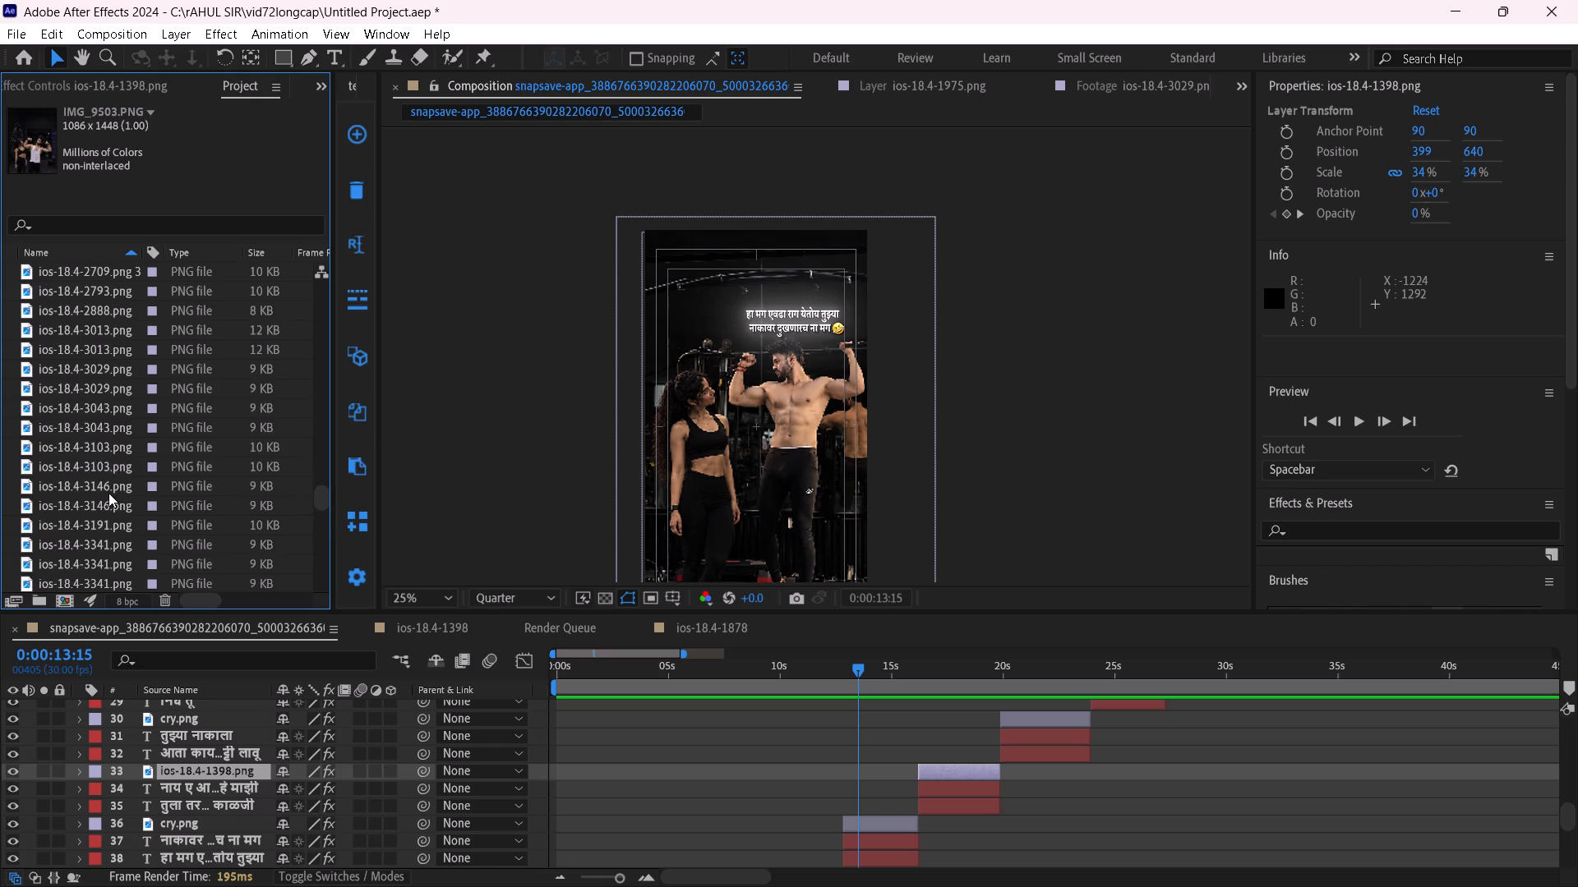
{"action": "scroll", "coordinate": [108, 493], "scroll_direction": "down", "scroll_amount": 20}
{"action": "scroll", "coordinate": [108, 493], "scroll_direction": "down", "scroll_amount": 9}
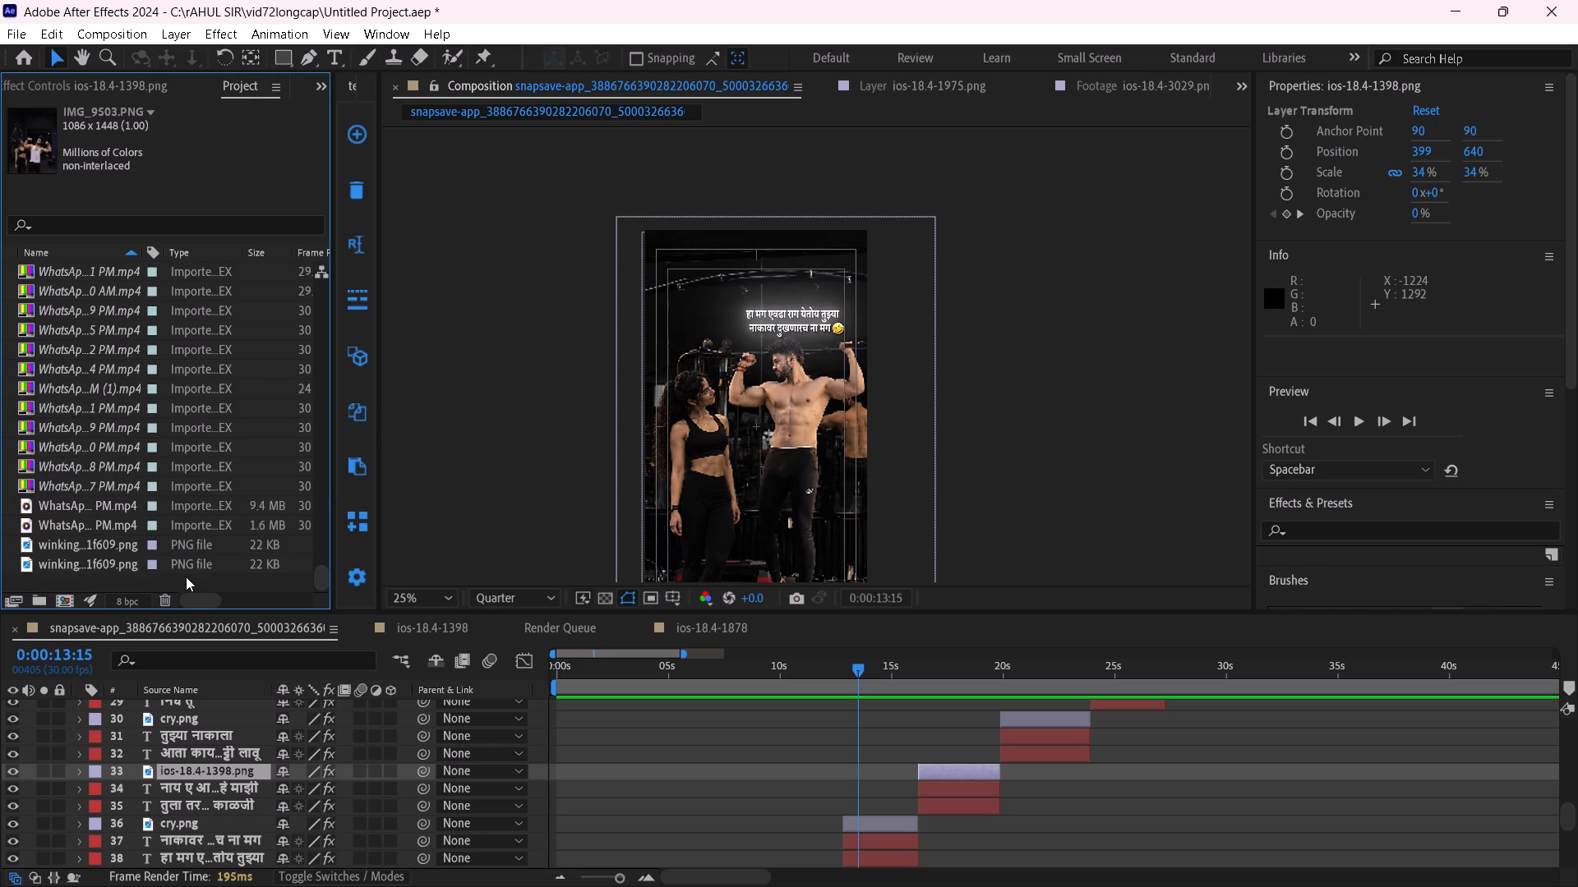
Import the steam-nosed emoji ios-18.4-2017 from the vid64emo subfolder of the emoji folder as footage.
{"action": "right_click", "coordinate": [190, 578]}
{"action": "left_click", "coordinate": [282, 674]}
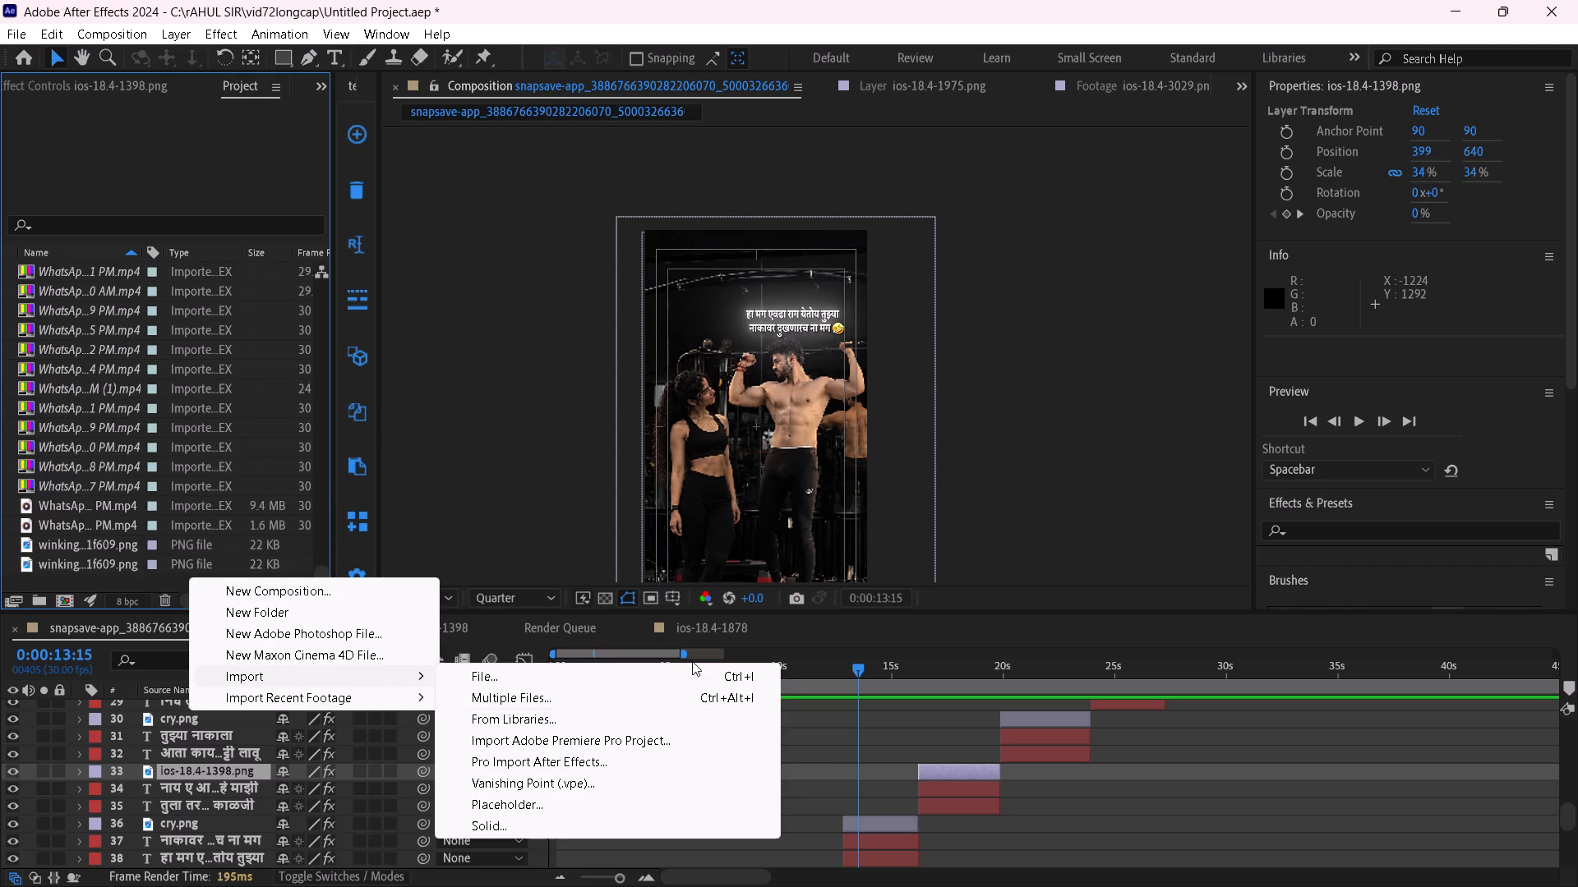
{"action": "left_click", "coordinate": [701, 673]}
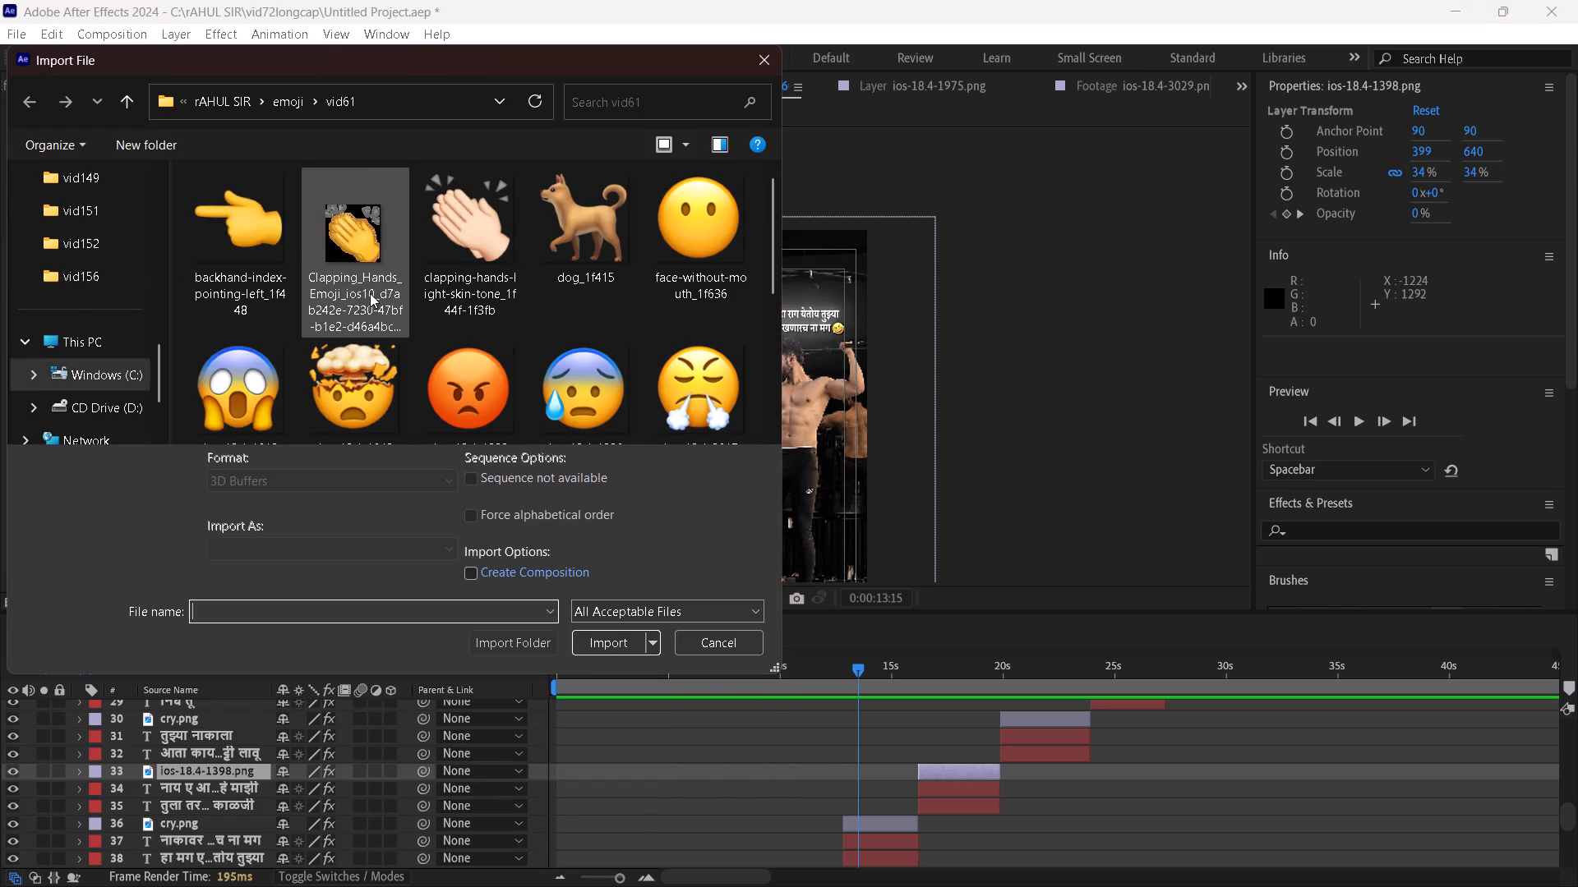
{"action": "scroll", "coordinate": [370, 292], "scroll_direction": "down", "scroll_amount": 6}
{"action": "left_click", "coordinate": [129, 103]}
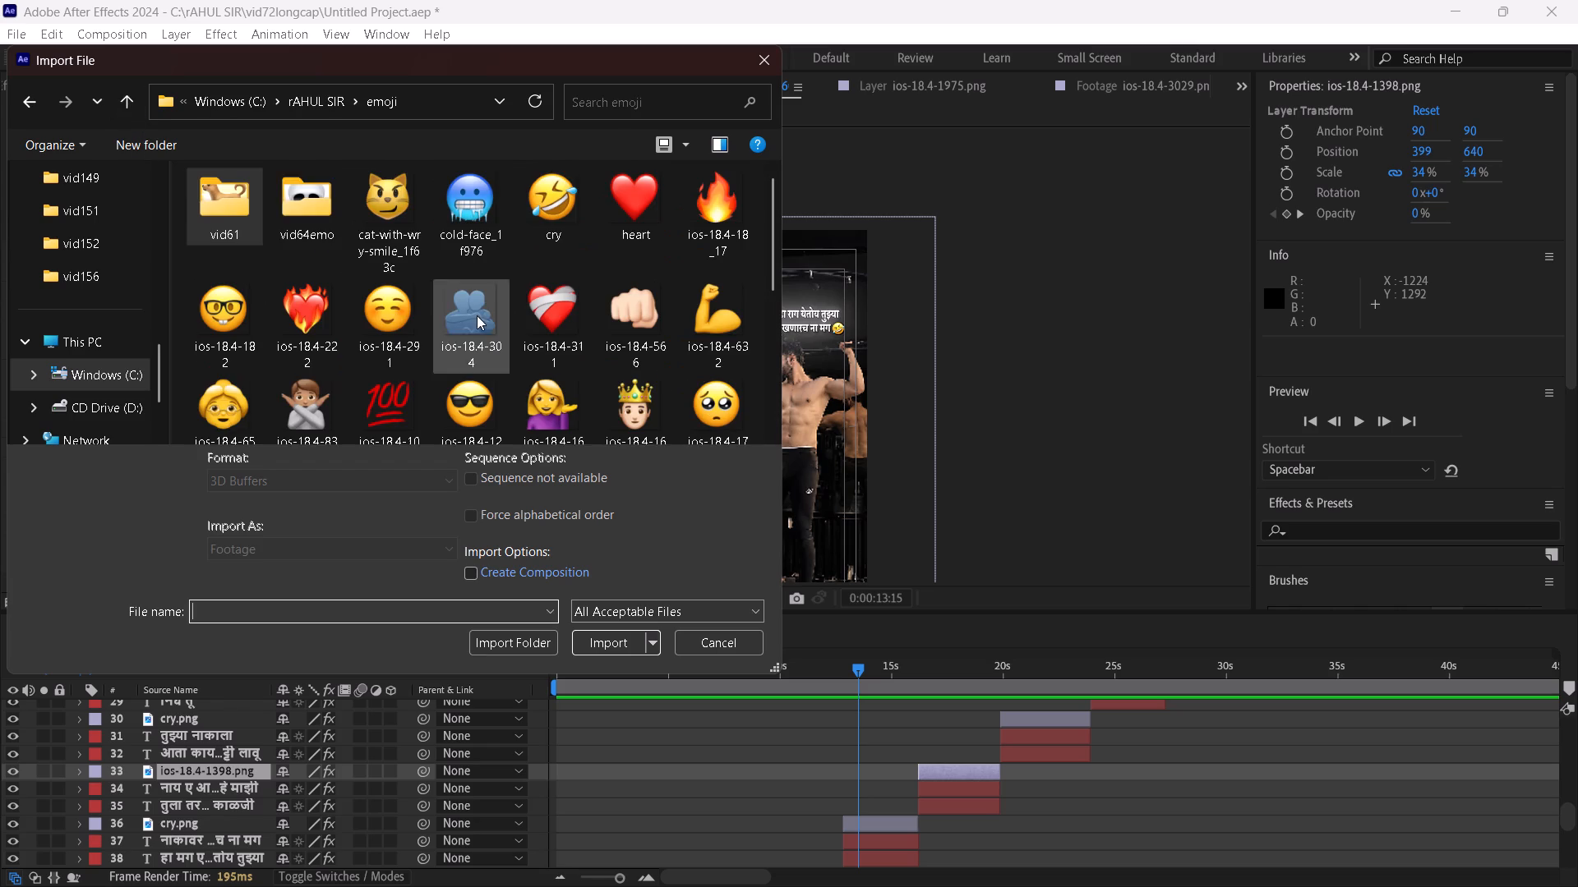
{"action": "double_click", "coordinate": [316, 213]}
{"action": "scroll", "coordinate": [382, 283], "scroll_direction": "down", "scroll_amount": 2}
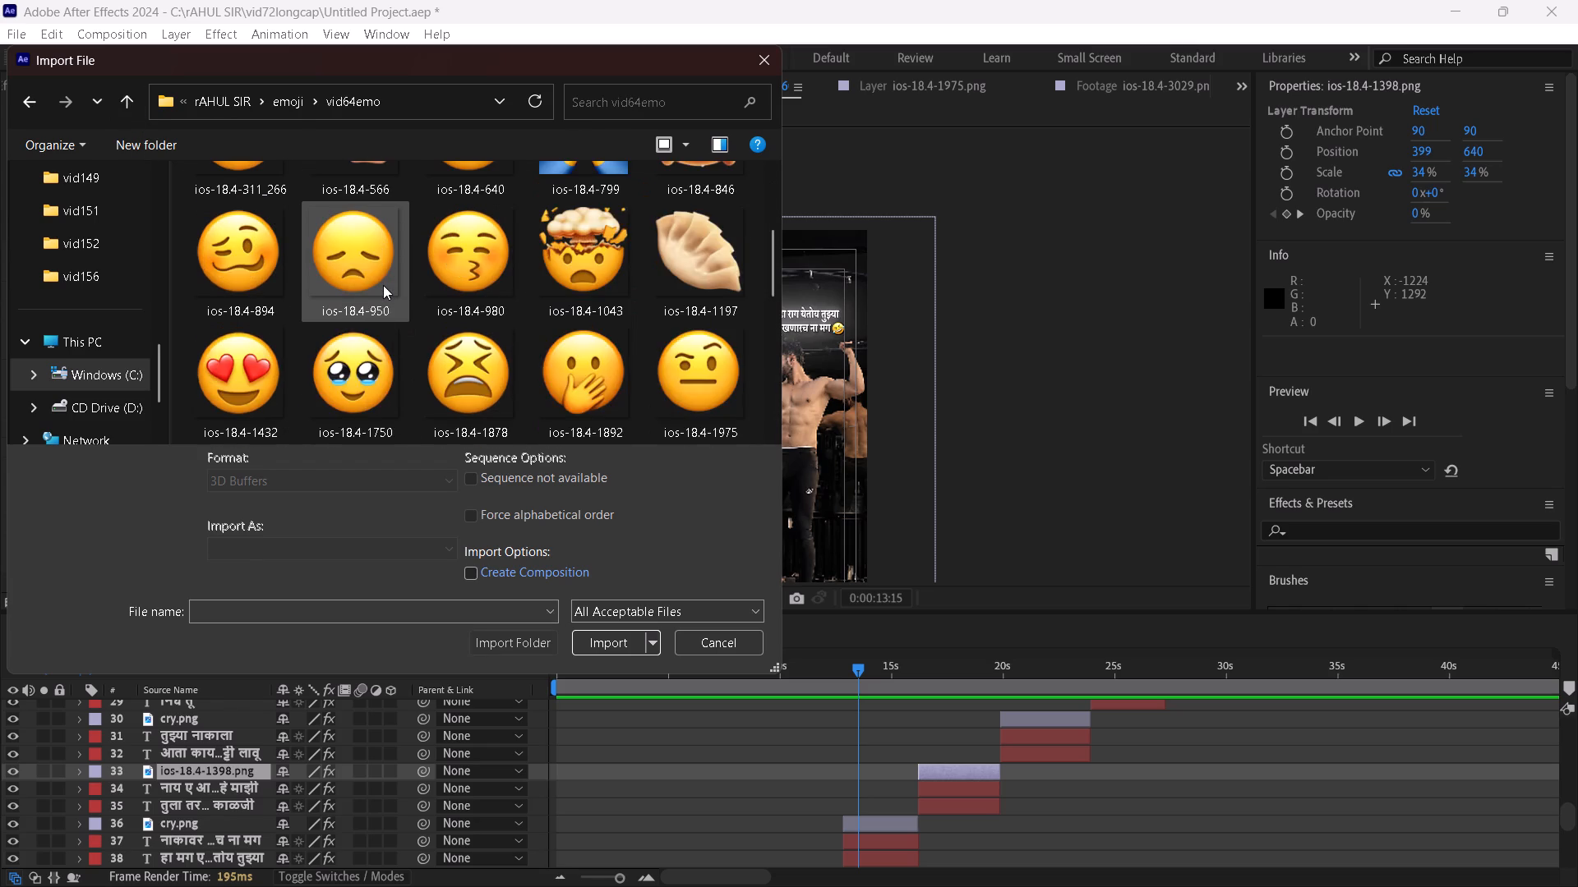
{"action": "scroll", "coordinate": [383, 285], "scroll_direction": "down", "scroll_amount": 4}
{"action": "scroll", "coordinate": [383, 285], "scroll_direction": "up", "scroll_amount": 2}
{"action": "left_click", "coordinate": [256, 245]}
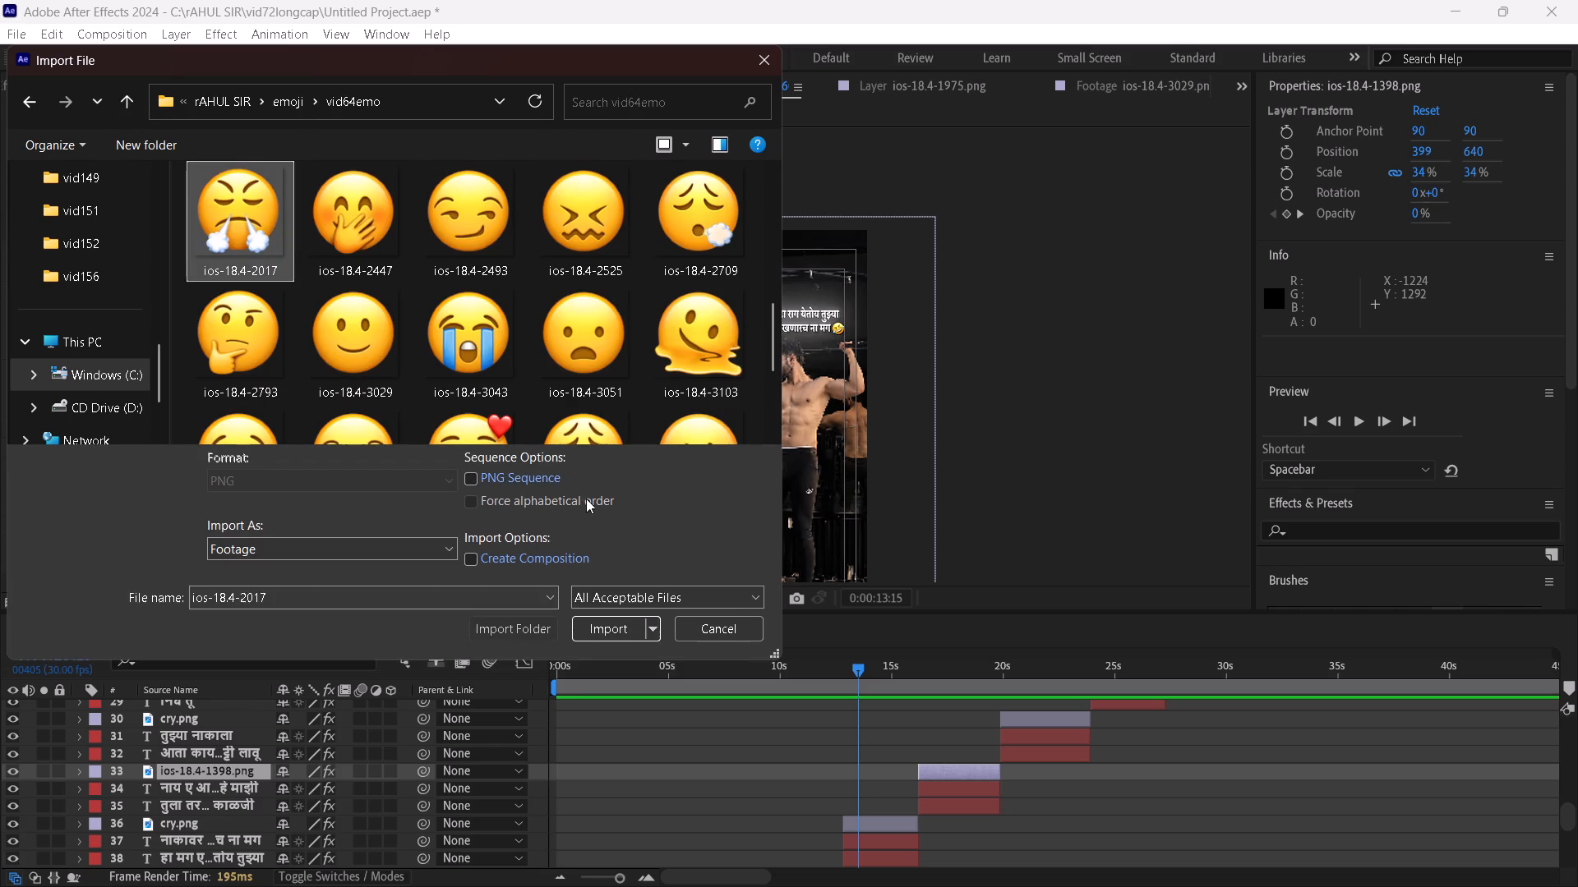
{"action": "left_click", "coordinate": [616, 624]}
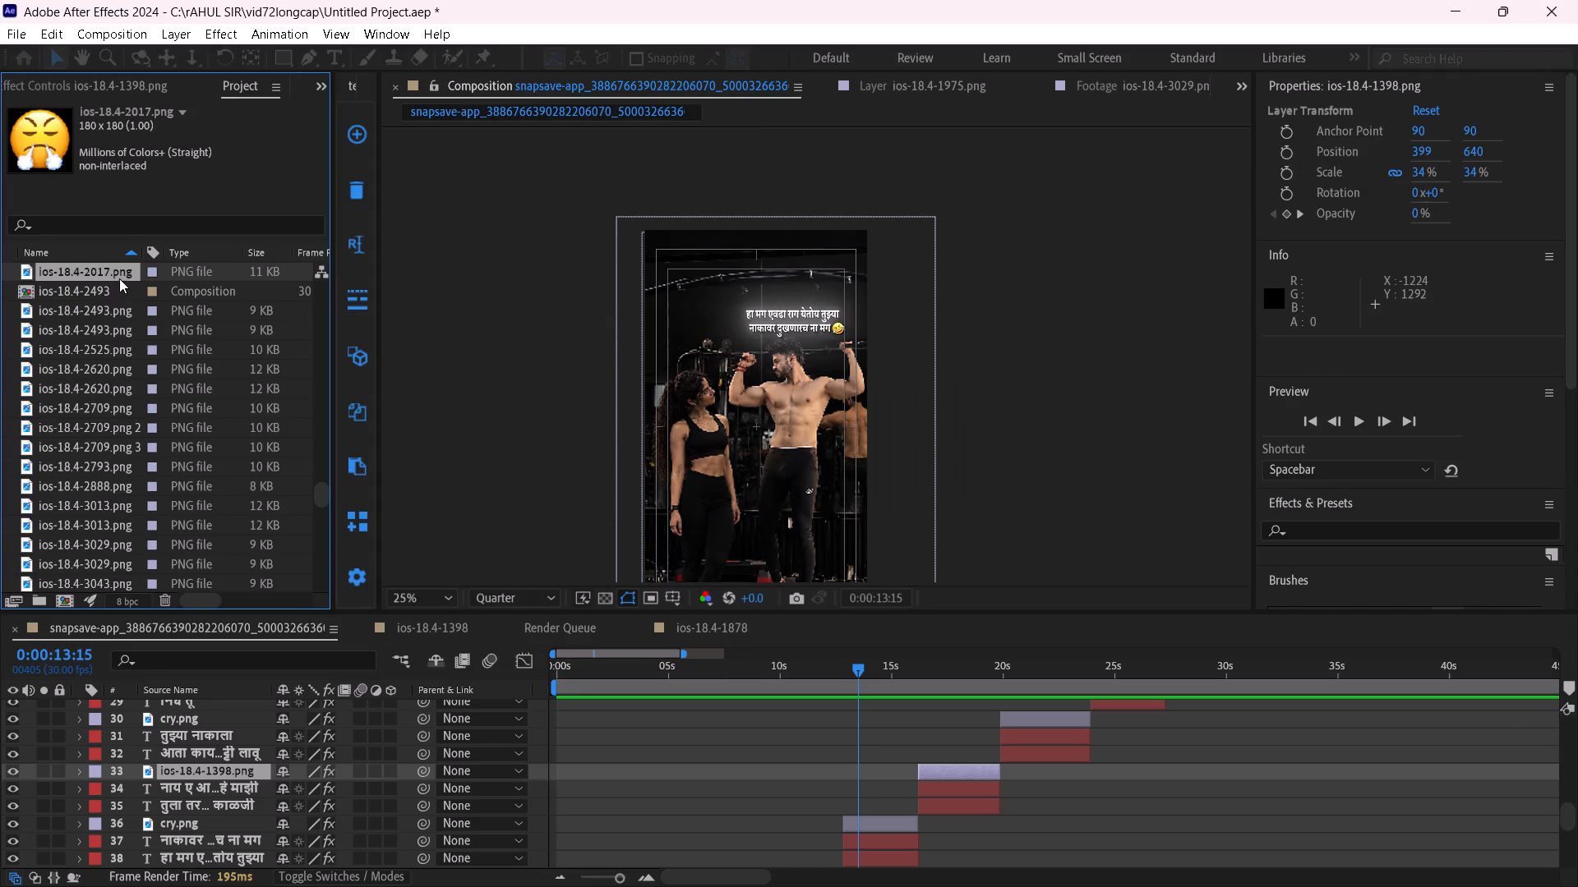
Replace the source of emoji layer 33, ios-18.4-1398.png, with ios-18.4-2017.png.
{"action": "left_click_drag", "start_coordinate": [118, 274], "coordinate": [981, 777], "text": "alt"}
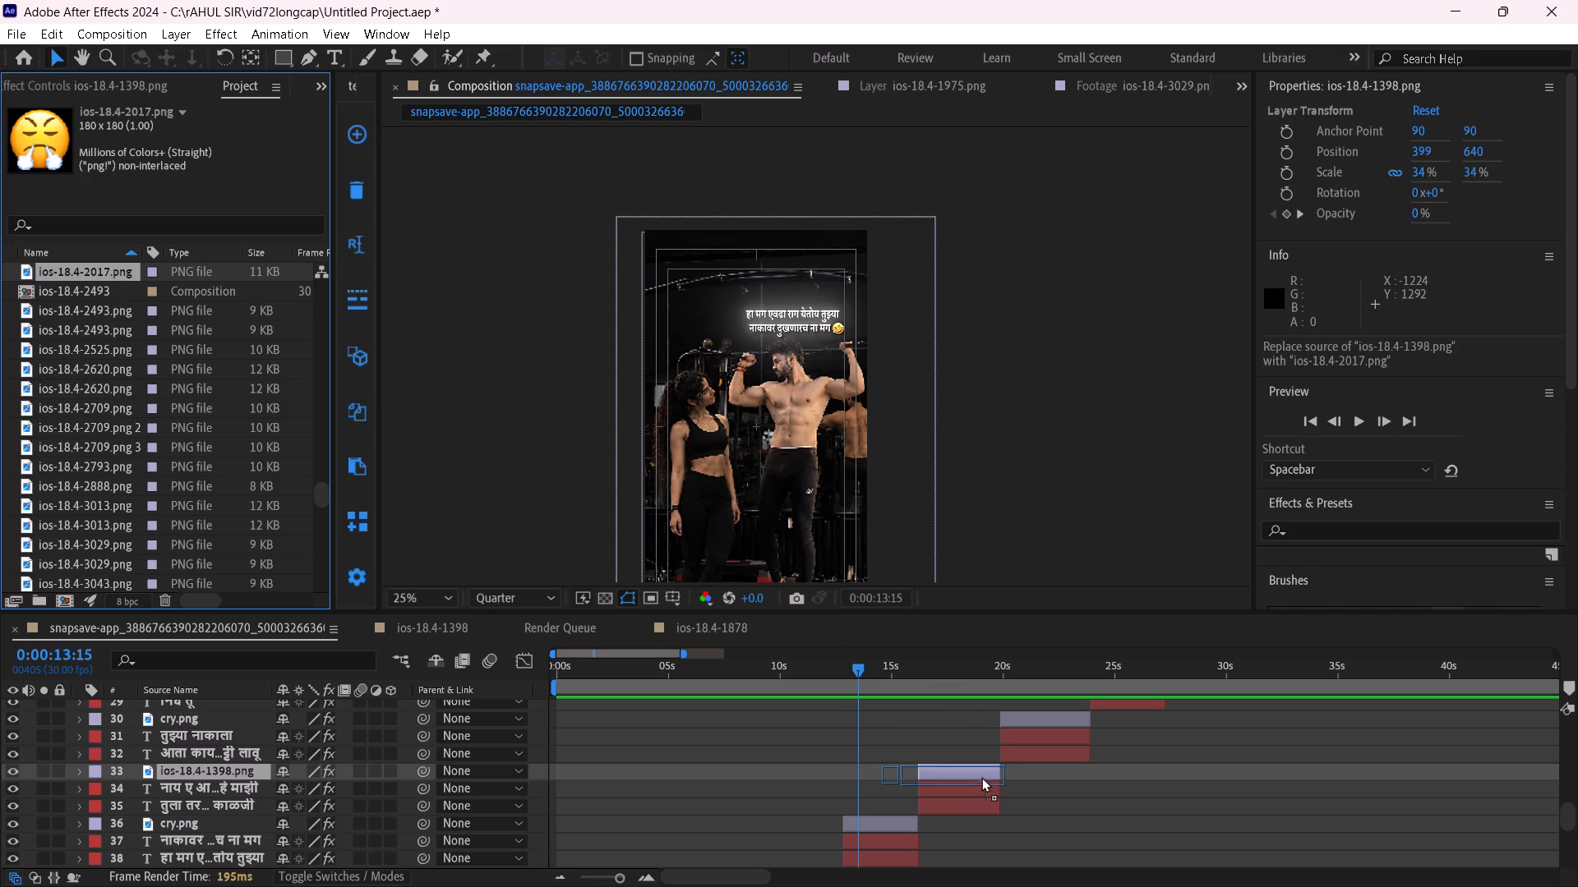
{"action": "left_click_drag", "start_coordinate": [981, 777], "coordinate": [982, 770], "text": "alt"}
Go to 0:00:11:13 and replace the माझ दुखतय ना पन caption's emoji layer, ios-18.4-2793.png, with ios-18.4-2017.png.
{"action": "scroll", "coordinate": [906, 788], "scroll_direction": "down", "scroll_amount": 2}
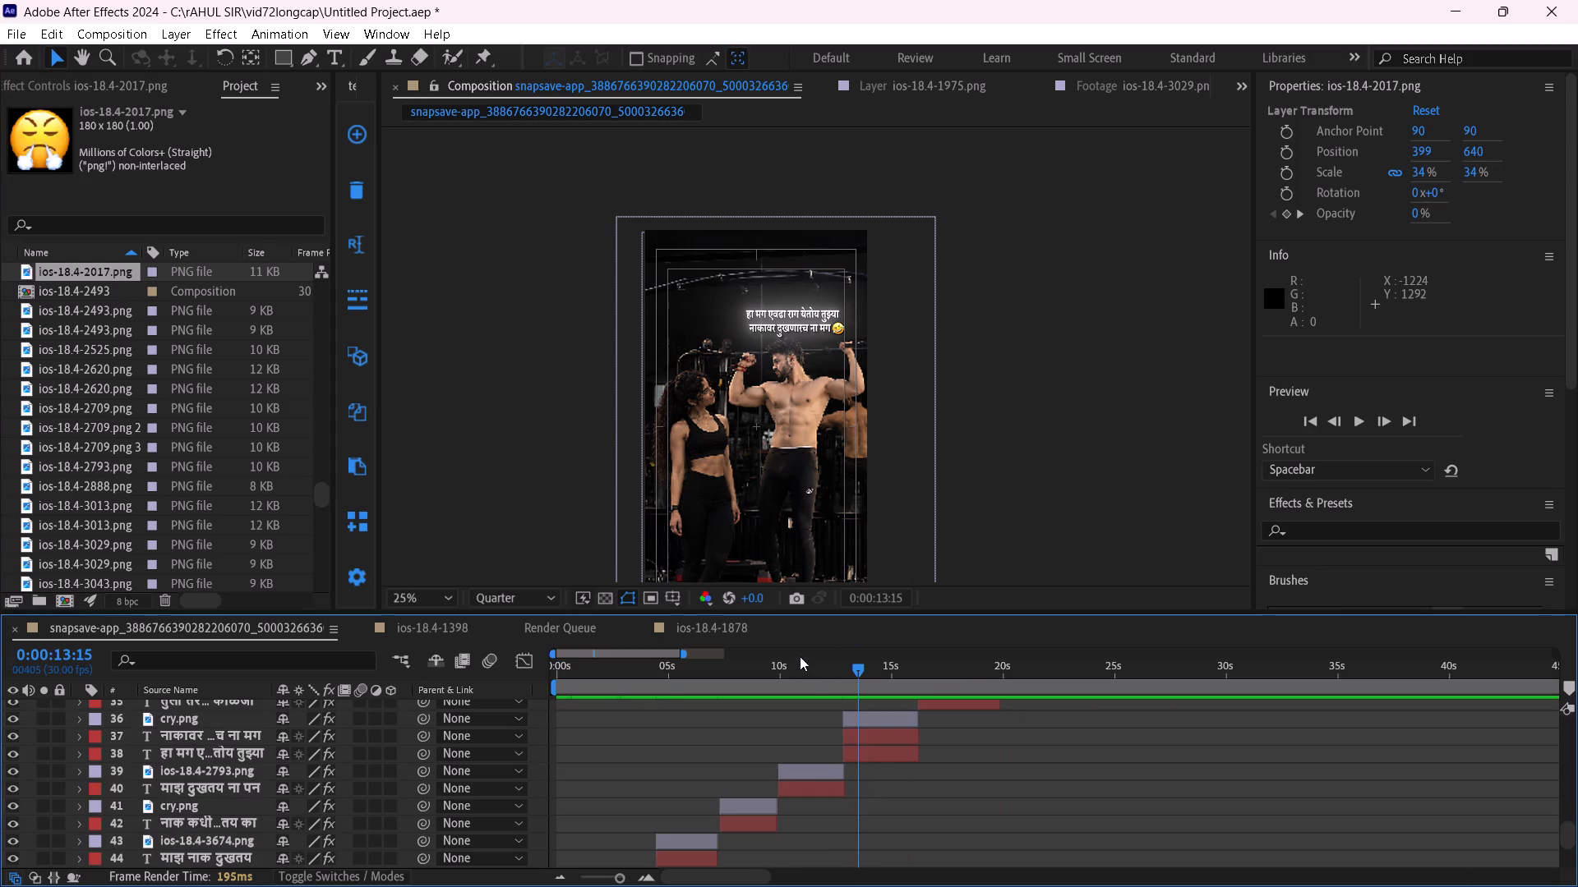
{"action": "scroll", "coordinate": [893, 733], "scroll_direction": "up", "scroll_amount": 1}
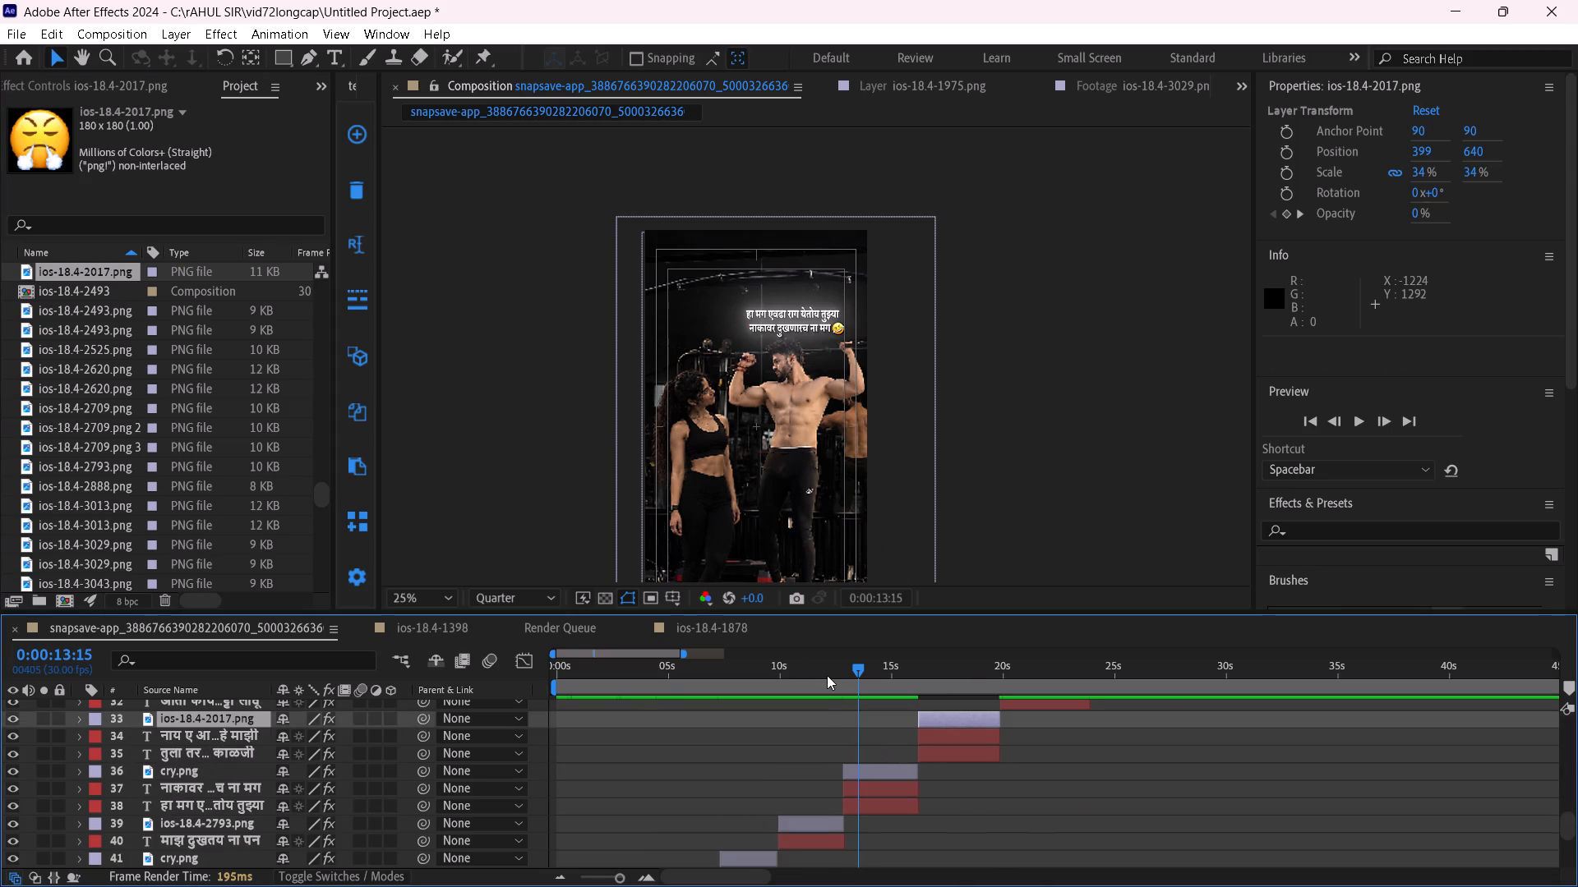
{"action": "left_click_drag", "start_coordinate": [827, 675], "coordinate": [812, 686]}
{"action": "left_click", "coordinate": [837, 818]}
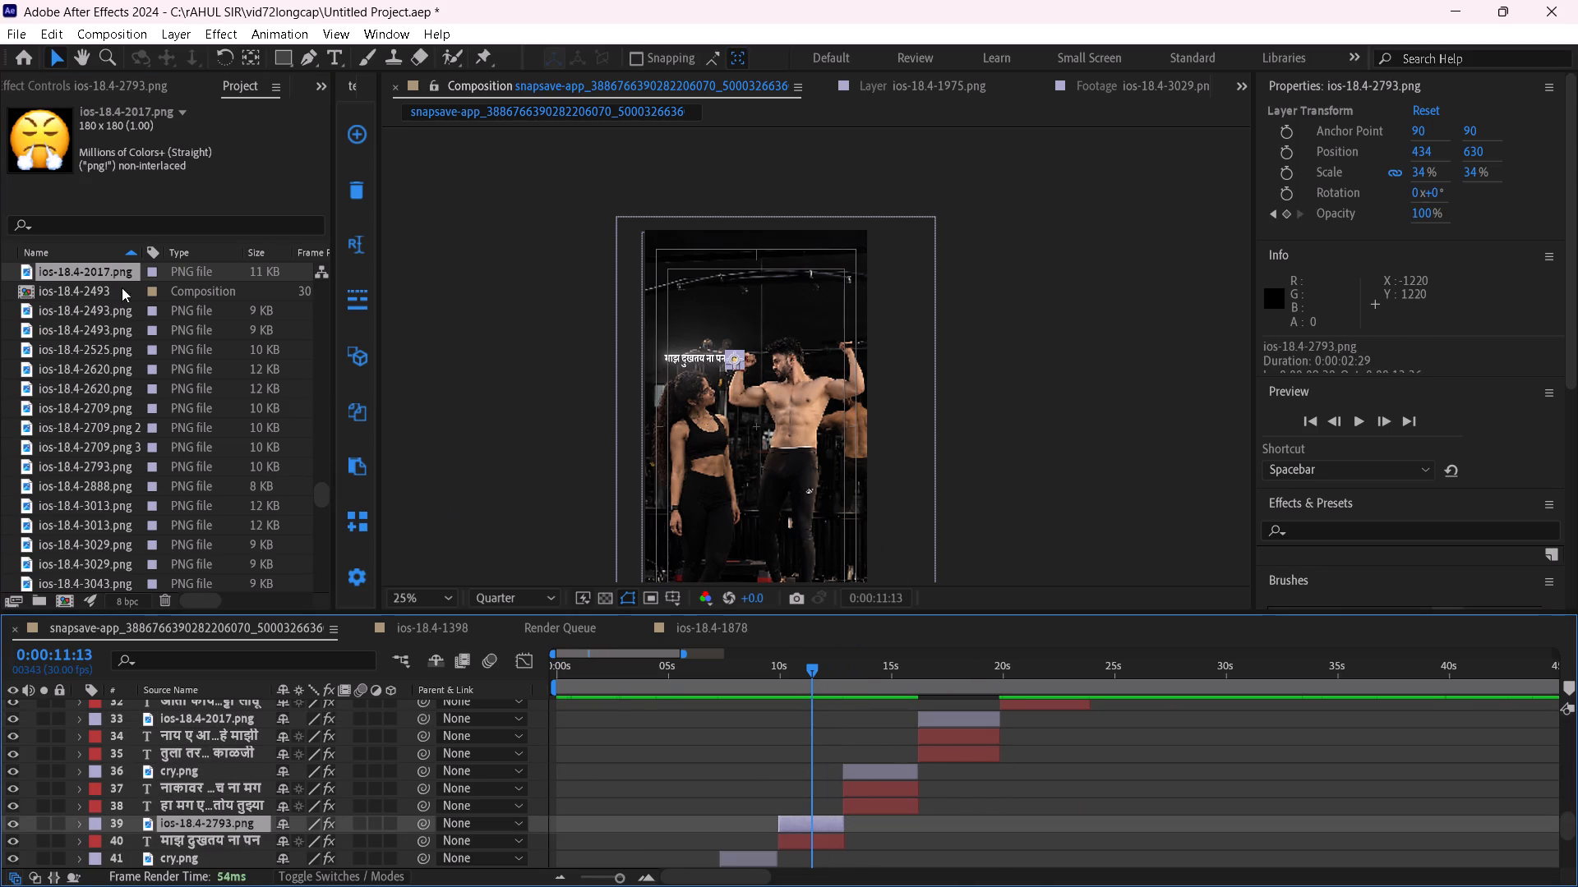
{"action": "left_click_drag", "start_coordinate": [119, 269], "coordinate": [842, 822], "text": "alt"}
Review the two-line captions and their emojis around 0:00:17:12 and 0:00:22:13.
{"action": "scroll", "coordinate": [939, 830], "scroll_direction": "up", "scroll_amount": 1}
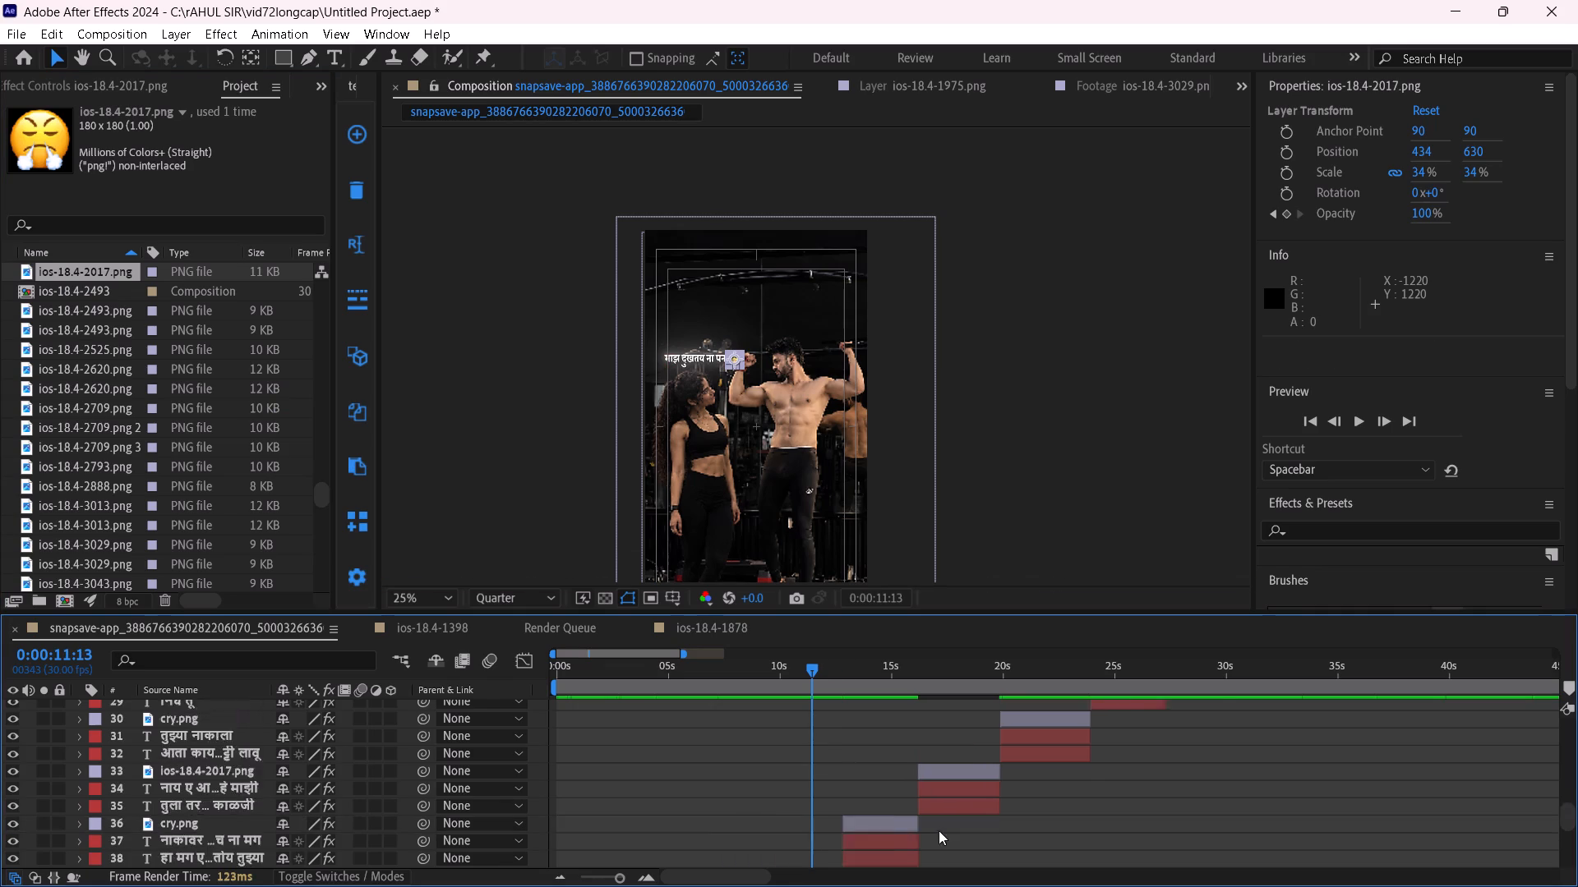
{"action": "scroll", "coordinate": [939, 830], "scroll_direction": "up", "scroll_amount": 1}
{"action": "scroll", "coordinate": [817, 678], "scroll_direction": "down", "scroll_amount": 2}
{"action": "scroll", "coordinate": [833, 742], "scroll_direction": "up", "scroll_amount": 1}
{"action": "left_click_drag", "start_coordinate": [837, 666], "coordinate": [945, 730]}
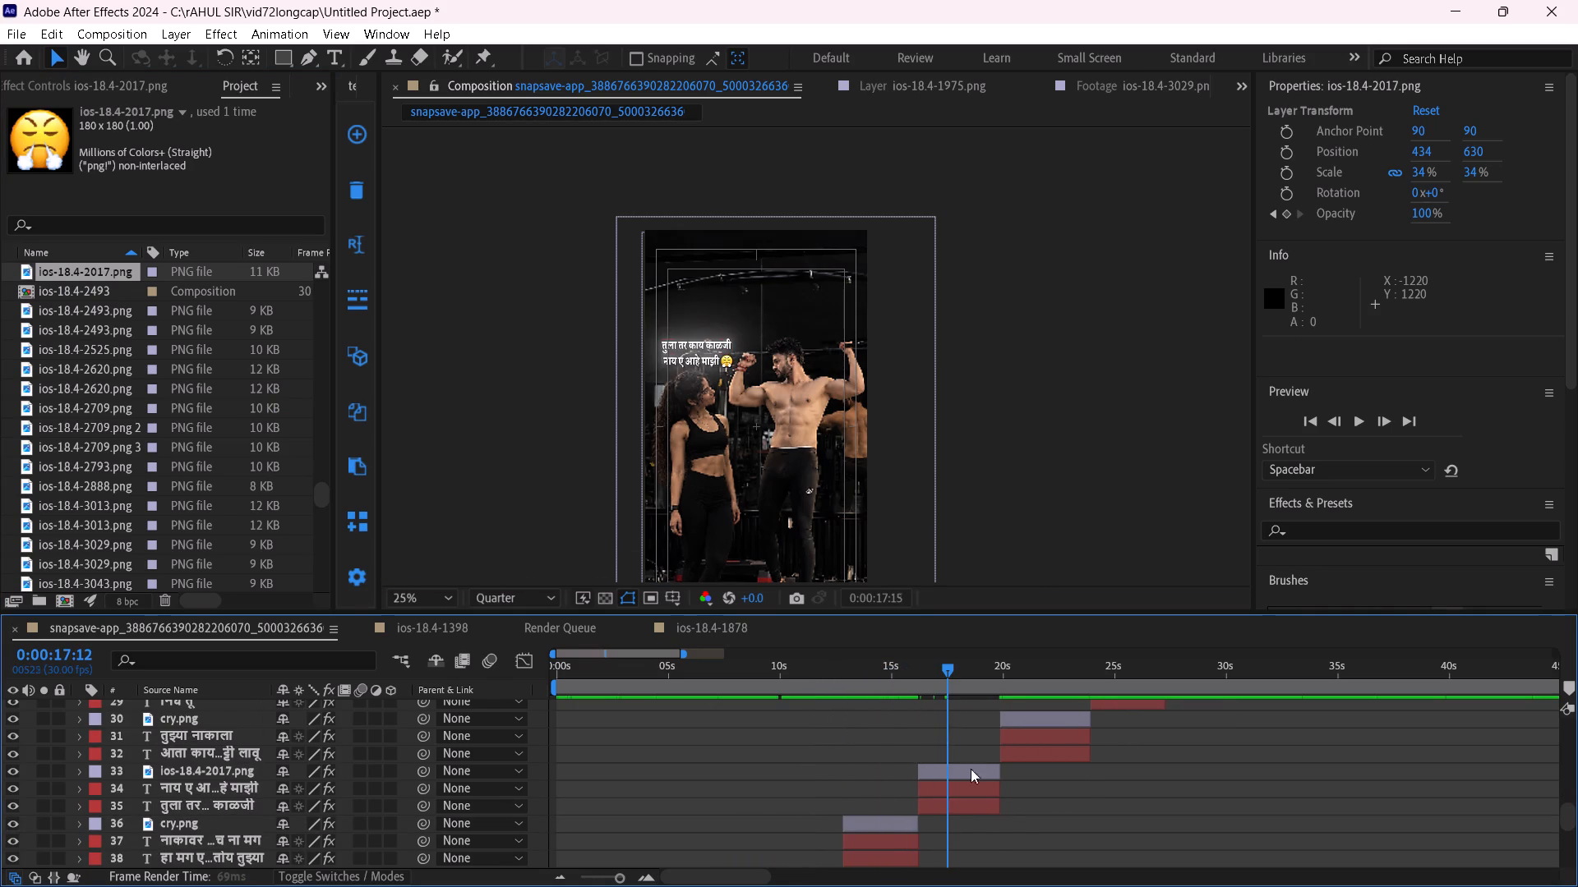
{"action": "scroll", "coordinate": [1010, 819], "scroll_direction": "up", "scroll_amount": 1}
{"action": "left_click_drag", "start_coordinate": [957, 673], "coordinate": [1057, 734]}
Go to 0:00:25:11 and replace the निघ तू caption's emoji layer, ios-18.4-1975.png, with ios-18.4-2017.png.
{"action": "scroll", "coordinate": [1177, 850], "scroll_direction": "up", "scroll_amount": 2}
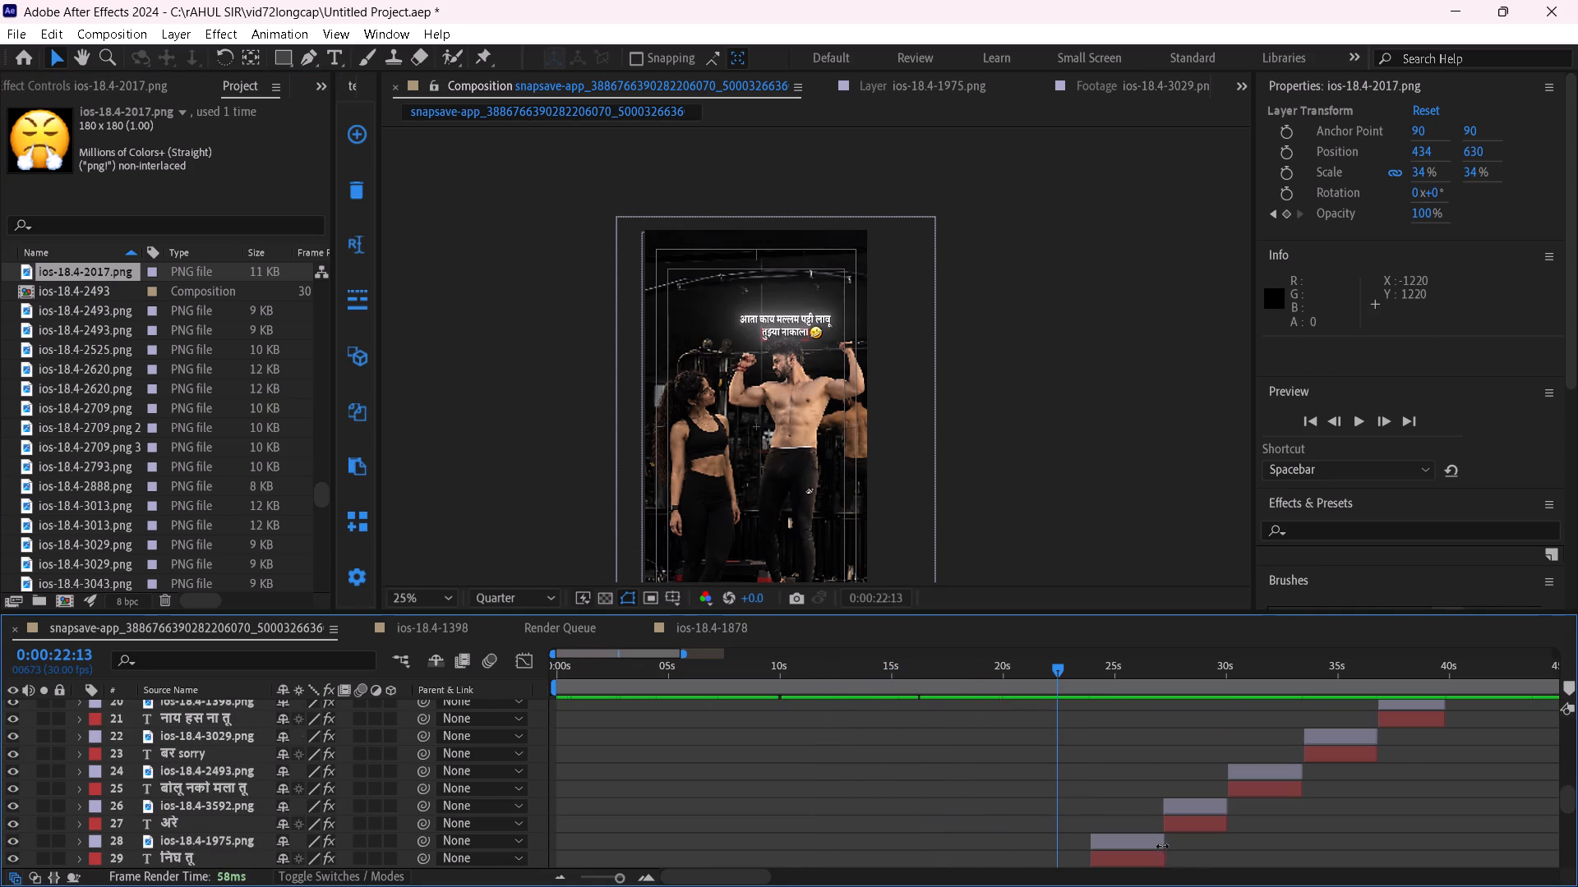
{"action": "scroll", "coordinate": [1105, 780], "scroll_direction": "down", "scroll_amount": 1}
{"action": "scroll", "coordinate": [1096, 762], "scroll_direction": "up", "scroll_amount": 1}
{"action": "left_click_drag", "start_coordinate": [1064, 667], "coordinate": [1123, 696]}
{"action": "scroll", "coordinate": [1128, 797], "scroll_direction": "down", "scroll_amount": 2}
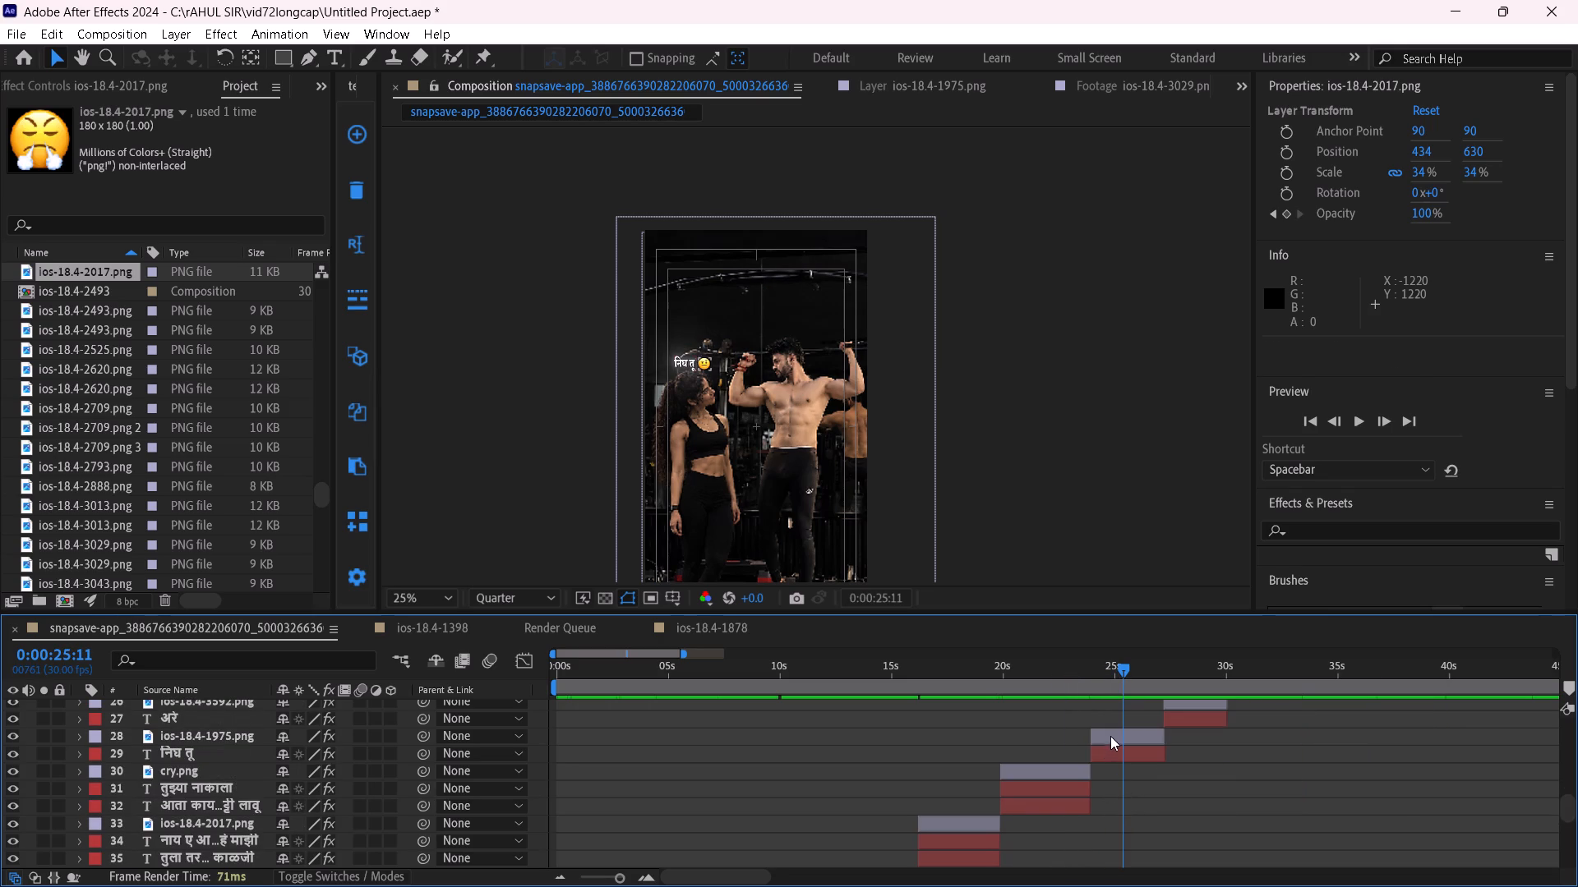
{"action": "left_click", "coordinate": [1110, 736]}
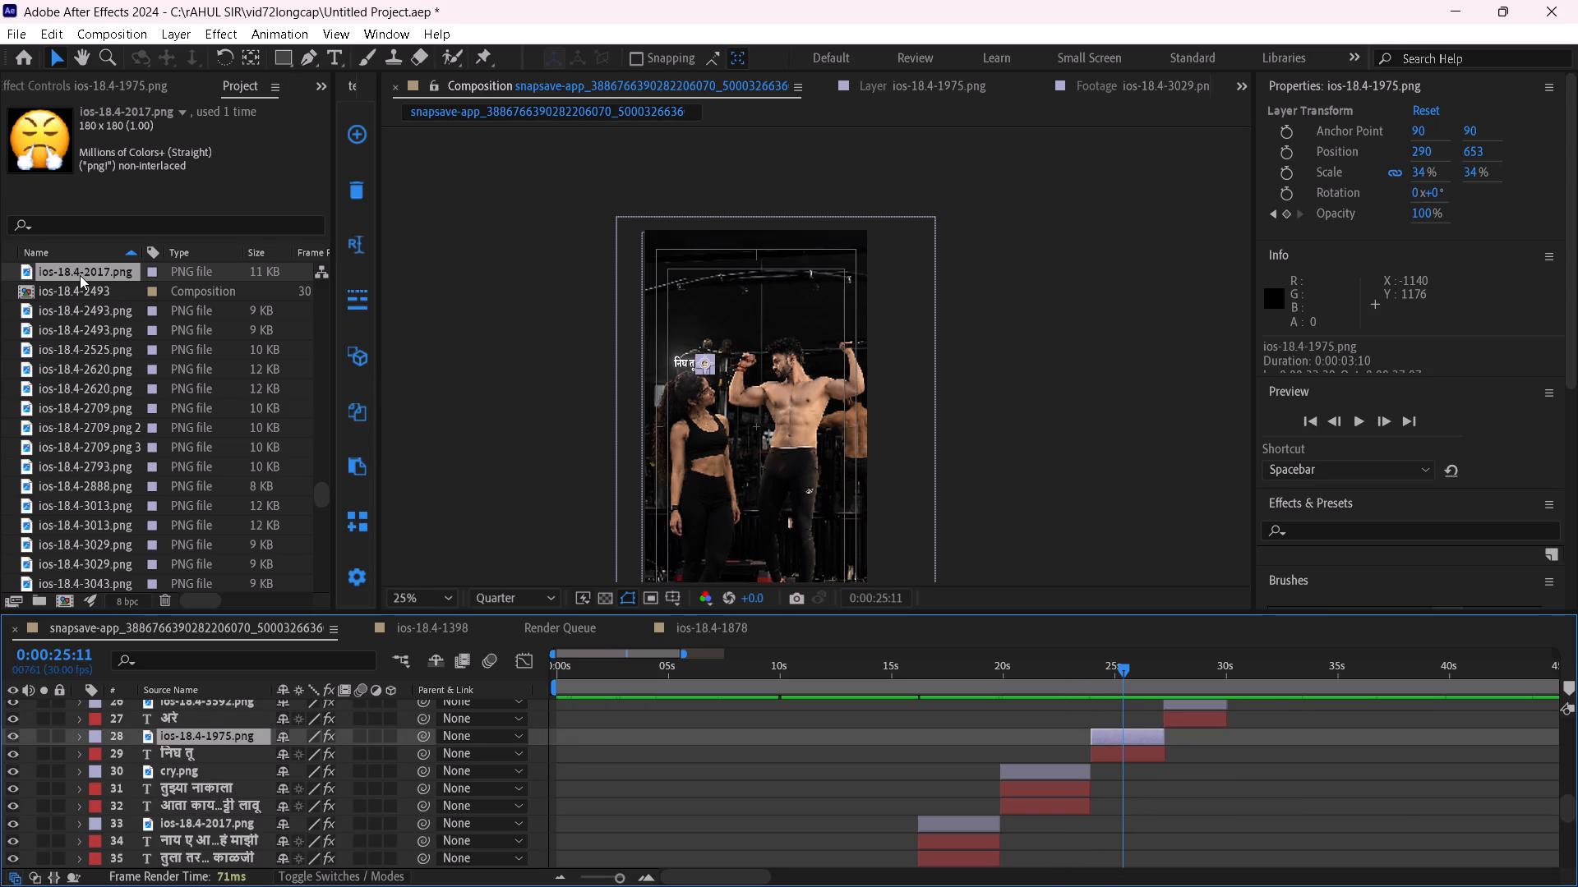
{"action": "left_click_drag", "start_coordinate": [81, 275], "coordinate": [1101, 737], "text": "alt"}
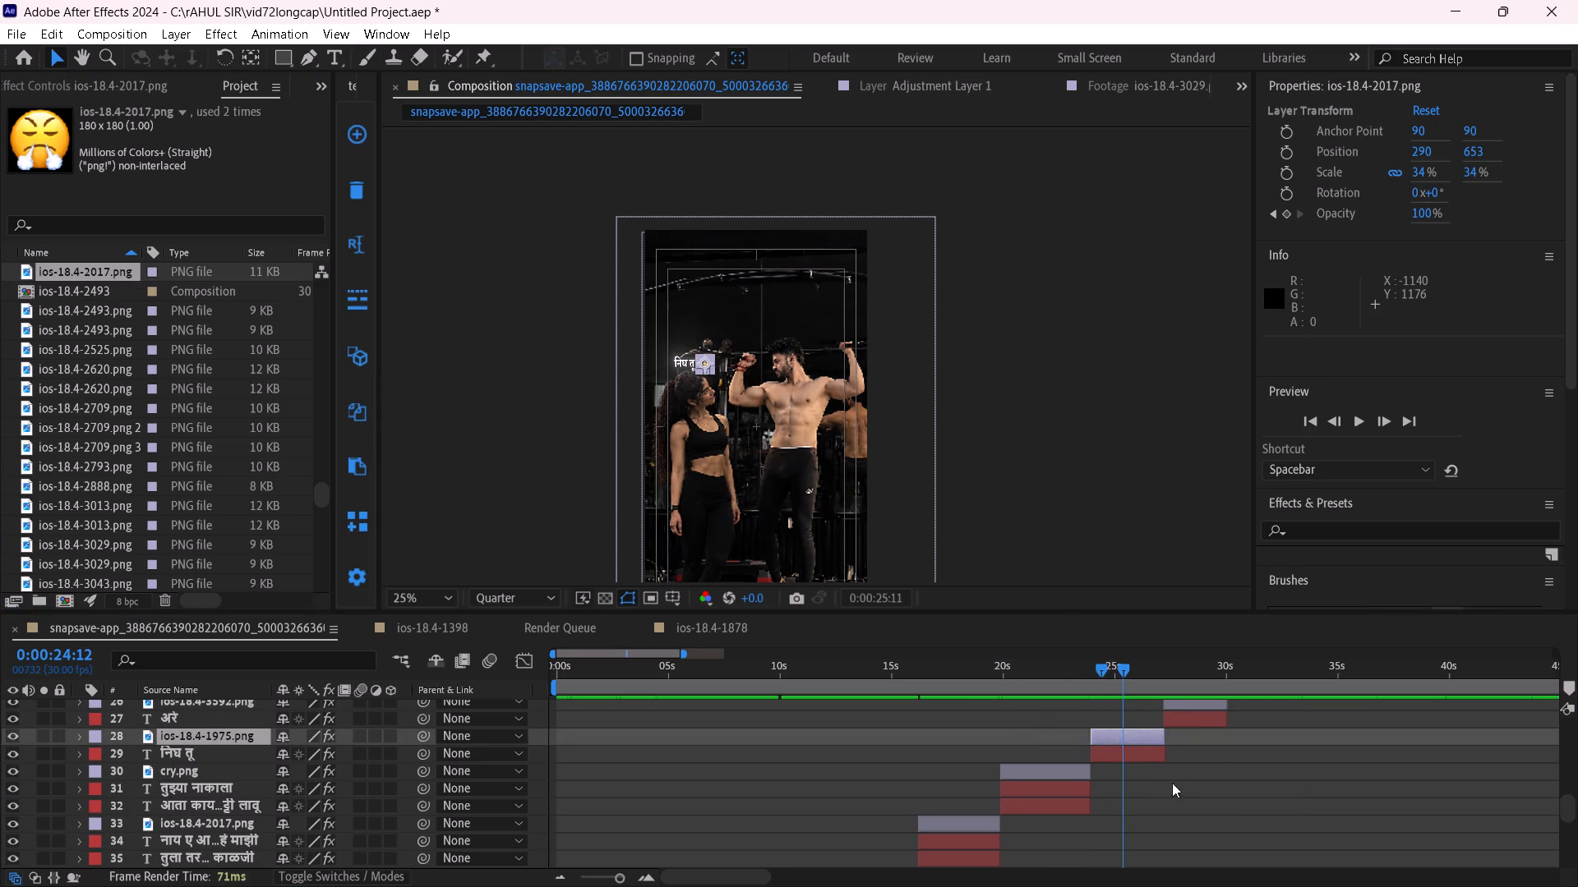
Go to 0:00:28:27 and preview the project's emoji images for a replacement for the अरे caption's layer 26, ios-18.4-3592.png.
{"action": "scroll", "coordinate": [1146, 793], "scroll_direction": "up", "scroll_amount": 2}
{"action": "left_click_drag", "start_coordinate": [1127, 671], "coordinate": [1569, 793]}
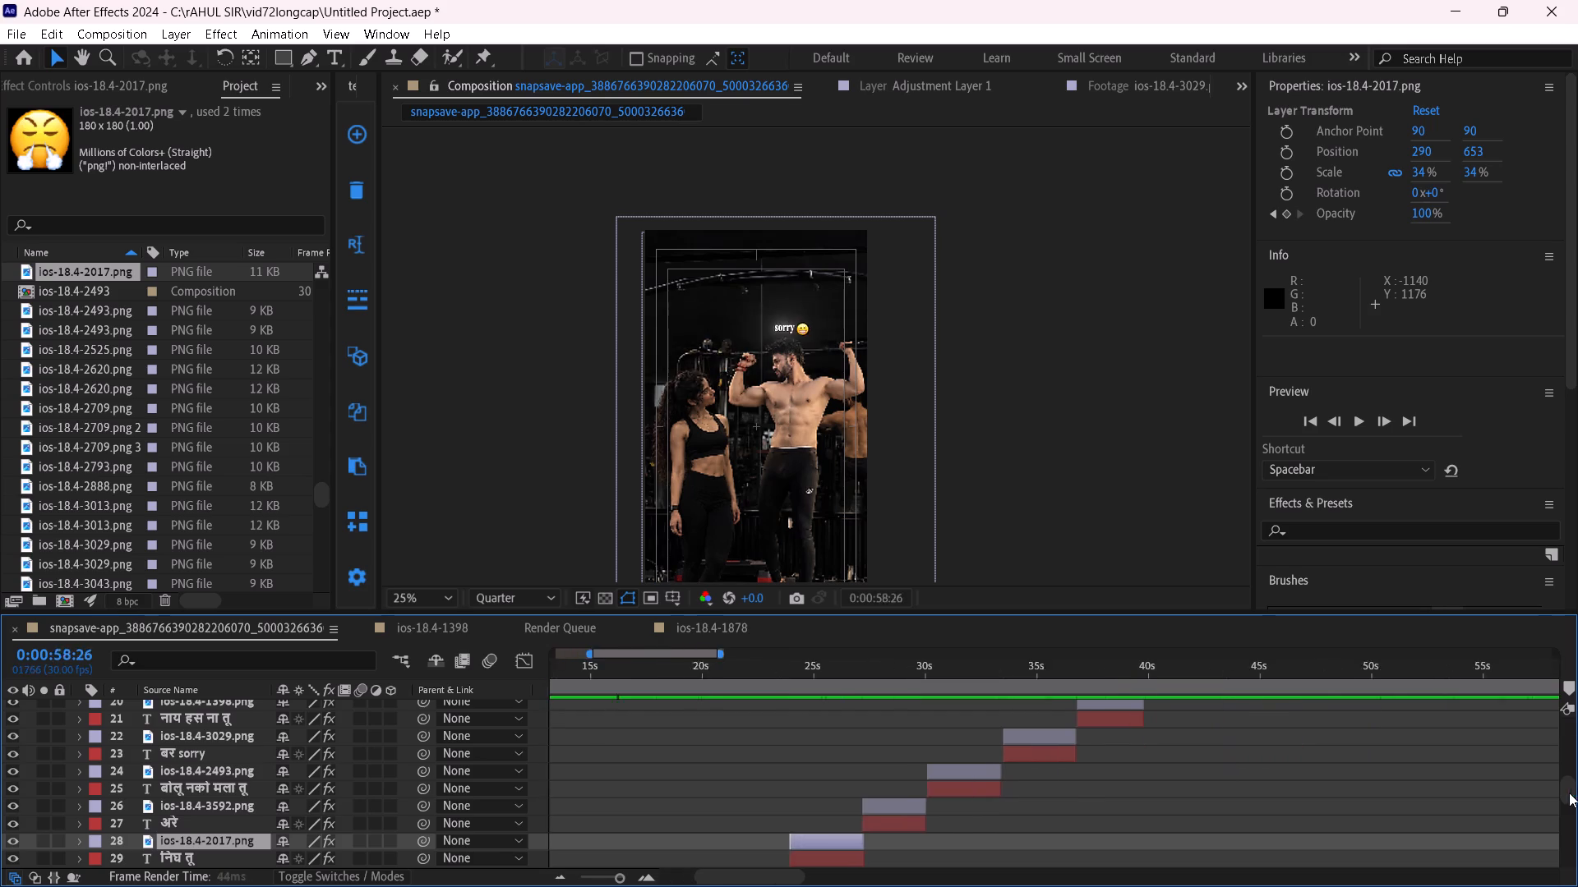
{"action": "left_click_drag", "start_coordinate": [1569, 793], "coordinate": [776, 822]}
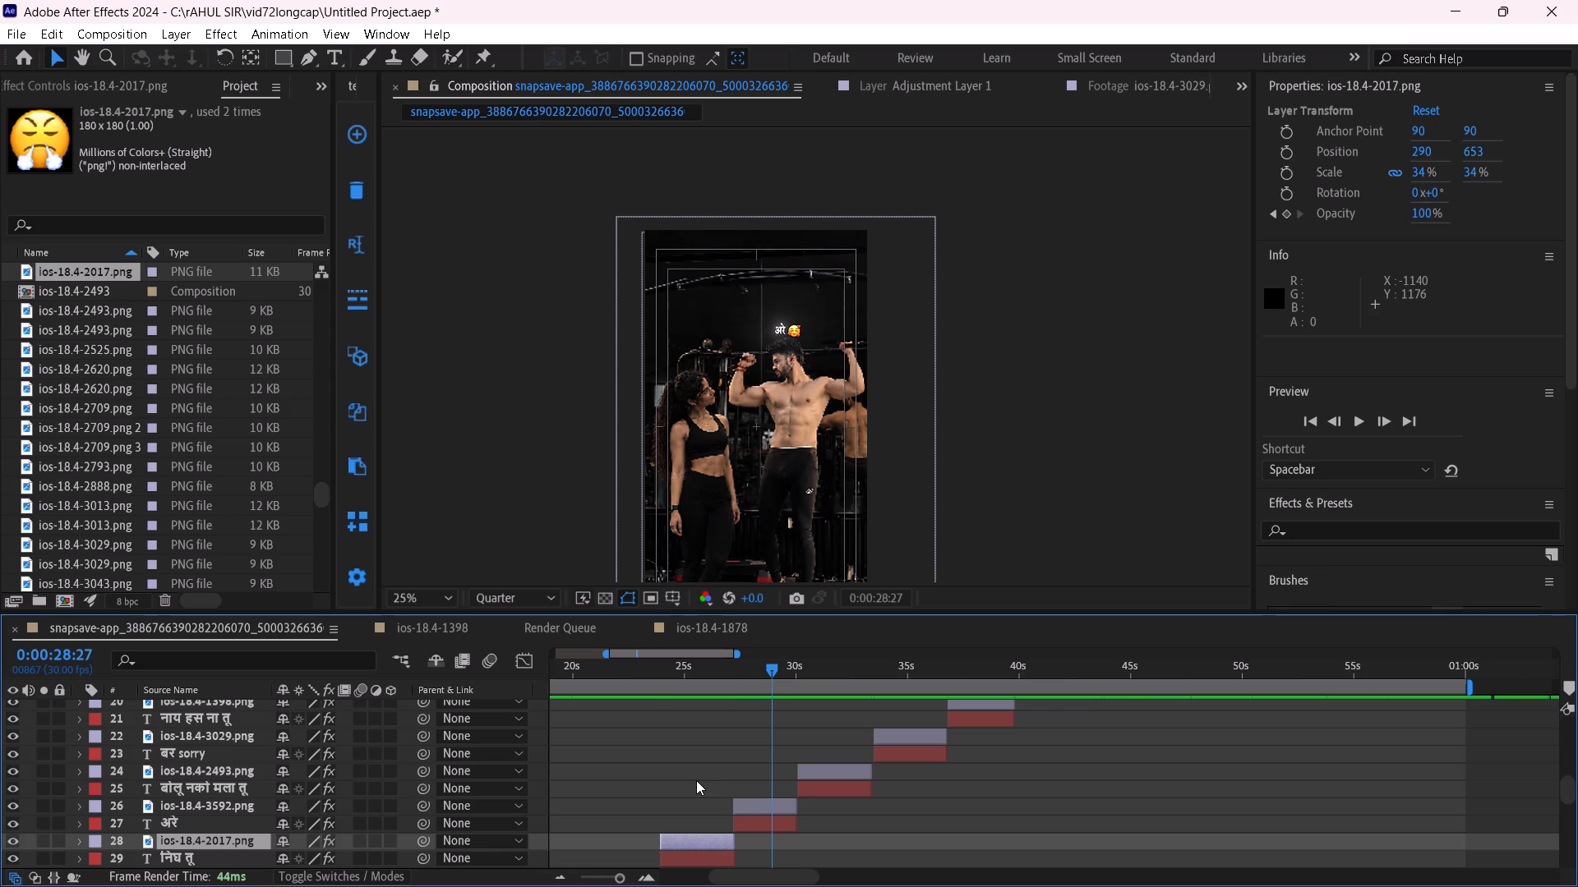
{"action": "left_click", "coordinate": [760, 805]}
{"action": "scroll", "coordinate": [74, 351], "scroll_direction": "down", "scroll_amount": 7}
{"action": "left_click", "coordinate": [72, 351]}
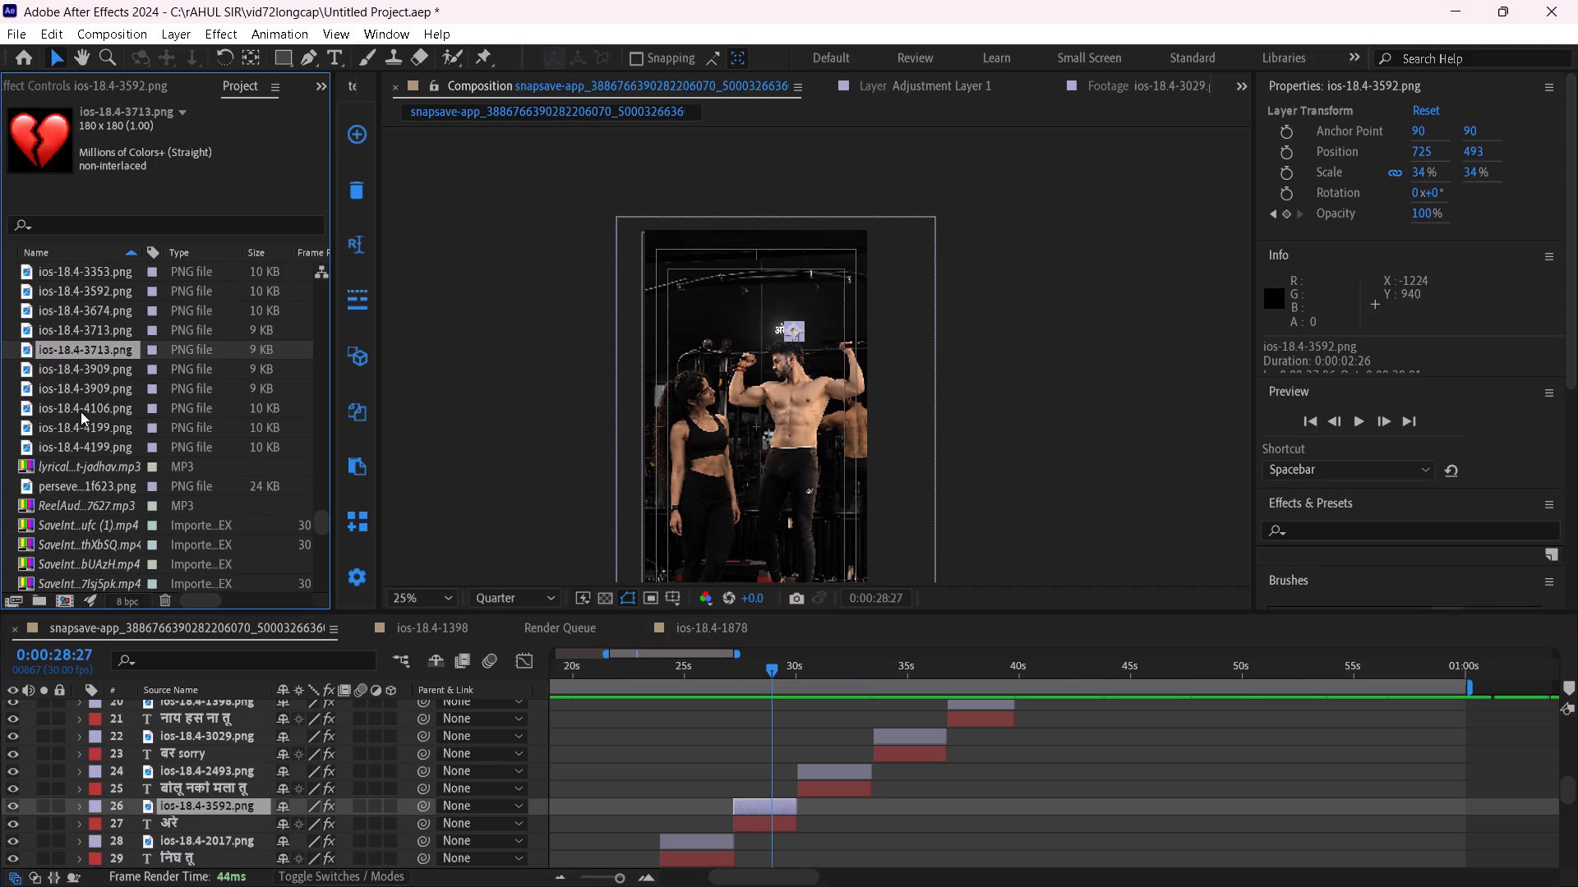
{"action": "left_click", "coordinate": [81, 411]}
{"action": "left_click", "coordinate": [73, 325]}
{"action": "left_click", "coordinate": [74, 306]}
{"action": "scroll", "coordinate": [75, 333], "scroll_direction": "up", "scroll_amount": 3}
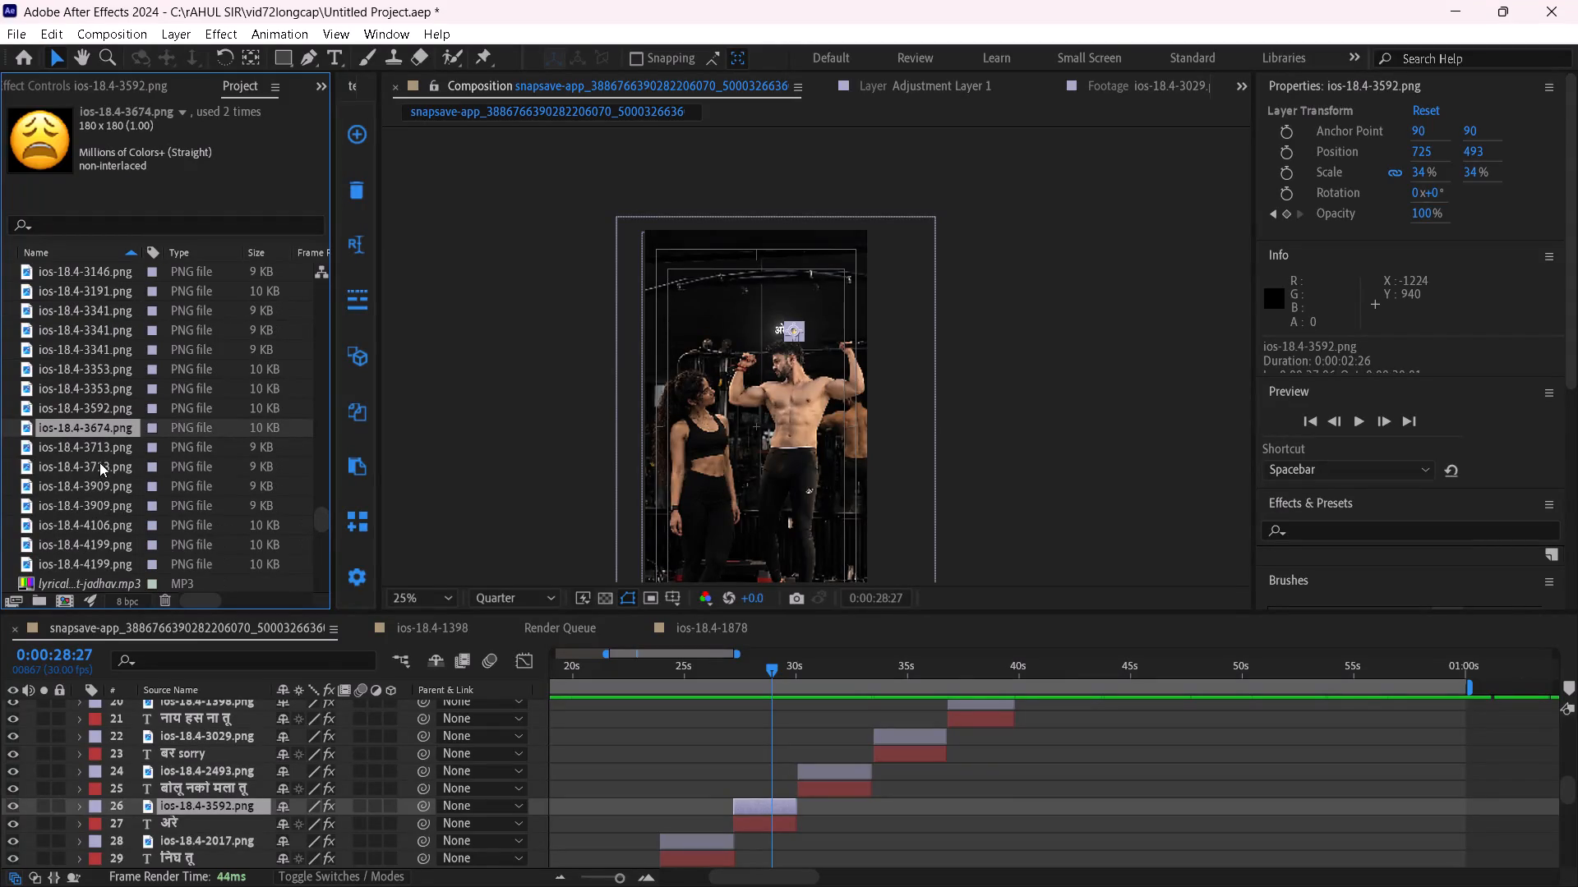
{"action": "left_click", "coordinate": [99, 461]}
{"action": "left_click", "coordinate": [90, 428]}
{"action": "left_click", "coordinate": [82, 397]}
{"action": "left_click", "coordinate": [81, 368]}
{"action": "left_click", "coordinate": [76, 336]}
{"action": "left_click", "coordinate": [68, 310]}
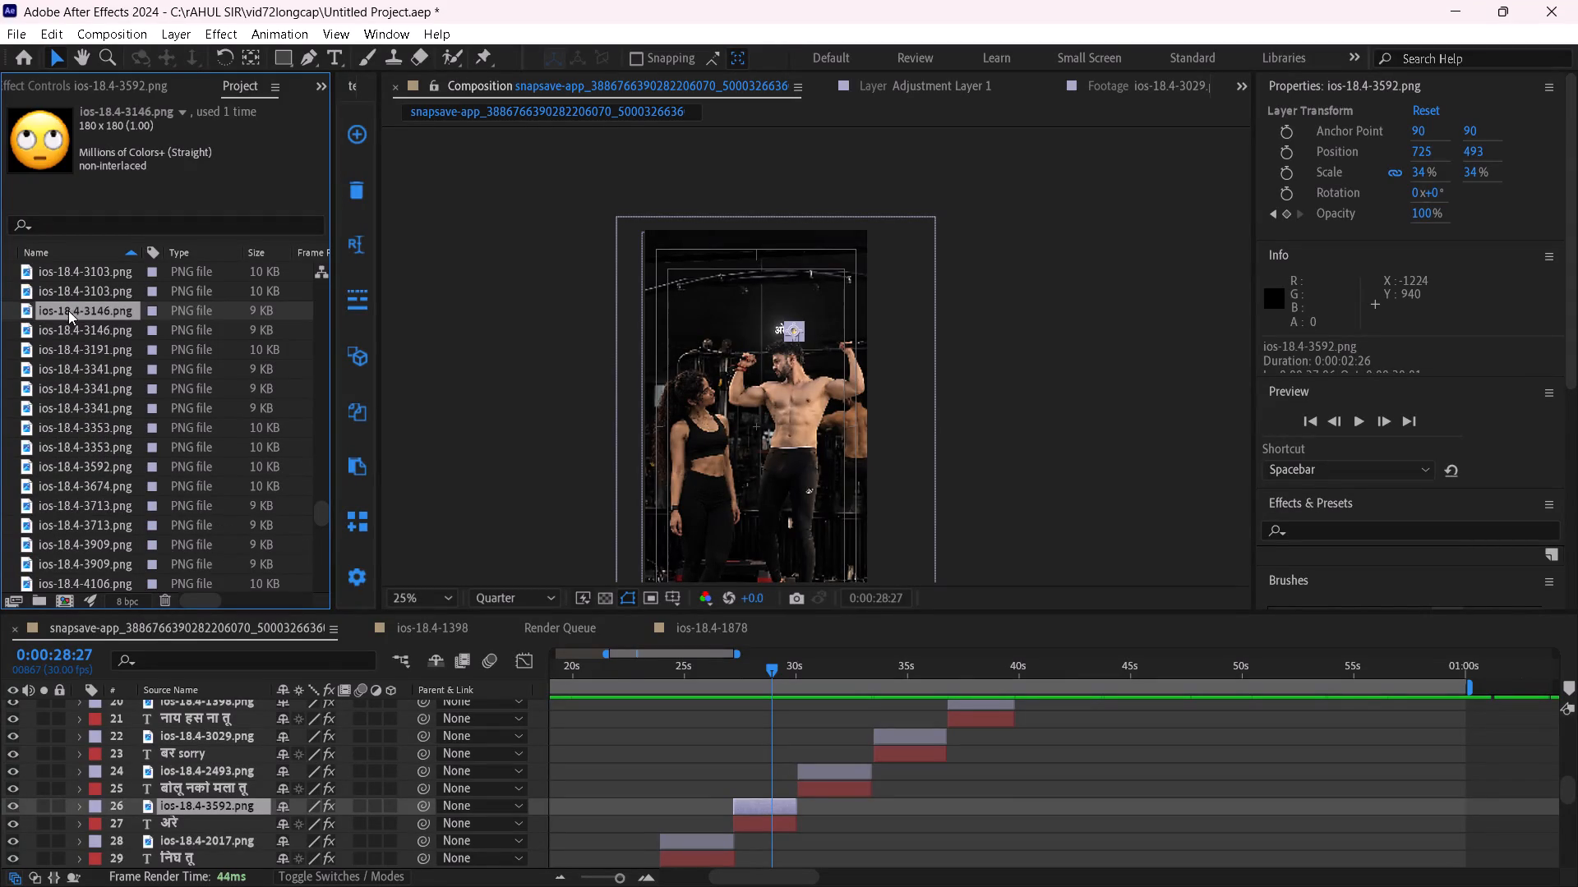
{"action": "scroll", "coordinate": [79, 356], "scroll_direction": "up", "scroll_amount": 3}
{"action": "left_click", "coordinate": [107, 469]}
{"action": "left_click", "coordinate": [104, 437]}
{"action": "left_click", "coordinate": [94, 408]}
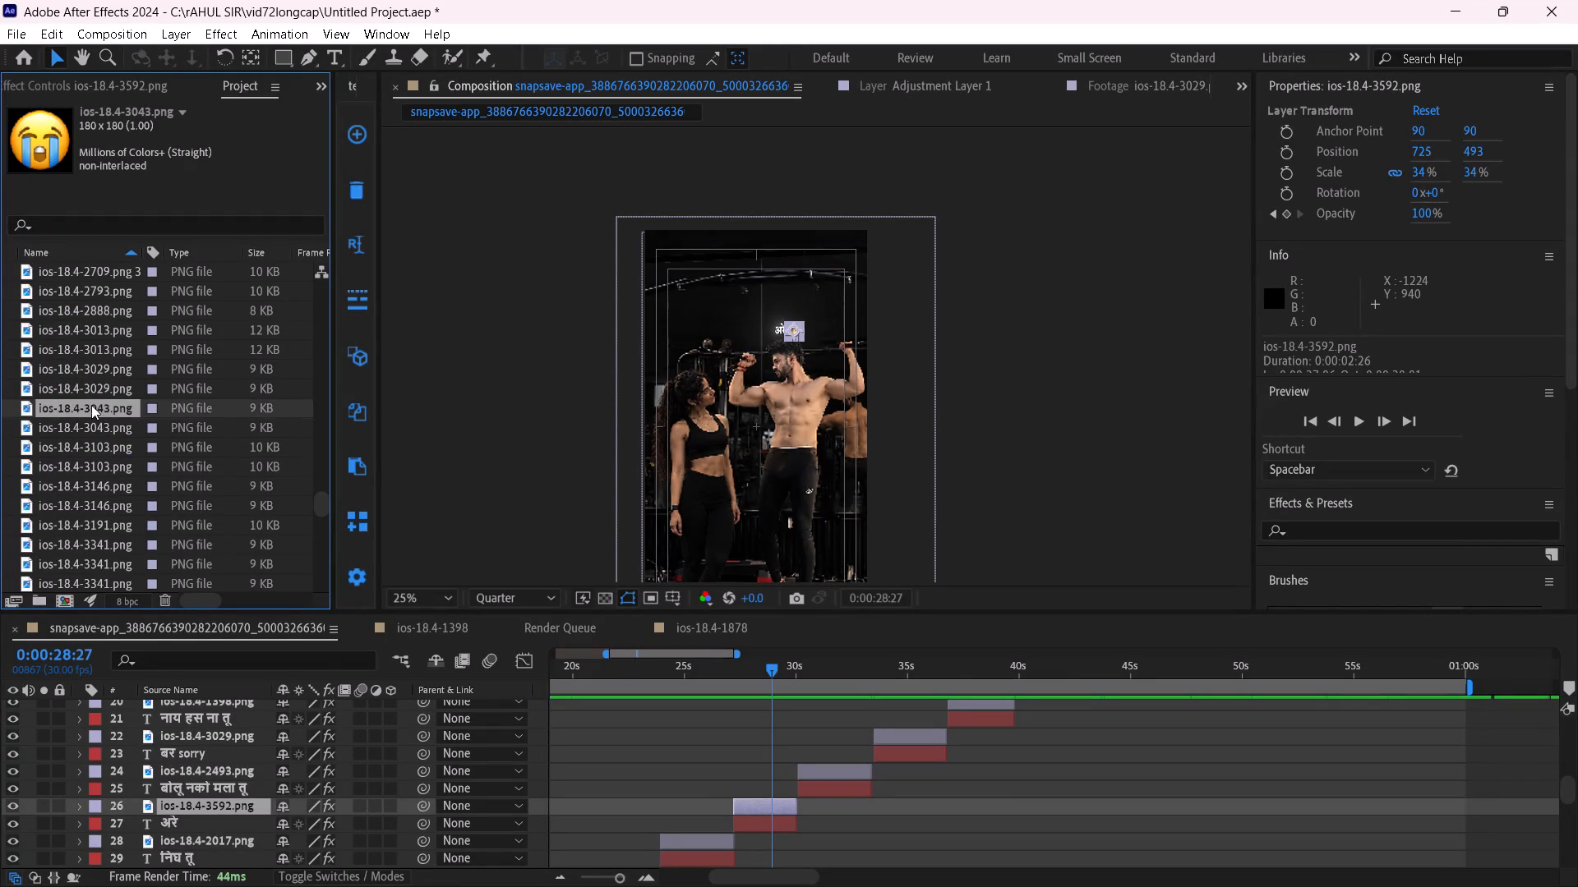
{"action": "left_click", "coordinate": [85, 374]}
{"action": "left_click", "coordinate": [78, 340]}
{"action": "scroll", "coordinate": [95, 365], "scroll_direction": "up", "scroll_amount": 2}
{"action": "left_click", "coordinate": [100, 424]}
{"action": "left_click", "coordinate": [94, 393]}
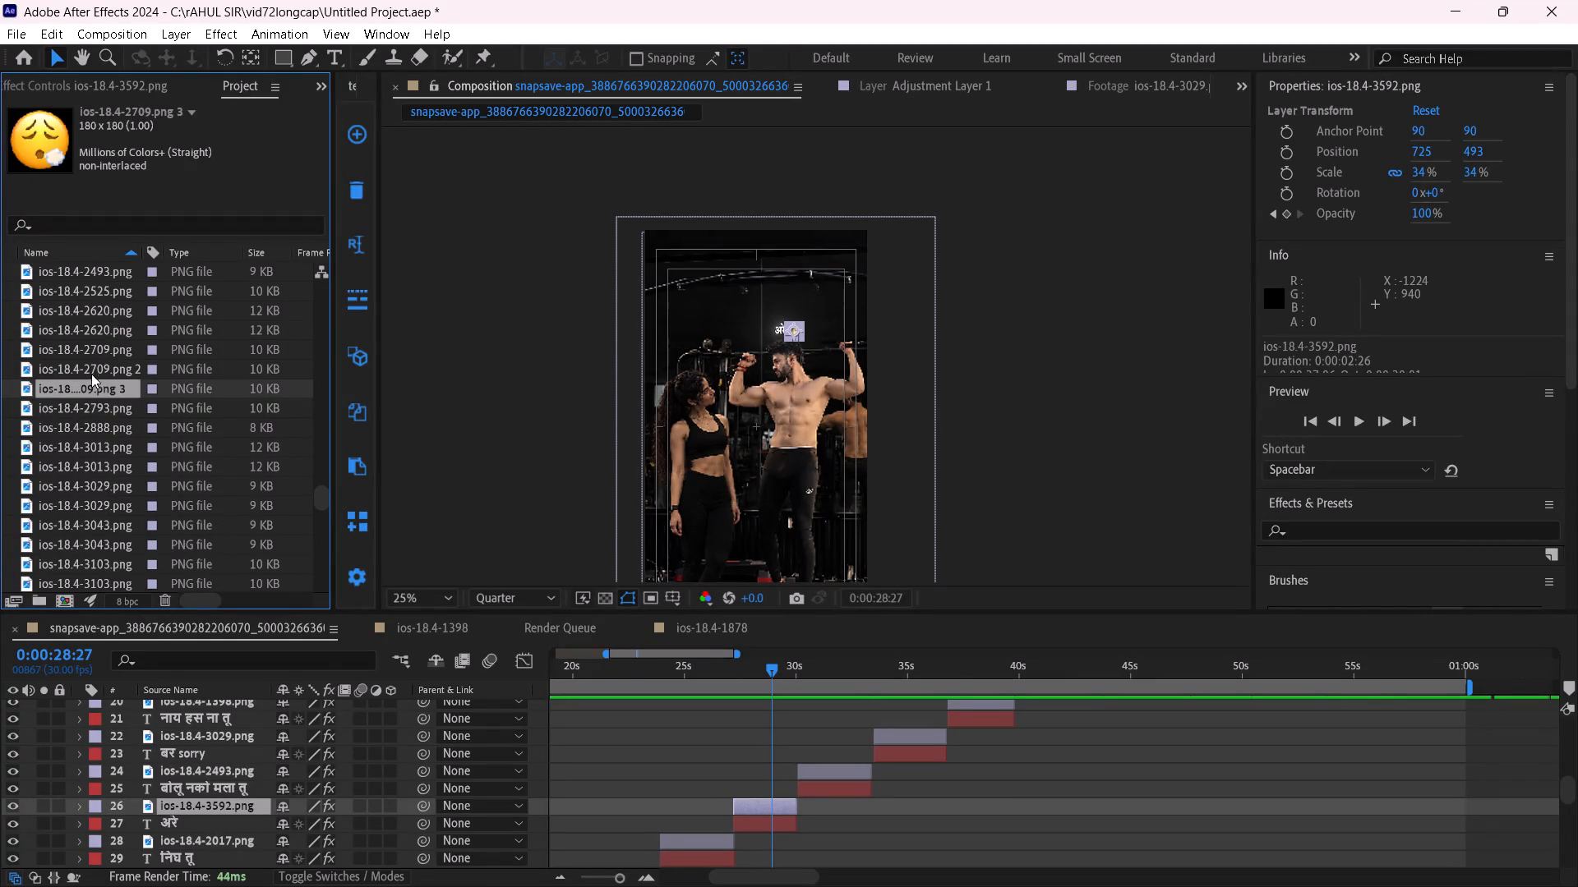
{"action": "left_click", "coordinate": [89, 366]}
{"action": "left_click", "coordinate": [76, 331]}
{"action": "left_click", "coordinate": [76, 311]}
{"action": "scroll", "coordinate": [85, 330], "scroll_direction": "up", "scroll_amount": 2}
{"action": "left_click", "coordinate": [86, 413]}
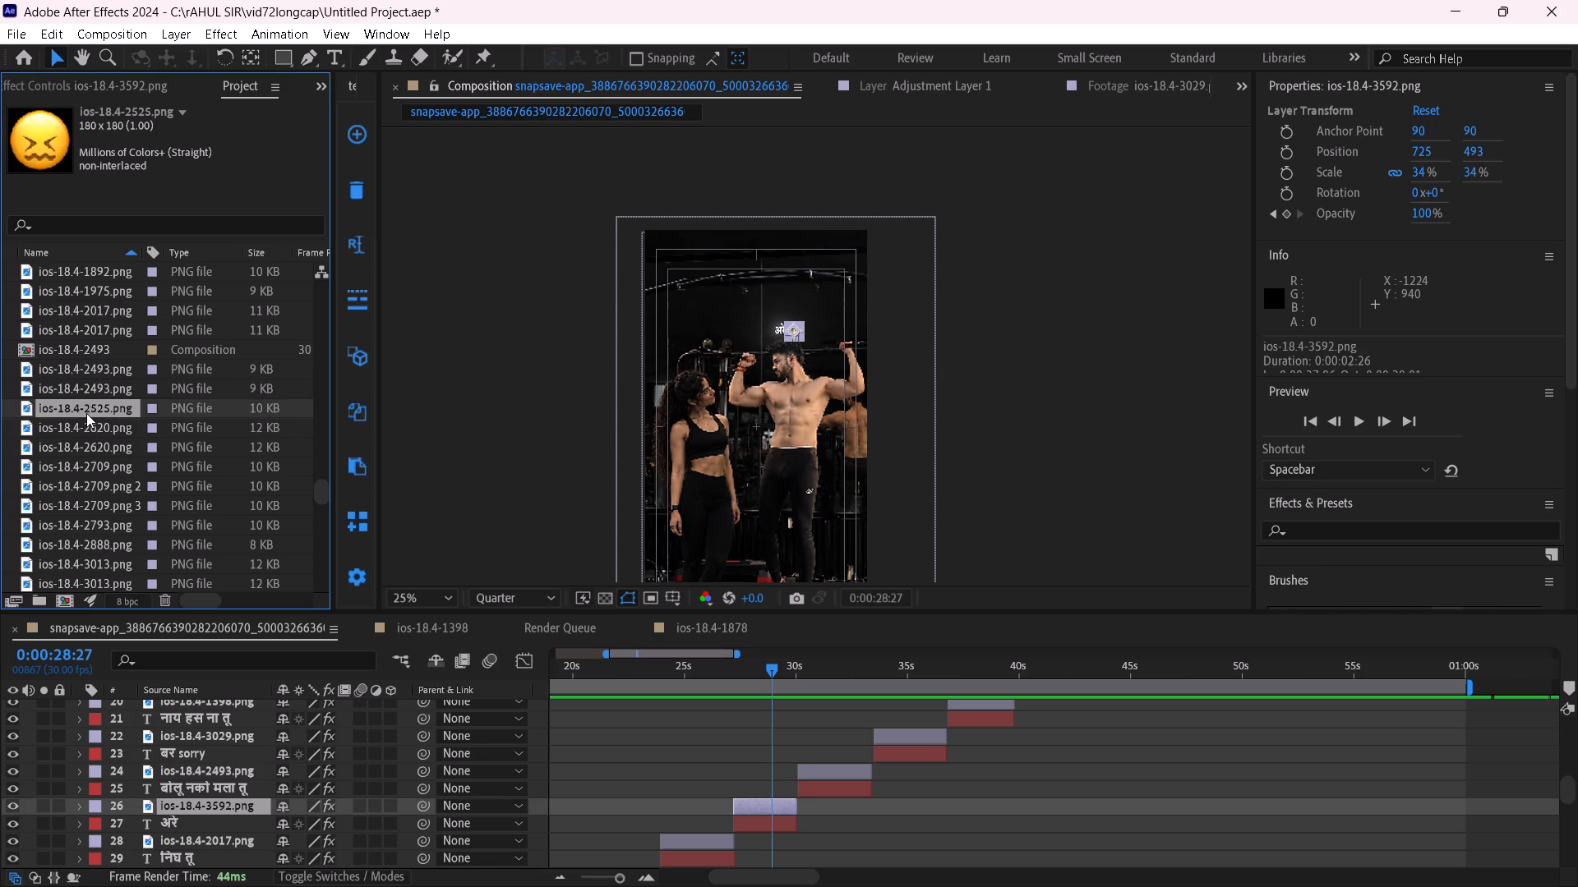
{"action": "left_click", "coordinate": [81, 393]}
{"action": "left_click", "coordinate": [77, 371]}
{"action": "scroll", "coordinate": [100, 406], "scroll_direction": "up", "scroll_amount": 3}
{"action": "left_click", "coordinate": [92, 488]}
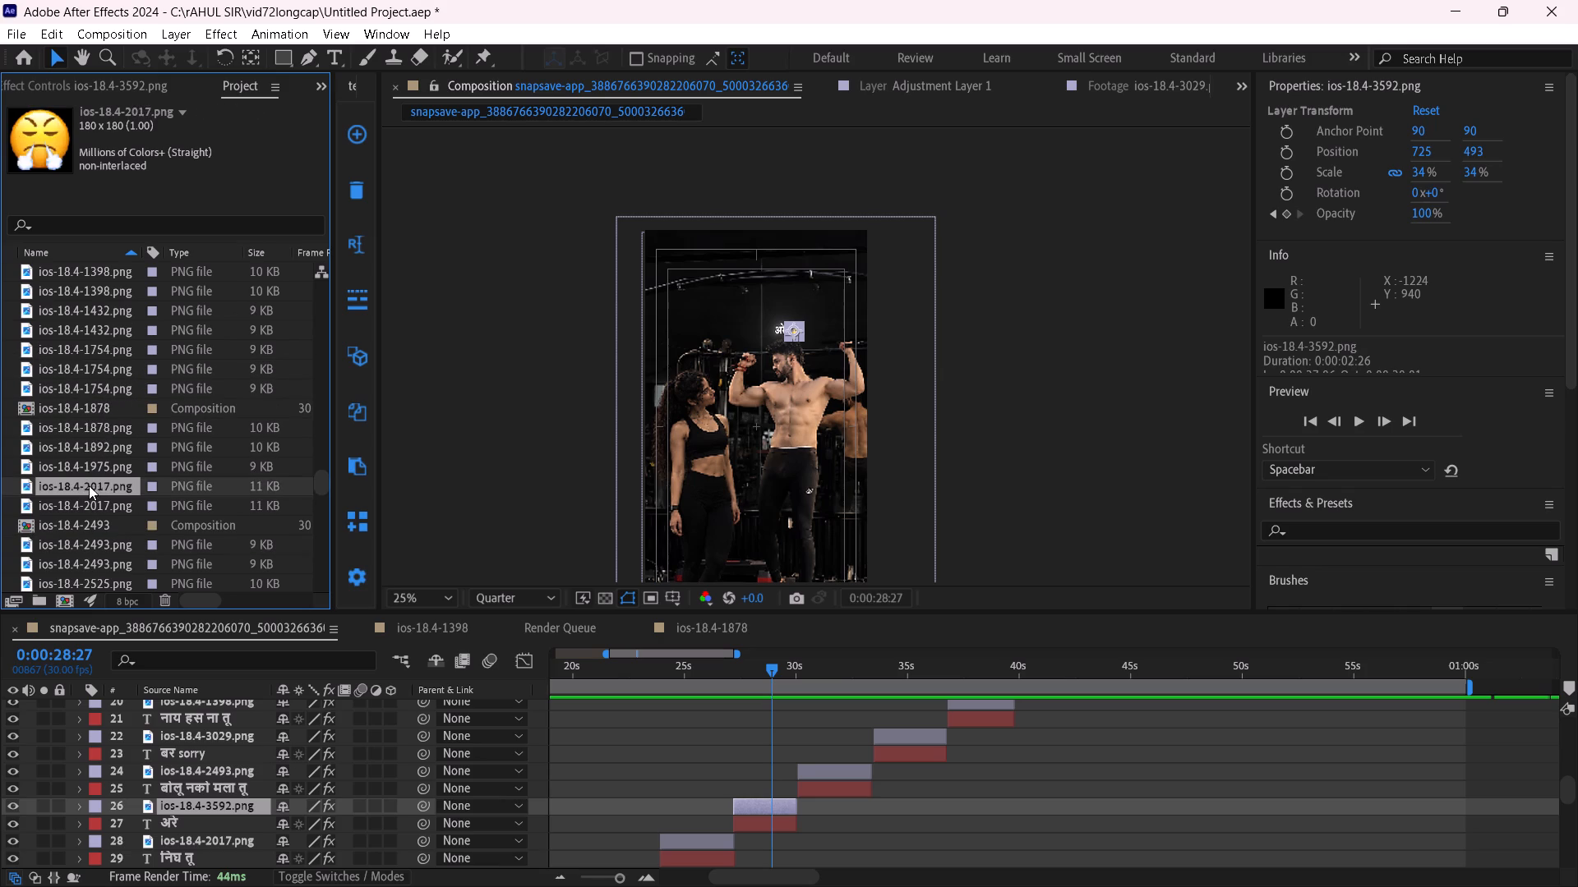
{"action": "left_click", "coordinate": [86, 461]}
{"action": "left_click", "coordinate": [76, 442]}
{"action": "left_click", "coordinate": [65, 418]}
{"action": "scroll", "coordinate": [72, 442], "scroll_direction": "up", "scroll_amount": 2}
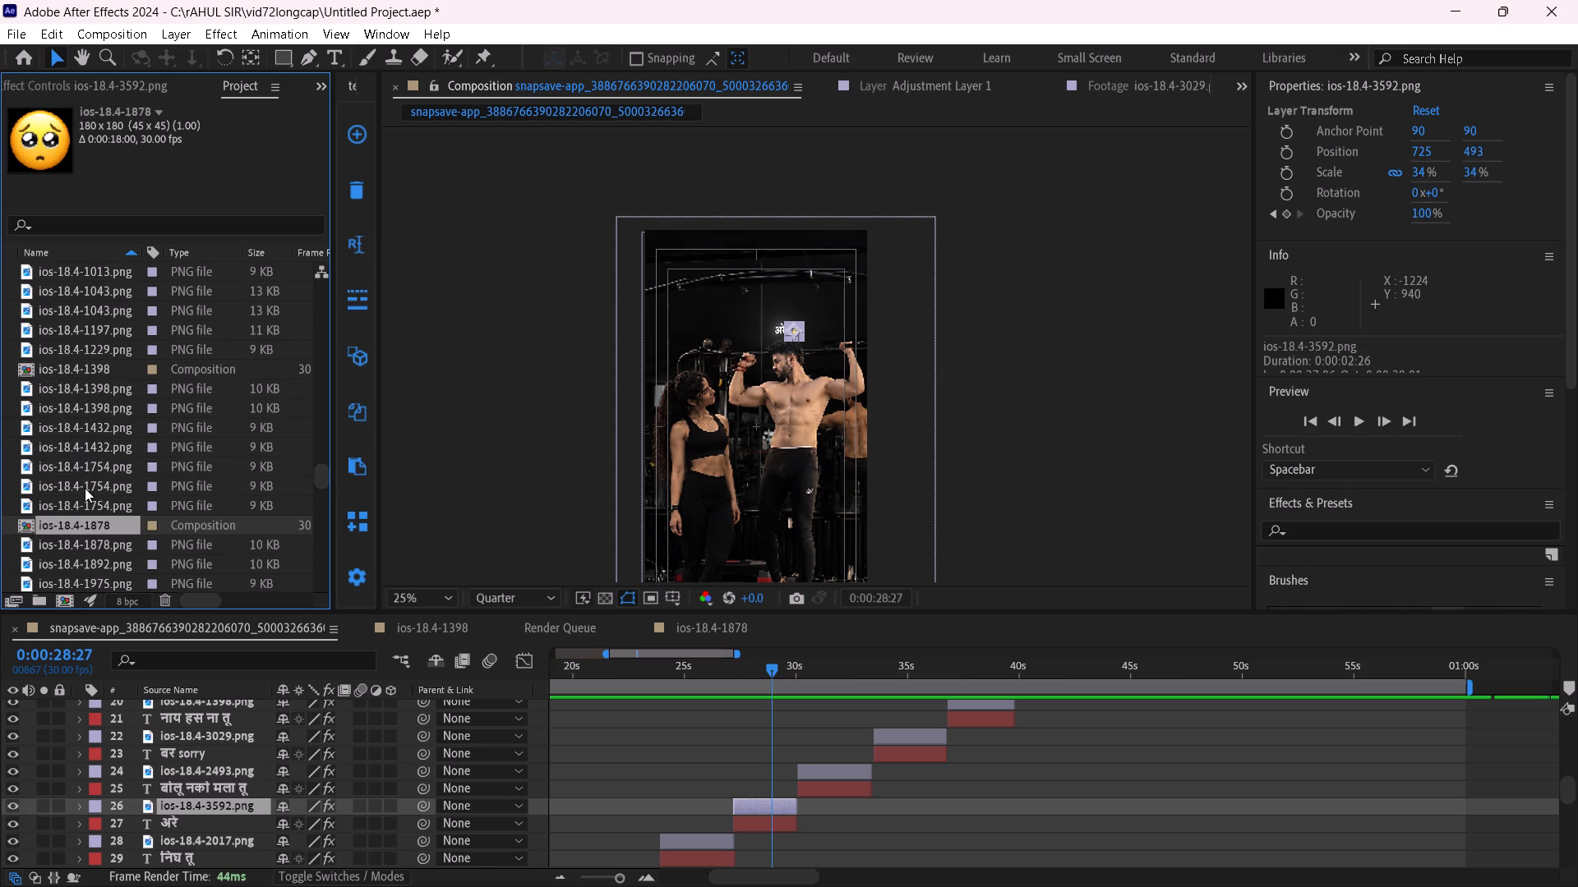
{"action": "left_click", "coordinate": [85, 488]}
{"action": "left_click", "coordinate": [89, 503]}
{"action": "left_click", "coordinate": [76, 462]}
{"action": "left_click", "coordinate": [68, 445]}
{"action": "left_click", "coordinate": [63, 421]}
{"action": "left_click", "coordinate": [60, 402]}
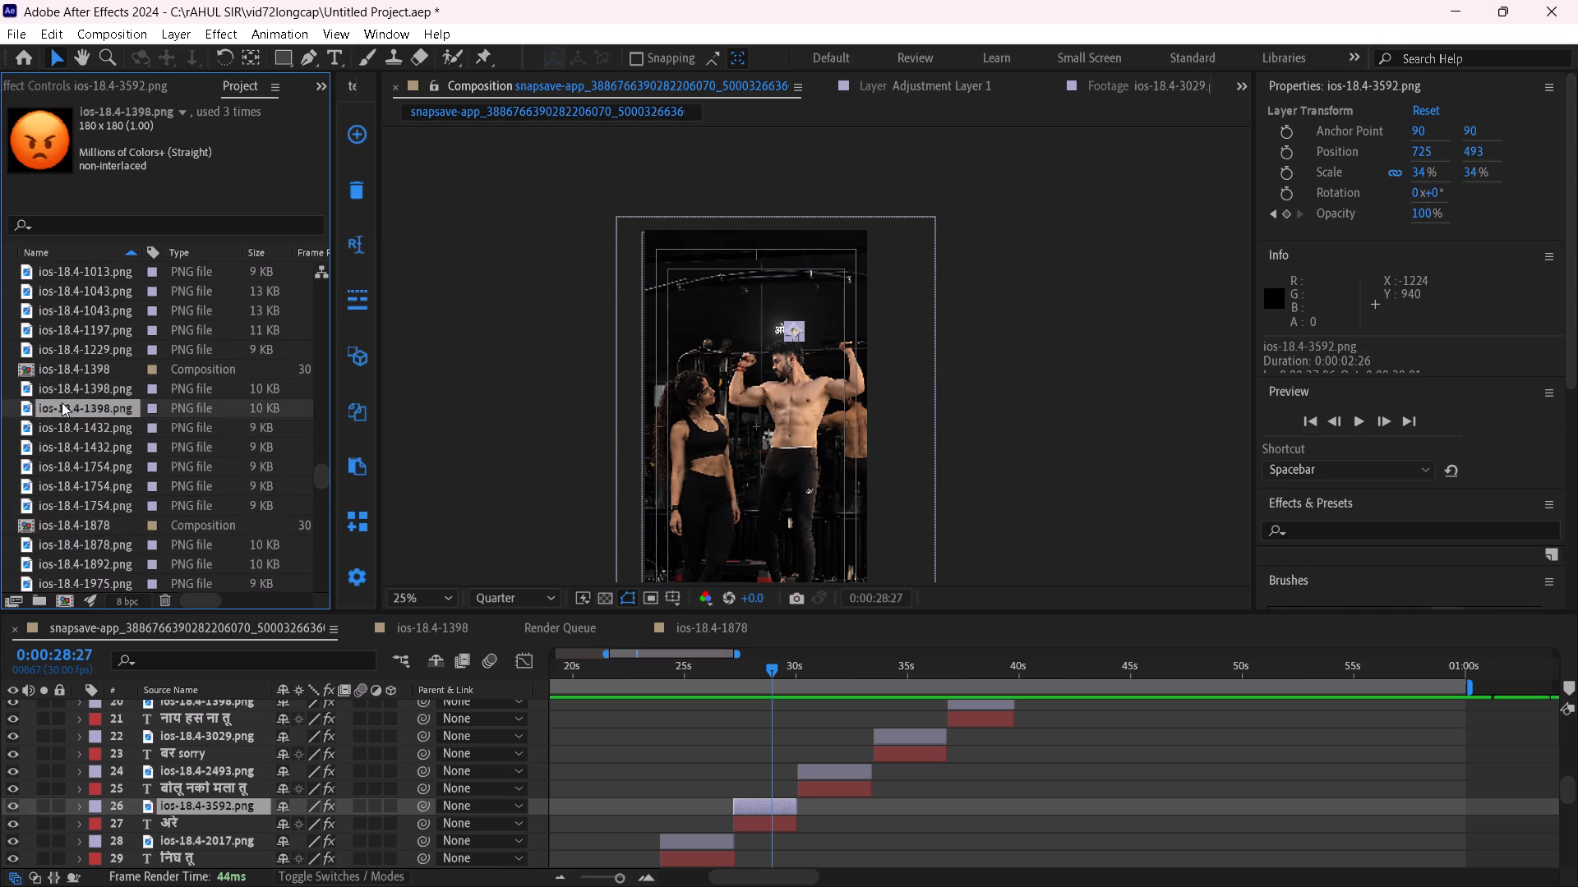
{"action": "scroll", "coordinate": [70, 420], "scroll_direction": "up", "scroll_amount": 2}
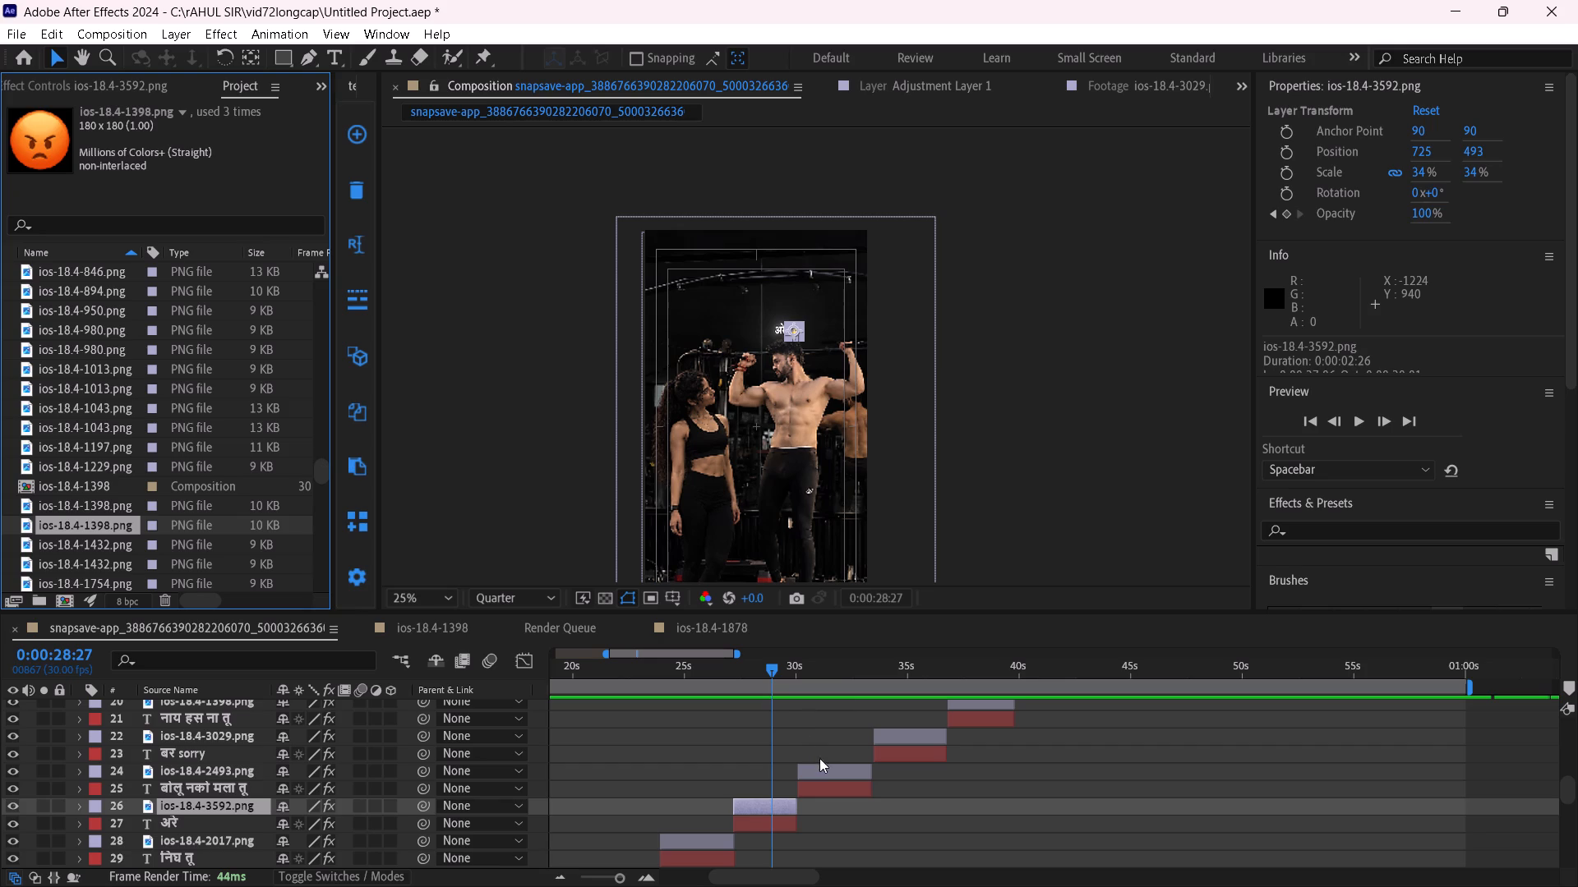
Replace the source of the बोलू नको मला तू caption's emoji layer 24, ios-18.4-2493.png, with ios-18.4-1398.png.
{"action": "left_click", "coordinate": [824, 767]}
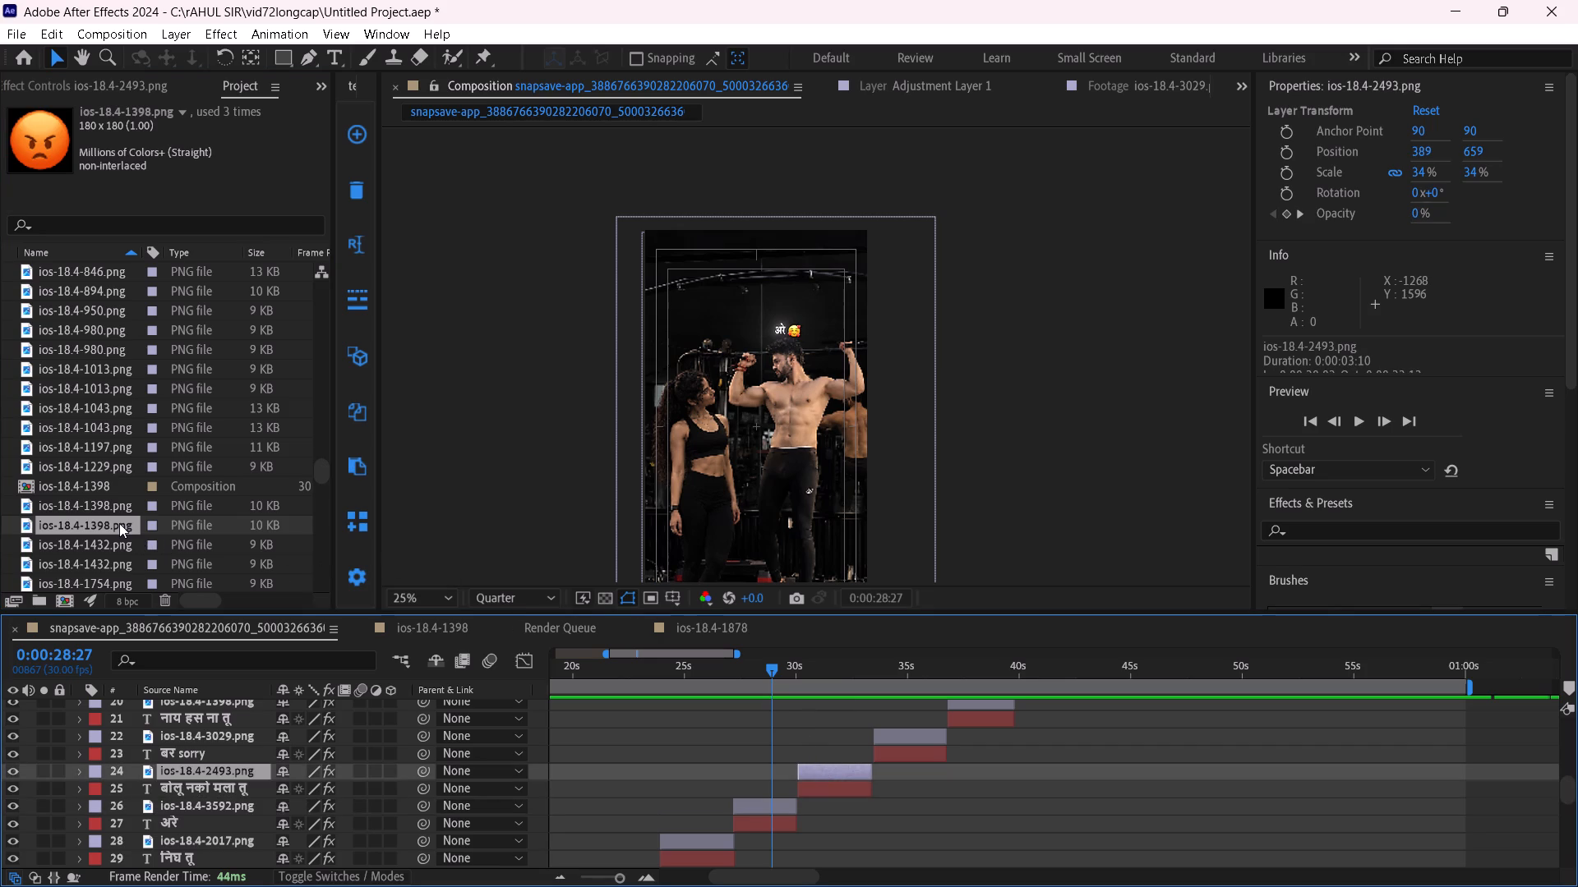
{"action": "left_click_drag", "start_coordinate": [118, 523], "coordinate": [833, 771], "text": "alt"}
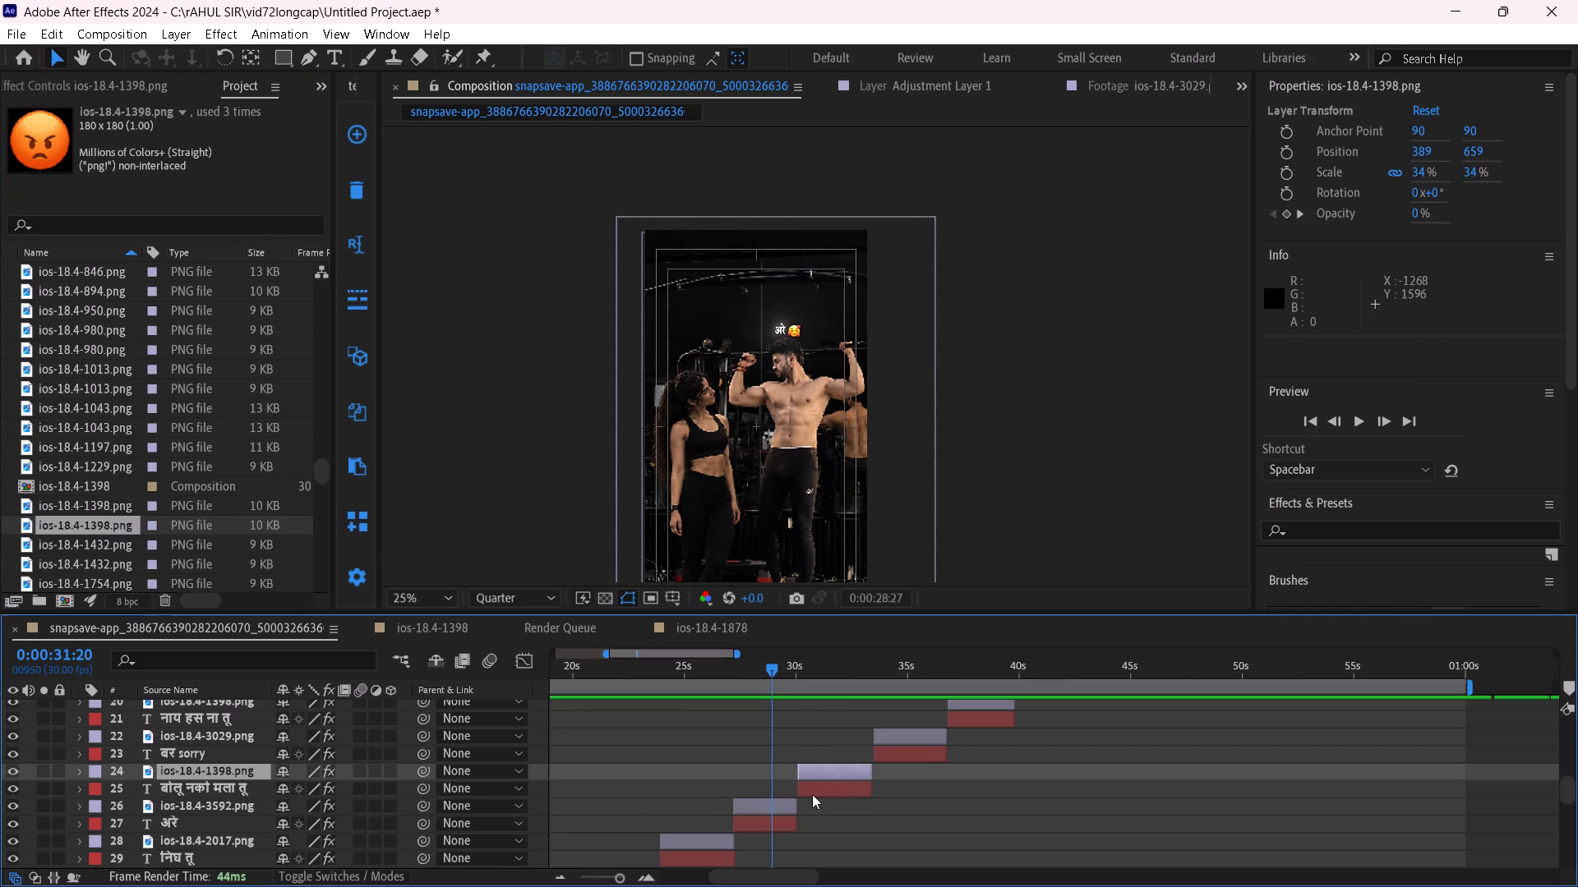
Check the caption at 0:00:30:10, return to अरे at 0:00:28:29, and preview emoji images from ios-18.4-1398.png back to ios-18.4-20.png.
{"action": "left_click", "coordinate": [777, 802]}
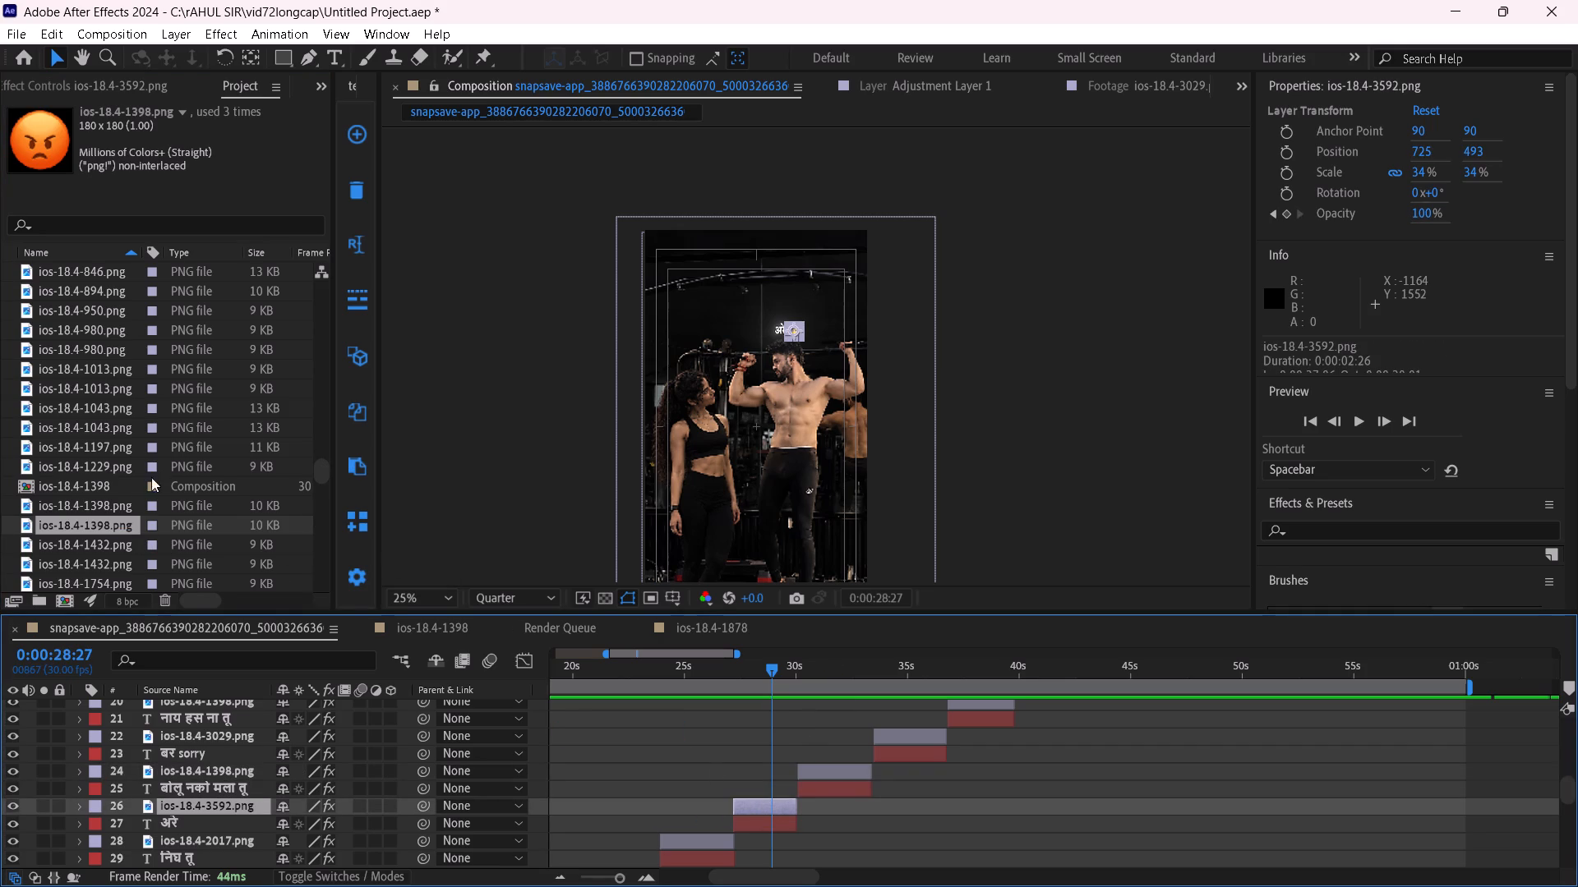
{"action": "left_click_drag", "start_coordinate": [801, 669], "coordinate": [800, 692]}
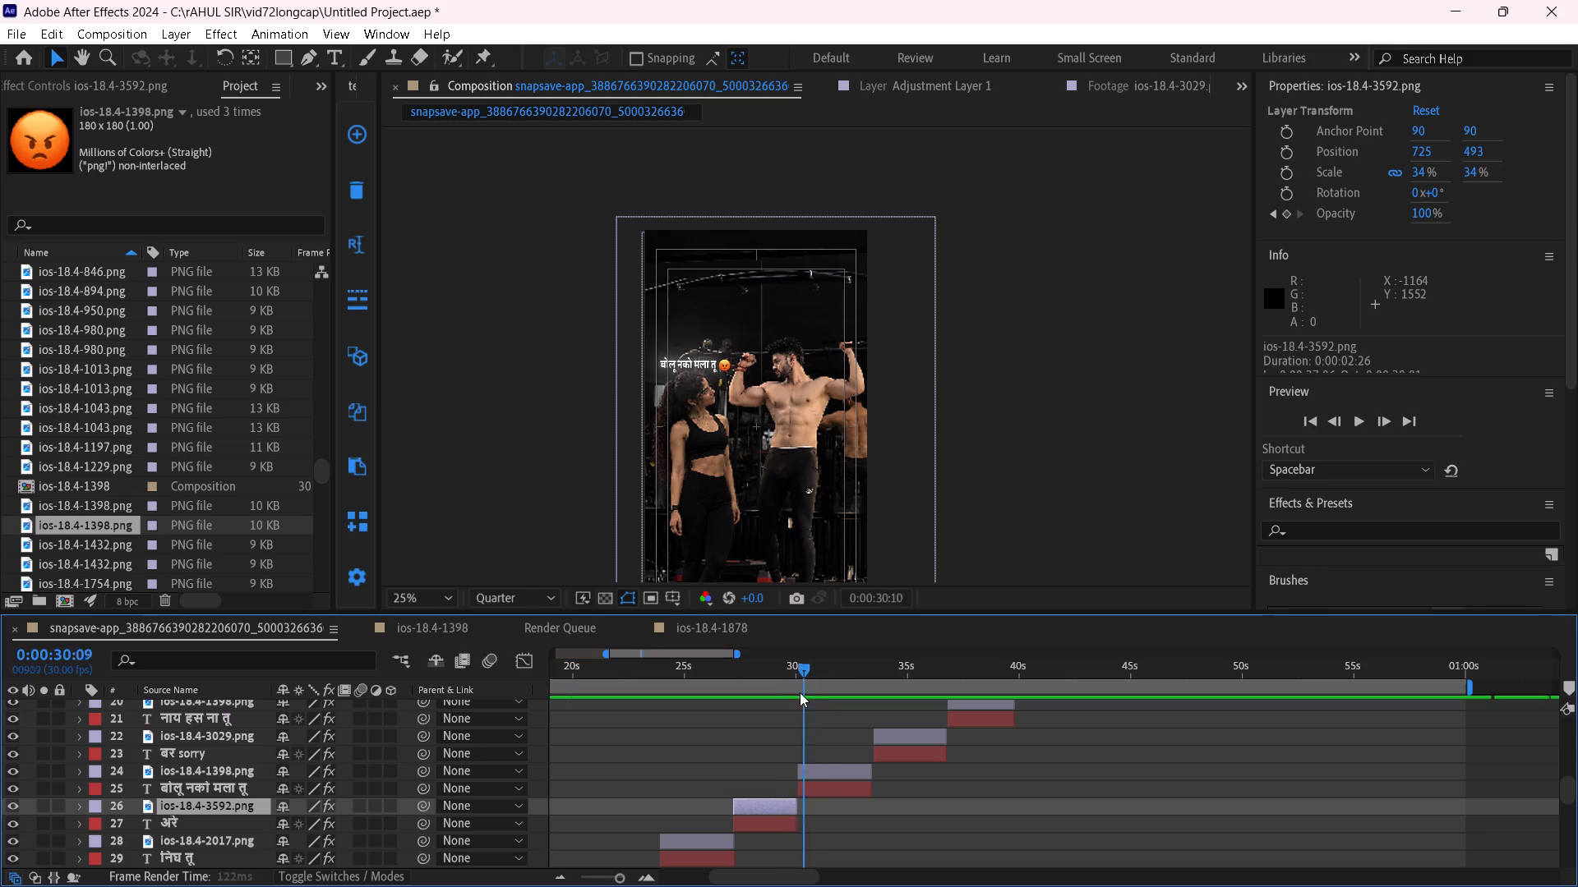
{"action": "left_click_drag", "start_coordinate": [800, 692], "coordinate": [773, 692]}
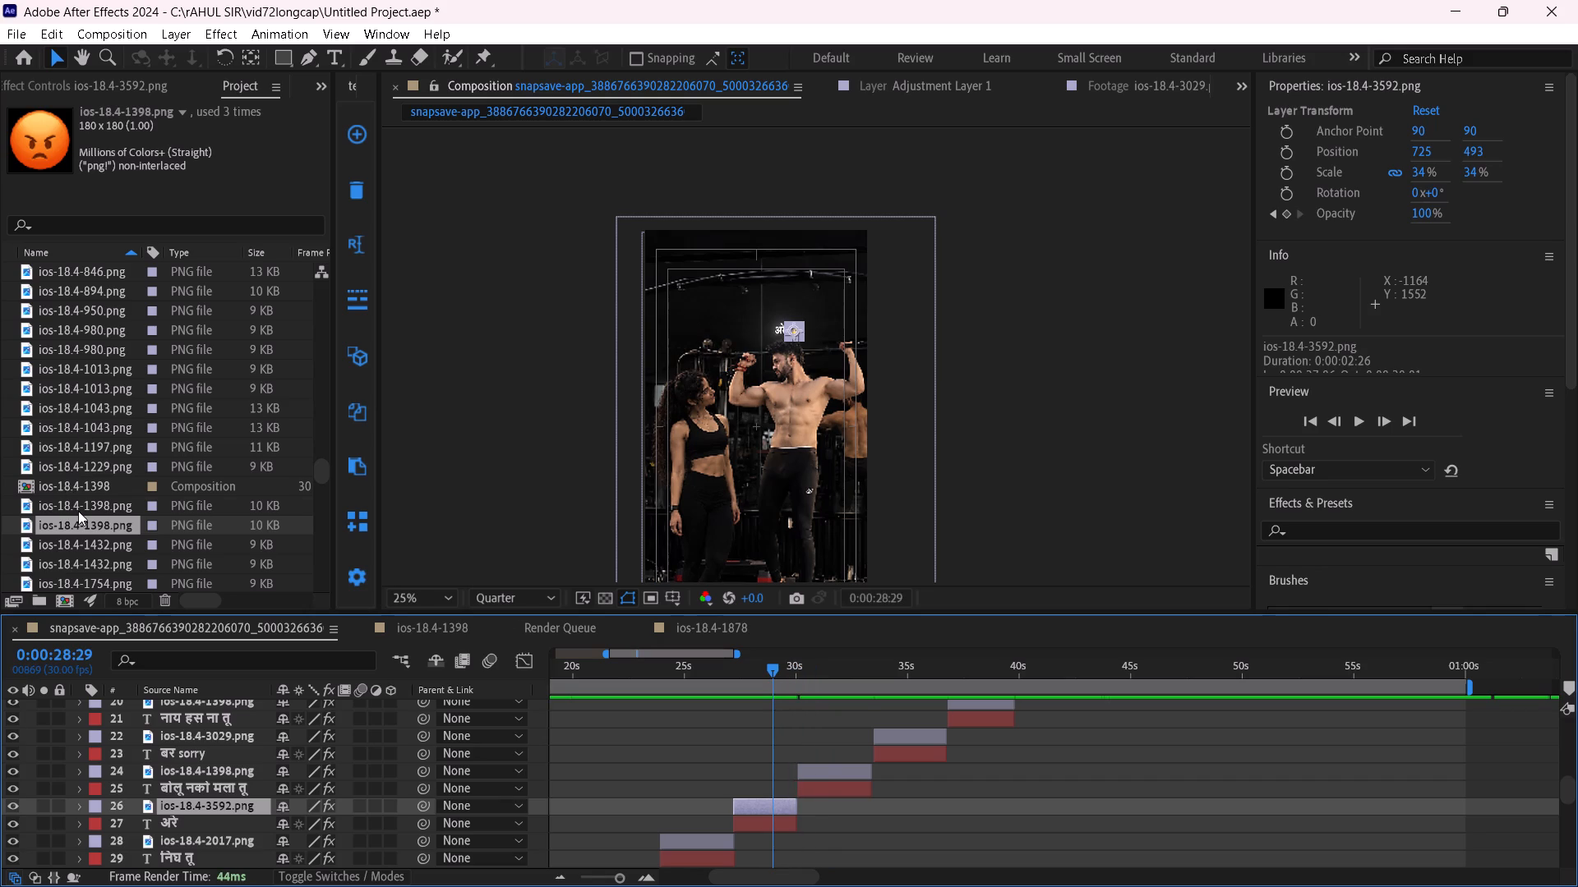
{"action": "left_click", "coordinate": [78, 511]}
{"action": "left_click", "coordinate": [67, 462]}
{"action": "left_click", "coordinate": [62, 441]}
{"action": "left_click", "coordinate": [62, 407]}
{"action": "left_click", "coordinate": [63, 376]}
{"action": "scroll", "coordinate": [68, 455], "scroll_direction": "up", "scroll_amount": 2}
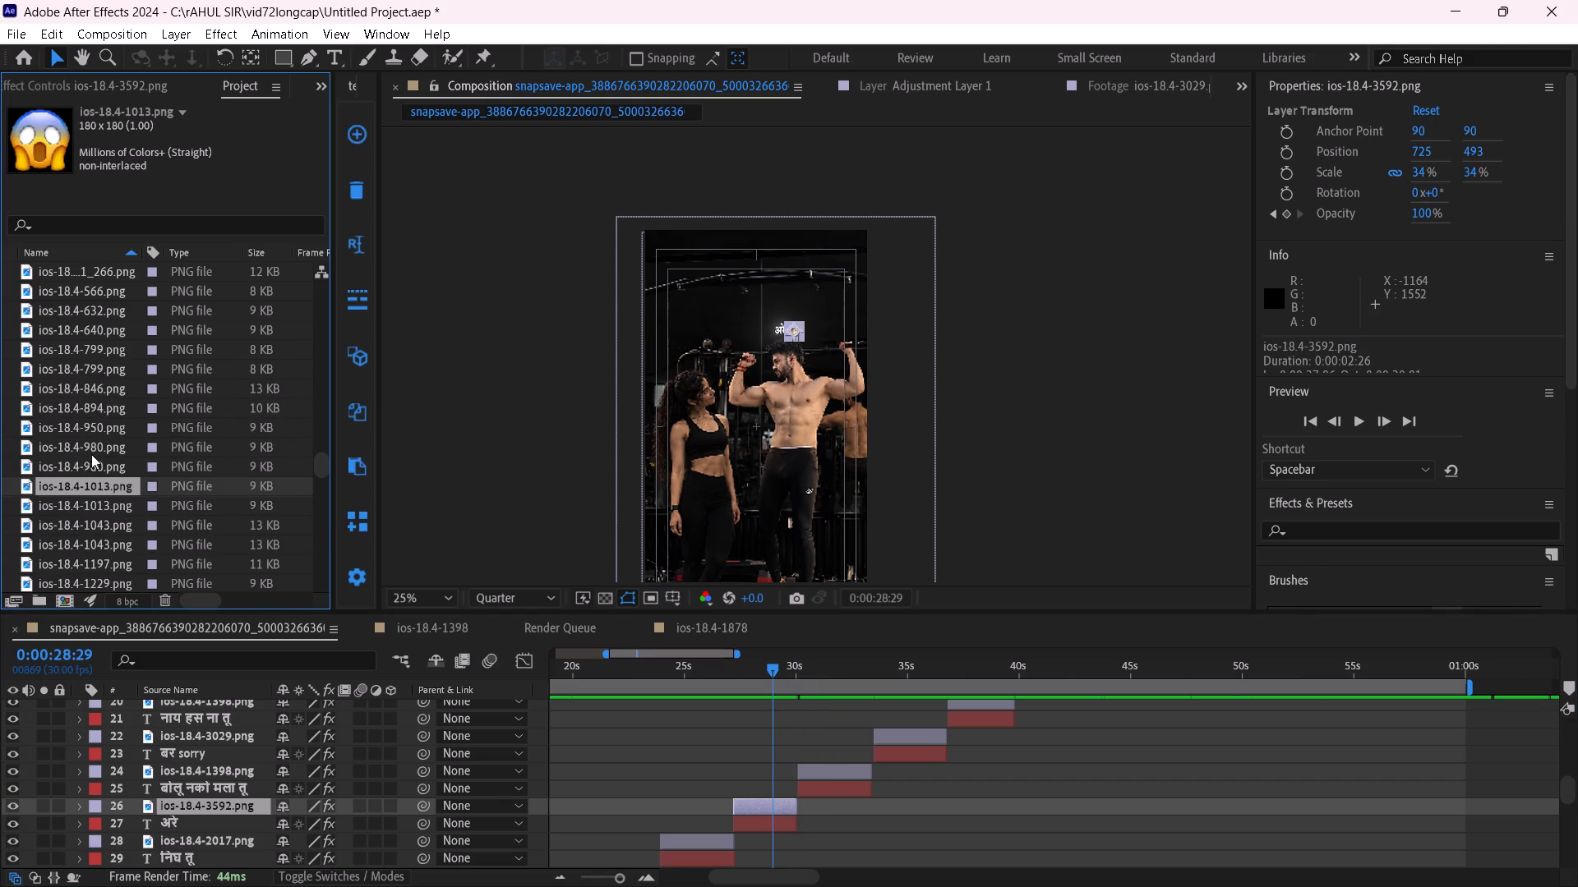
{"action": "left_click", "coordinate": [92, 460]}
{"action": "left_click", "coordinate": [92, 432]}
{"action": "left_click", "coordinate": [92, 397]}
{"action": "left_click", "coordinate": [90, 348]}
{"action": "left_click", "coordinate": [82, 330]}
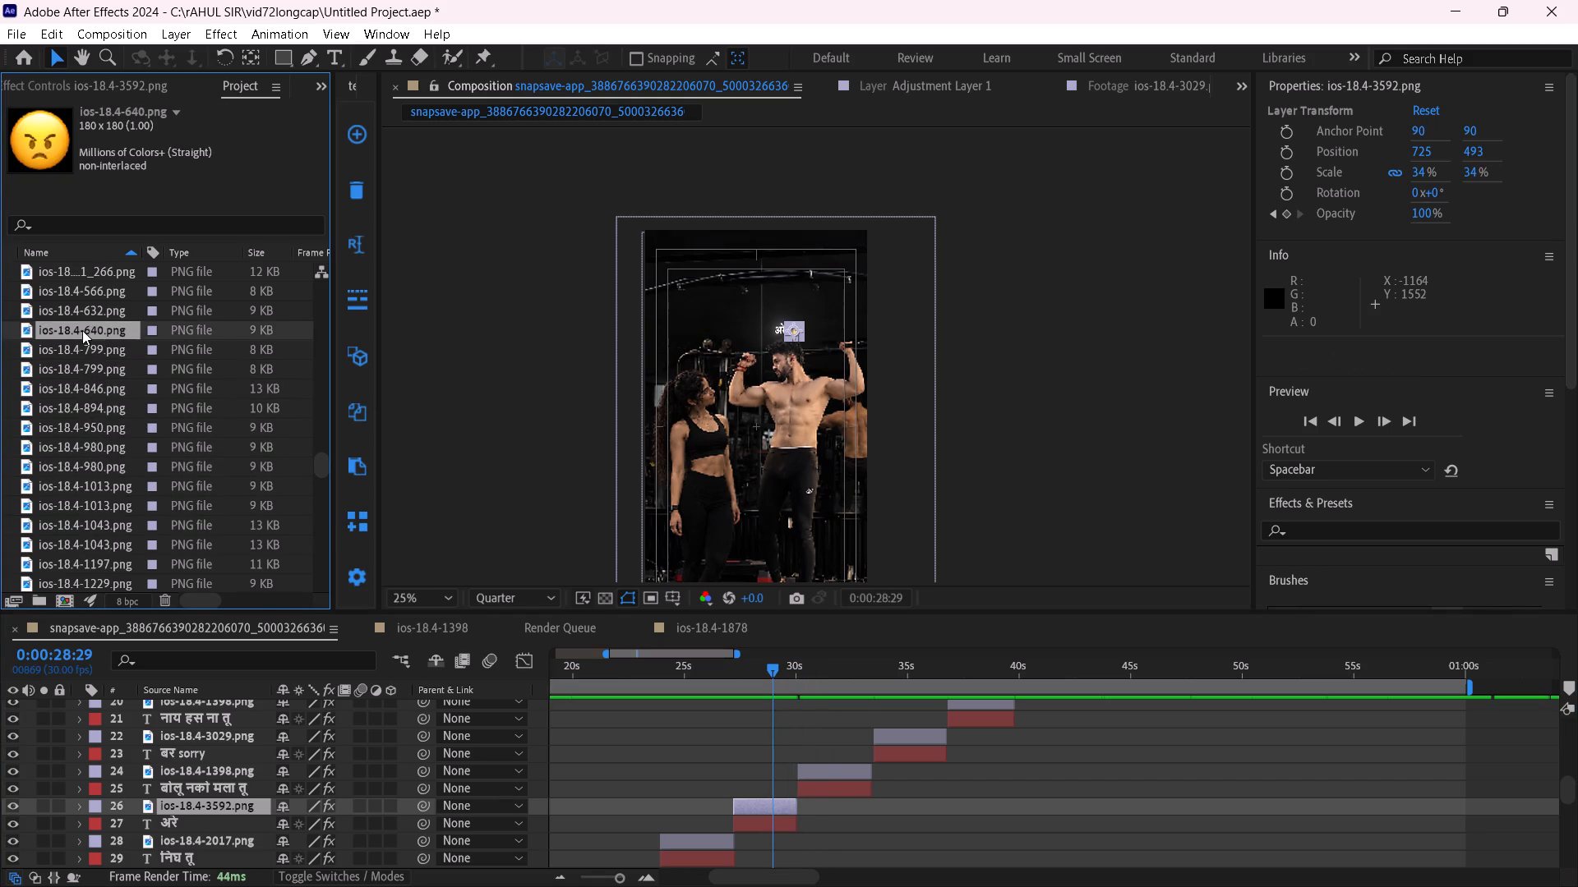
{"action": "scroll", "coordinate": [91, 384], "scroll_direction": "up", "scroll_amount": 2}
{"action": "left_click", "coordinate": [87, 417]}
{"action": "left_click", "coordinate": [77, 384]}
{"action": "left_click", "coordinate": [77, 352]}
{"action": "left_click", "coordinate": [79, 325]}
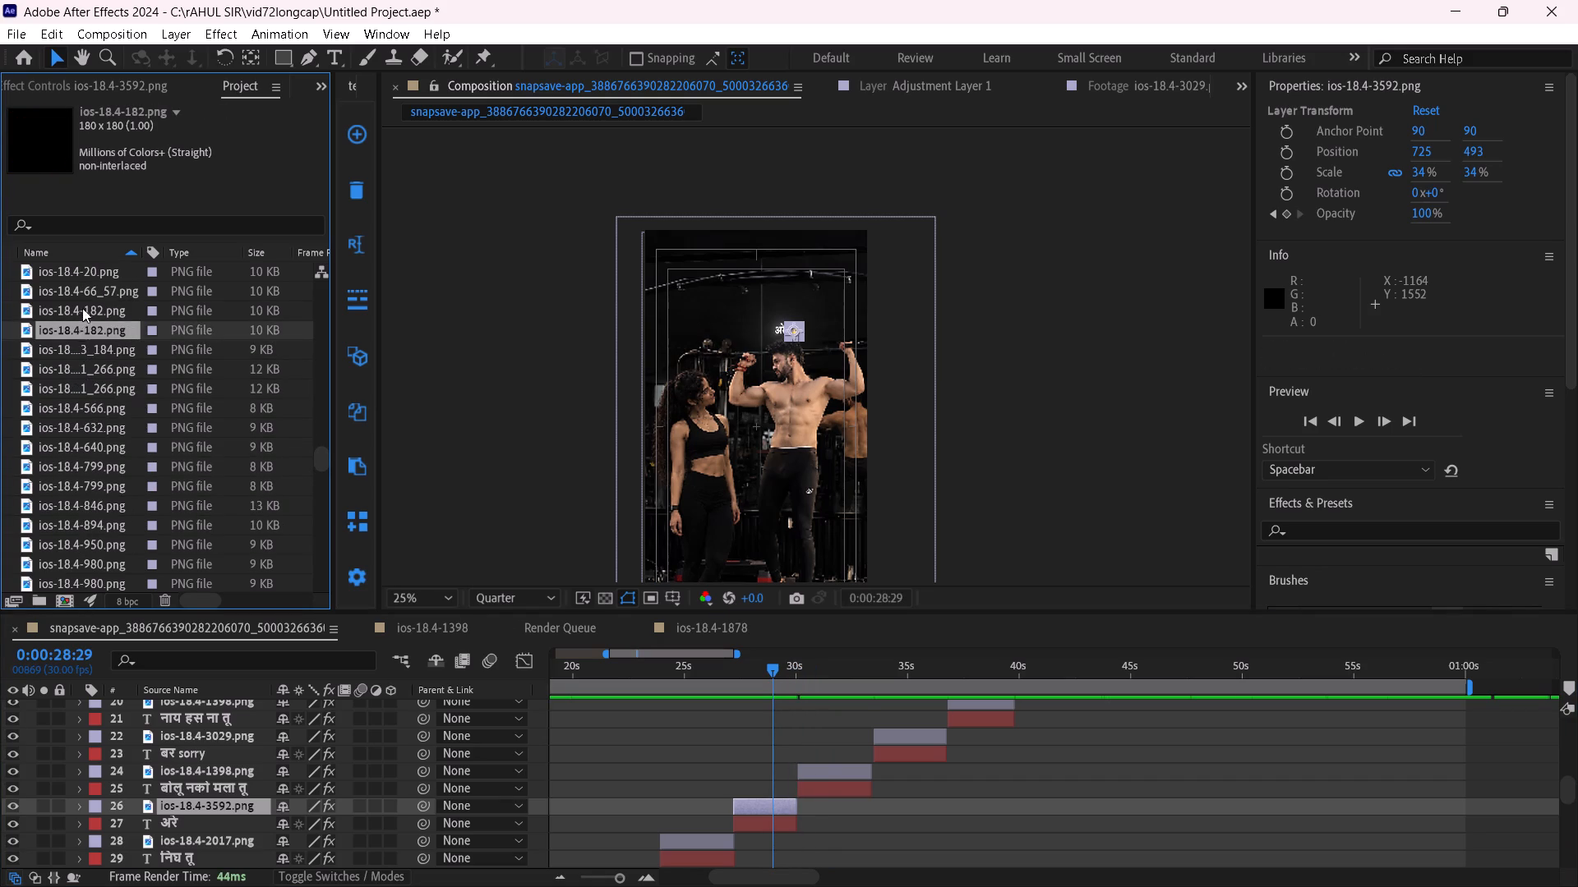
{"action": "left_click", "coordinate": [82, 308]}
{"action": "scroll", "coordinate": [96, 377], "scroll_direction": "up", "scroll_amount": 2}
{"action": "left_click", "coordinate": [104, 412]}
{"action": "left_click", "coordinate": [104, 392]}
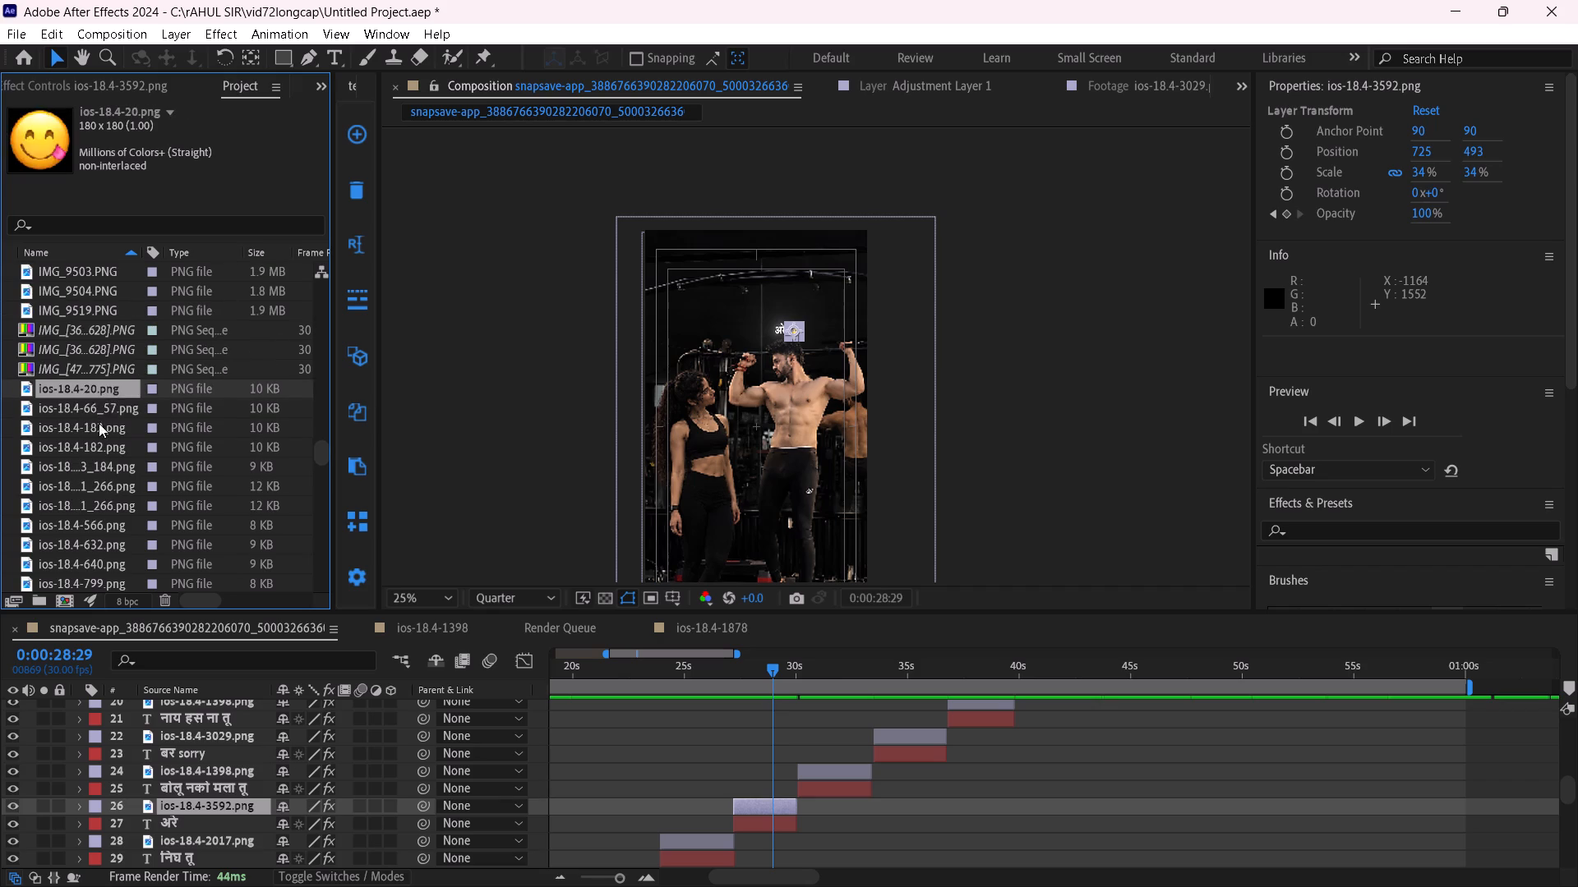
Preview the emoji images again from ios-18.4-182.png onward to ios-18.4-3341.png for one that suits the अरे caption.
{"action": "left_click", "coordinate": [99, 423]}
{"action": "left_click", "coordinate": [99, 429]}
{"action": "left_click", "coordinate": [105, 447]}
{"action": "left_click", "coordinate": [108, 459]}
{"action": "left_click", "coordinate": [109, 471]}
{"action": "scroll", "coordinate": [109, 471], "scroll_direction": "down", "scroll_amount": 2}
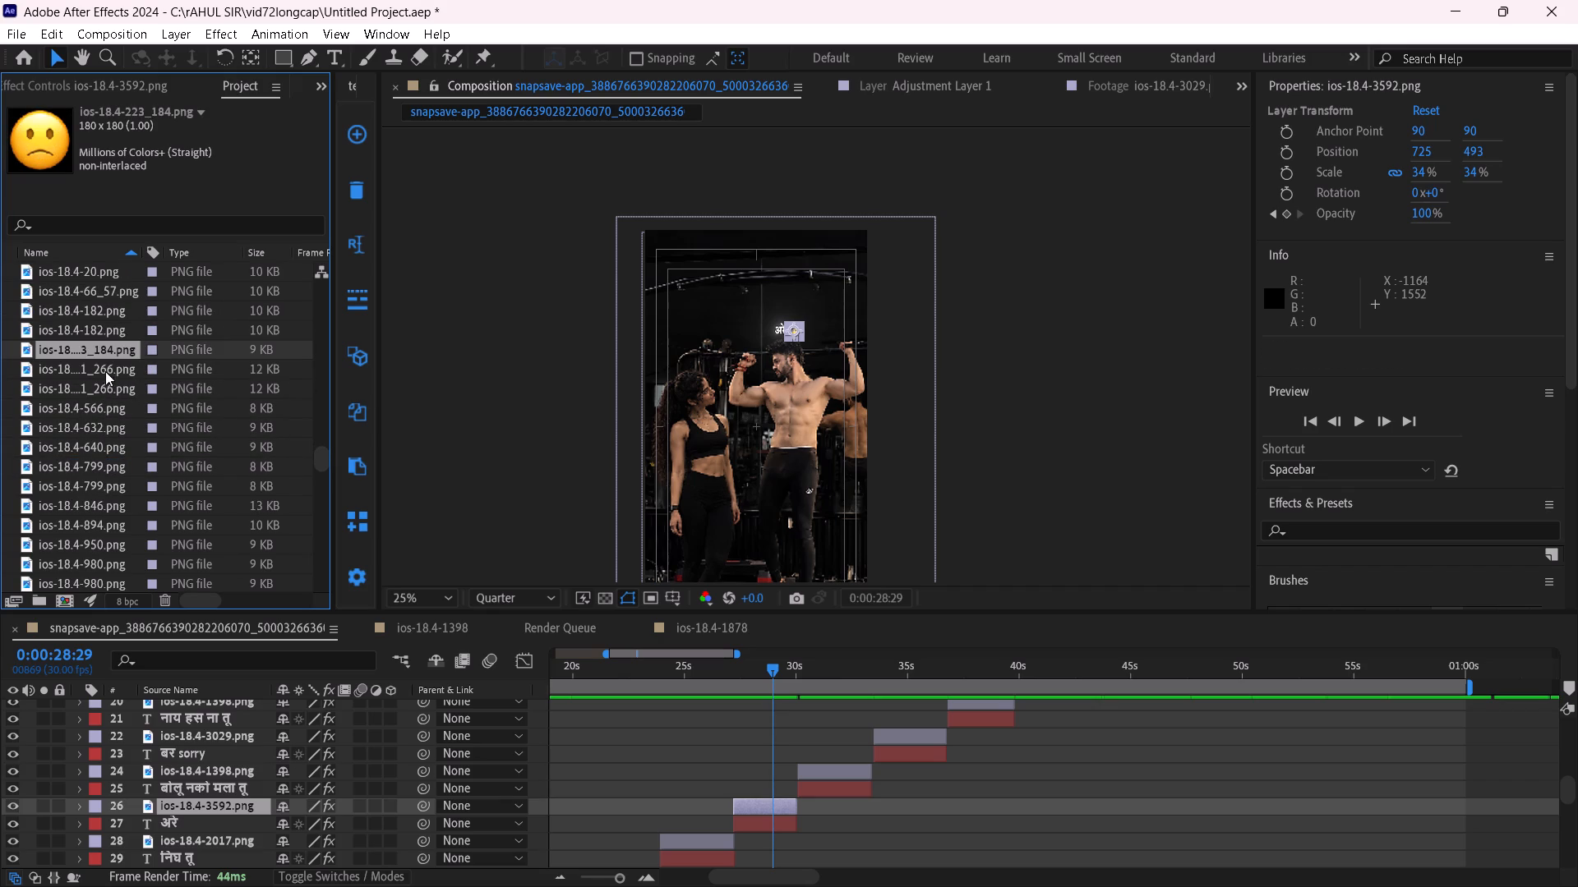
{"action": "left_click", "coordinate": [105, 371]}
{"action": "left_click", "coordinate": [98, 387]}
{"action": "left_click_drag", "start_coordinate": [100, 409], "coordinate": [103, 419]}
{"action": "left_click", "coordinate": [105, 439]}
{"action": "left_click_drag", "start_coordinate": [110, 453], "coordinate": [113, 460]}
{"action": "left_click_drag", "start_coordinate": [118, 469], "coordinate": [122, 481]}
{"action": "left_click", "coordinate": [120, 486]}
{"action": "scroll", "coordinate": [120, 486], "scroll_direction": "down", "scroll_amount": 2}
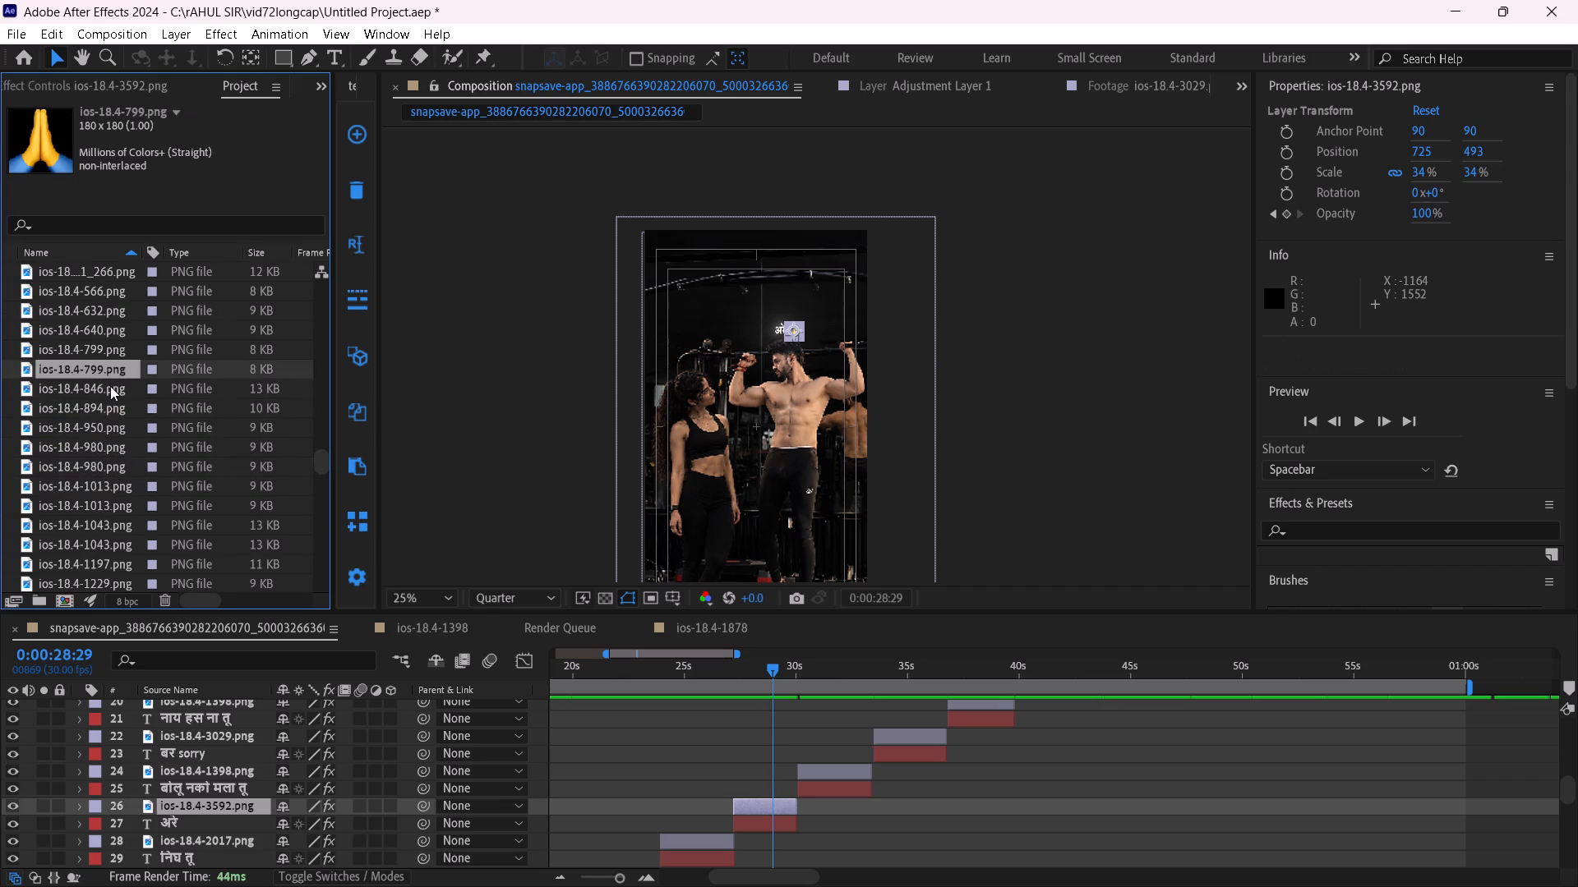
{"action": "left_click", "coordinate": [109, 384]}
{"action": "scroll", "coordinate": [102, 401], "scroll_direction": "down", "scroll_amount": 1}
{"action": "left_click", "coordinate": [102, 404]}
{"action": "left_click", "coordinate": [108, 422]}
{"action": "left_click_drag", "start_coordinate": [112, 439], "coordinate": [117, 446]}
{"action": "left_click_drag", "start_coordinate": [117, 462], "coordinate": [122, 479]}
{"action": "left_click_drag", "start_coordinate": [122, 486], "coordinate": [127, 496]}
{"action": "scroll", "coordinate": [129, 496], "scroll_direction": "down", "scroll_amount": 2}
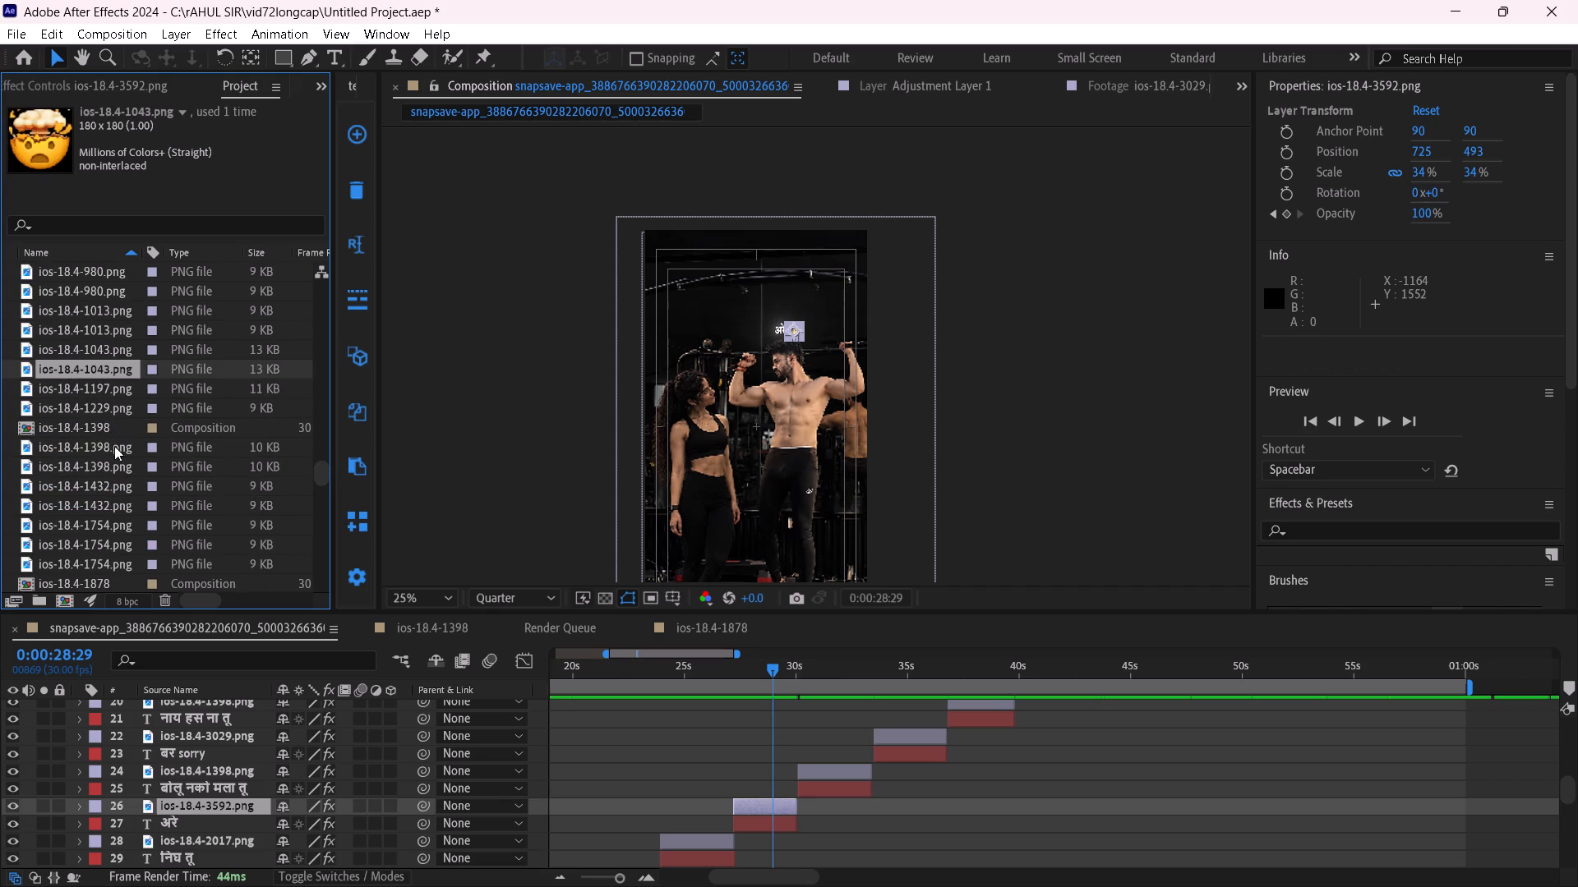
{"action": "left_click", "coordinate": [116, 393]}
{"action": "left_click", "coordinate": [115, 402]}
{"action": "left_click", "coordinate": [115, 426]}
{"action": "scroll", "coordinate": [112, 455], "scroll_direction": "down", "scroll_amount": 2}
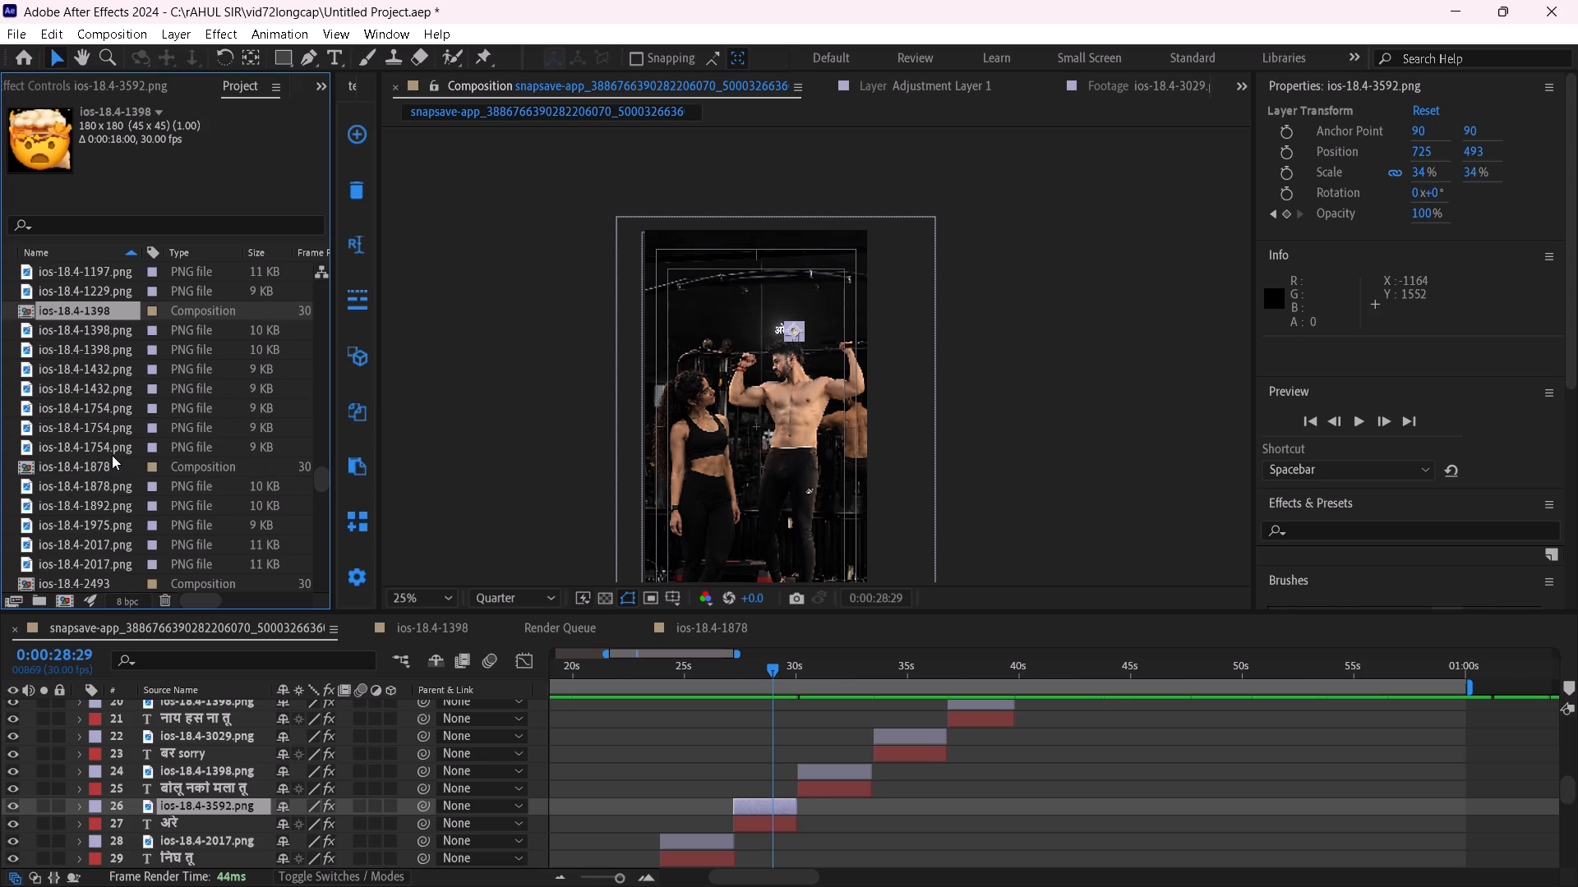
{"action": "left_click", "coordinate": [101, 334]}
{"action": "left_click", "coordinate": [105, 355]}
{"action": "left_click", "coordinate": [105, 372]}
{"action": "left_click", "coordinate": [104, 395]}
{"action": "left_click", "coordinate": [110, 406]}
{"action": "left_click", "coordinate": [123, 423]}
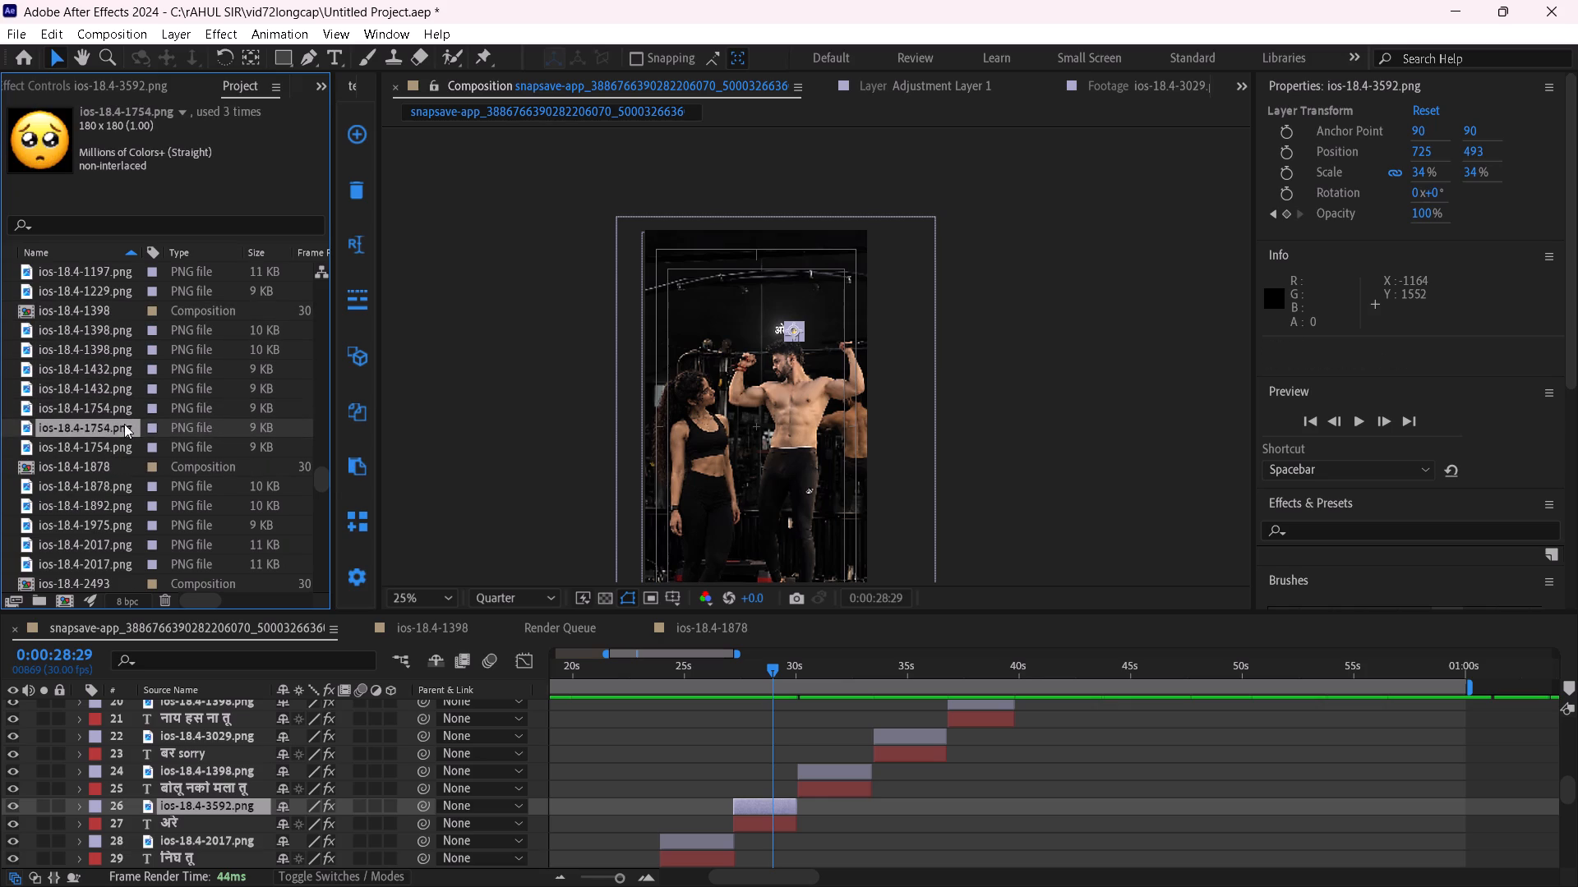
{"action": "scroll", "coordinate": [124, 424], "scroll_direction": "down", "scroll_amount": 3}
{"action": "left_click", "coordinate": [104, 319]}
{"action": "left_click", "coordinate": [95, 356]}
{"action": "left_click", "coordinate": [96, 369]}
{"action": "left_click", "coordinate": [103, 381]}
{"action": "left_click", "coordinate": [104, 390]}
{"action": "left_click", "coordinate": [107, 398]}
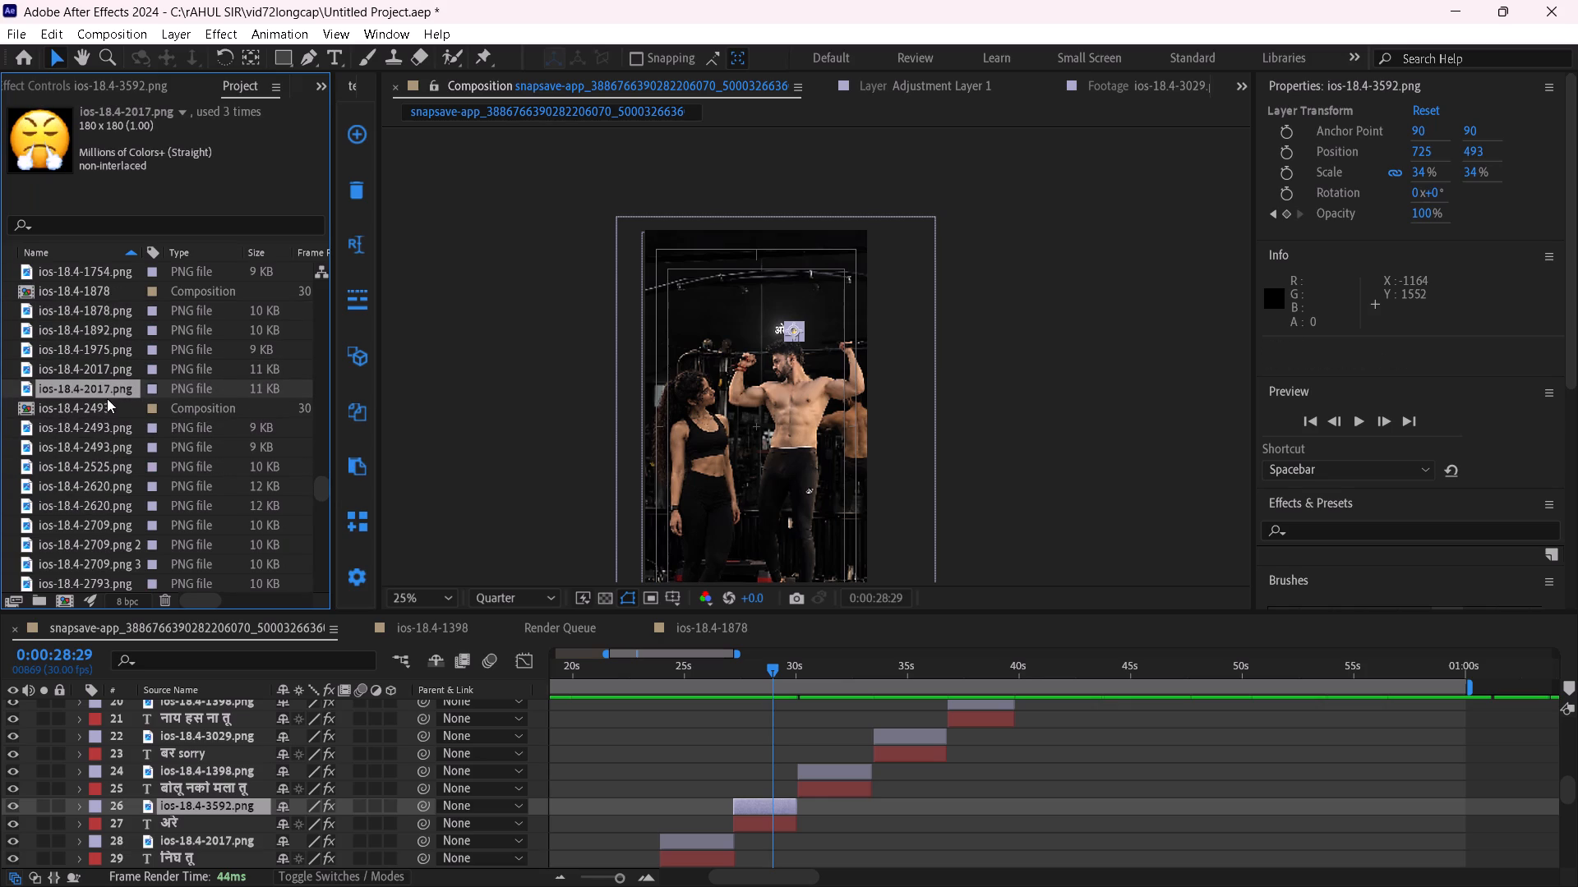
{"action": "left_click", "coordinate": [116, 427]}
{"action": "left_click", "coordinate": [119, 442]}
{"action": "left_click", "coordinate": [119, 454]}
{"action": "left_click", "coordinate": [121, 474]}
{"action": "left_click", "coordinate": [121, 490]}
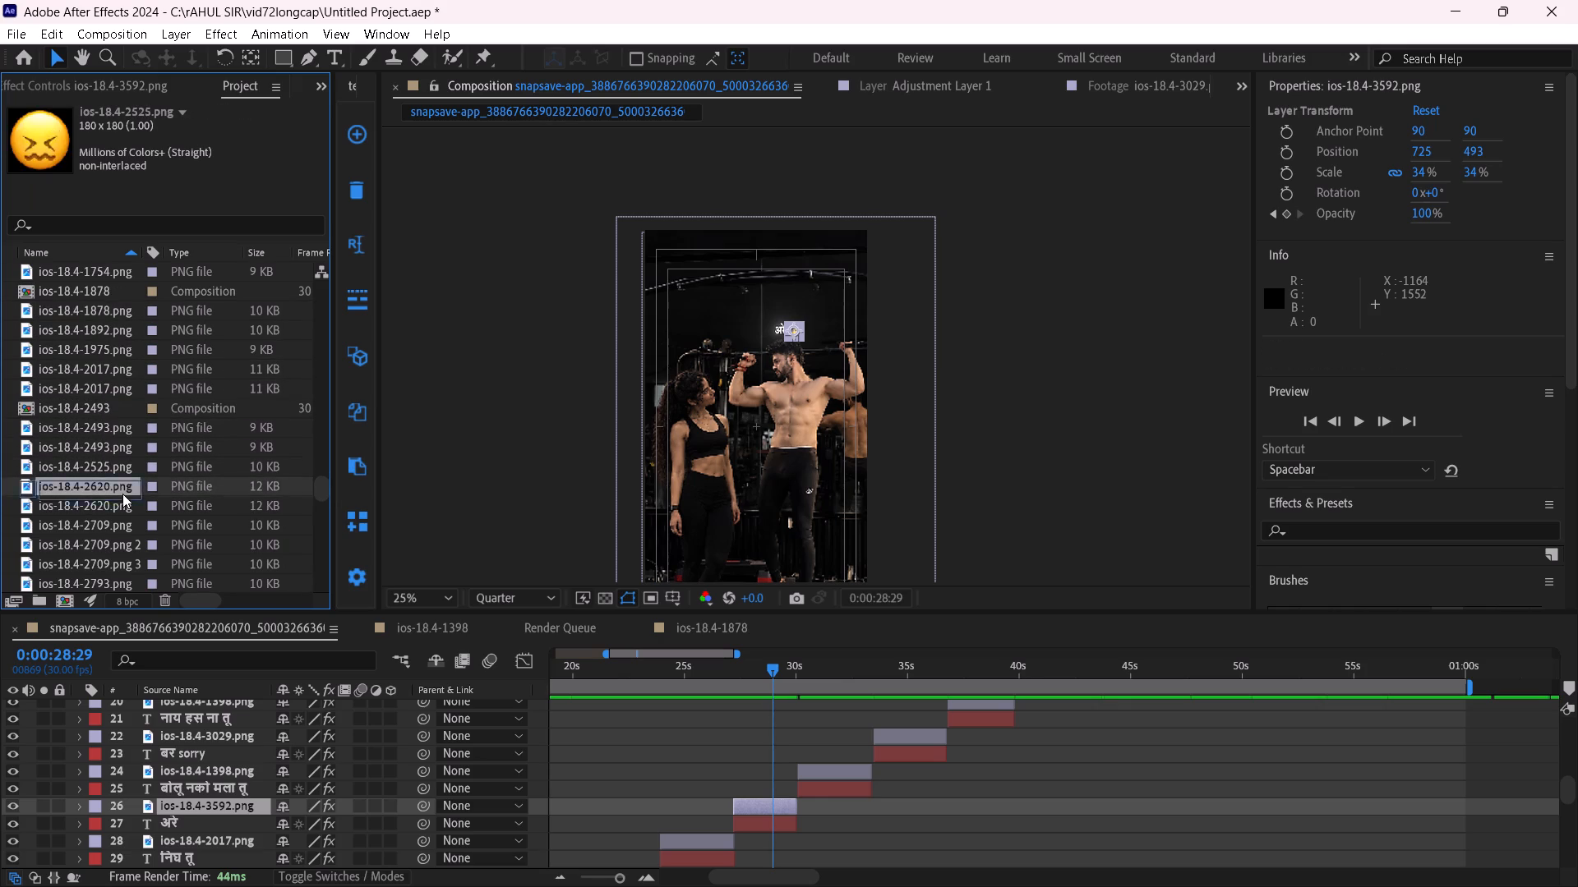
{"action": "scroll", "coordinate": [122, 494], "scroll_direction": "down", "scroll_amount": 2}
{"action": "left_click", "coordinate": [108, 382]}
{"action": "left_click", "coordinate": [107, 418]}
{"action": "left_click", "coordinate": [113, 434]}
{"action": "left_click", "coordinate": [115, 441]}
{"action": "left_click_drag", "start_coordinate": [121, 462], "coordinate": [123, 479]}
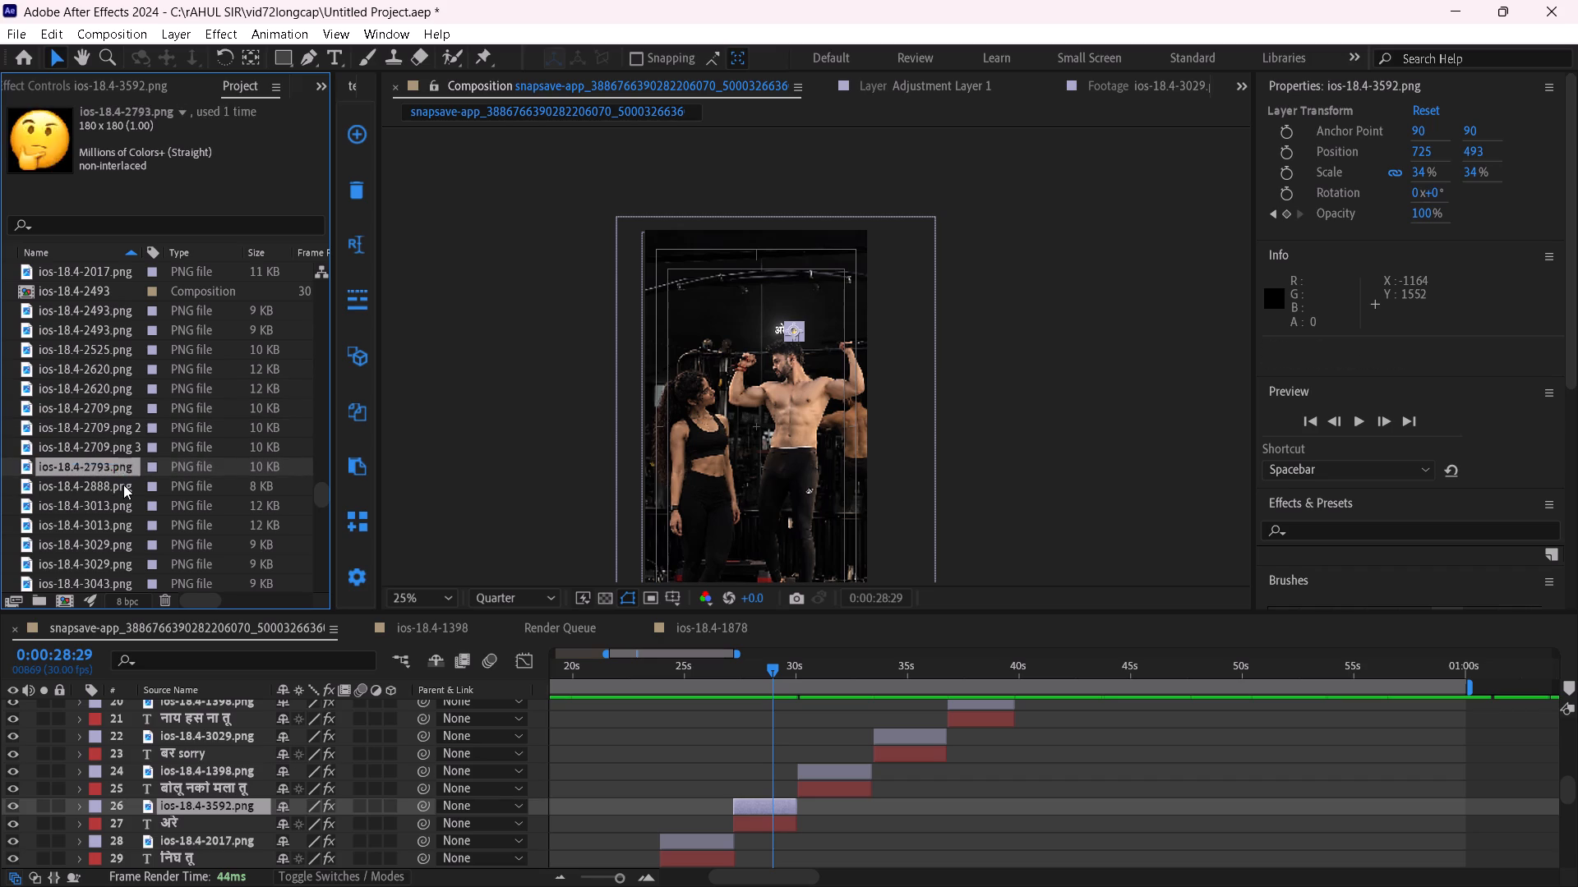
{"action": "left_click", "coordinate": [122, 483]}
{"action": "left_click", "coordinate": [131, 512]}
{"action": "left_click", "coordinate": [137, 528]}
{"action": "left_click_drag", "start_coordinate": [144, 542], "coordinate": [147, 565]}
{"action": "left_click", "coordinate": [151, 571]}
{"action": "scroll", "coordinate": [143, 539], "scroll_direction": "down", "scroll_amount": 12}
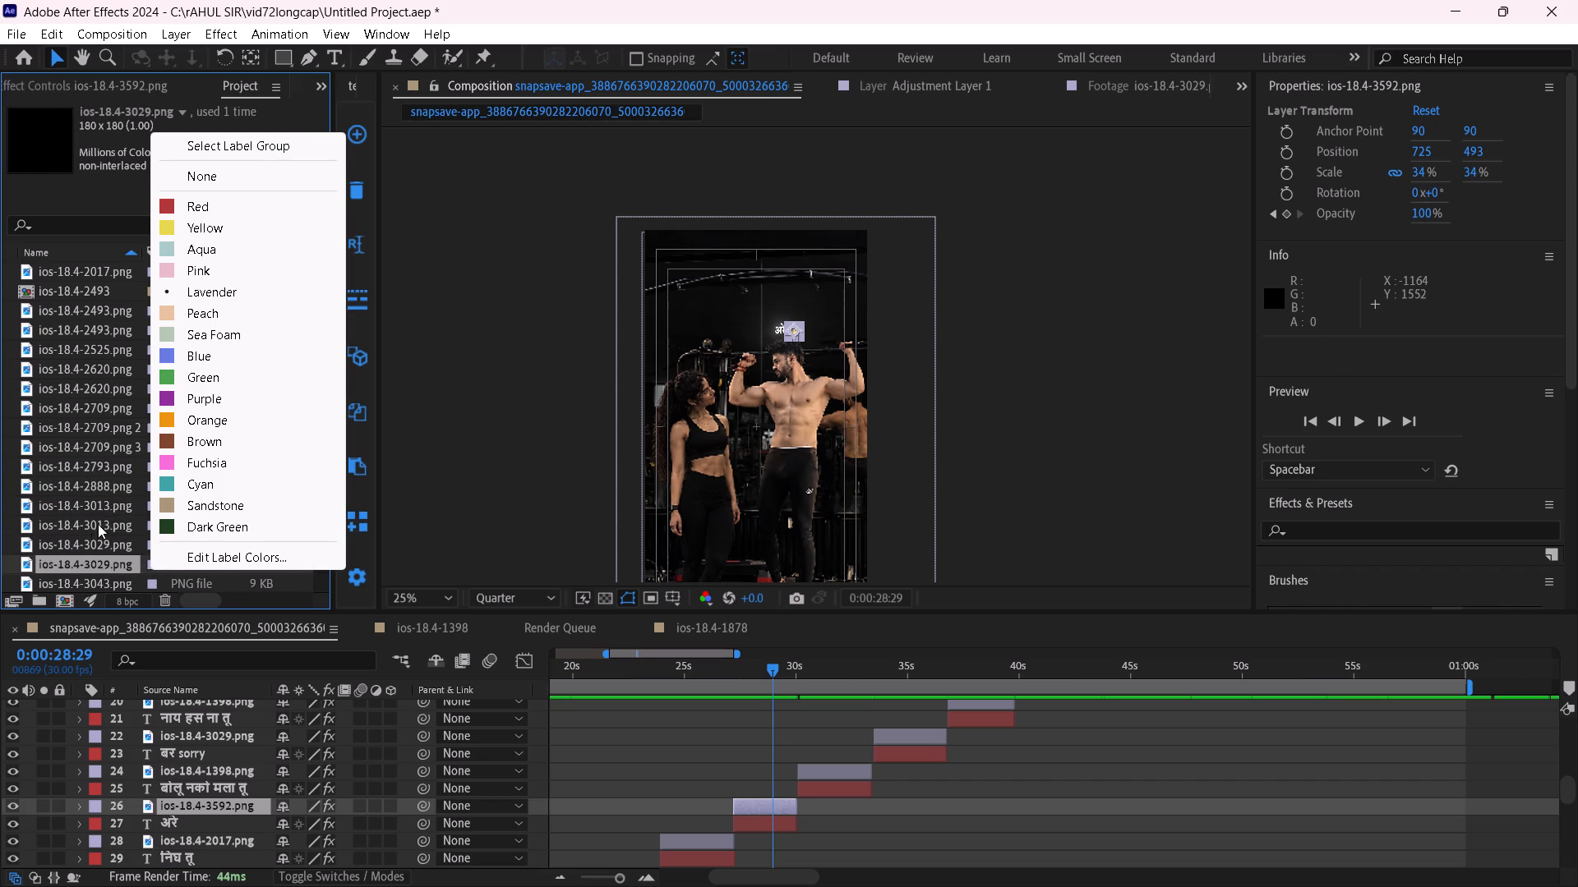
{"action": "left_click", "coordinate": [69, 509]}
{"action": "scroll", "coordinate": [72, 542], "scroll_direction": "down", "scroll_amount": 4}
{"action": "left_click", "coordinate": [77, 485]}
{"action": "left_click", "coordinate": [81, 443]}
{"action": "left_click", "coordinate": [76, 398]}
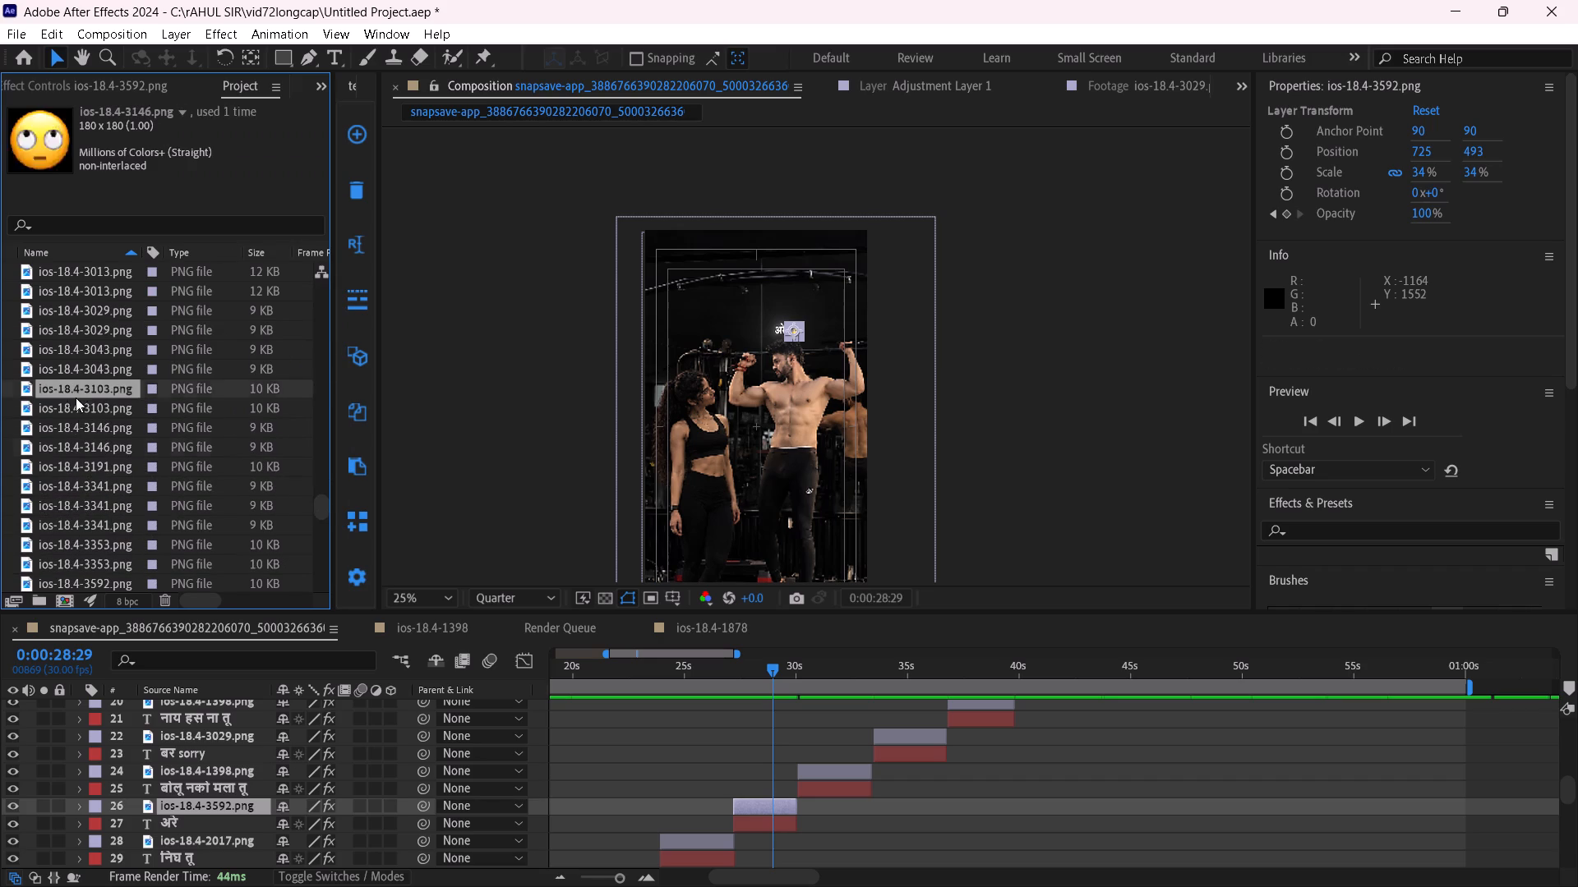
{"action": "left_click", "coordinate": [81, 353]}
{"action": "left_click", "coordinate": [85, 432]}
{"action": "left_click_drag", "start_coordinate": [85, 460], "coordinate": [87, 467]}
{"action": "left_click", "coordinate": [90, 512]}
{"action": "left_click", "coordinate": [95, 528]}
Replace the source of the अरे caption's emoji layer 26, ios-18.4-3592.png, with the tearful ios-18.4-3191.png.
{"action": "left_click", "coordinate": [104, 475]}
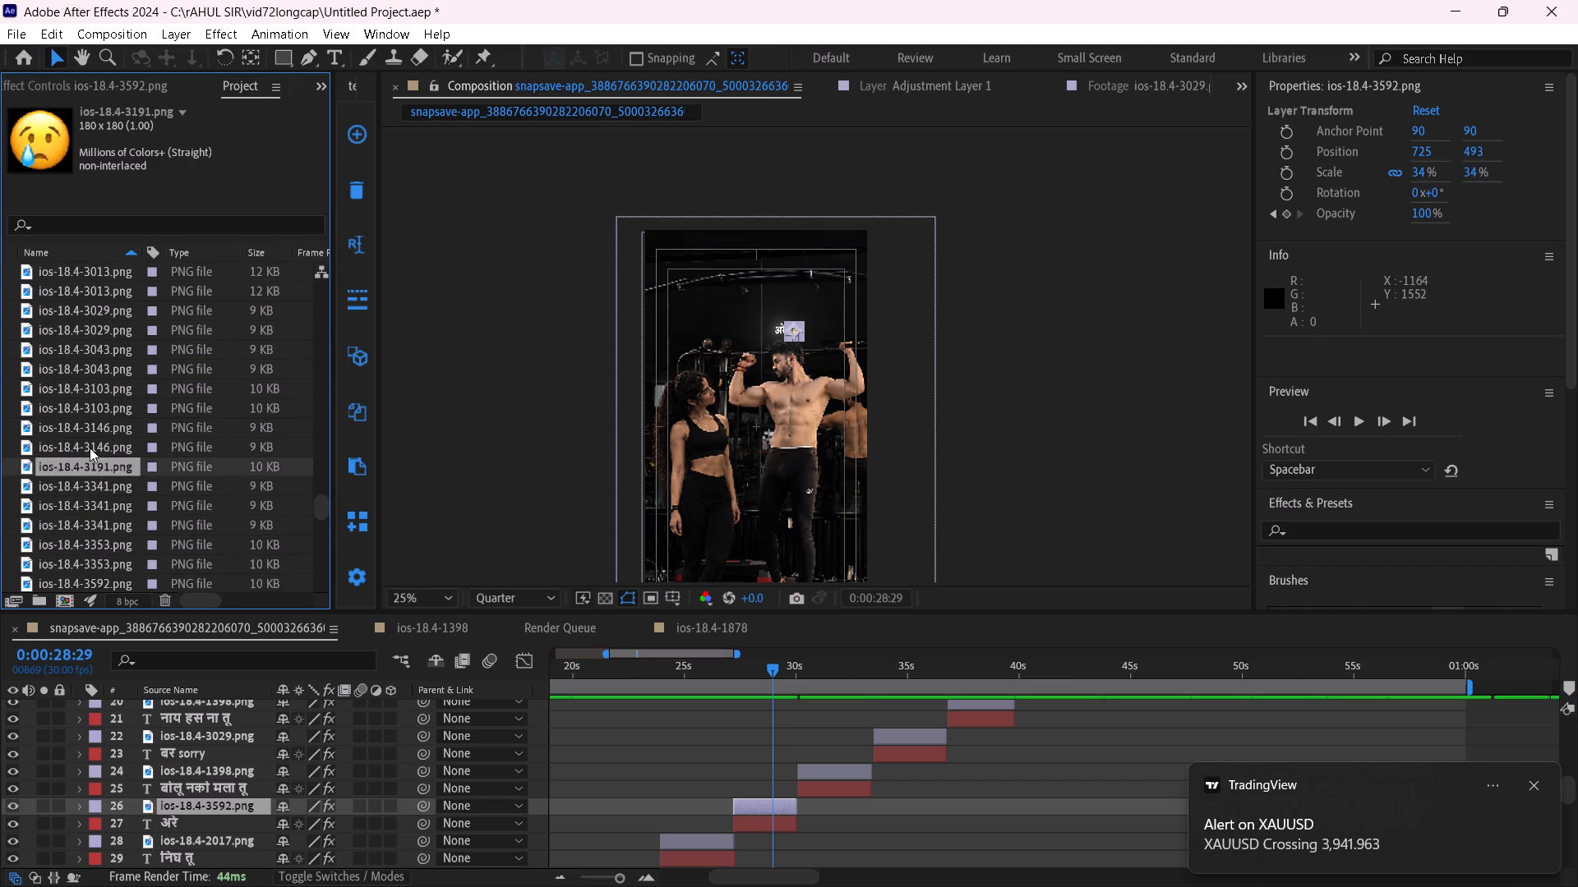
{"action": "left_click_drag", "start_coordinate": [98, 465], "coordinate": [769, 788], "text": "alt"}
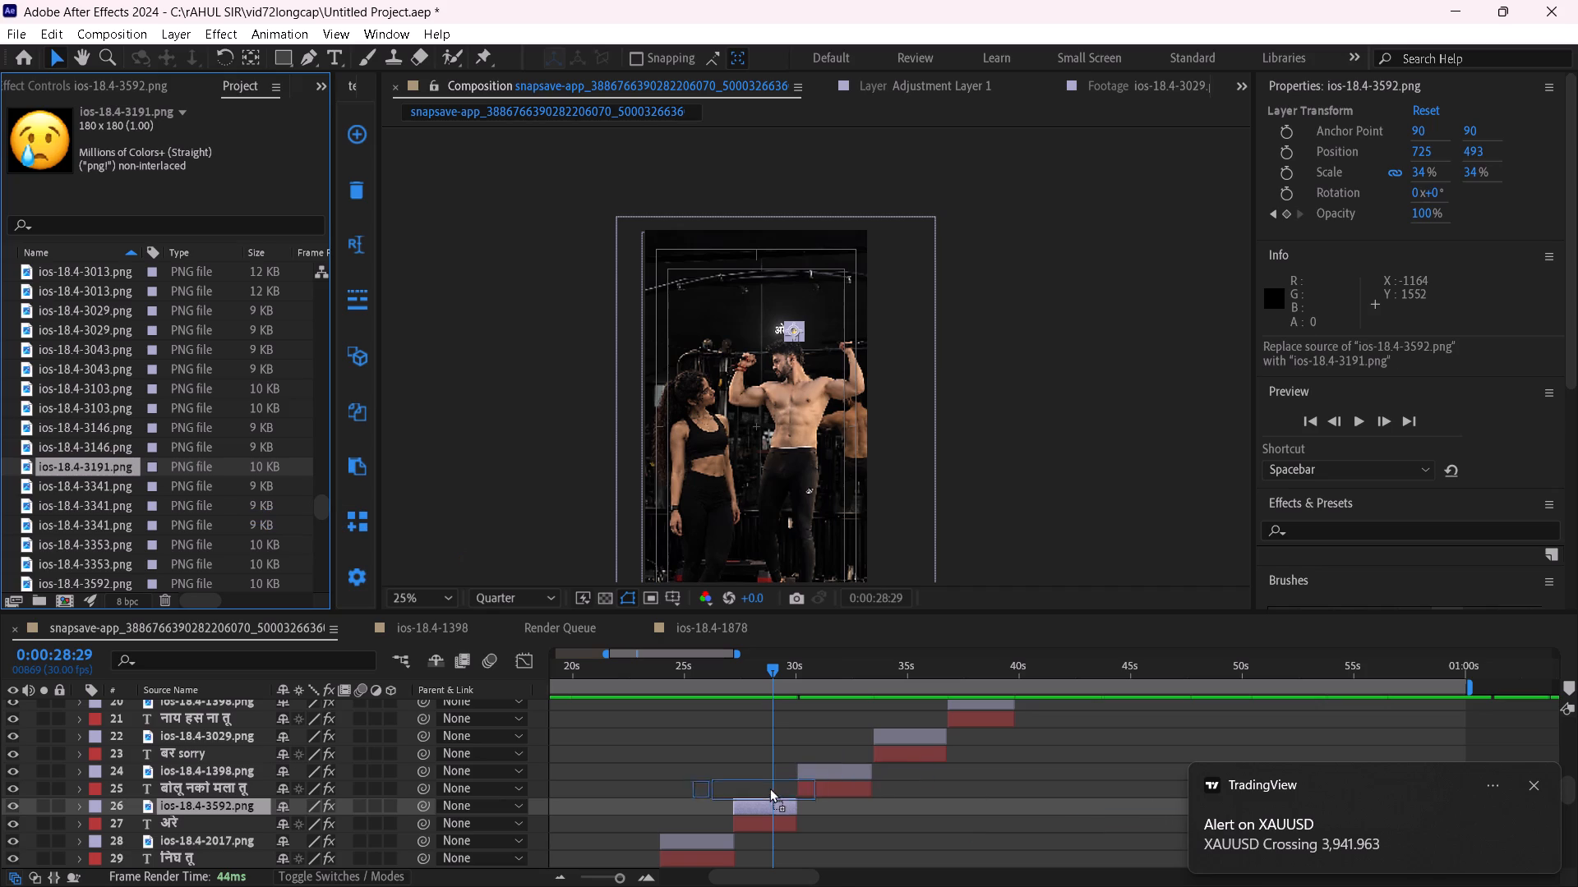
{"action": "left_click_drag", "start_coordinate": [769, 788], "coordinate": [776, 805], "text": "alt"}
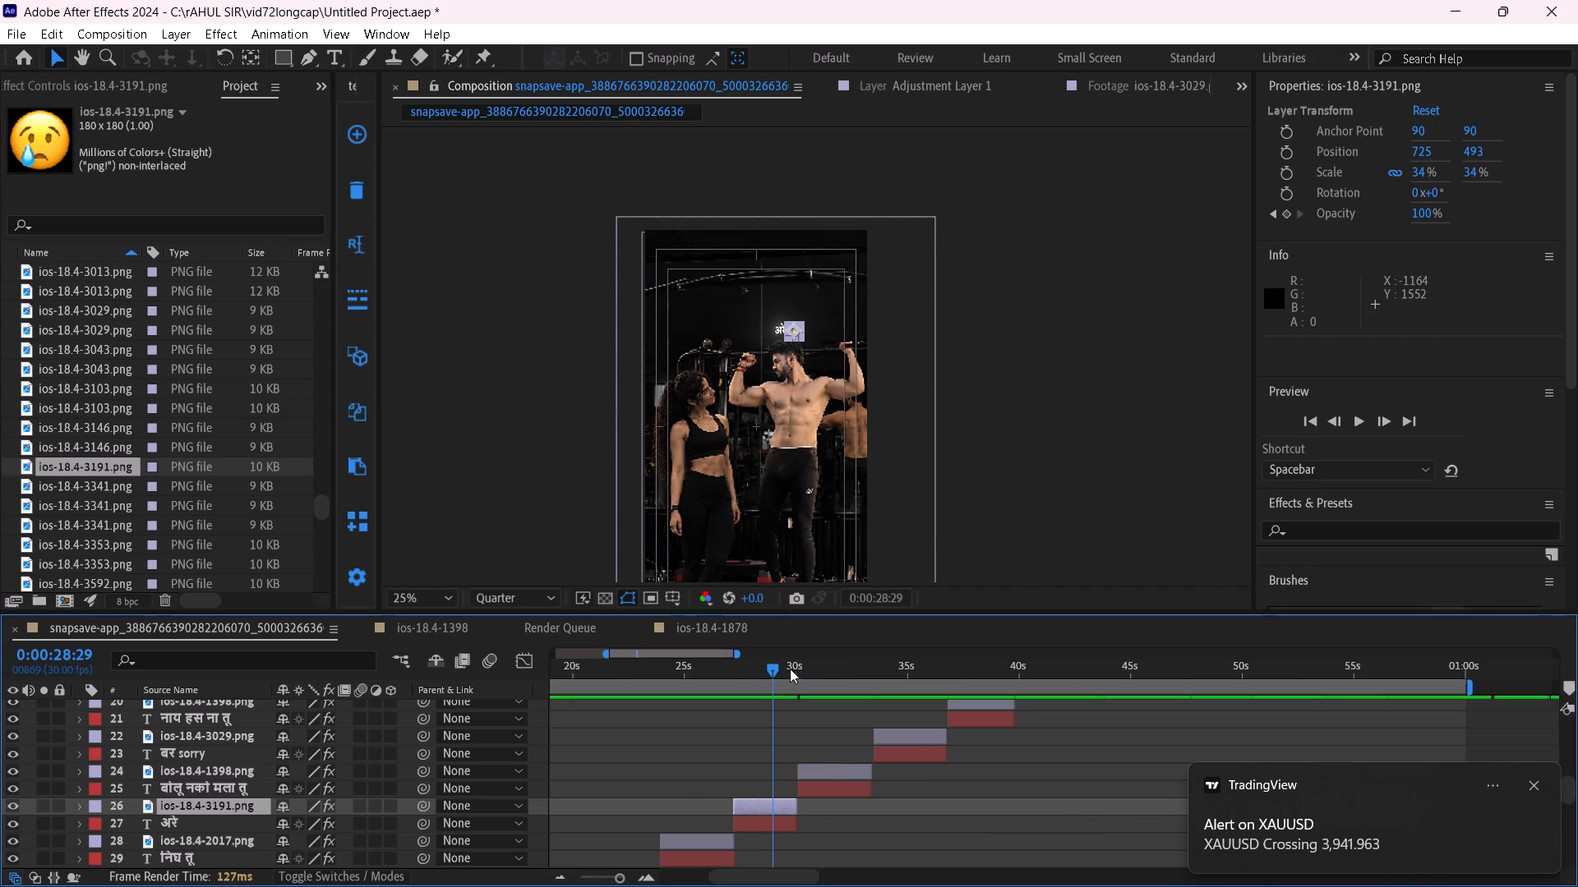
Replace the source of the बर sorry caption's emoji layer 22, ios-18.4-3029.png, with the tearful ios-18.4-3191.png.
{"action": "left_click_drag", "start_coordinate": [799, 660], "coordinate": [907, 704]}
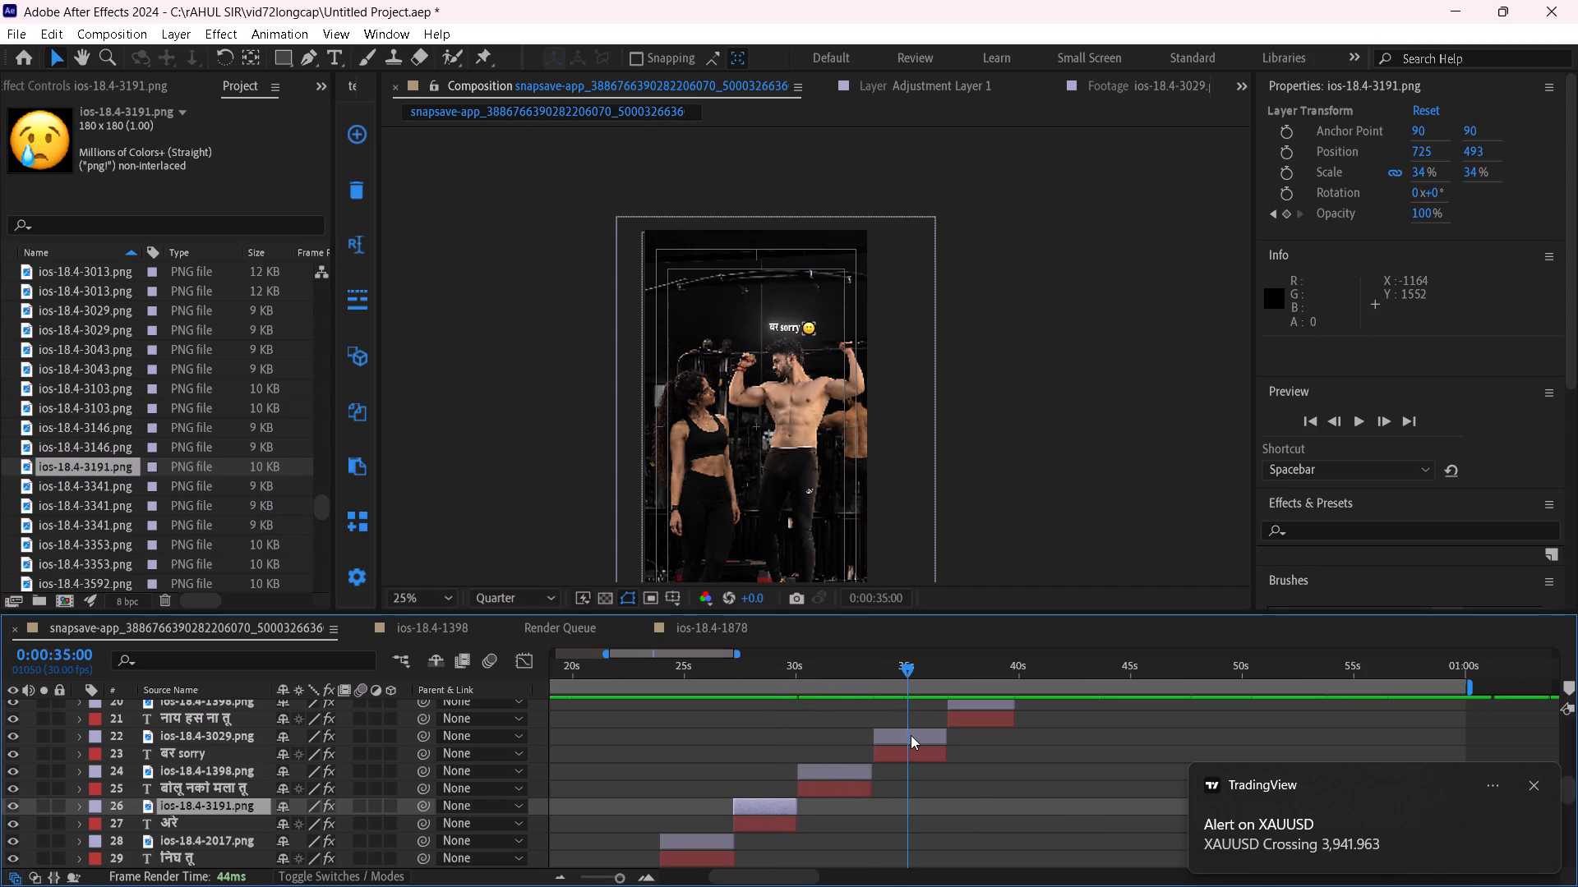
{"action": "left_click", "coordinate": [911, 734]}
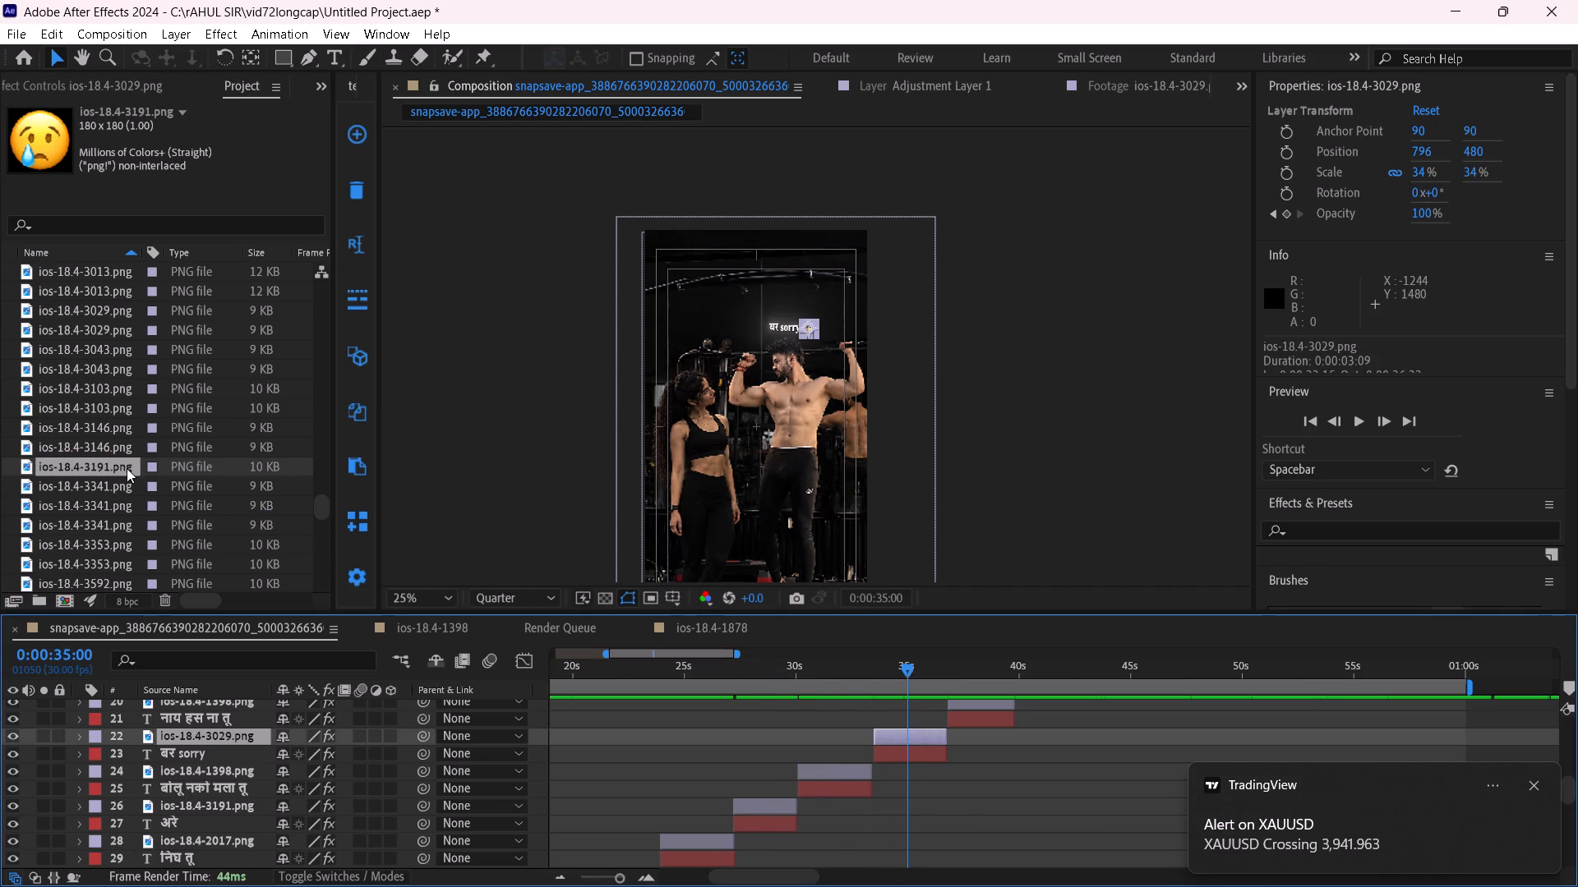
{"action": "left_click_drag", "start_coordinate": [127, 466], "coordinate": [915, 735], "text": "alt"}
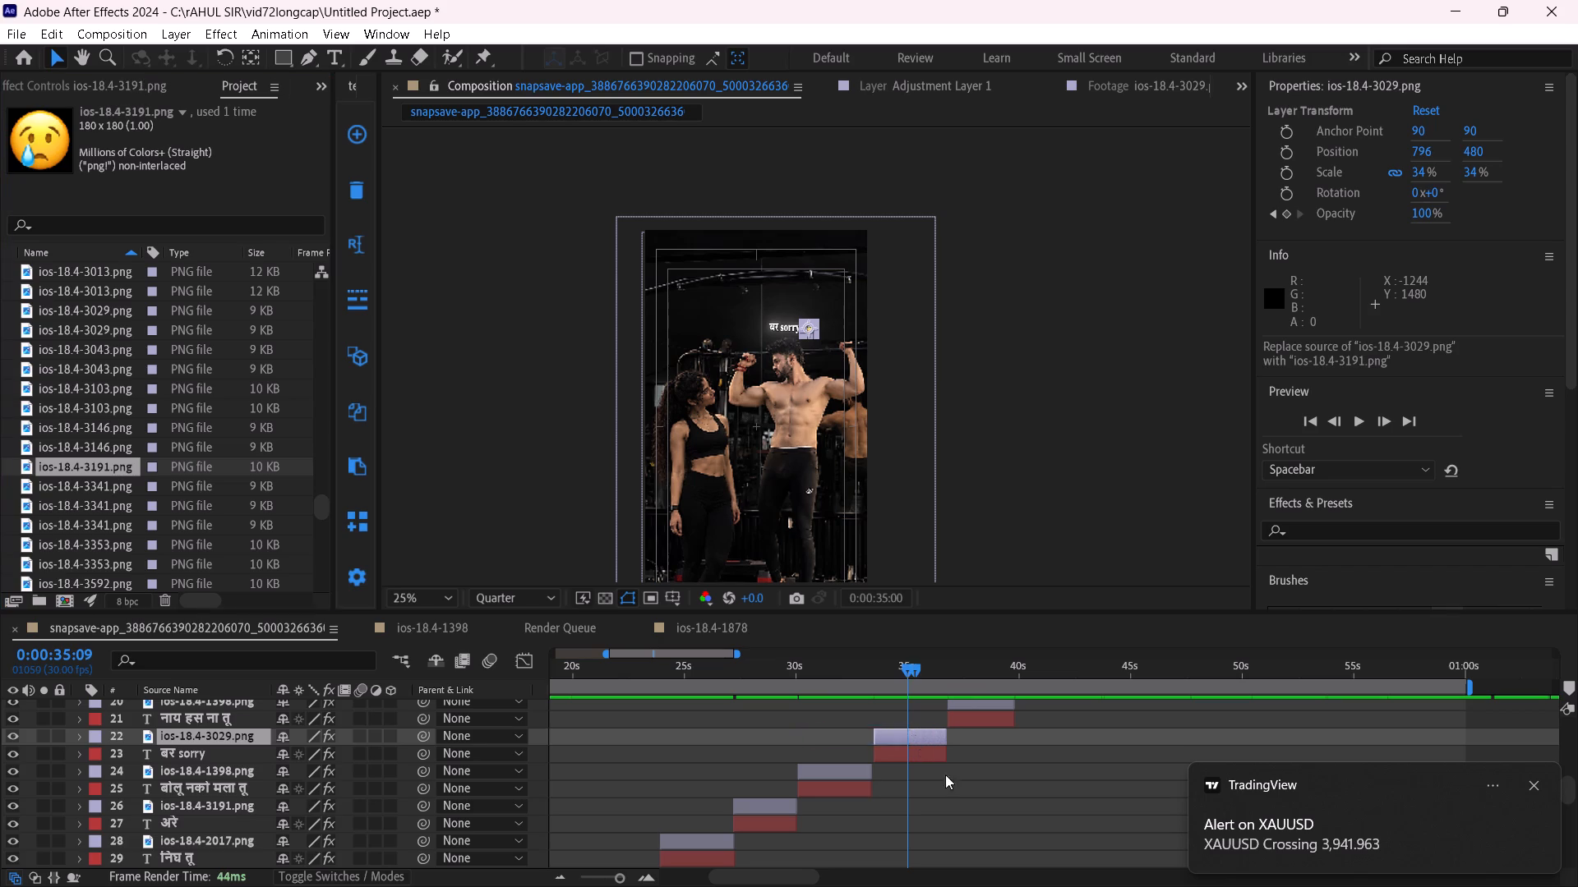
Replace the source of emoji layer 18, ios-18.4-1878.png, for the caption at 0:00:42:22 with the laughing cry.png.
{"action": "scroll", "coordinate": [996, 806], "scroll_direction": "up", "scroll_amount": 2}
{"action": "left_click_drag", "start_coordinate": [910, 669], "coordinate": [980, 703]}
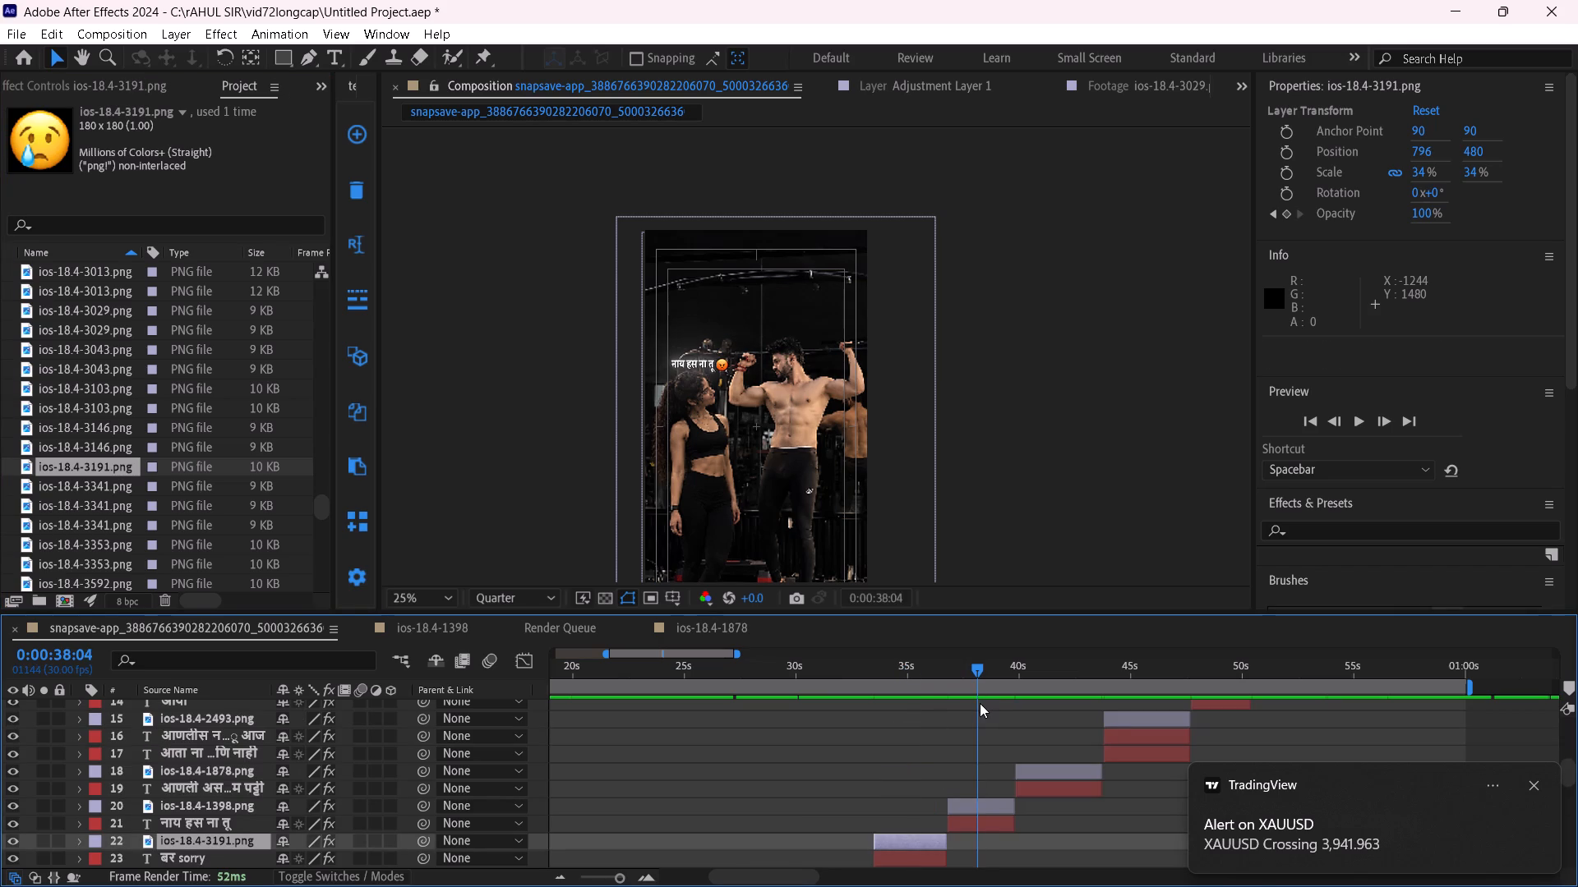
{"action": "left_click_drag", "start_coordinate": [980, 703], "coordinate": [942, 710]}
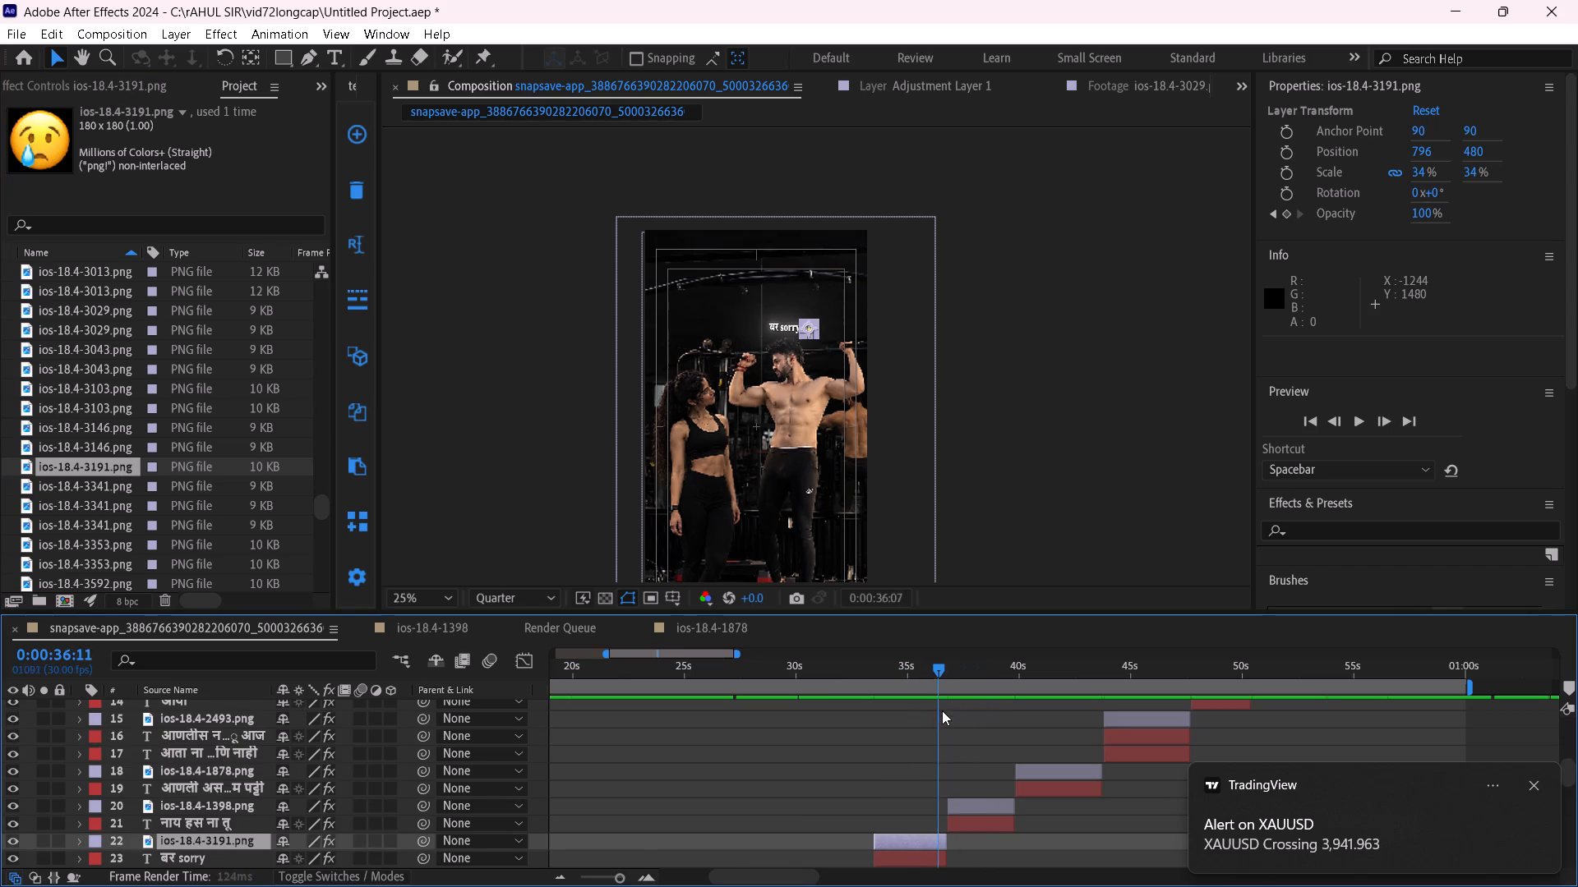
{"action": "left_click_drag", "start_coordinate": [942, 710], "coordinate": [1082, 806]}
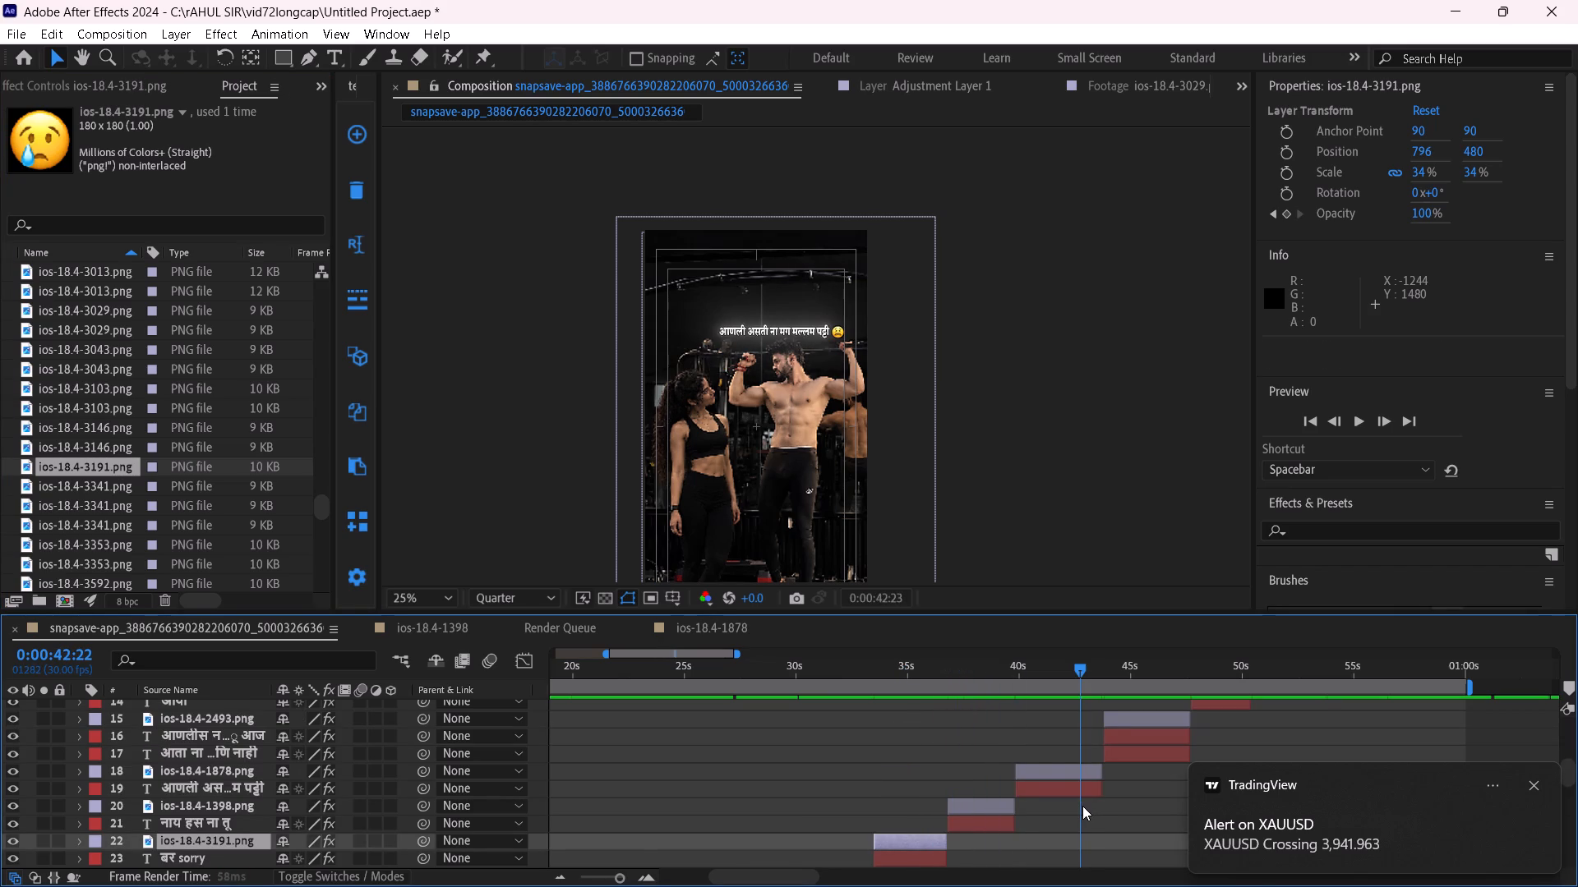
{"action": "left_click_drag", "start_coordinate": [1082, 806], "coordinate": [1082, 804]}
{"action": "left_click", "coordinate": [1056, 774]}
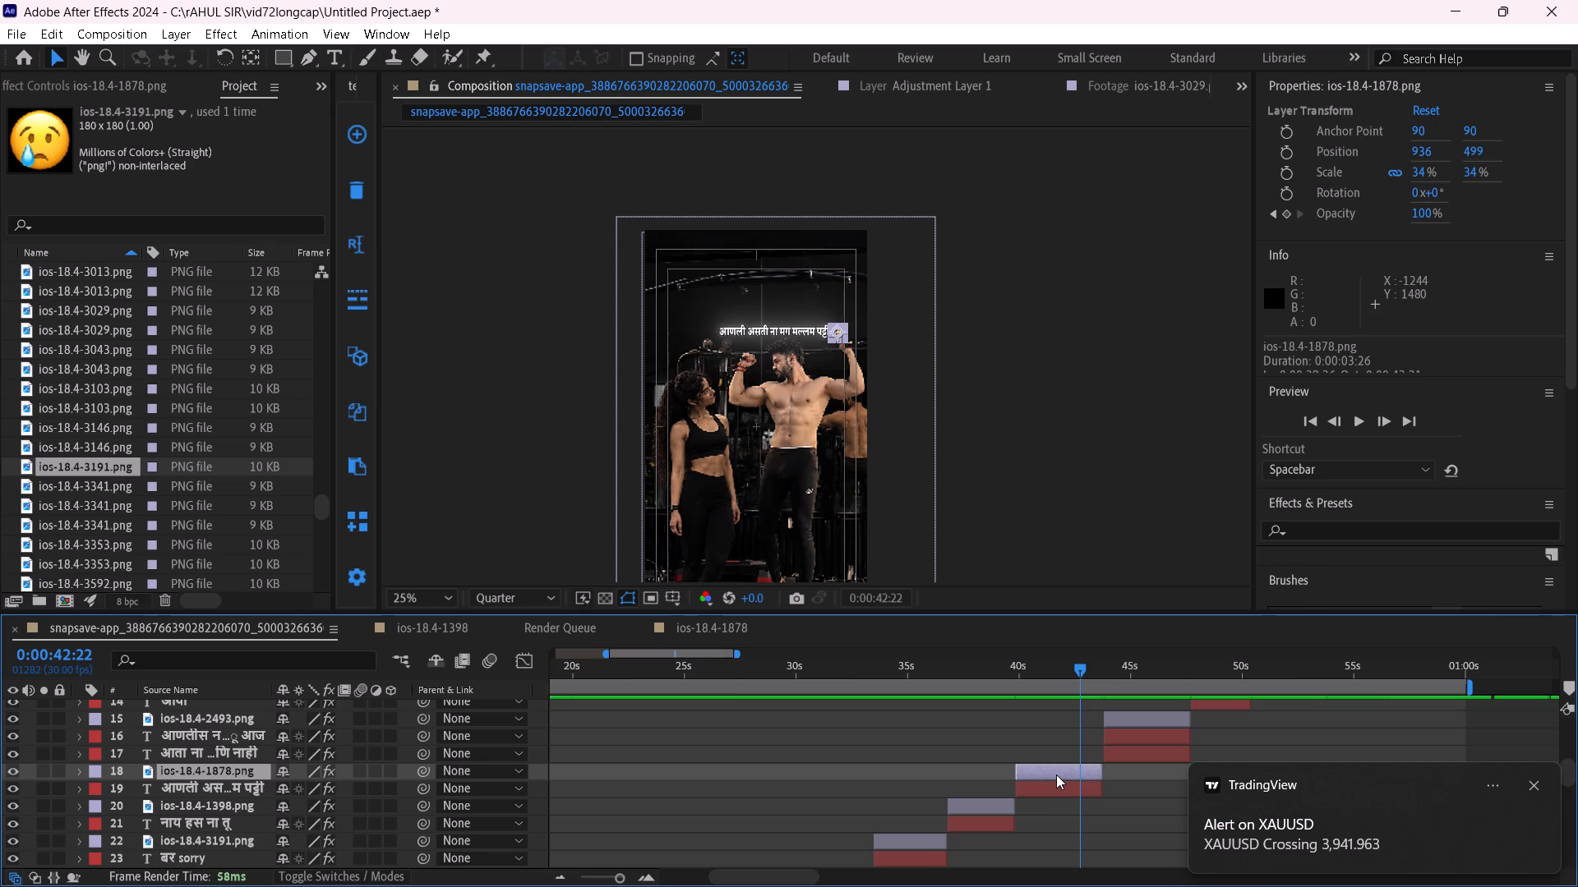
{"action": "left_click_drag", "start_coordinate": [317, 510], "coordinate": [231, 215]}
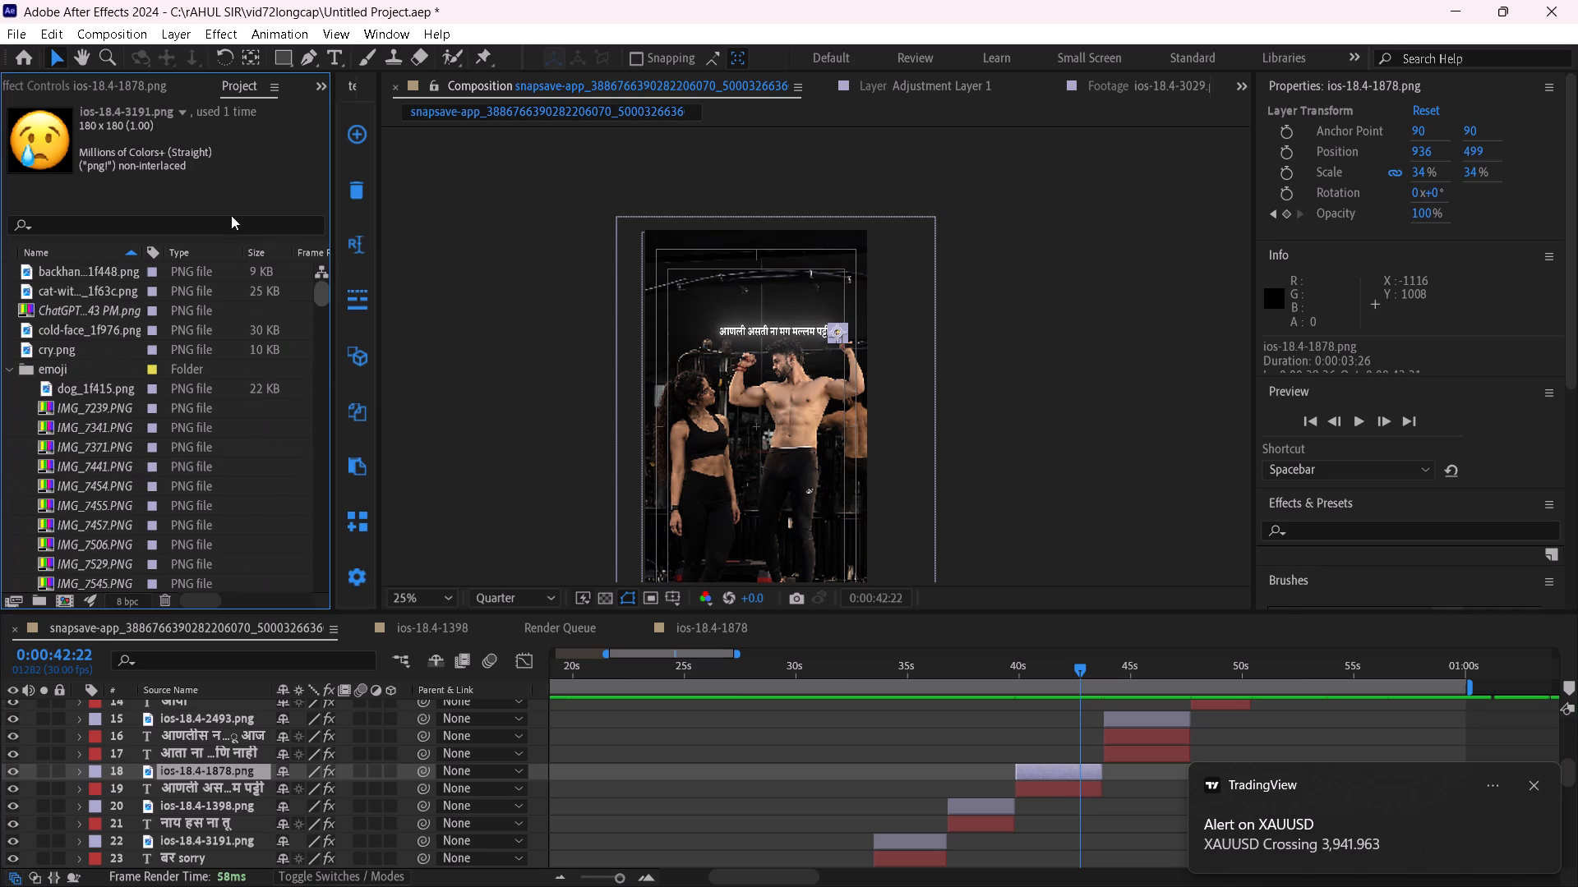
{"action": "left_click_drag", "start_coordinate": [231, 215], "coordinate": [225, 195]}
{"action": "left_click", "coordinate": [108, 349]}
{"action": "left_click_drag", "start_coordinate": [104, 351], "coordinate": [1065, 772], "text": "alt"}
Check the caption at 0:00:45:02, and replace the source of the आयो caption's emoji layer 13, ios-18.4-1878.png, with cry.png.
{"action": "scroll", "coordinate": [1078, 785], "scroll_direction": "up", "scroll_amount": 2}
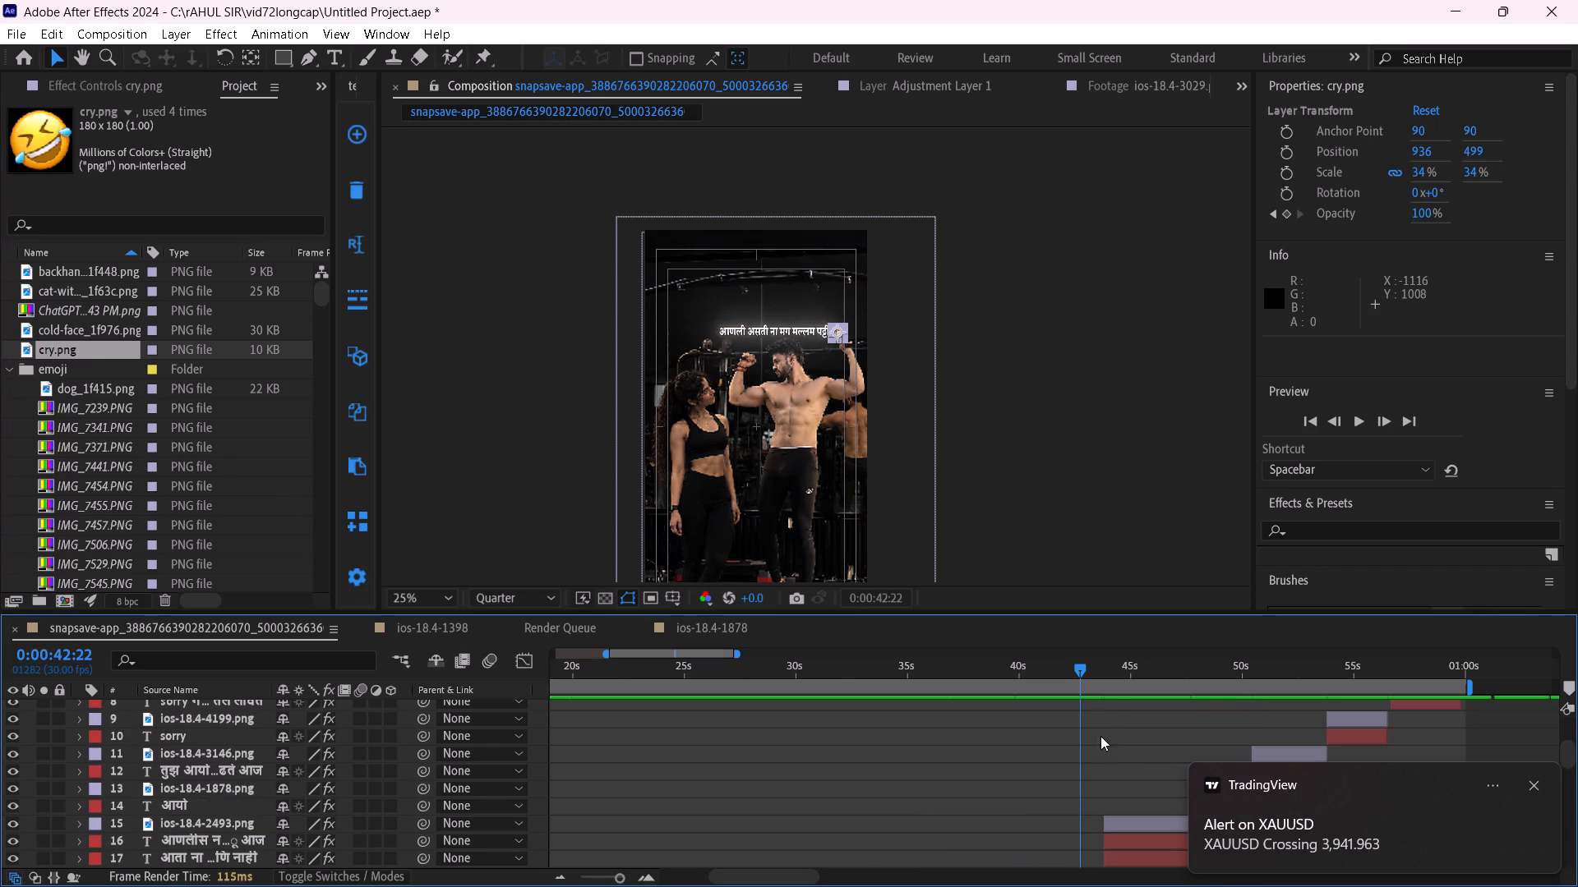
{"action": "left_click_drag", "start_coordinate": [1089, 670], "coordinate": [1132, 698]}
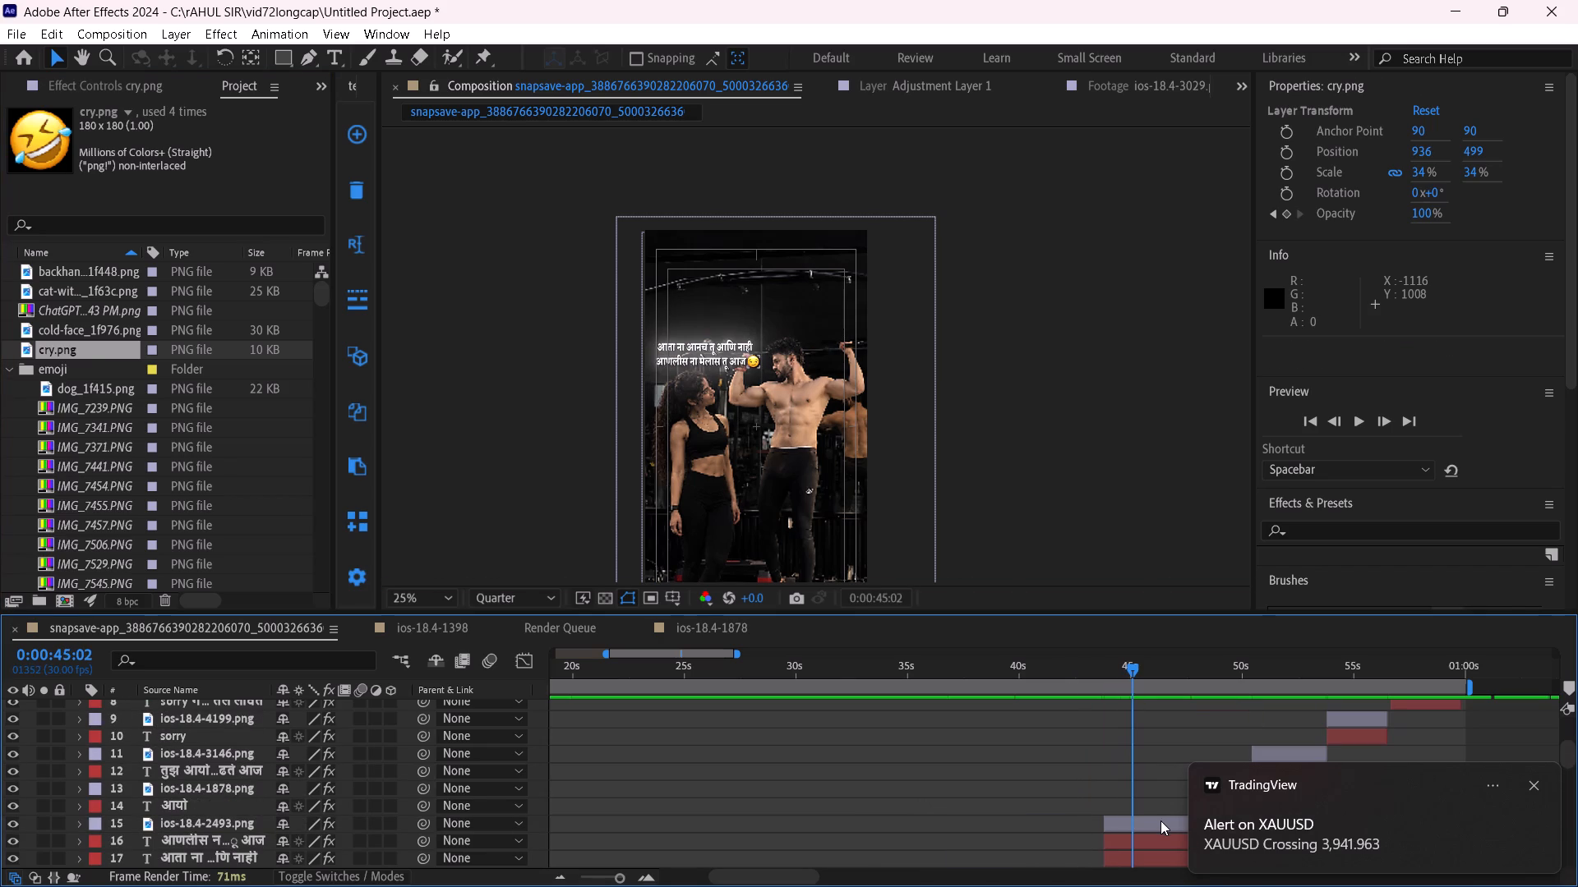
{"action": "left_click", "coordinate": [1542, 792]}
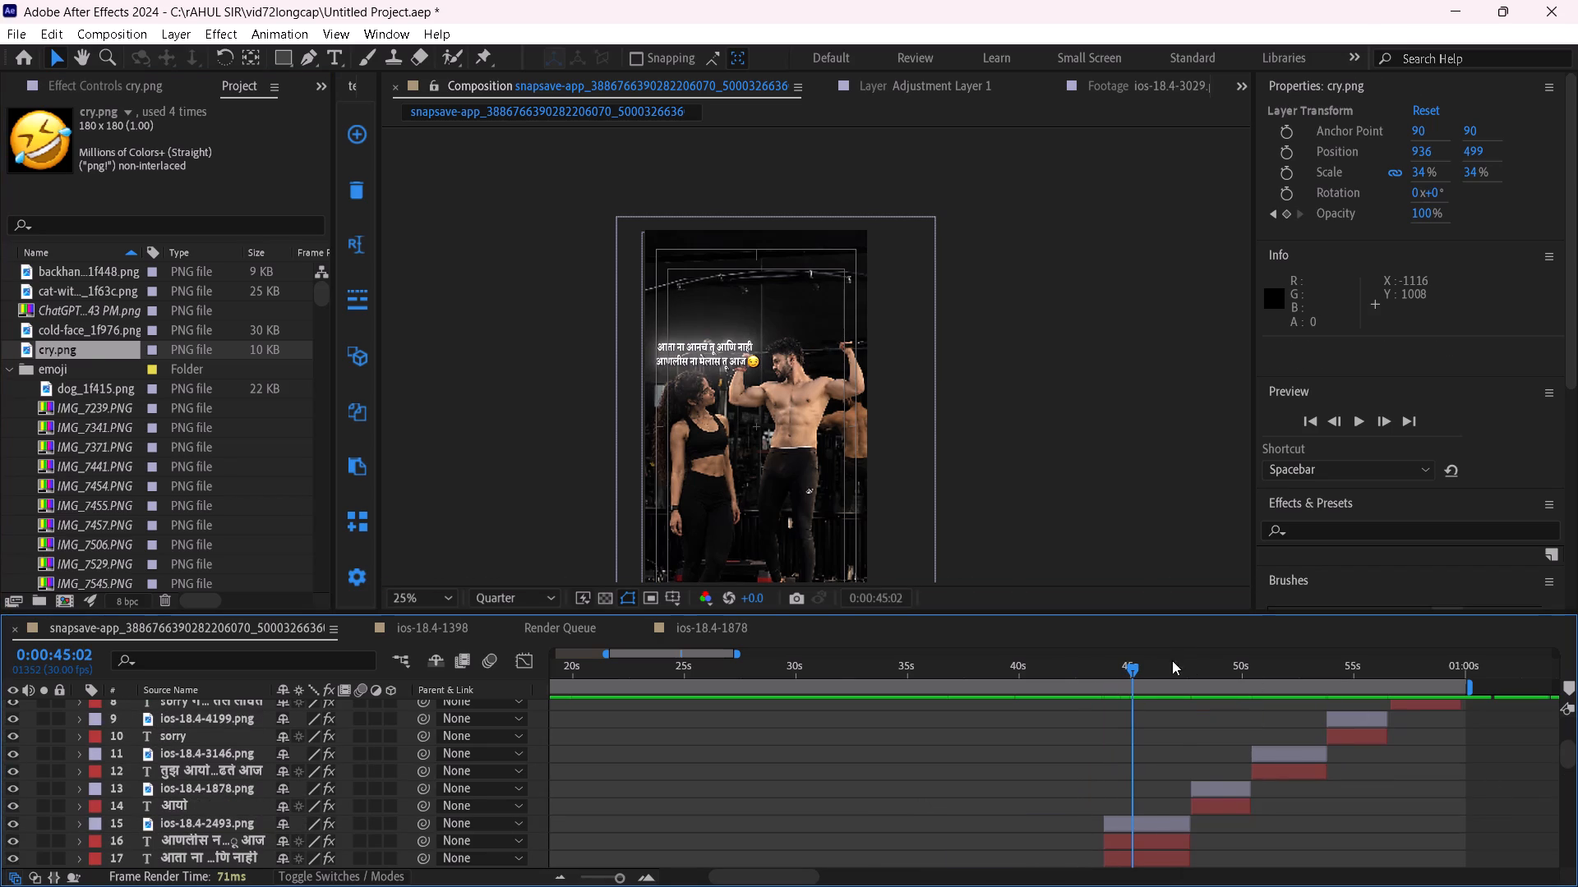
{"action": "left_click_drag", "start_coordinate": [1173, 664], "coordinate": [1213, 681]}
{"action": "left_click", "coordinate": [1219, 792]}
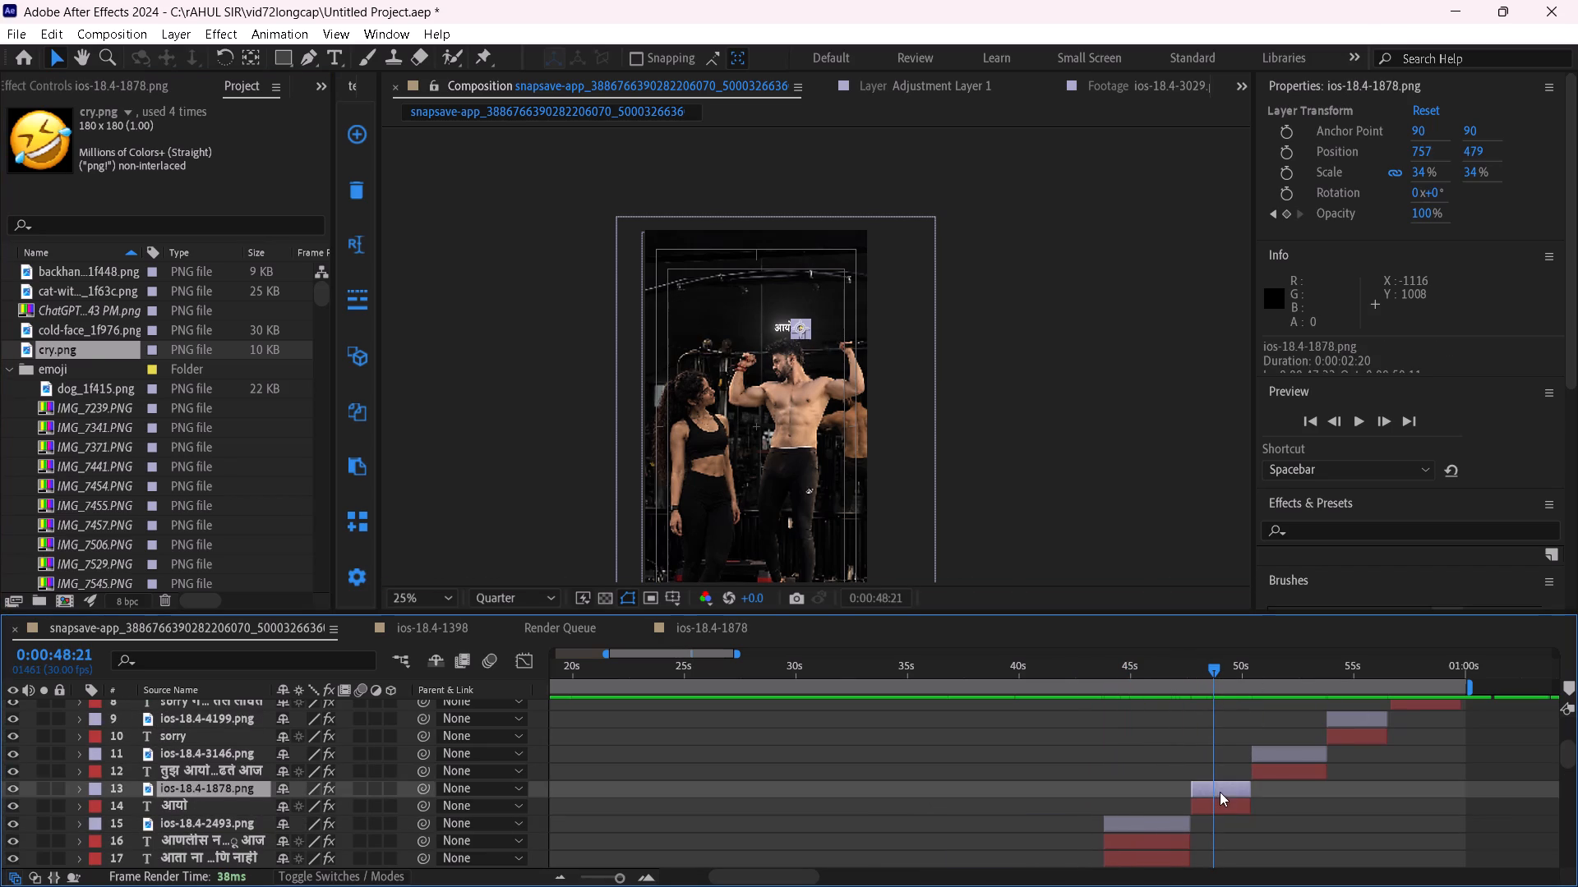
{"action": "left_click_drag", "start_coordinate": [113, 353], "coordinate": [1216, 788], "text": "alt"}
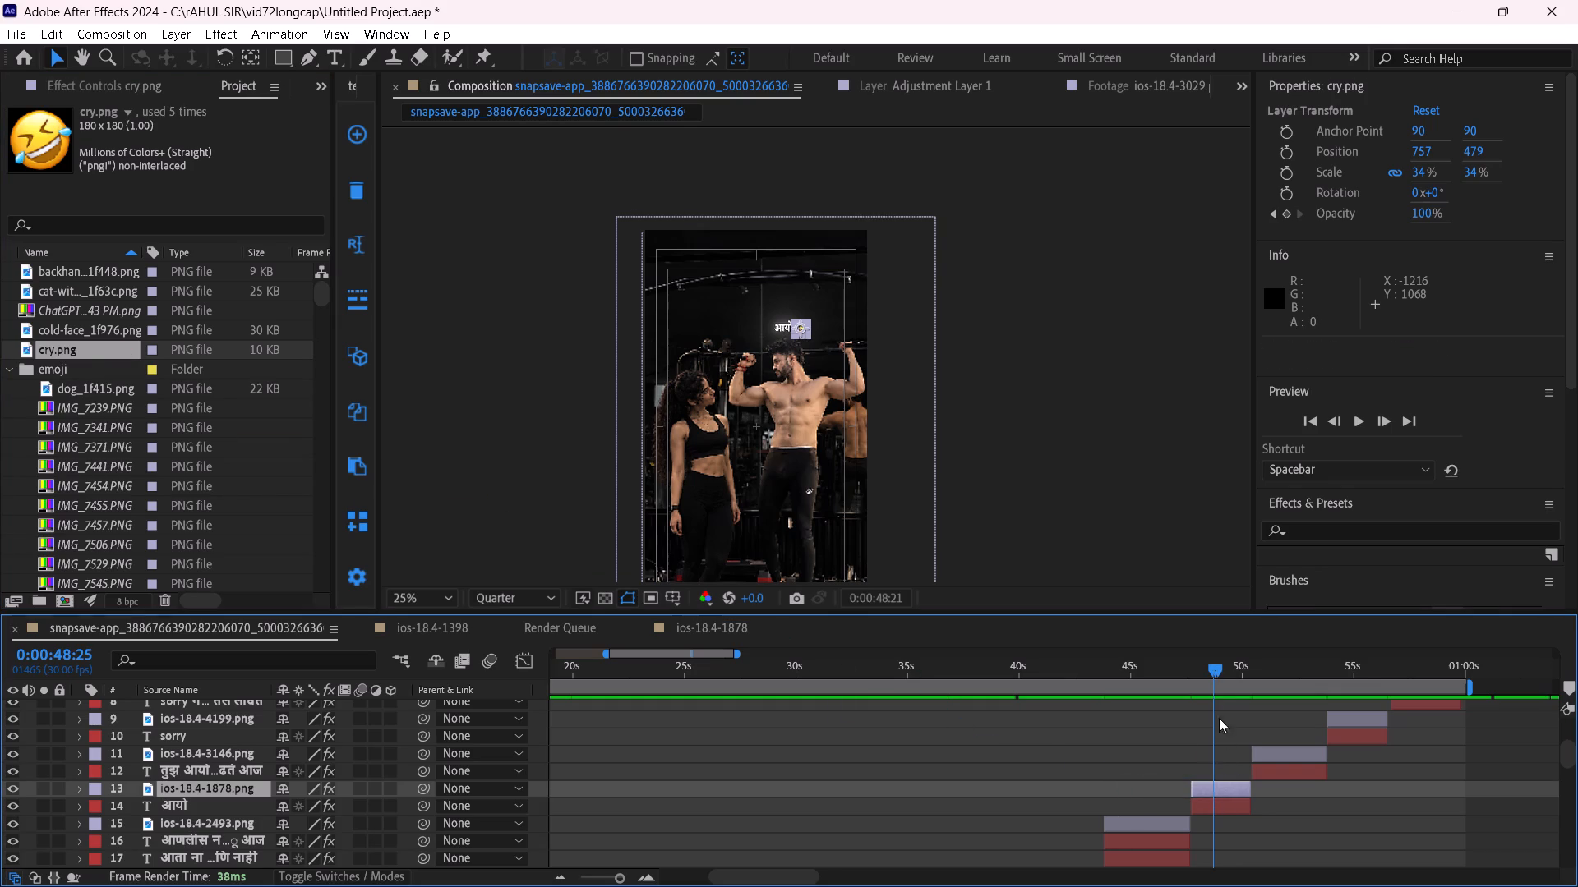
Select the तुझ आयो caption's emoji layer 11 at 0:00:51:16 and preview emoji images between ios-18.4-182.png and ios-18.4-950.png.
{"action": "left_click_drag", "start_coordinate": [1224, 672], "coordinate": [1276, 693]}
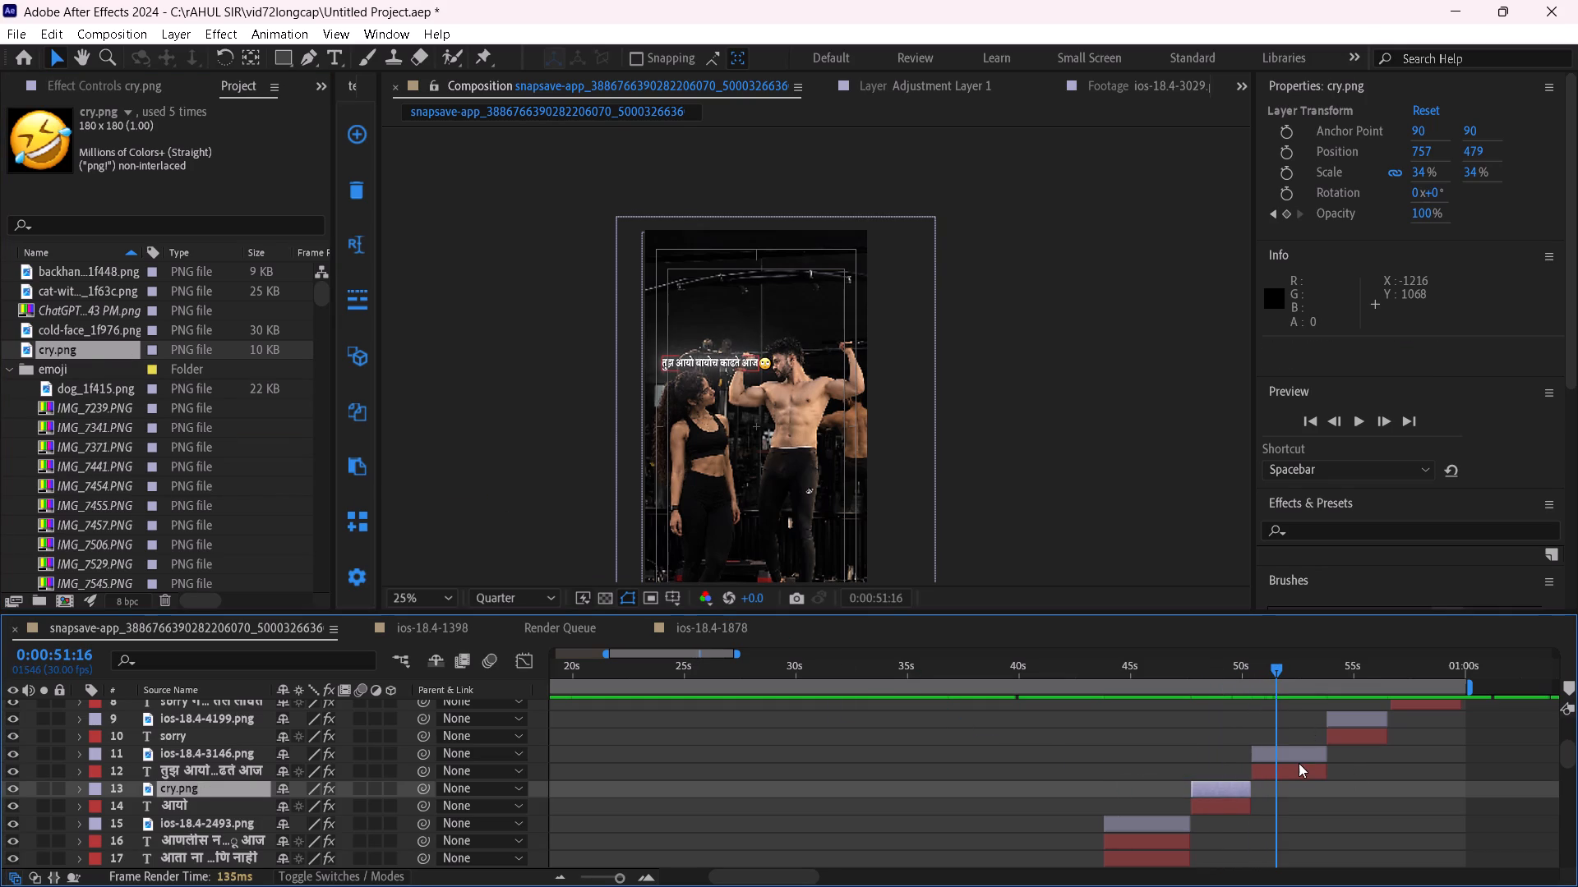
{"action": "left_click", "coordinate": [1297, 758]}
{"action": "scroll", "coordinate": [113, 442], "scroll_direction": "down", "scroll_amount": 8}
{"action": "scroll", "coordinate": [106, 449], "scroll_direction": "up", "scroll_amount": 1}
{"action": "scroll", "coordinate": [106, 449], "scroll_direction": "down", "scroll_amount": 4}
{"action": "scroll", "coordinate": [102, 447], "scroll_direction": "up", "scroll_amount": 1}
{"action": "scroll", "coordinate": [99, 445], "scroll_direction": "down", "scroll_amount": 2}
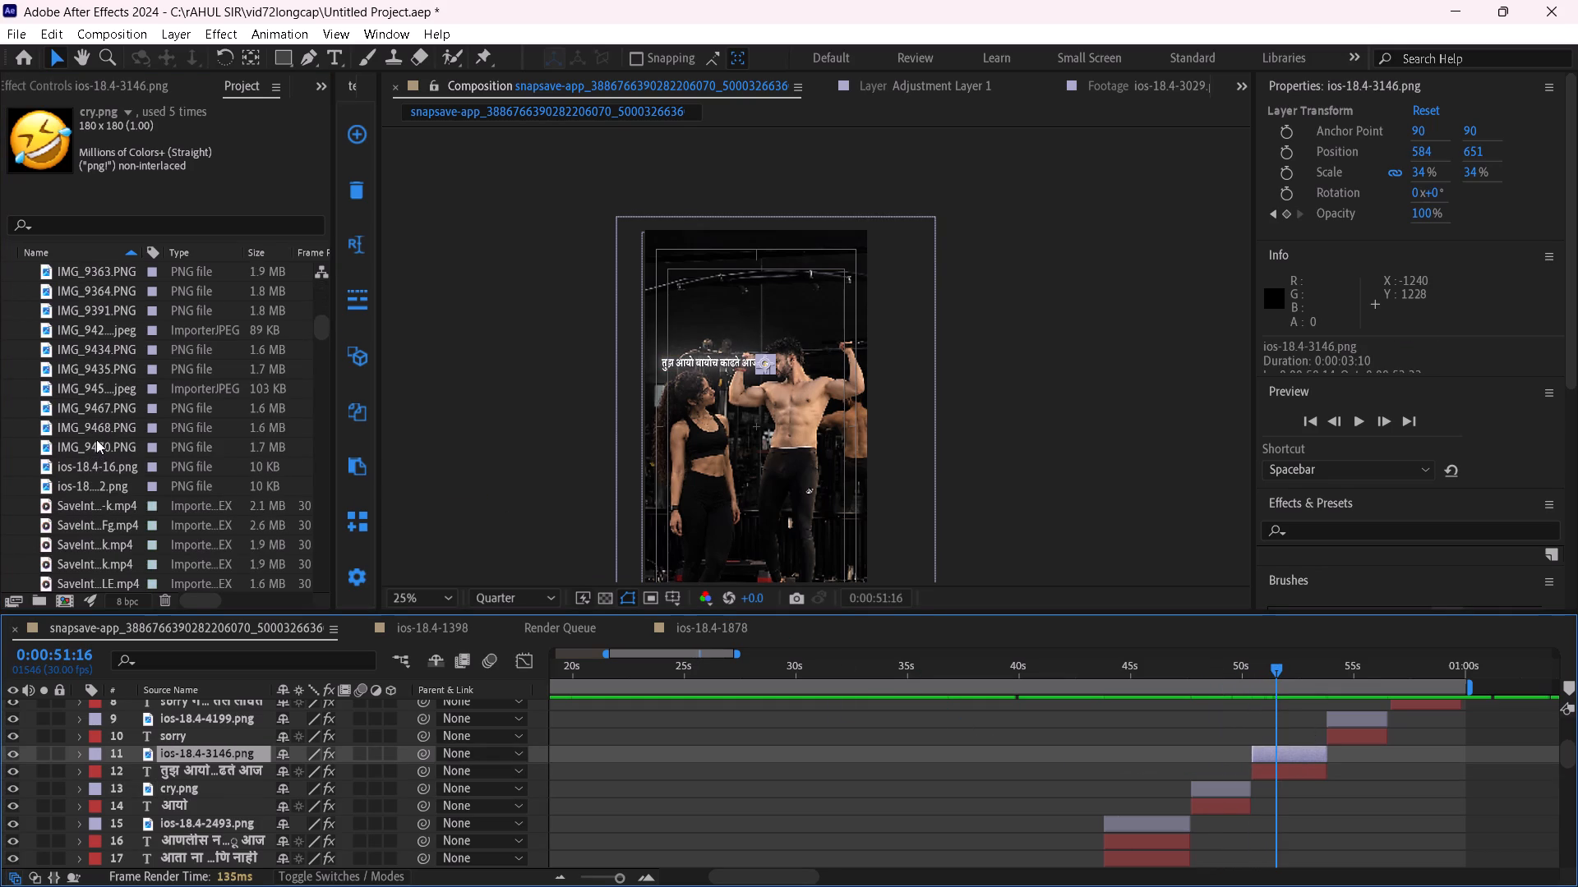
{"action": "left_click", "coordinate": [69, 365]}
{"action": "left_click", "coordinate": [50, 309]}
{"action": "scroll", "coordinate": [81, 411], "scroll_direction": "down", "scroll_amount": 5}
{"action": "scroll", "coordinate": [99, 482], "scroll_direction": "down", "scroll_amount": 4}
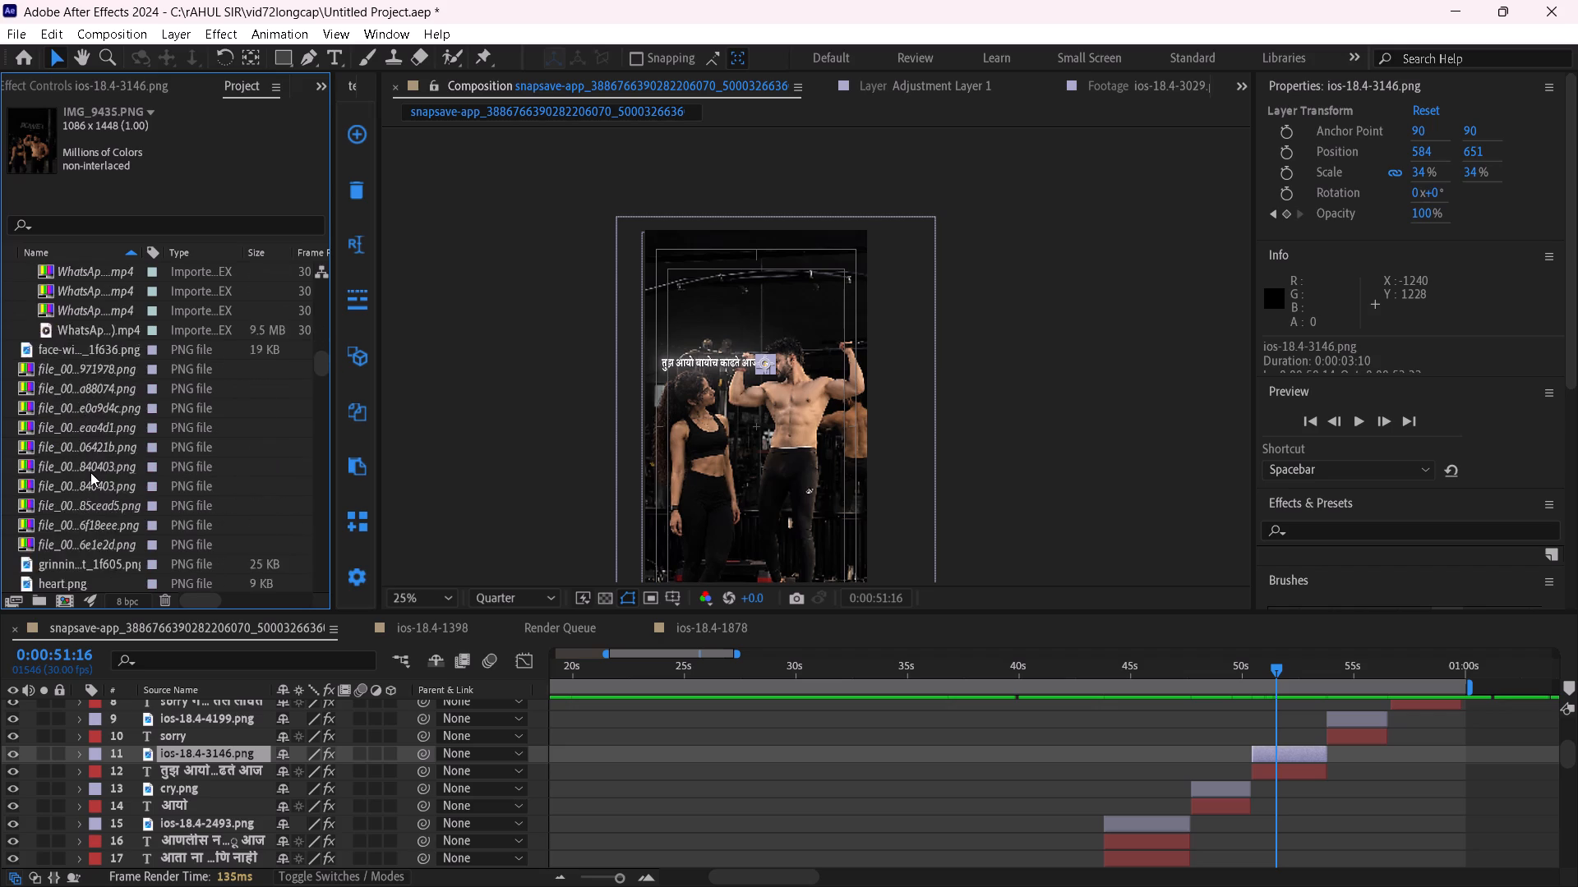
{"action": "scroll", "coordinate": [90, 472], "scroll_direction": "down", "scroll_amount": 20}
{"action": "scroll", "coordinate": [90, 472], "scroll_direction": "down", "scroll_amount": 6}
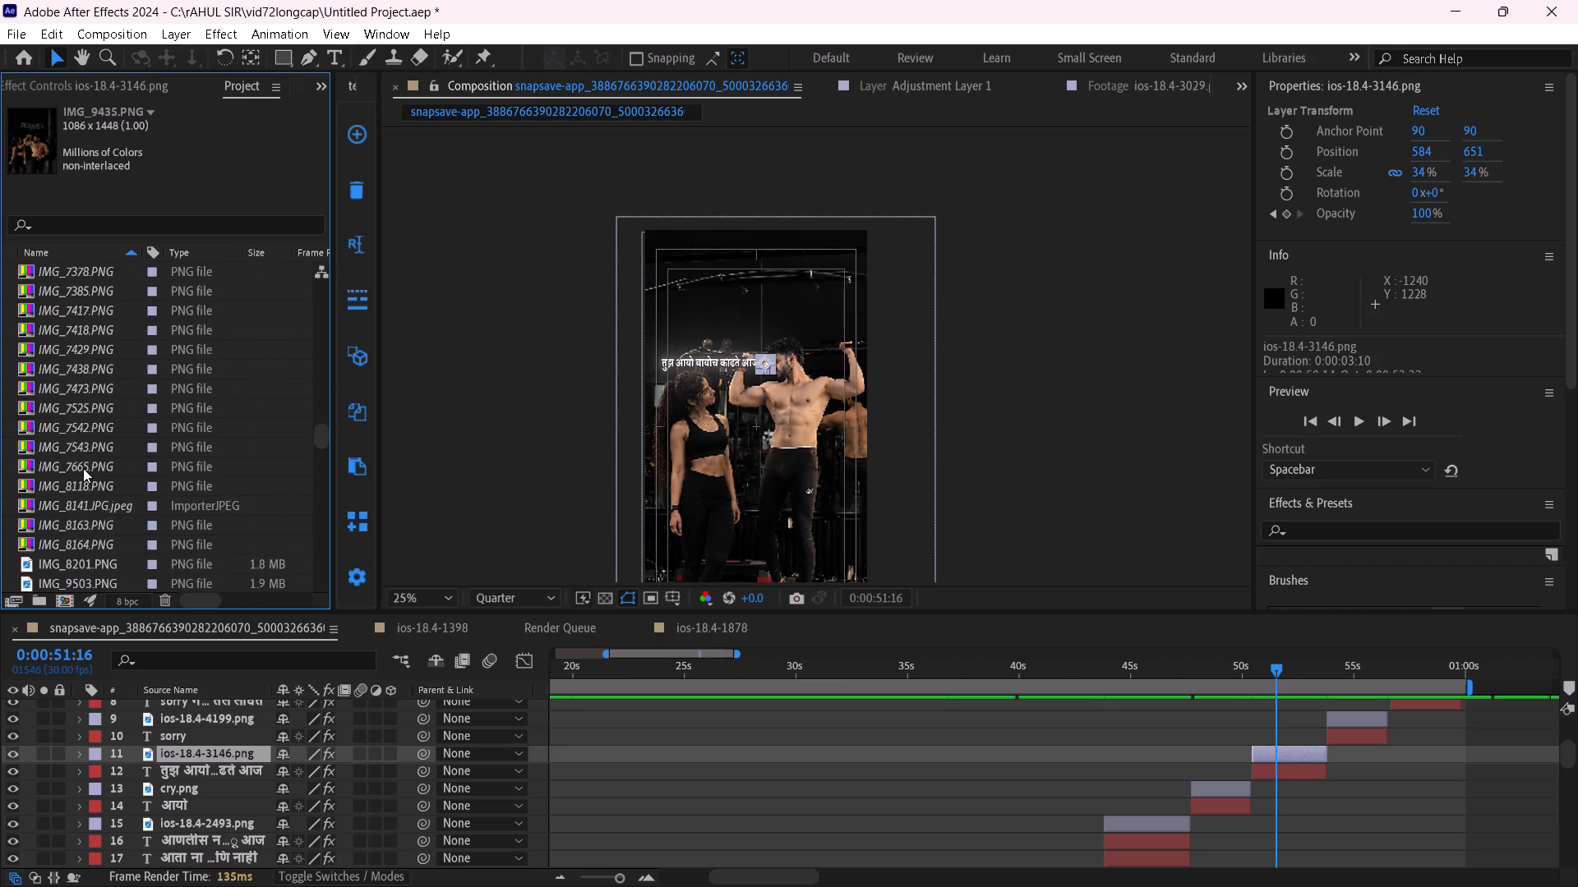
{"action": "scroll", "coordinate": [83, 468], "scroll_direction": "down", "scroll_amount": 2}
{"action": "scroll", "coordinate": [83, 468], "scroll_direction": "up", "scroll_amount": 1}
{"action": "scroll", "coordinate": [83, 468], "scroll_direction": "down", "scroll_amount": 6}
{"action": "left_click", "coordinate": [73, 447]}
{"action": "left_click", "coordinate": [68, 401]}
{"action": "left_click", "coordinate": [72, 363]}
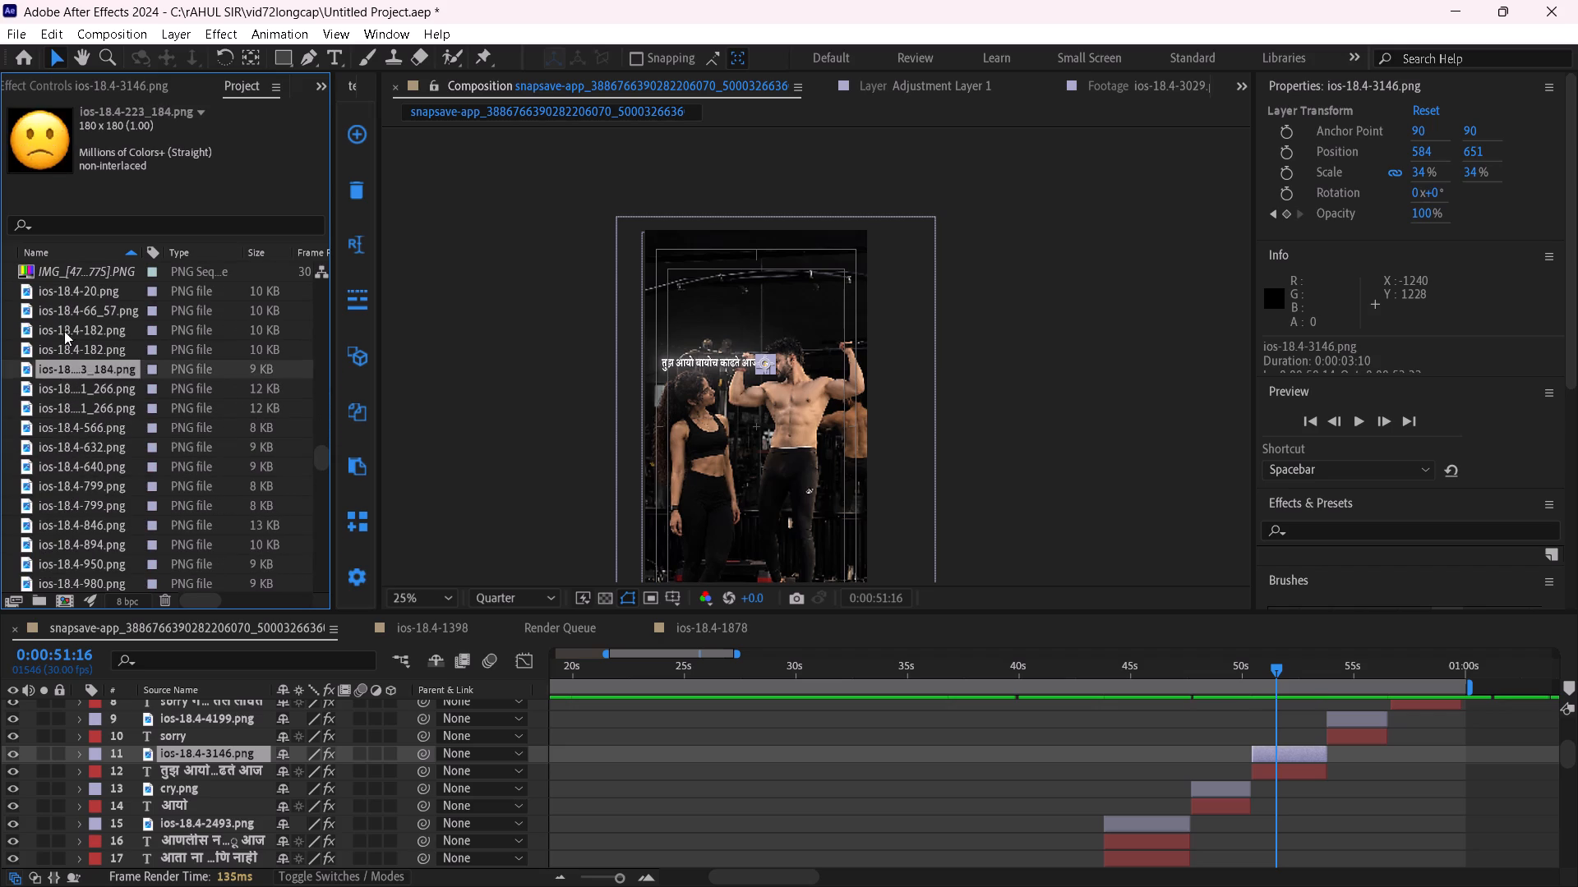
{"action": "left_click", "coordinate": [64, 320]}
{"action": "left_click", "coordinate": [76, 375]}
{"action": "left_click", "coordinate": [75, 393]}
{"action": "left_click", "coordinate": [76, 425]}
{"action": "left_click", "coordinate": [77, 460]}
{"action": "left_click", "coordinate": [84, 481]}
{"action": "left_click", "coordinate": [89, 497]}
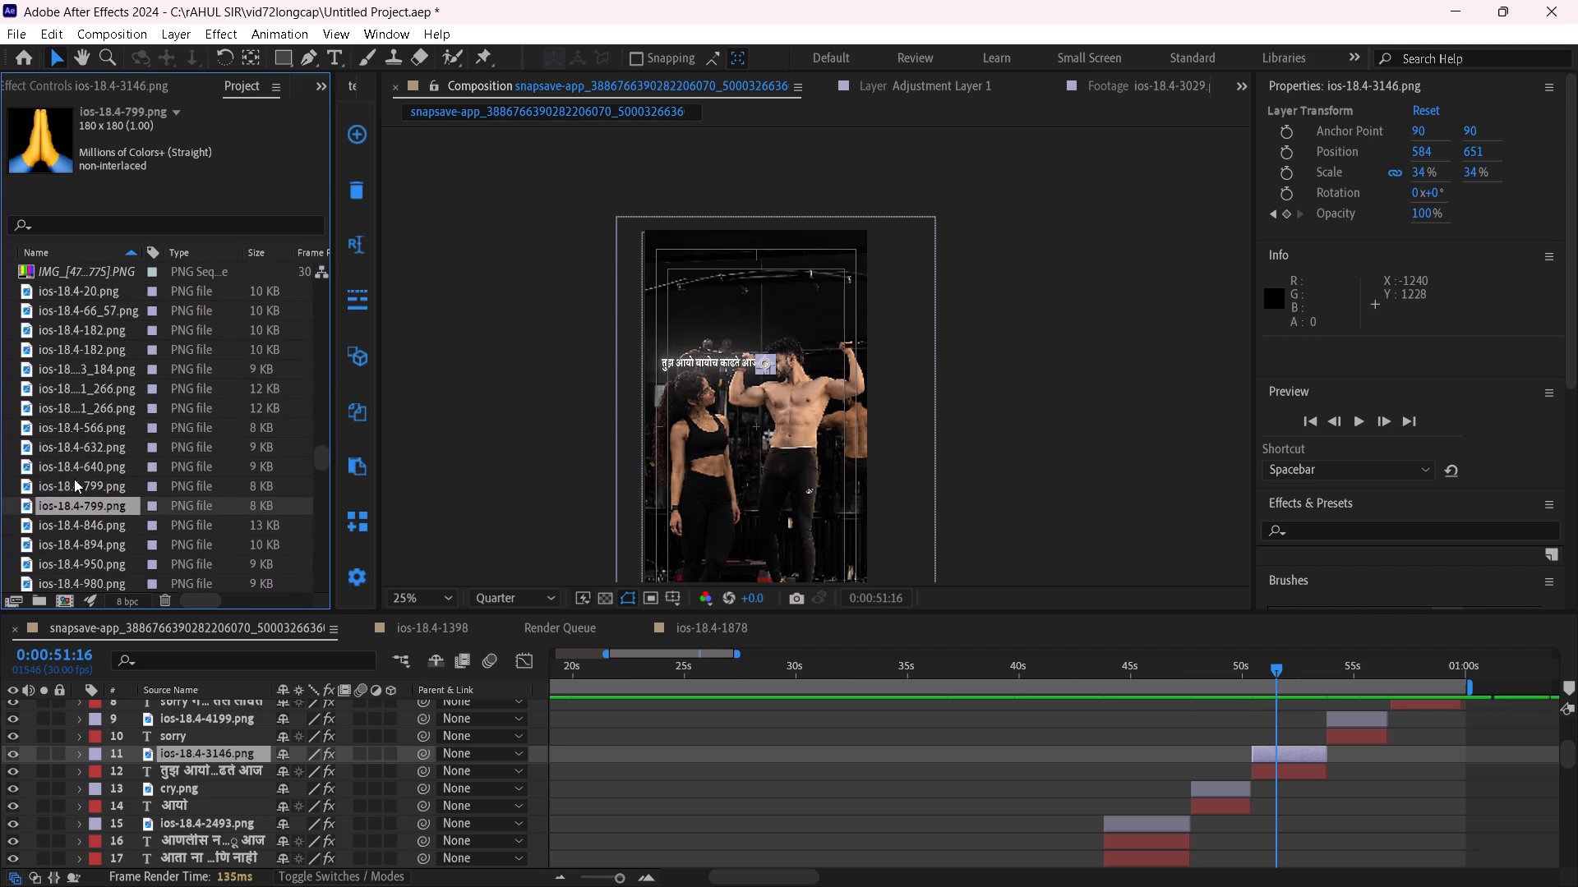
{"action": "left_click", "coordinate": [85, 544]}
{"action": "left_click", "coordinate": [91, 567]}
Preview emoji images from ios-18.4-1013.png onward and replace the source of layer 11, ios-18.4-3146.png, with the angry ios-18.4-1398.png.
{"action": "scroll", "coordinate": [79, 531], "scroll_direction": "down", "scroll_amount": 4}
{"action": "left_click", "coordinate": [61, 413]}
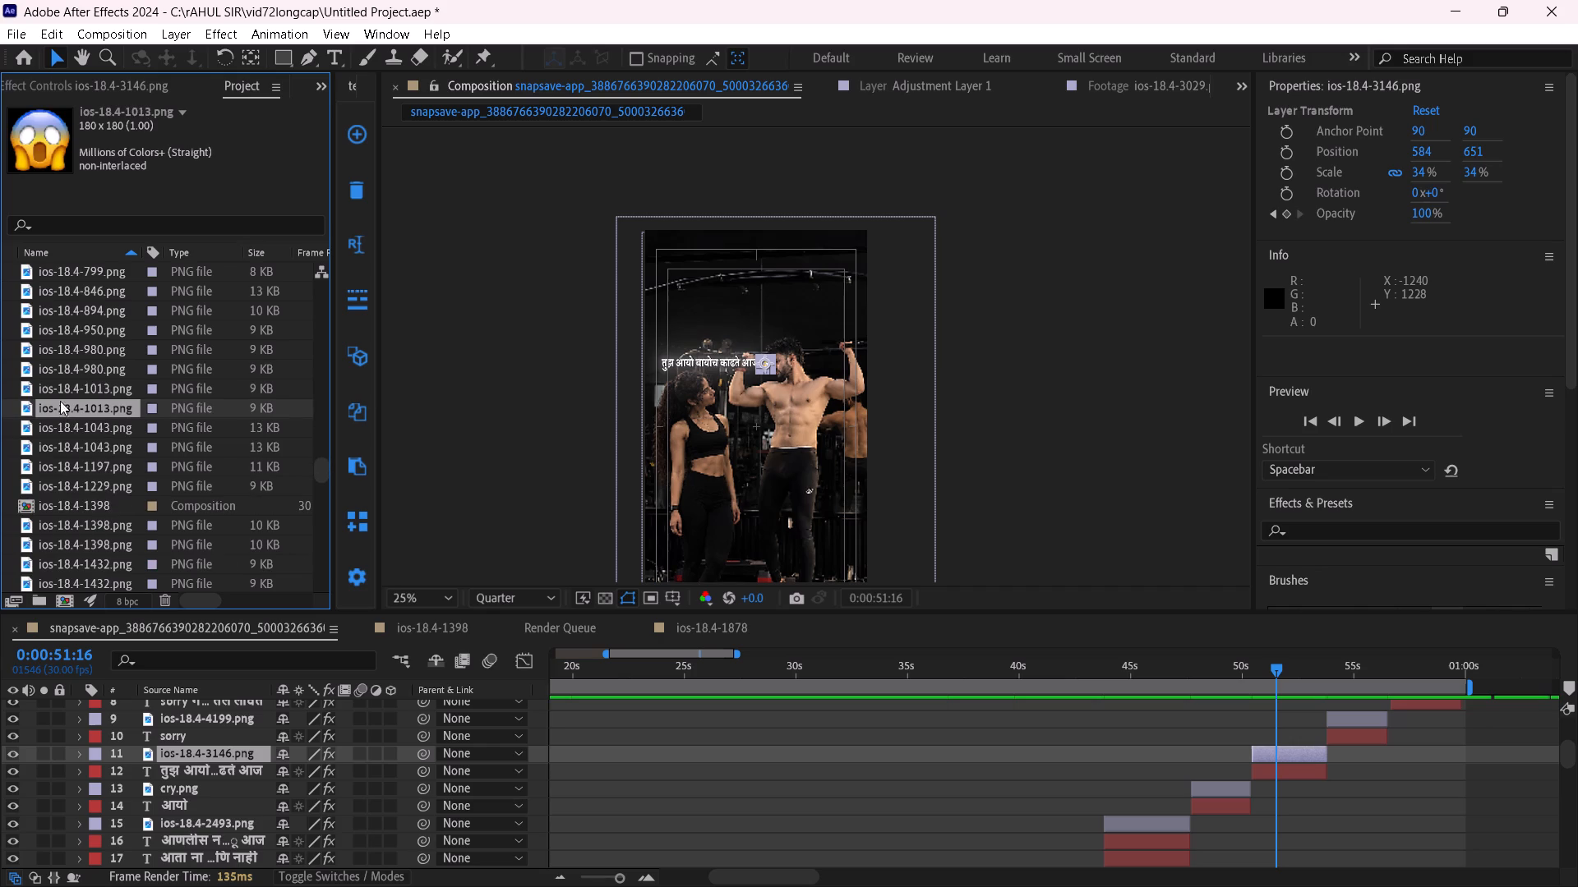
{"action": "left_click", "coordinate": [60, 384]}
{"action": "left_click", "coordinate": [61, 353]}
{"action": "left_click", "coordinate": [60, 403]}
{"action": "left_click", "coordinate": [59, 438]}
{"action": "left_click", "coordinate": [69, 471]}
{"action": "left_click", "coordinate": [75, 482]}
{"action": "scroll", "coordinate": [70, 484], "scroll_direction": "down", "scroll_amount": 3}
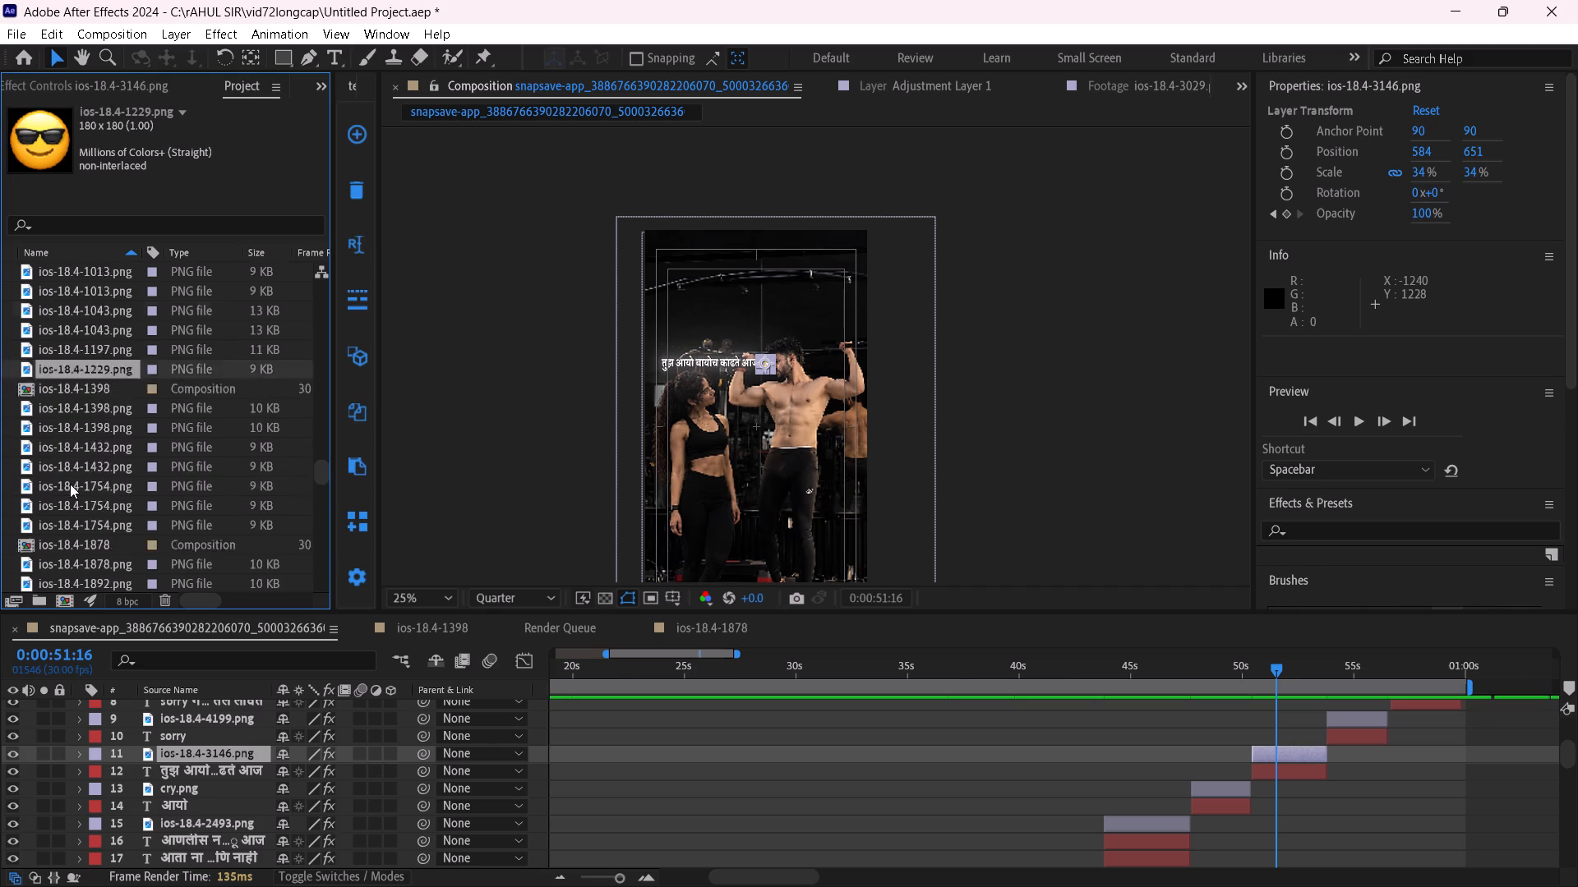
{"action": "left_click", "coordinate": [54, 355]}
{"action": "left_click", "coordinate": [55, 378]}
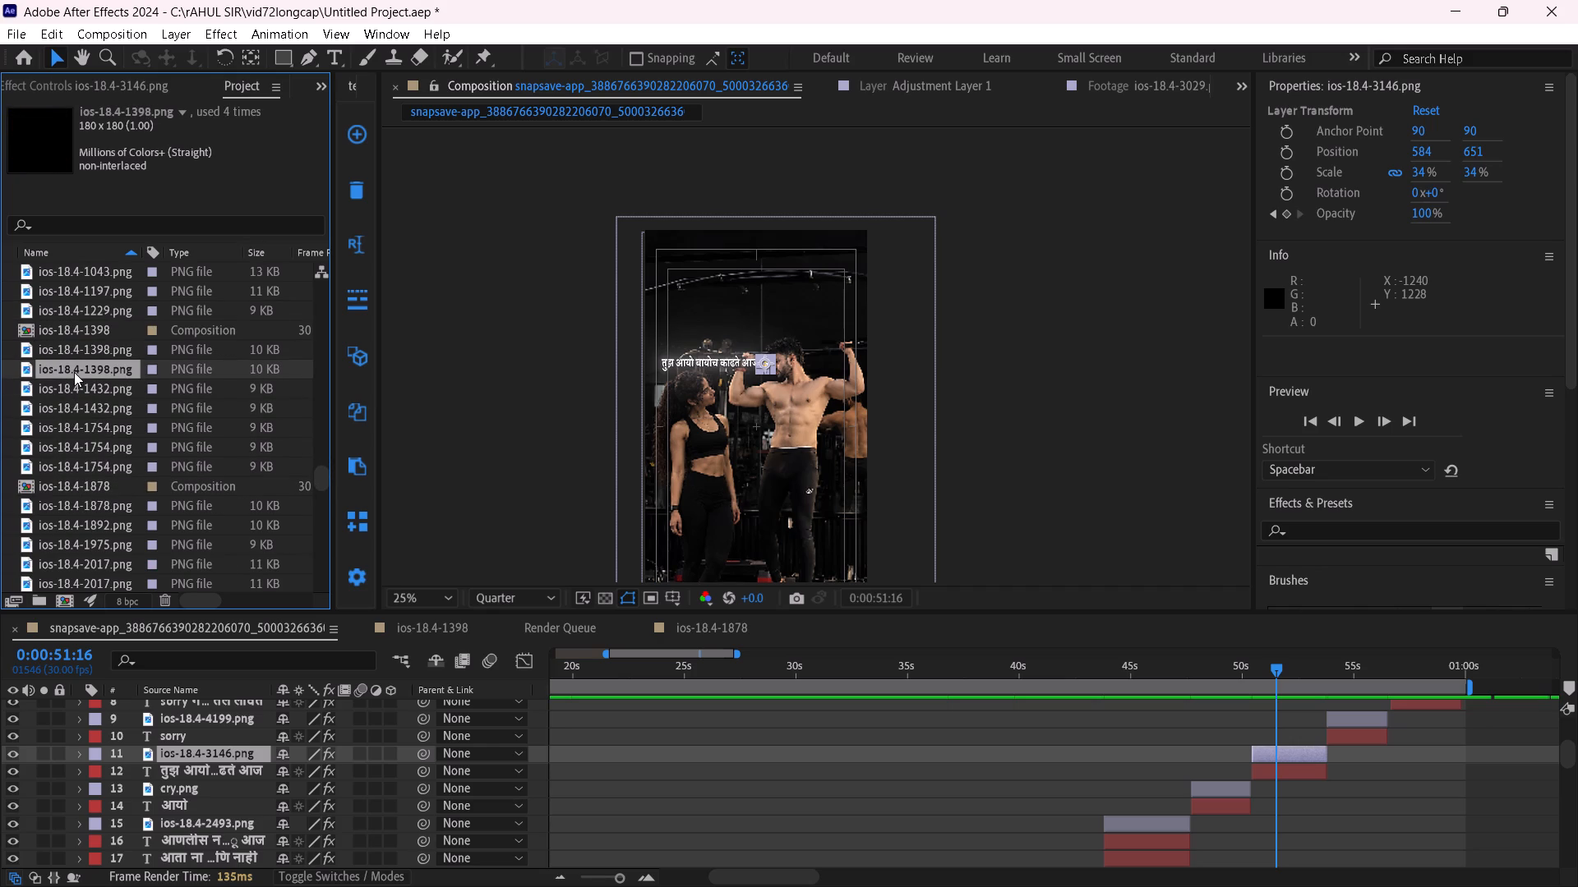
{"action": "left_click_drag", "start_coordinate": [74, 370], "coordinate": [1273, 753], "text": "alt"}
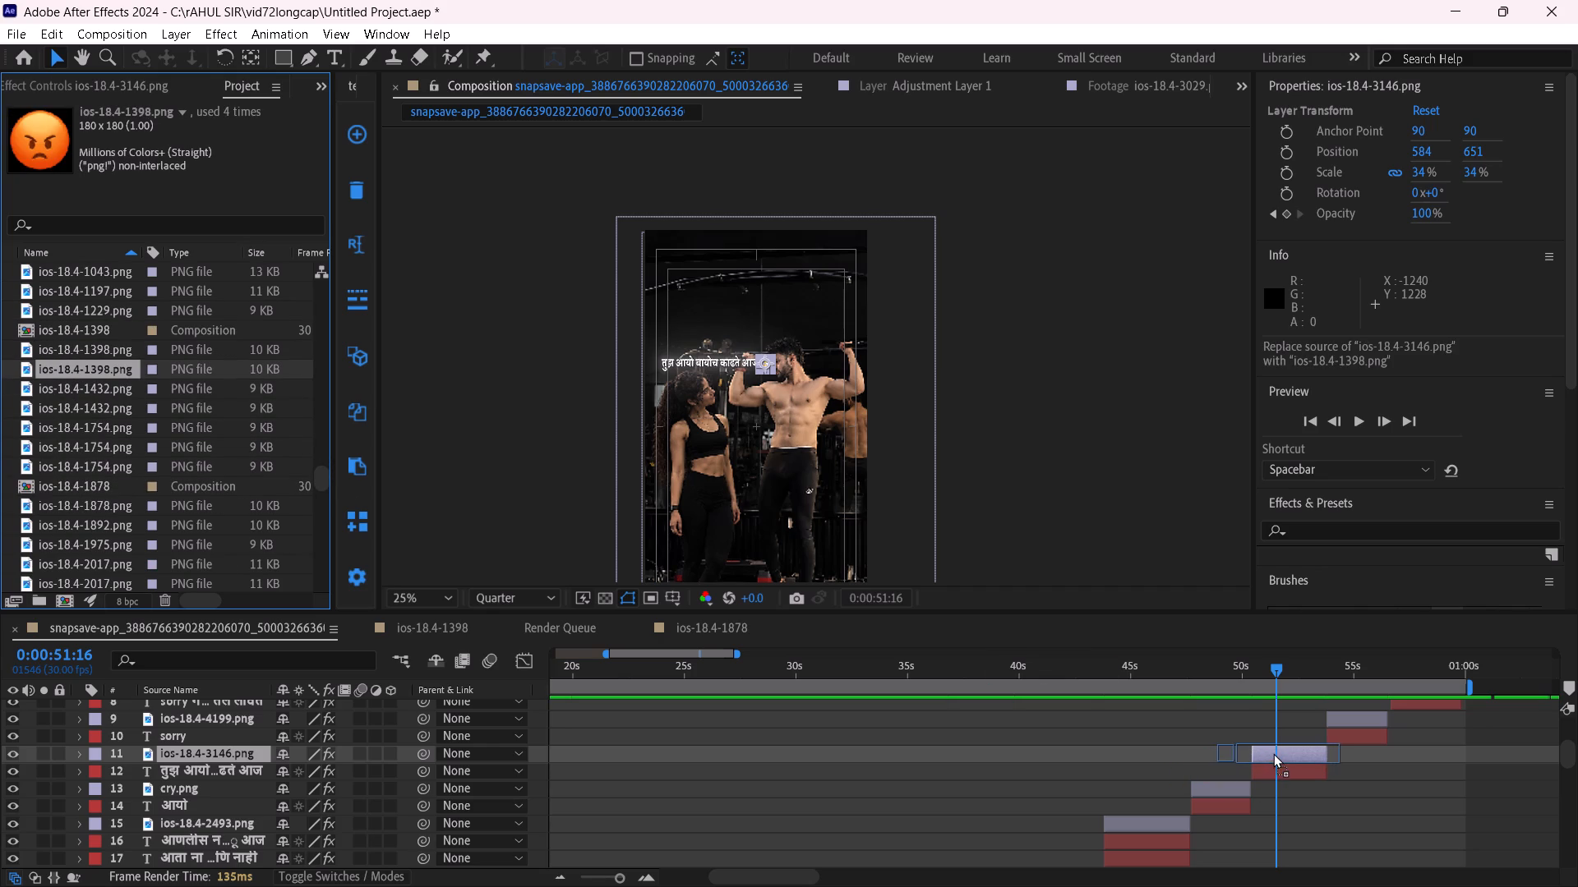
{"action": "left_click_drag", "start_coordinate": [1273, 753], "coordinate": [1276, 751], "text": "alt"}
Replace the source of the sorry caption's emoji layer 9, ios-18.4-4199.png, at 0:00:55:06 with ios-18.4-3909.png.
{"action": "scroll", "coordinate": [1257, 819], "scroll_direction": "up", "scroll_amount": 1}
{"action": "left_click_drag", "start_coordinate": [1284, 666], "coordinate": [1338, 696]}
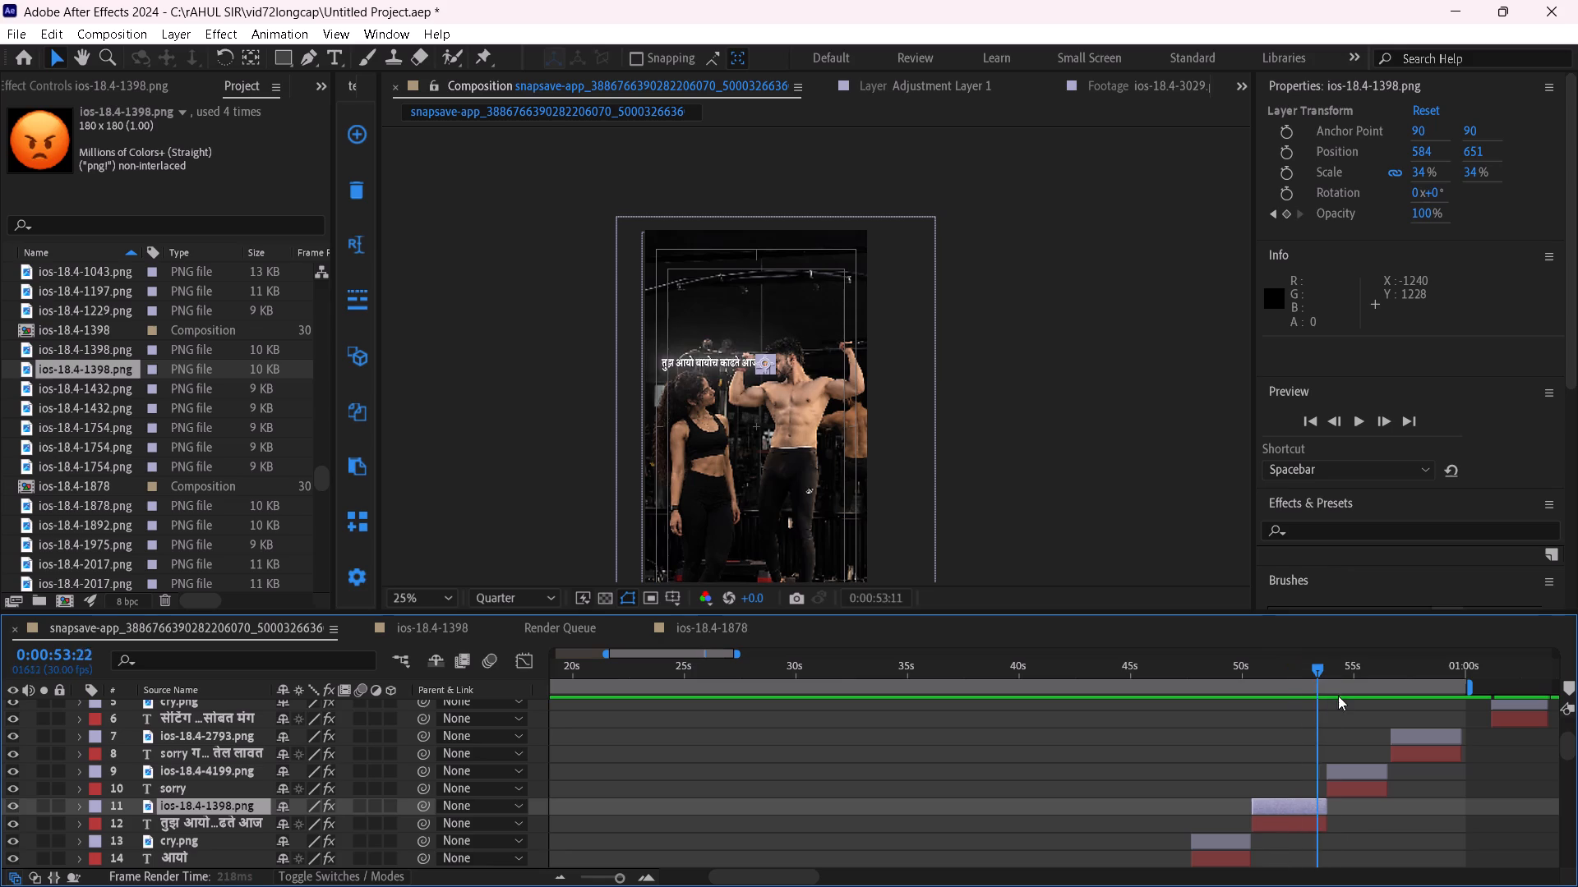
{"action": "left_click_drag", "start_coordinate": [1338, 696], "coordinate": [1358, 703]}
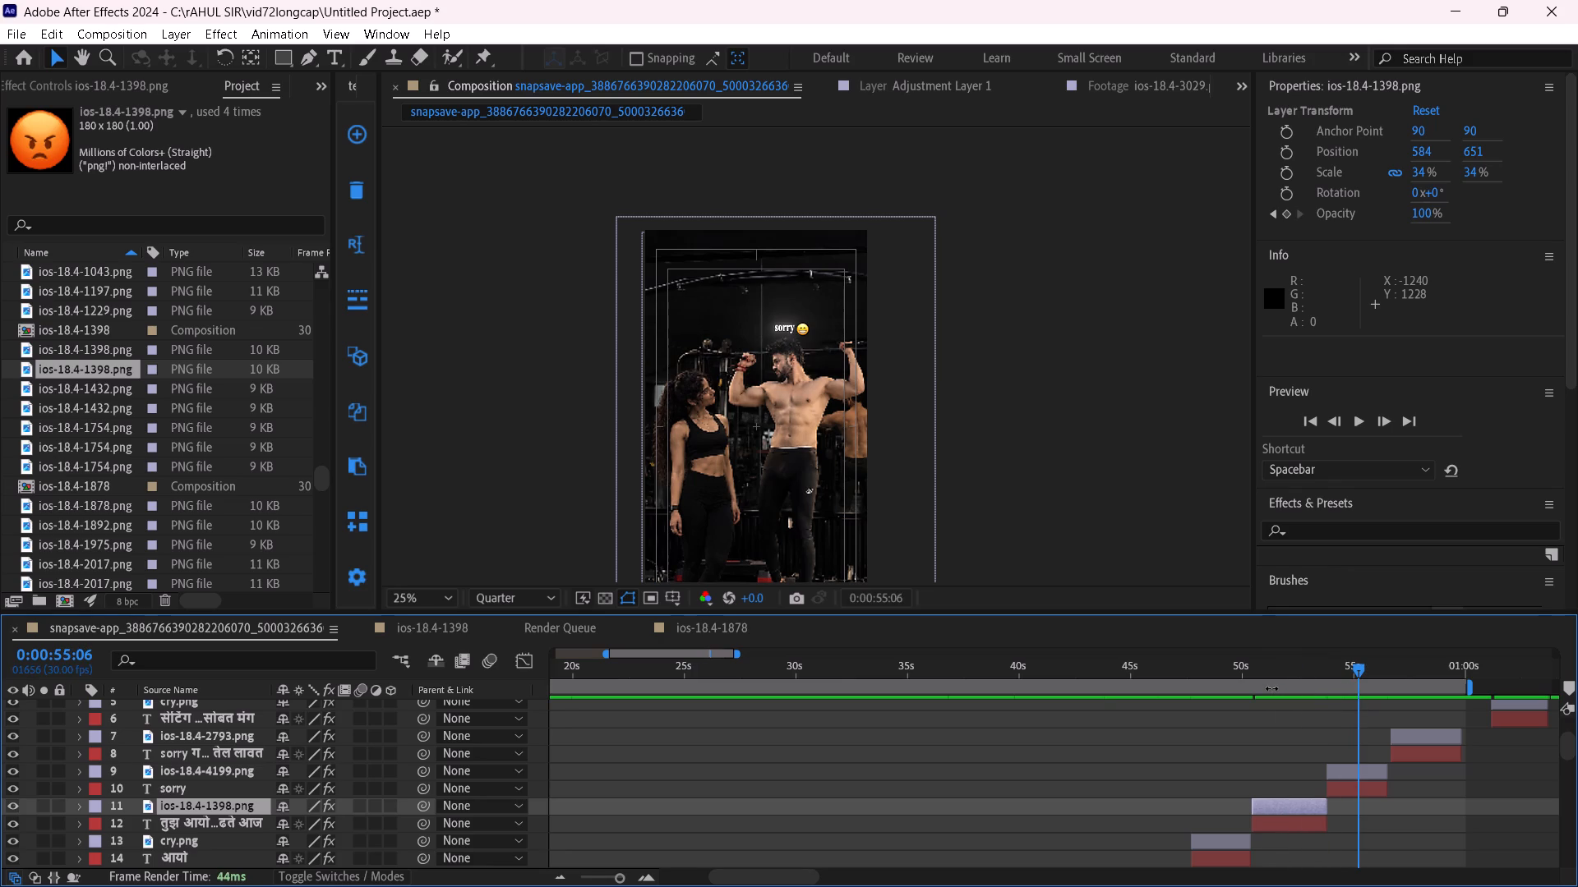
{"action": "left_click", "coordinate": [1350, 764]}
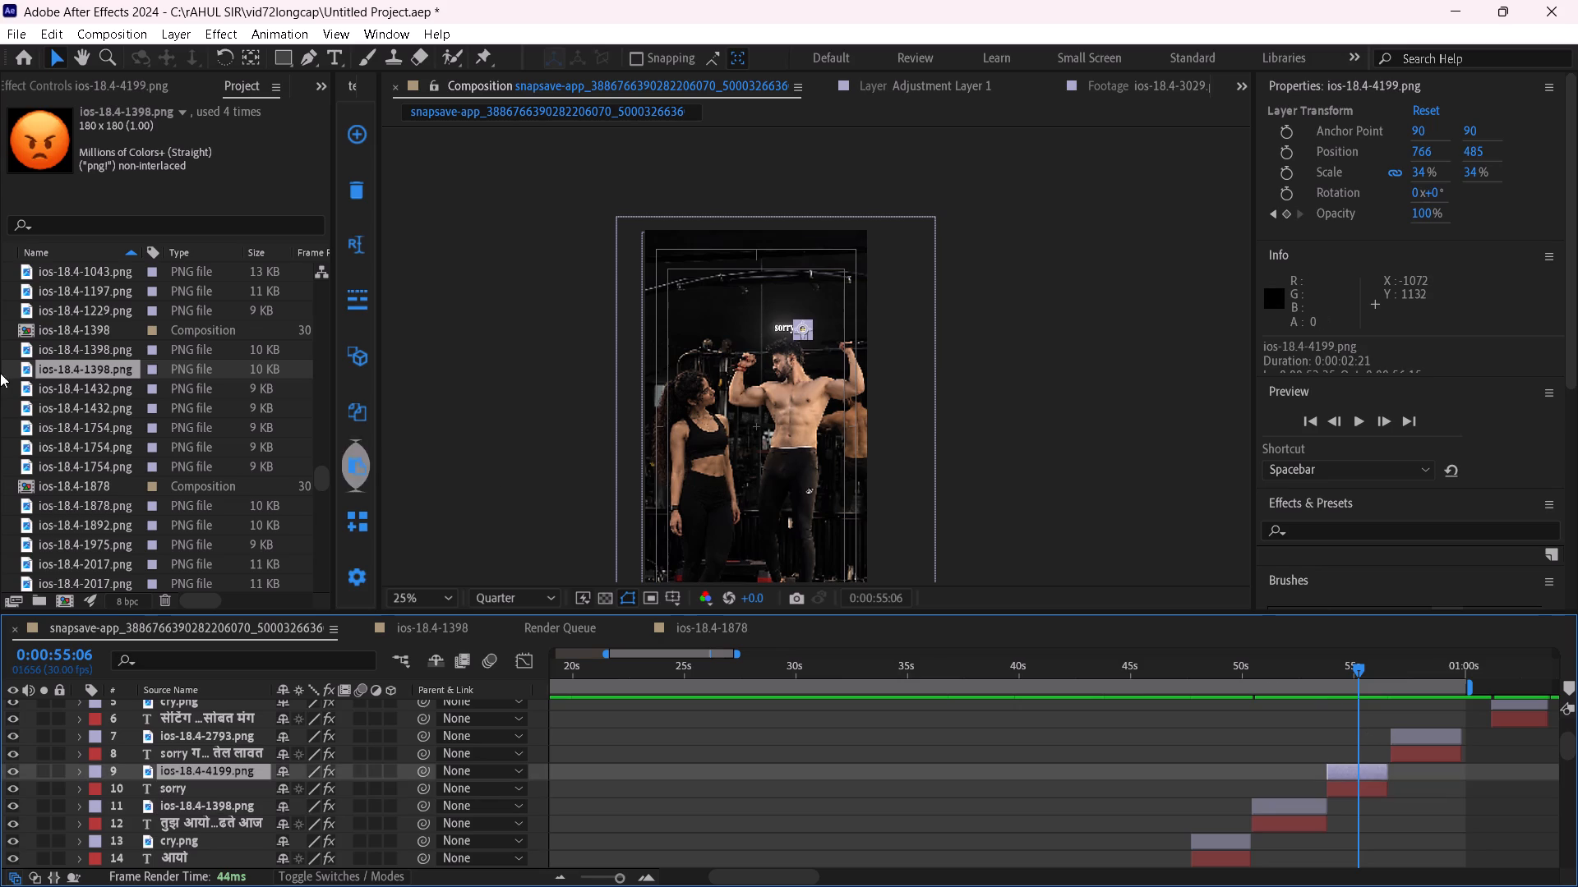
{"action": "scroll", "coordinate": [49, 403], "scroll_direction": "down", "scroll_amount": 14}
{"action": "left_click", "coordinate": [48, 410]}
{"action": "left_click", "coordinate": [47, 374]}
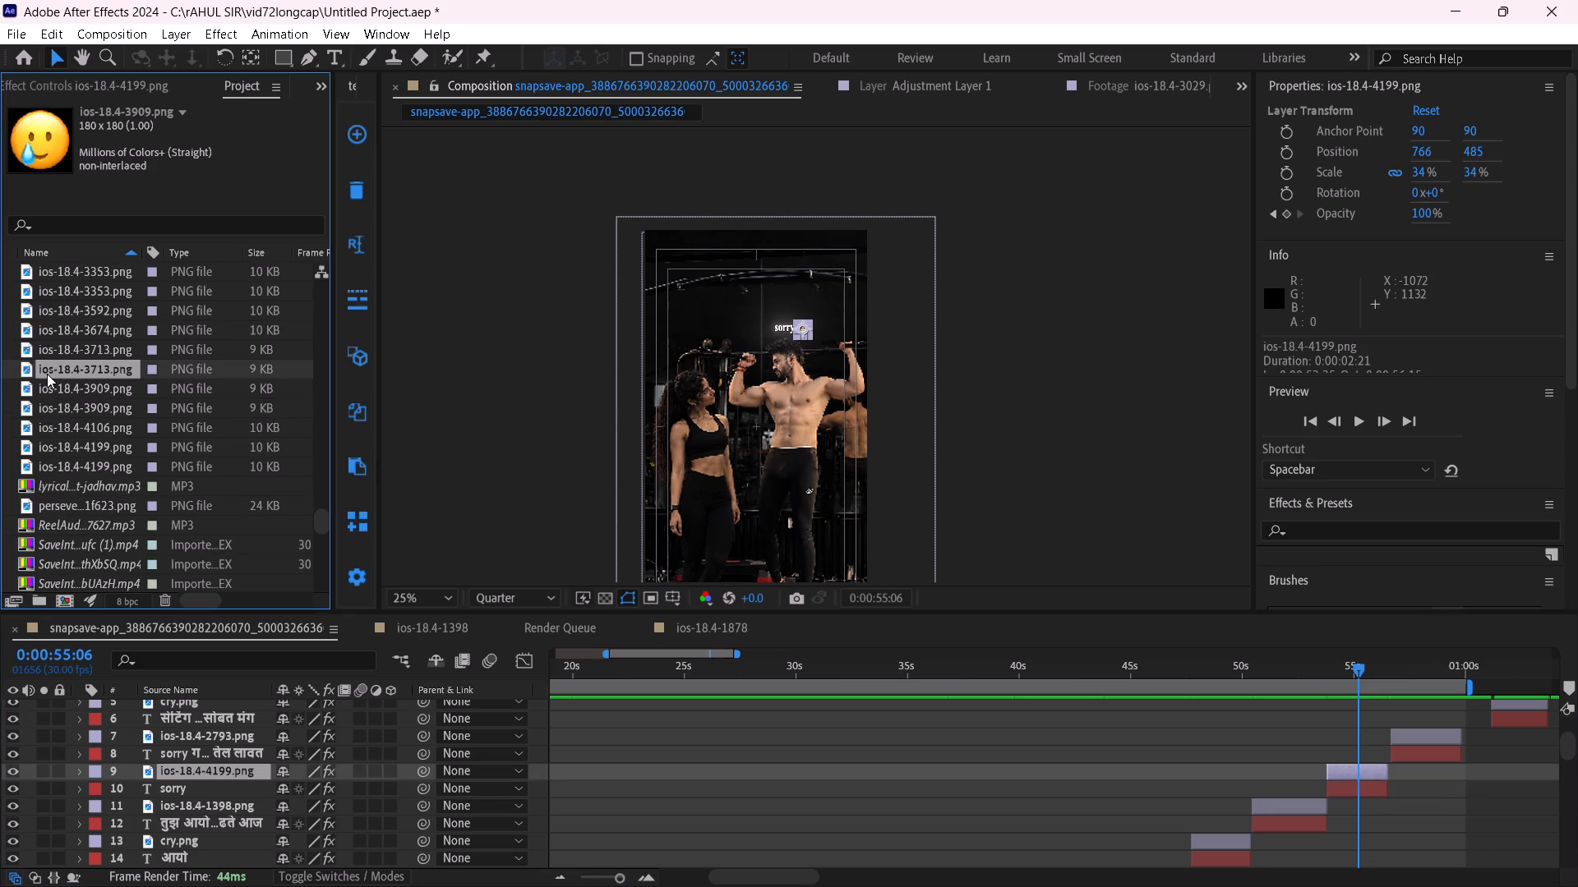
{"action": "left_click", "coordinate": [49, 357]}
{"action": "left_click", "coordinate": [70, 398]}
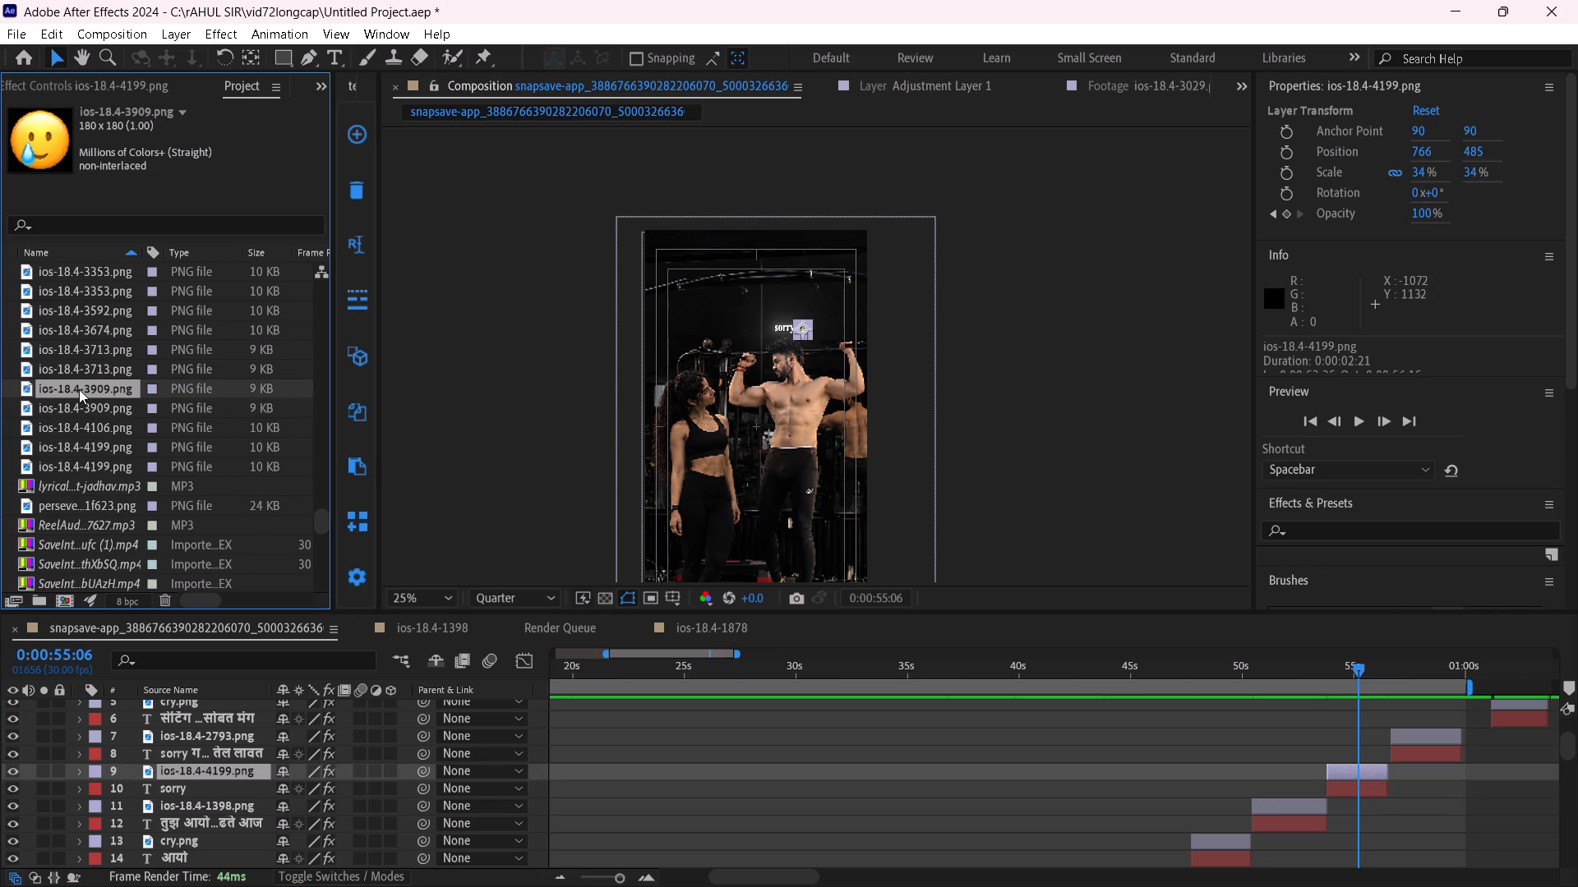
{"action": "left_click_drag", "start_coordinate": [79, 389], "coordinate": [1379, 767], "text": "alt"}
Select emoji layer 7, ios-18.4-2793.png, and preview replacement emoji images from ios-18.4-4199.png back to ios-18.4-3013.png.
{"action": "left_click", "coordinate": [1405, 733]}
{"action": "left_click", "coordinate": [107, 439]}
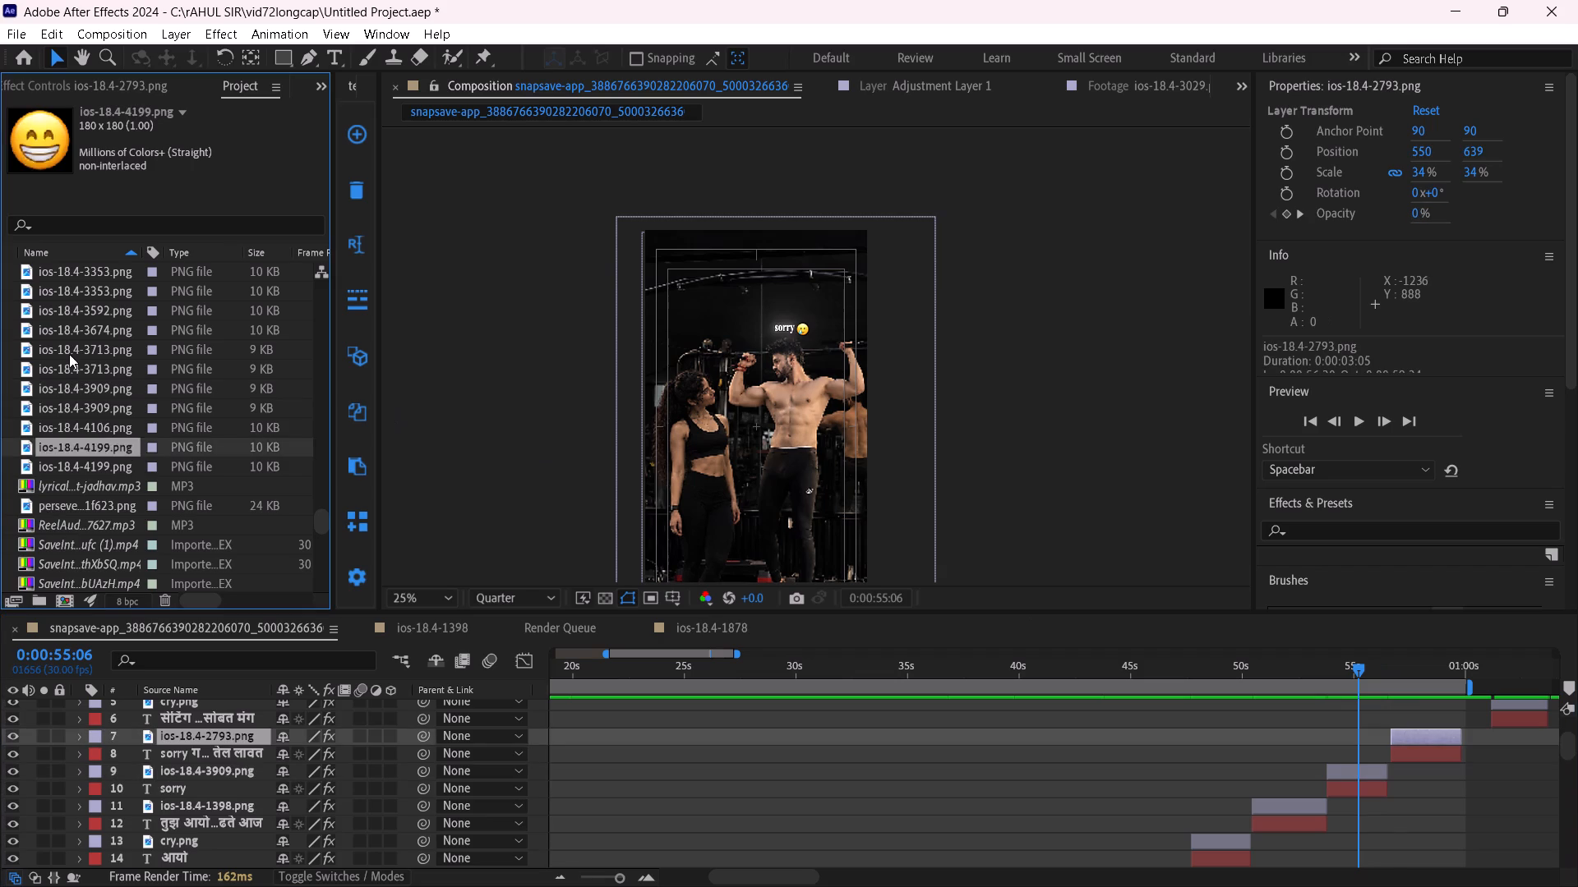
{"action": "left_click", "coordinate": [69, 354]}
{"action": "scroll", "coordinate": [76, 363], "scroll_direction": "up", "scroll_amount": 4}
{"action": "left_click", "coordinate": [78, 457]}
{"action": "left_click", "coordinate": [64, 412]}
{"action": "left_click", "coordinate": [63, 388]}
{"action": "double_click", "coordinate": [63, 360]}
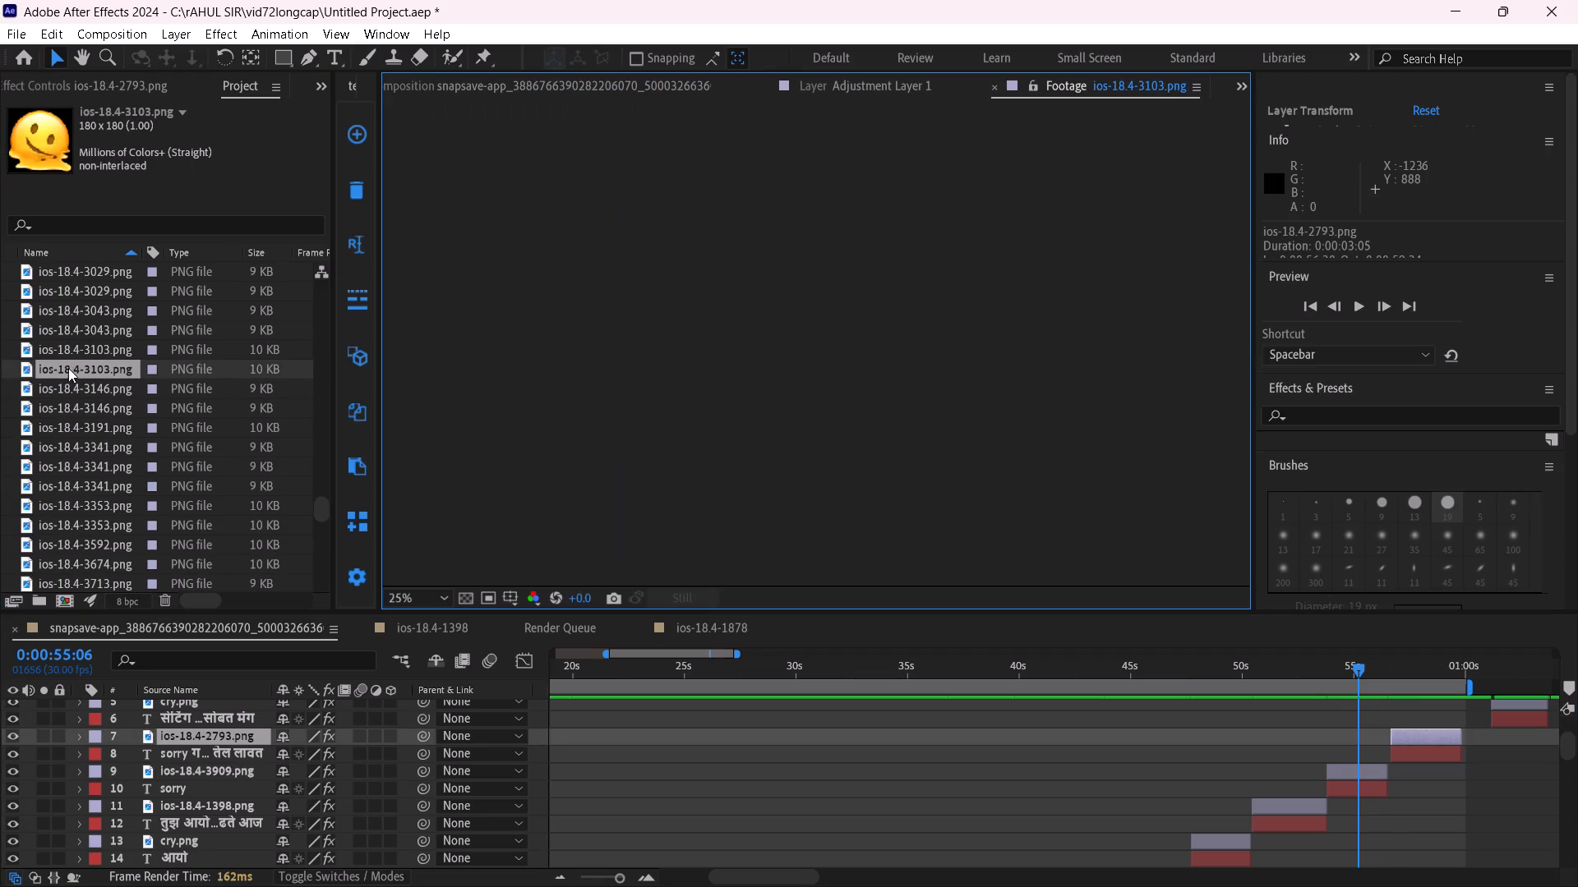
{"action": "scroll", "coordinate": [75, 377], "scroll_direction": "up", "scroll_amount": 2}
{"action": "left_click", "coordinate": [77, 466]}
{"action": "left_click", "coordinate": [77, 427]}
{"action": "left_click", "coordinate": [76, 404]}
{"action": "left_click", "coordinate": [72, 364]}
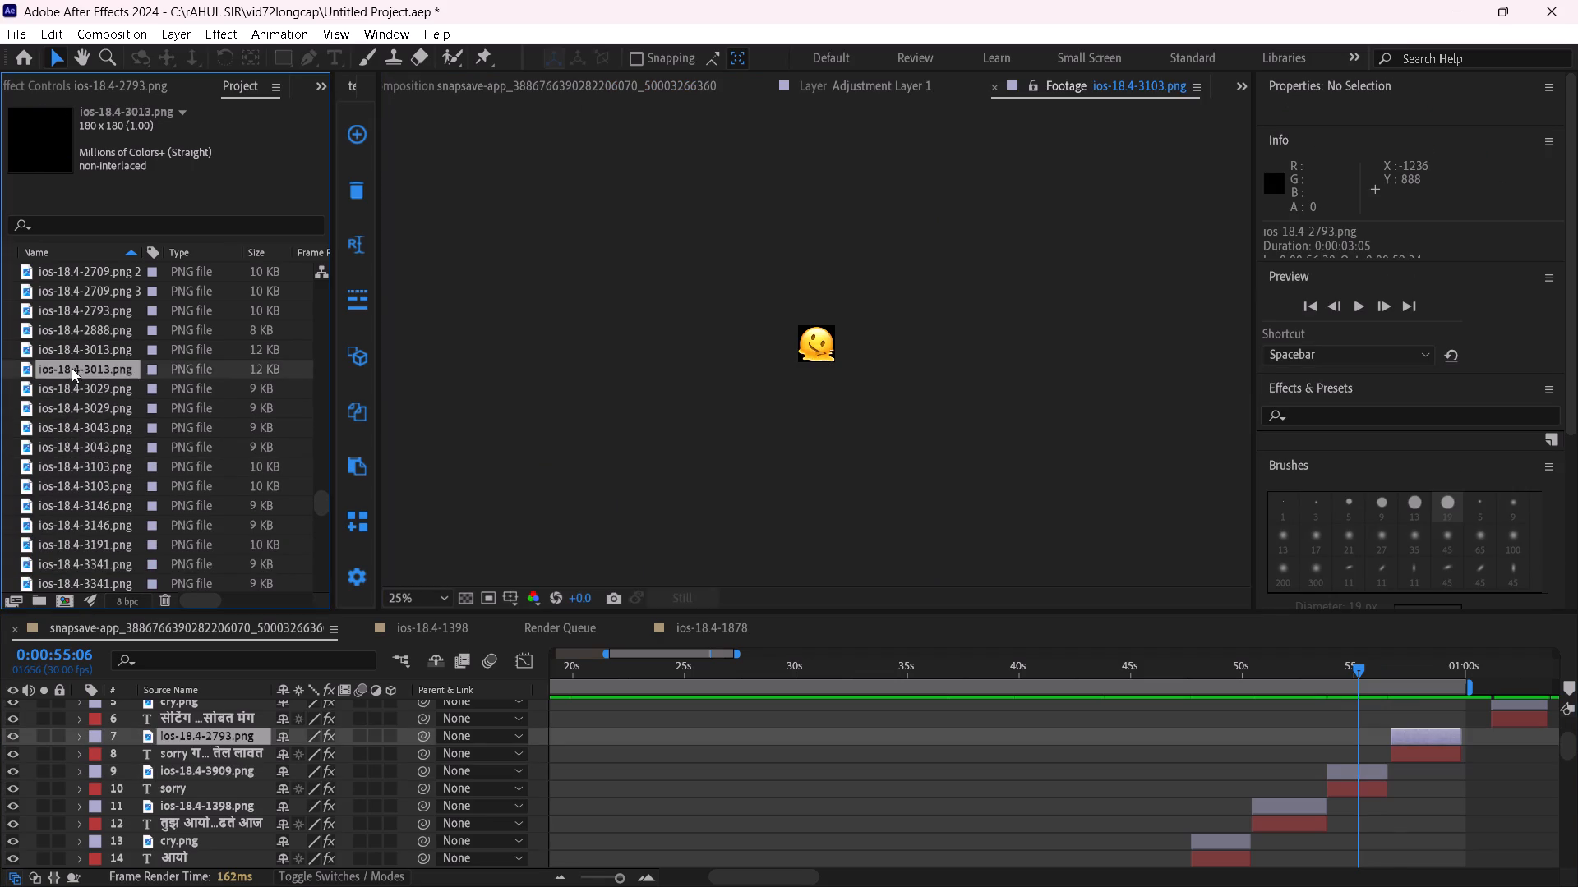
Preview emoji images from ios-18.4-3013.png back to ios-18.4-2017.png and replace the source of layer 7, ios-18.4-2793.png, with ios-18.4-2017.png.
{"action": "scroll", "coordinate": [90, 410], "scroll_direction": "up", "scroll_amount": 3}
{"action": "left_click", "coordinate": [95, 520]}
{"action": "left_click", "coordinate": [92, 494]}
{"action": "left_click", "coordinate": [87, 462]}
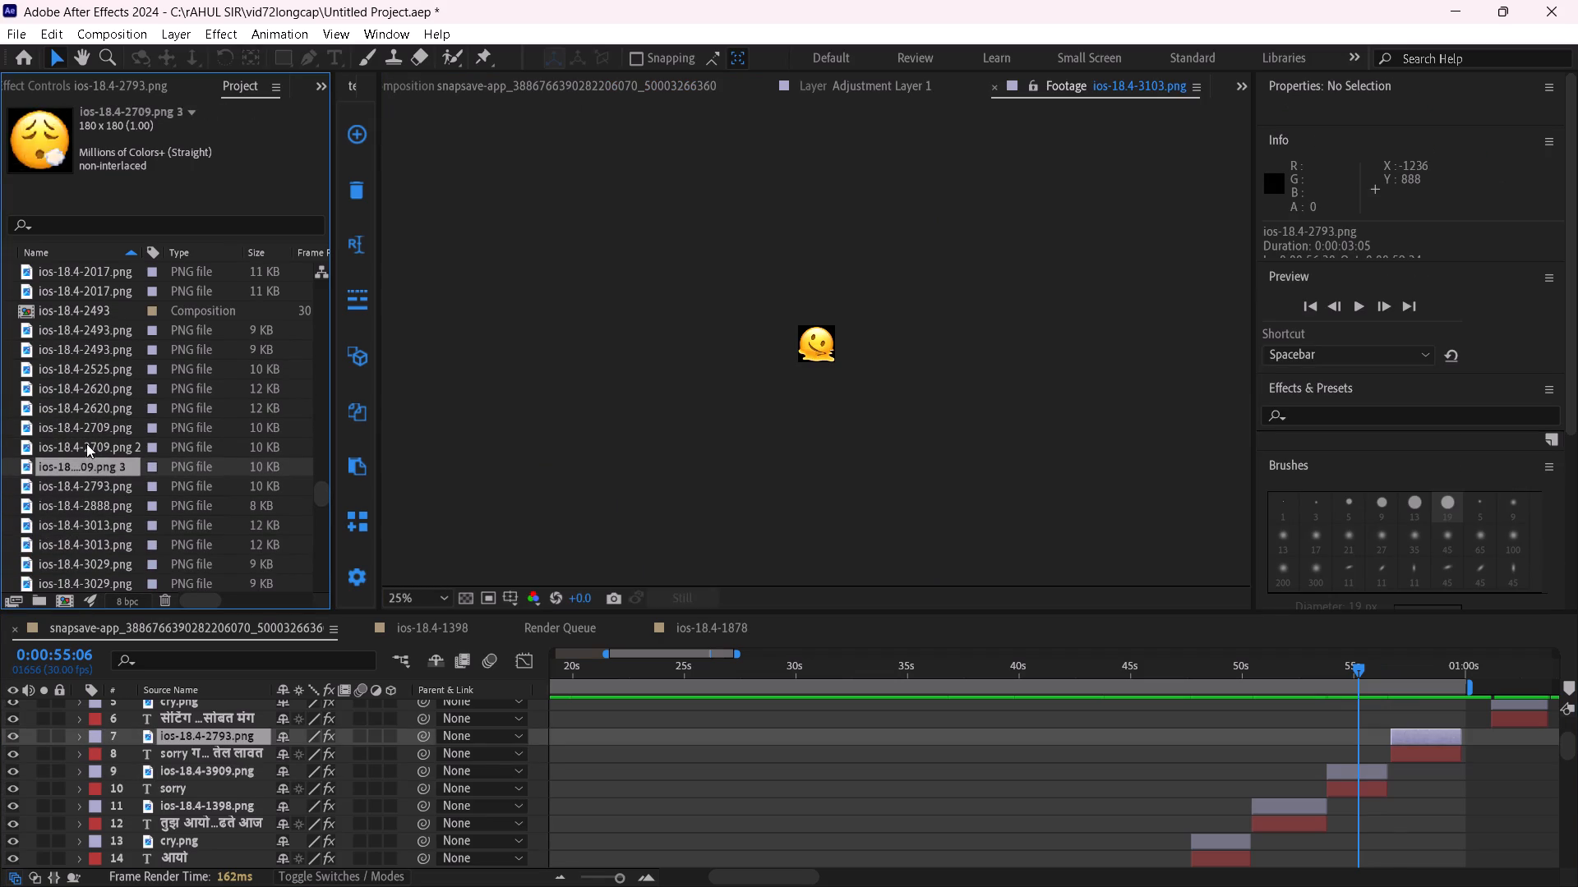
{"action": "left_click", "coordinate": [86, 443]}
{"action": "left_click", "coordinate": [86, 417]}
{"action": "left_click", "coordinate": [81, 397]}
{"action": "left_click", "coordinate": [81, 375]}
{"action": "scroll", "coordinate": [88, 434], "scroll_direction": "up", "scroll_amount": 2}
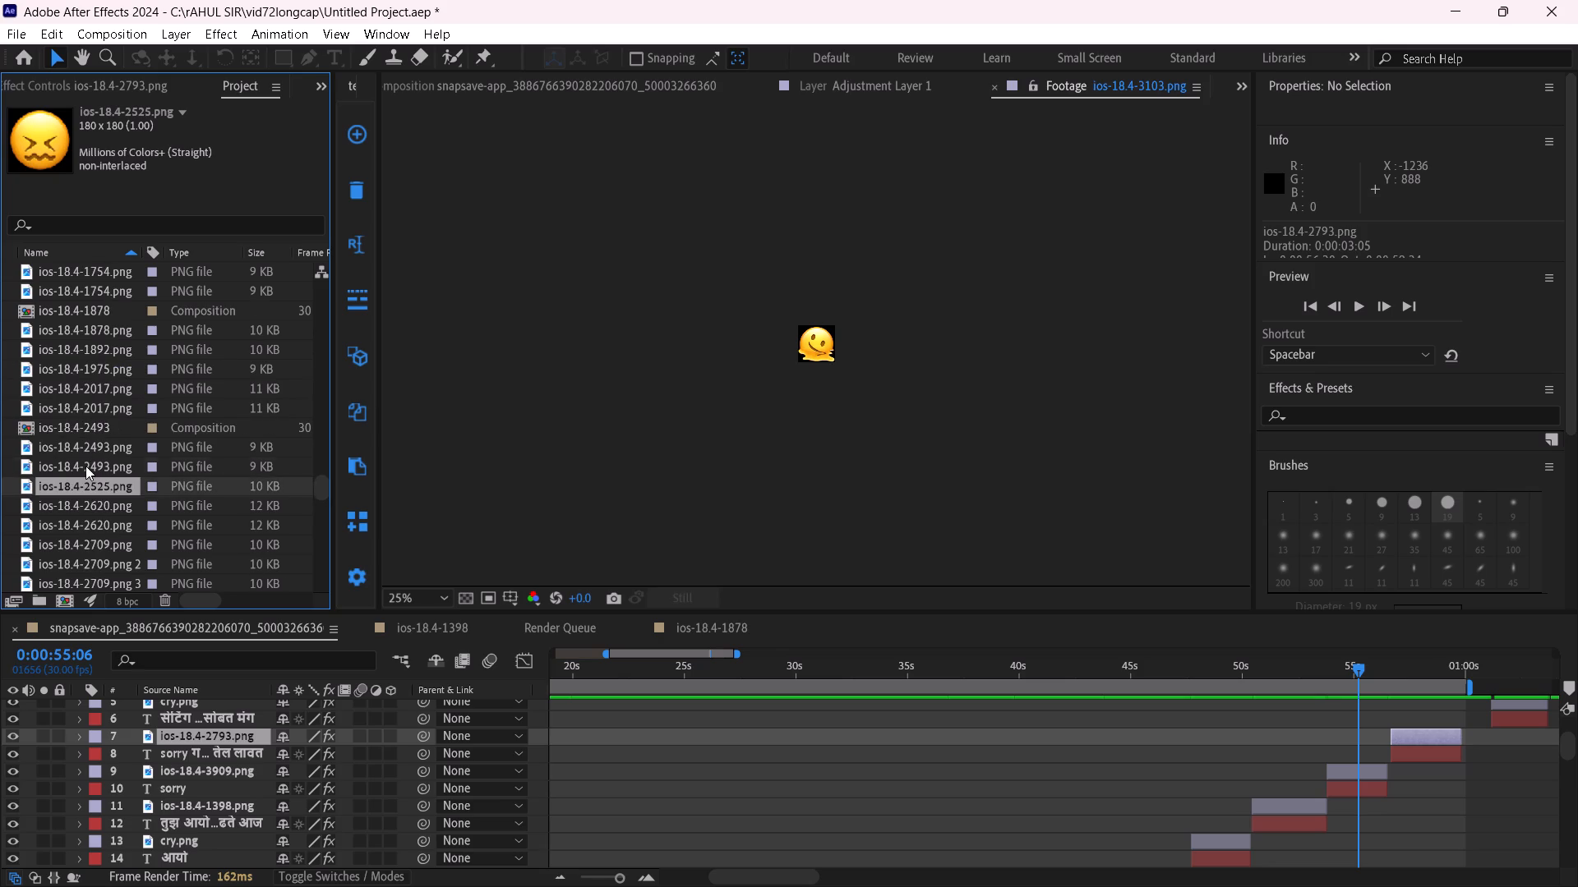
{"action": "left_click", "coordinate": [85, 466]}
{"action": "left_click", "coordinate": [88, 447]}
{"action": "left_click", "coordinate": [76, 403]}
{"action": "left_click", "coordinate": [75, 383]}
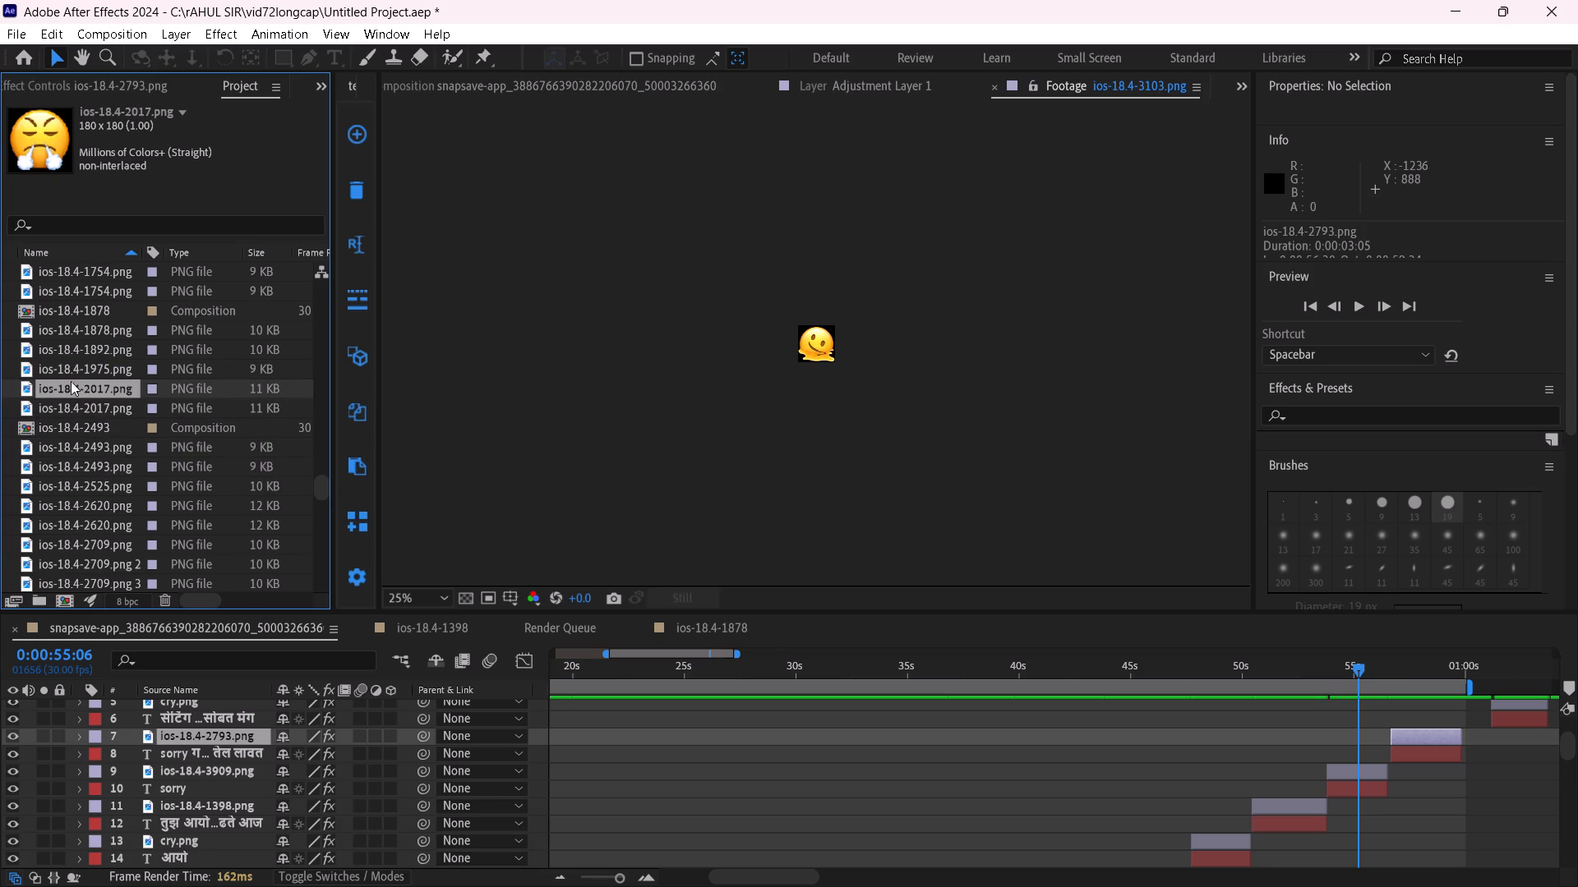
{"action": "left_click_drag", "start_coordinate": [95, 390], "coordinate": [1421, 718], "text": "alt"}
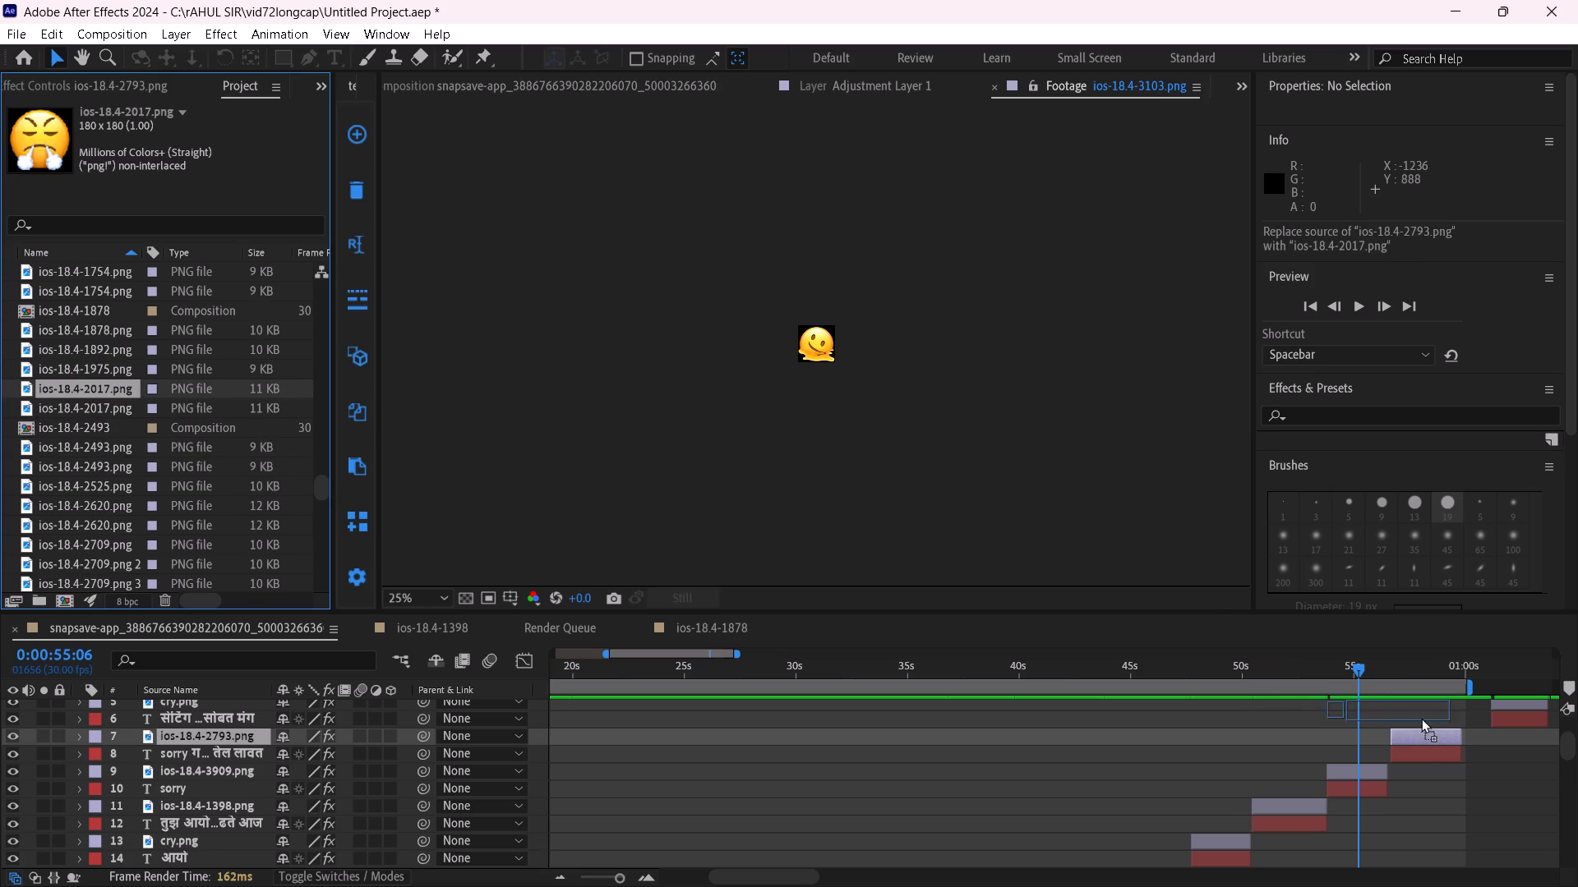
{"action": "left_click_drag", "start_coordinate": [1421, 718], "coordinate": [1445, 735], "text": "alt"}
Shift emoji layer 7 and caption layer 8 three frames earlier and extend both to the work area's end at about 1:00.
{"action": "left_click", "coordinate": [1428, 751], "text": "ctrl"}
{"action": "left_click", "coordinate": [1427, 738]}
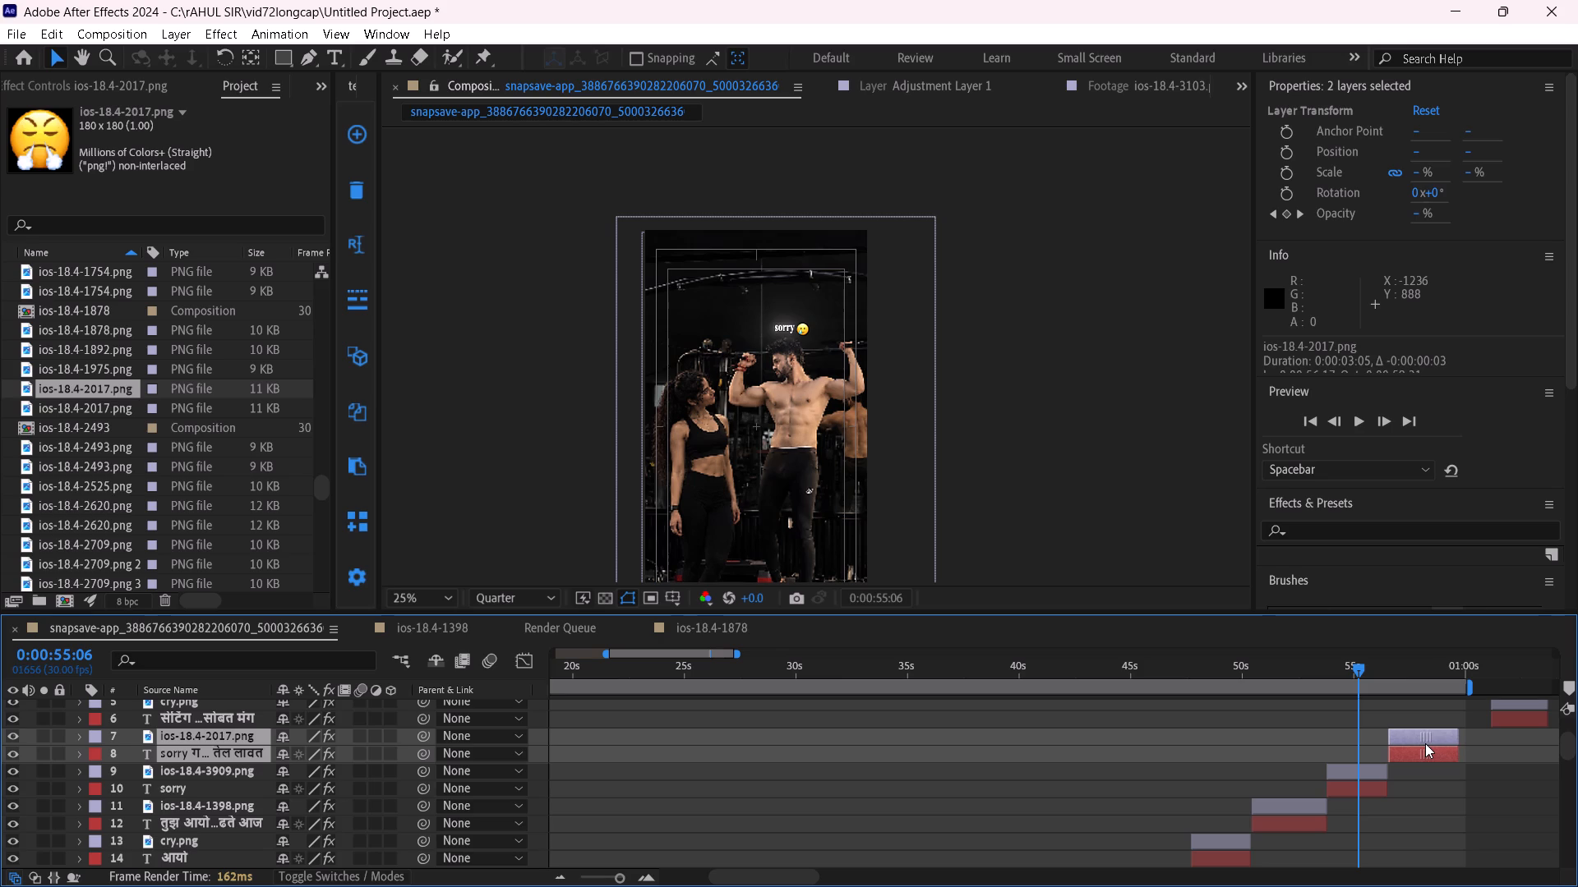
{"action": "left_click_drag", "start_coordinate": [1460, 738], "coordinate": [1465, 748]}
{"action": "left_click", "coordinate": [1438, 781]}
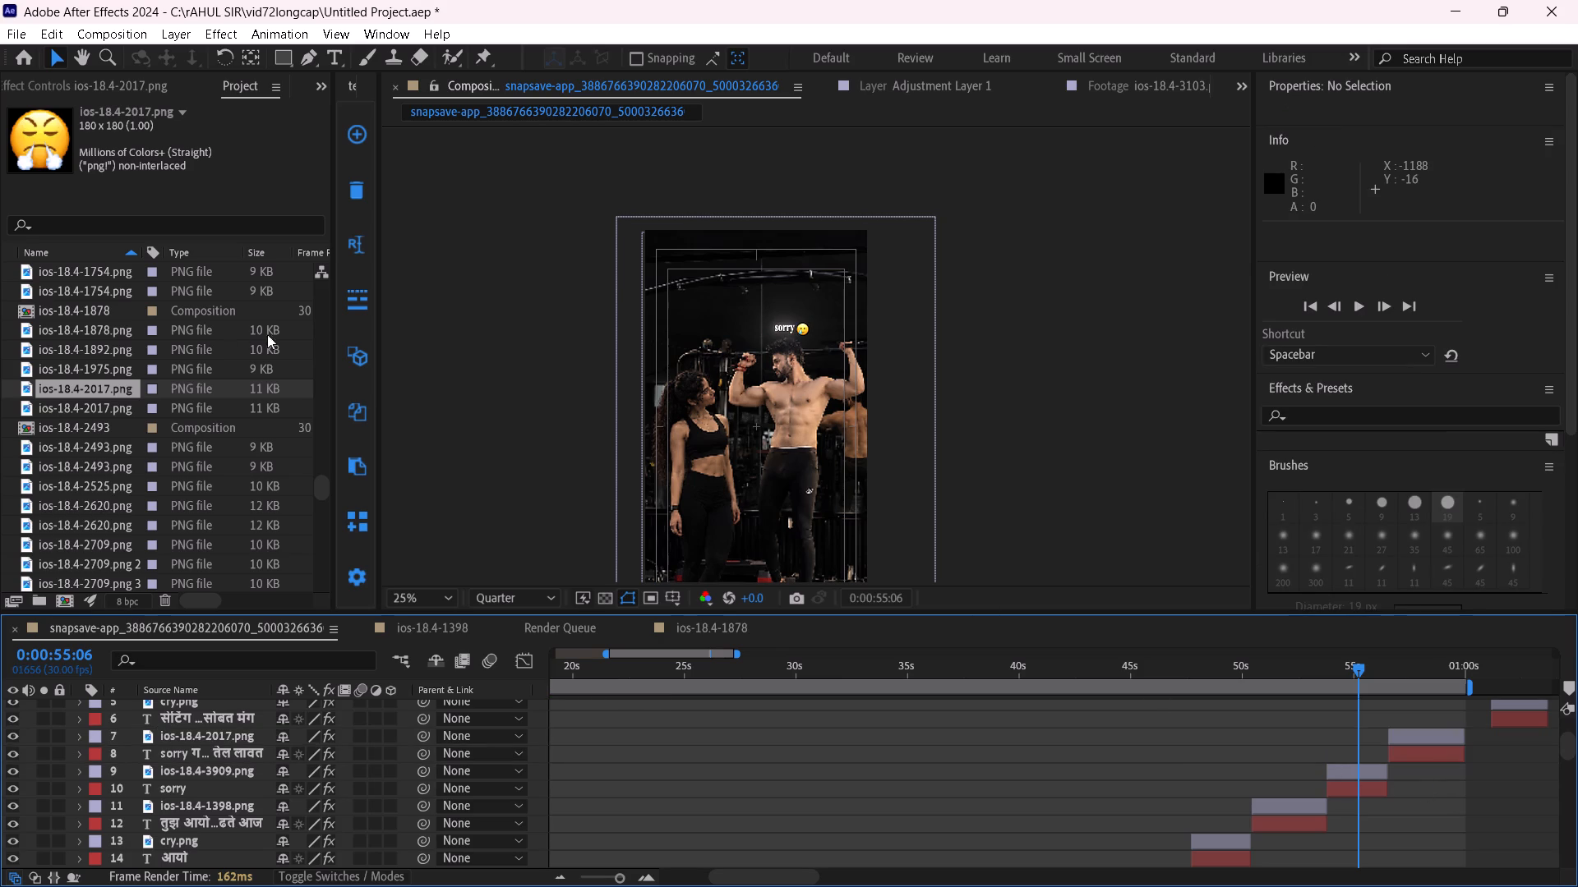
Save the project and add the snapsave-app composition to the render queue.
{"action": "key", "text": "ctrl+s"}
{"action": "left_click", "coordinate": [17, 31]}
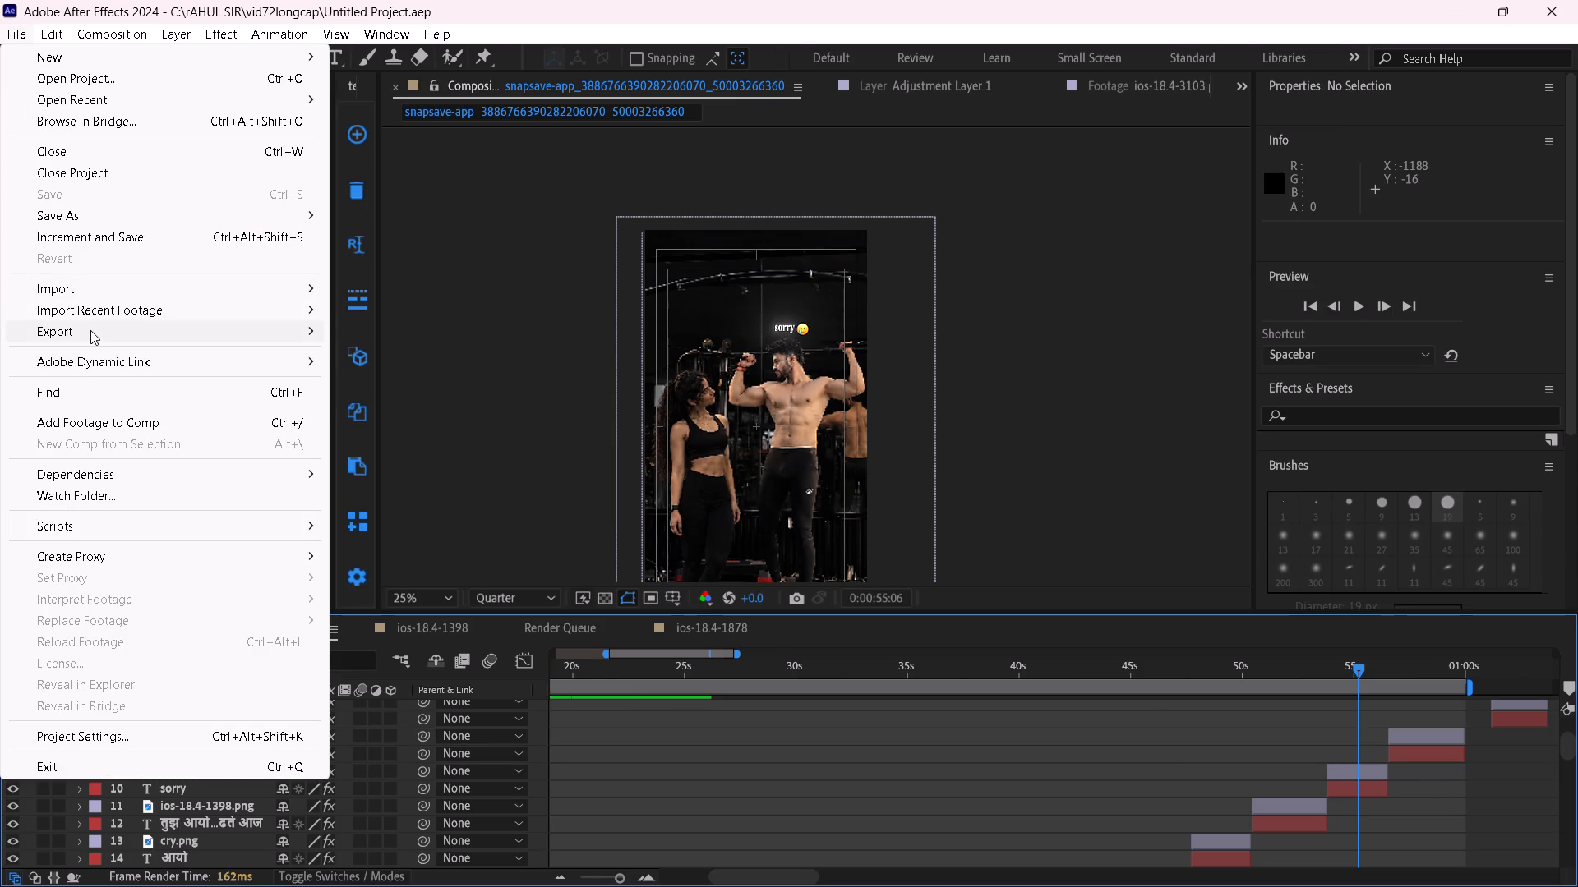
{"action": "left_click", "coordinate": [90, 330]}
{"action": "left_click", "coordinate": [452, 352]}
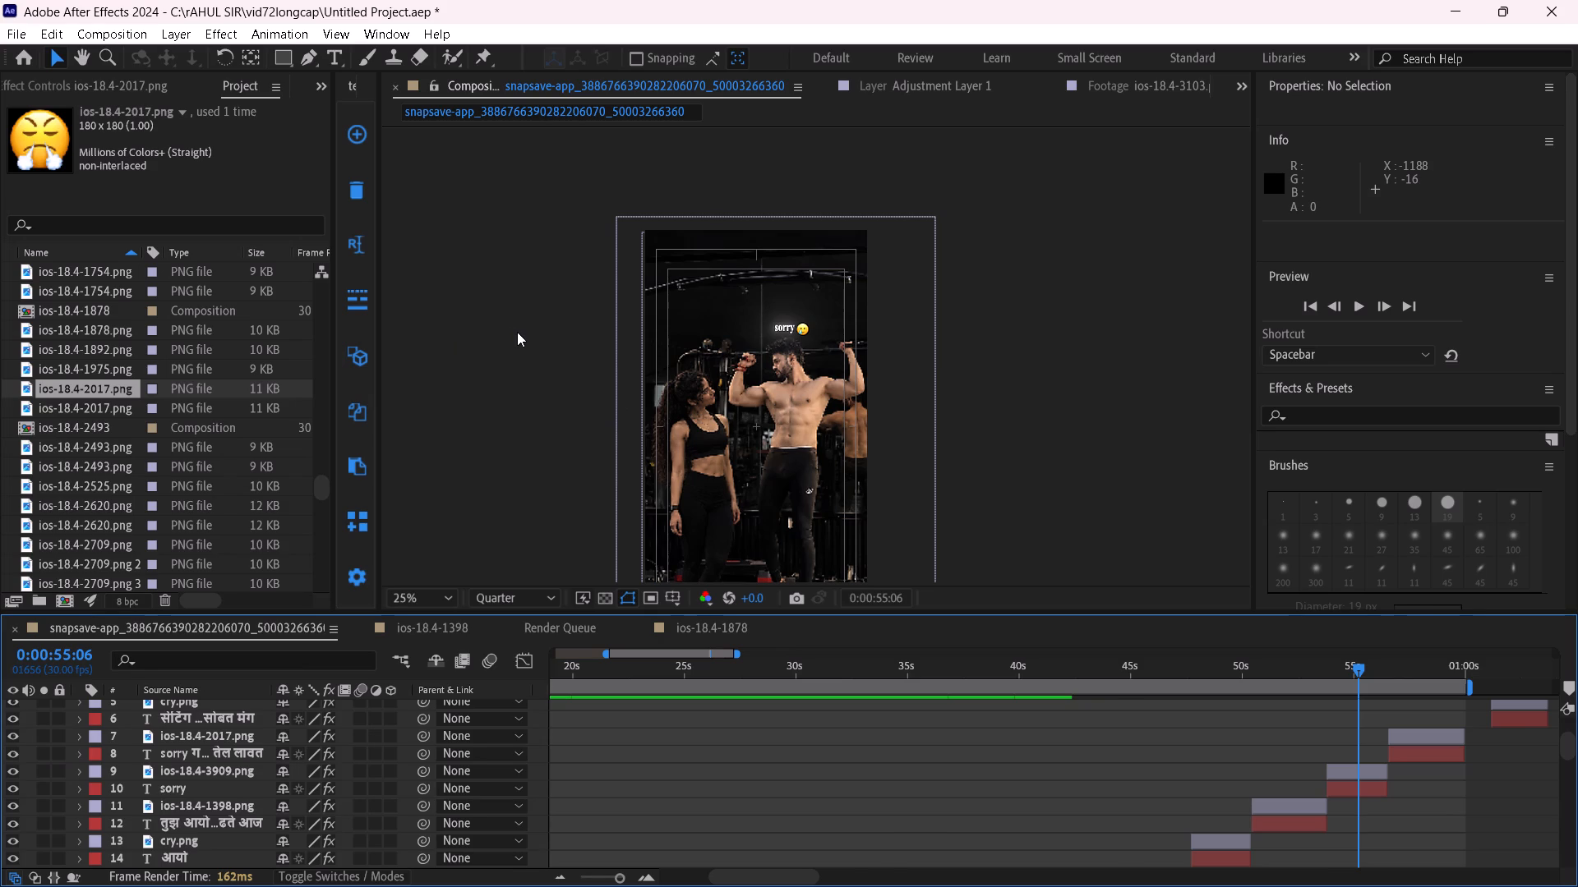
Set the output of render item 129 to an H.264 file named done157 in the vid157 folder.
{"action": "scroll", "coordinate": [532, 729], "scroll_direction": "down", "scroll_amount": 6}
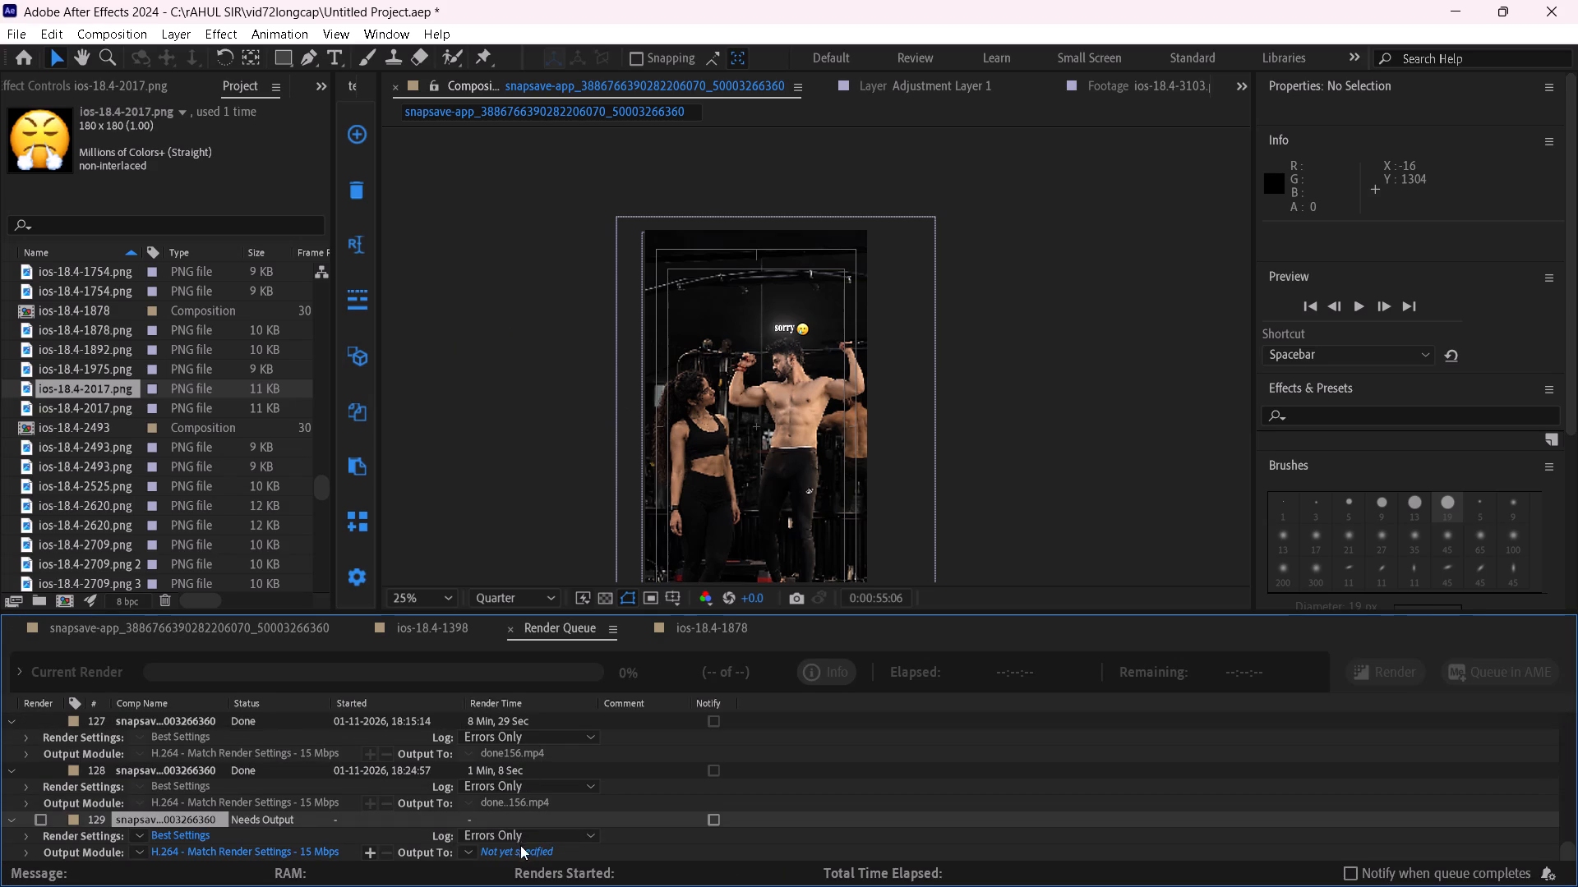
{"action": "left_click", "coordinate": [529, 854]}
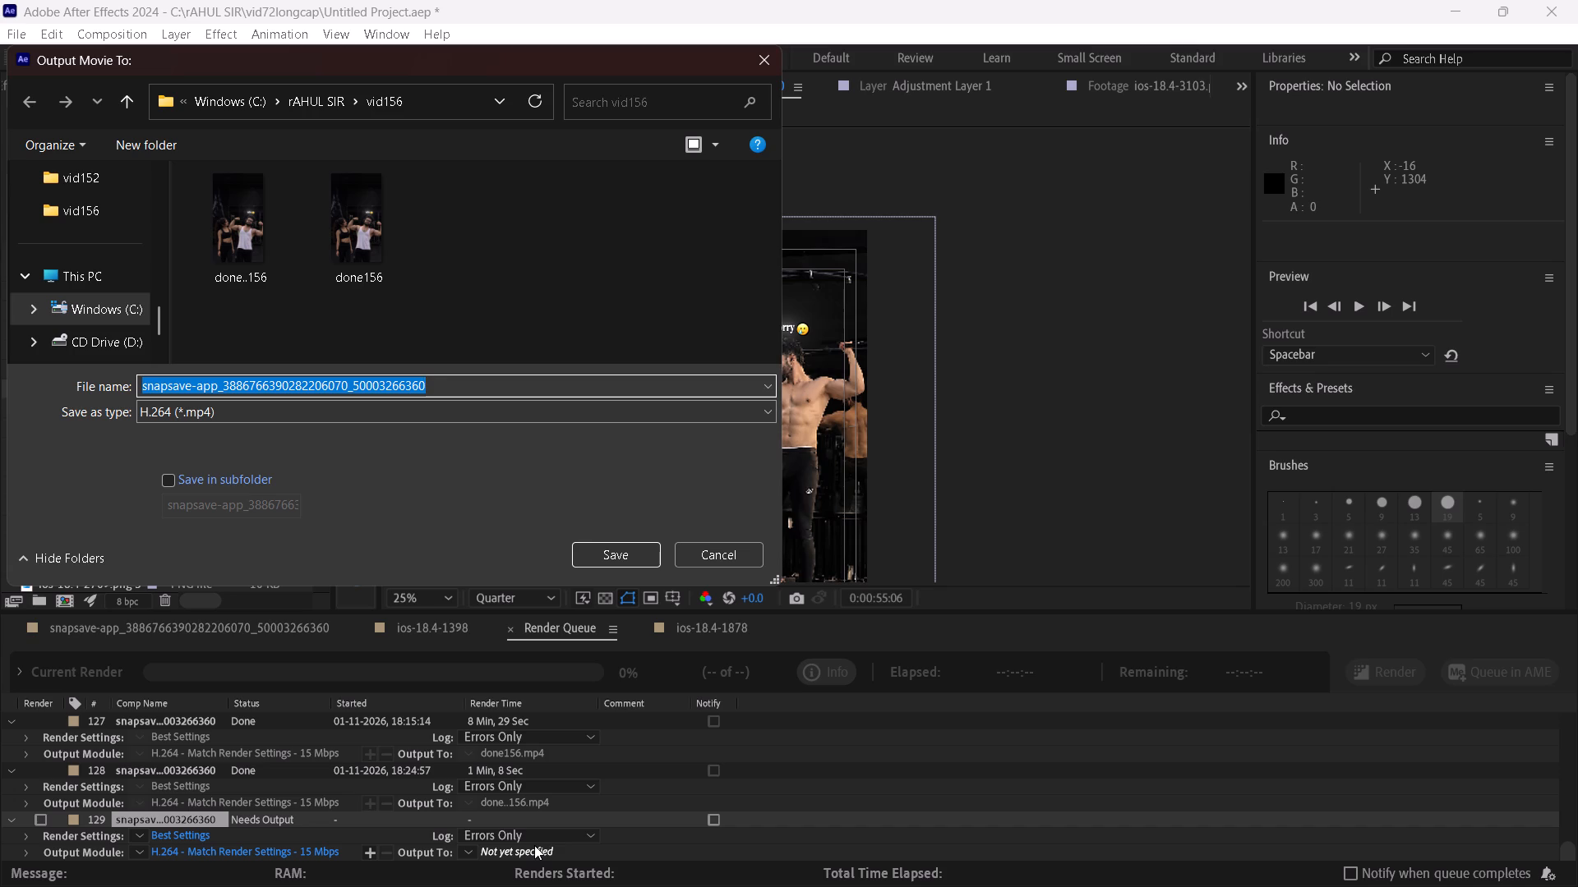
{"action": "scroll", "coordinate": [57, 292], "scroll_direction": "up", "scroll_amount": 1}
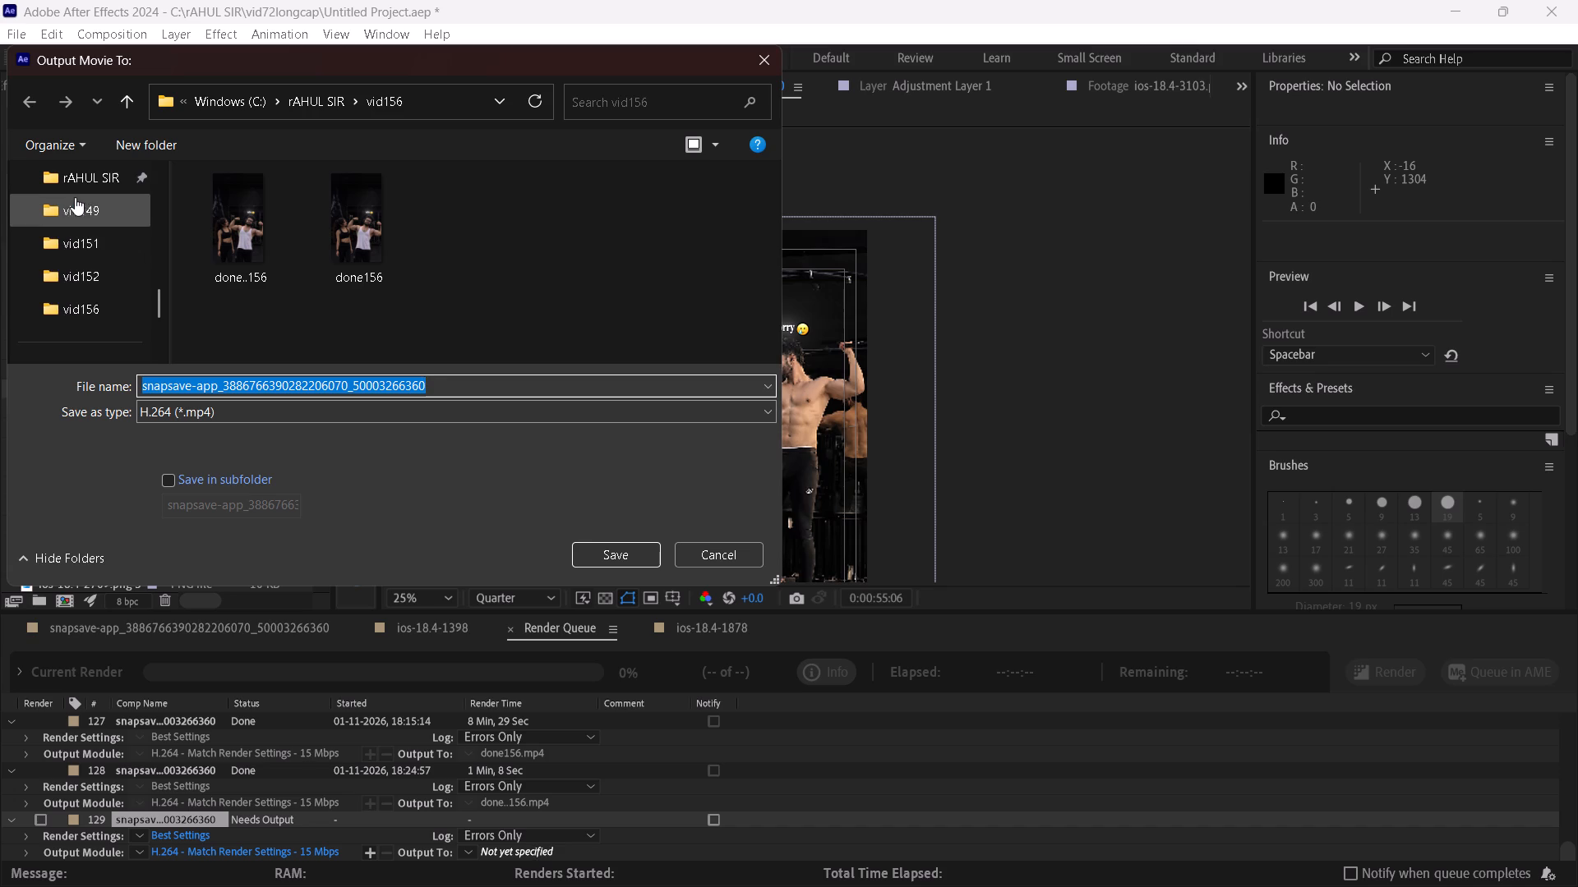
{"action": "left_click", "coordinate": [77, 185]}
{"action": "scroll", "coordinate": [269, 265], "scroll_direction": "down", "scroll_amount": 20}
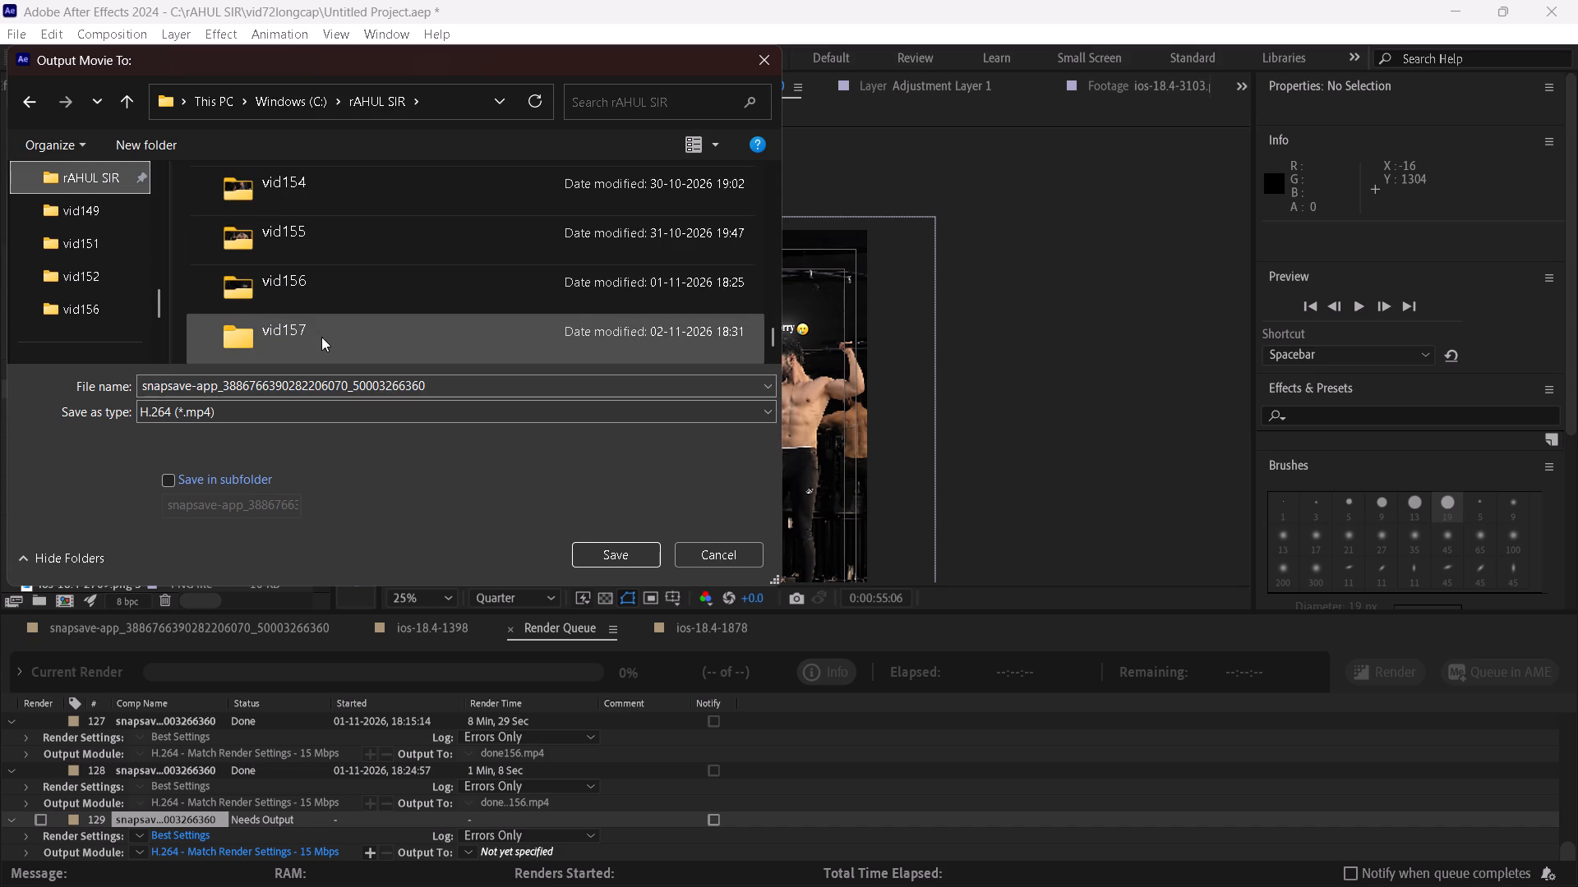
{"action": "left_click", "coordinate": [321, 337]}
{"action": "left_click", "coordinate": [326, 335]}
{"action": "left_click", "coordinate": [491, 364]}
{"action": "double_click", "coordinate": [491, 343]}
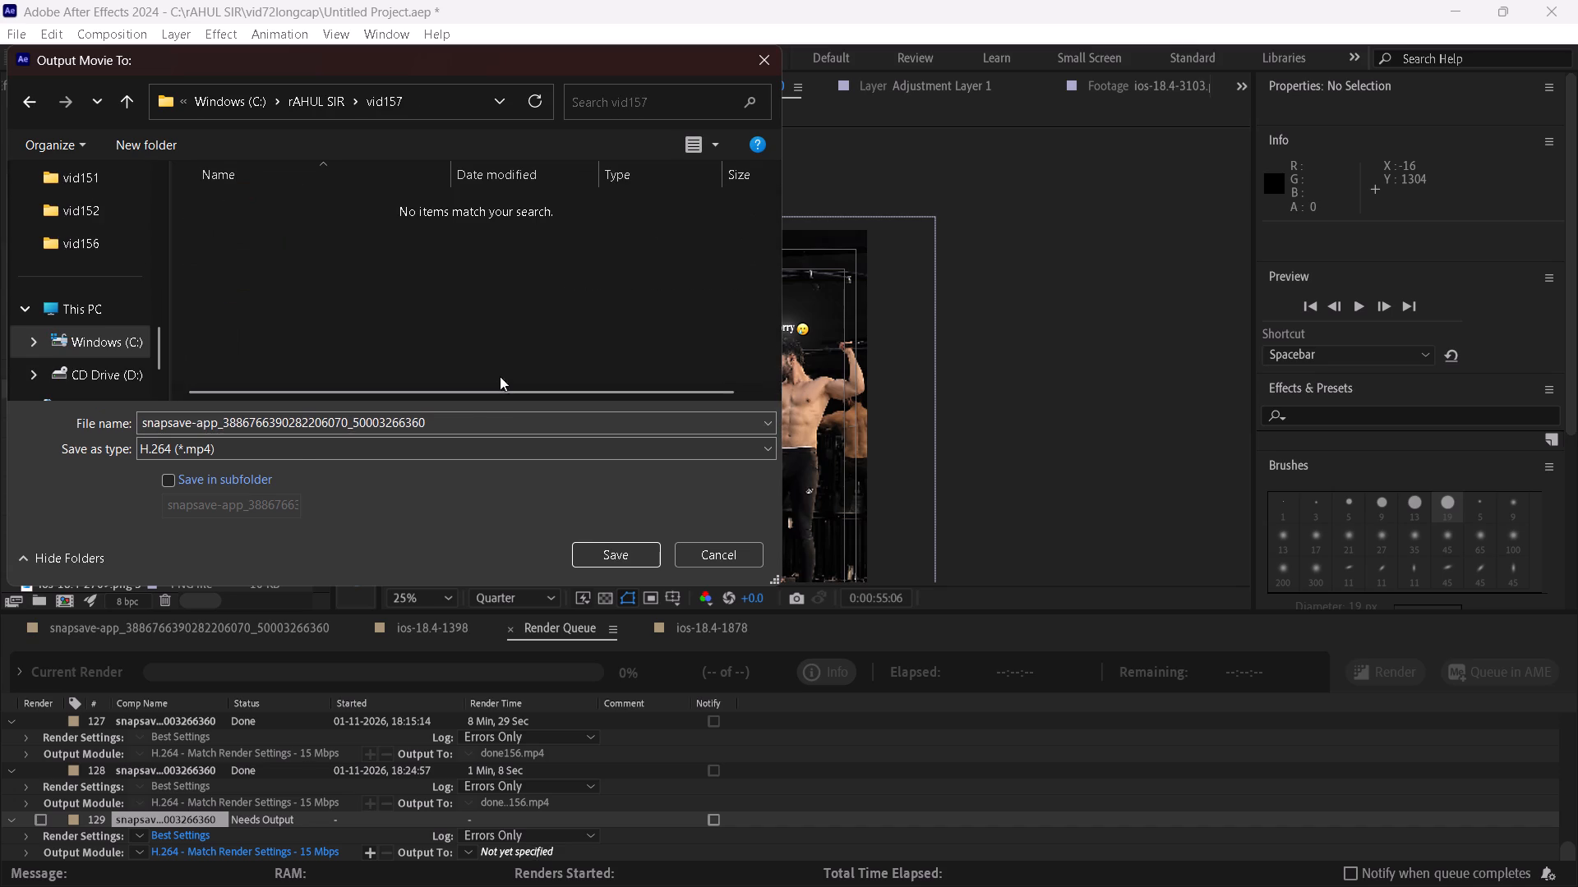
{"action": "left_click", "coordinate": [511, 419]}
{"action": "key", "text": "BackSpace"}
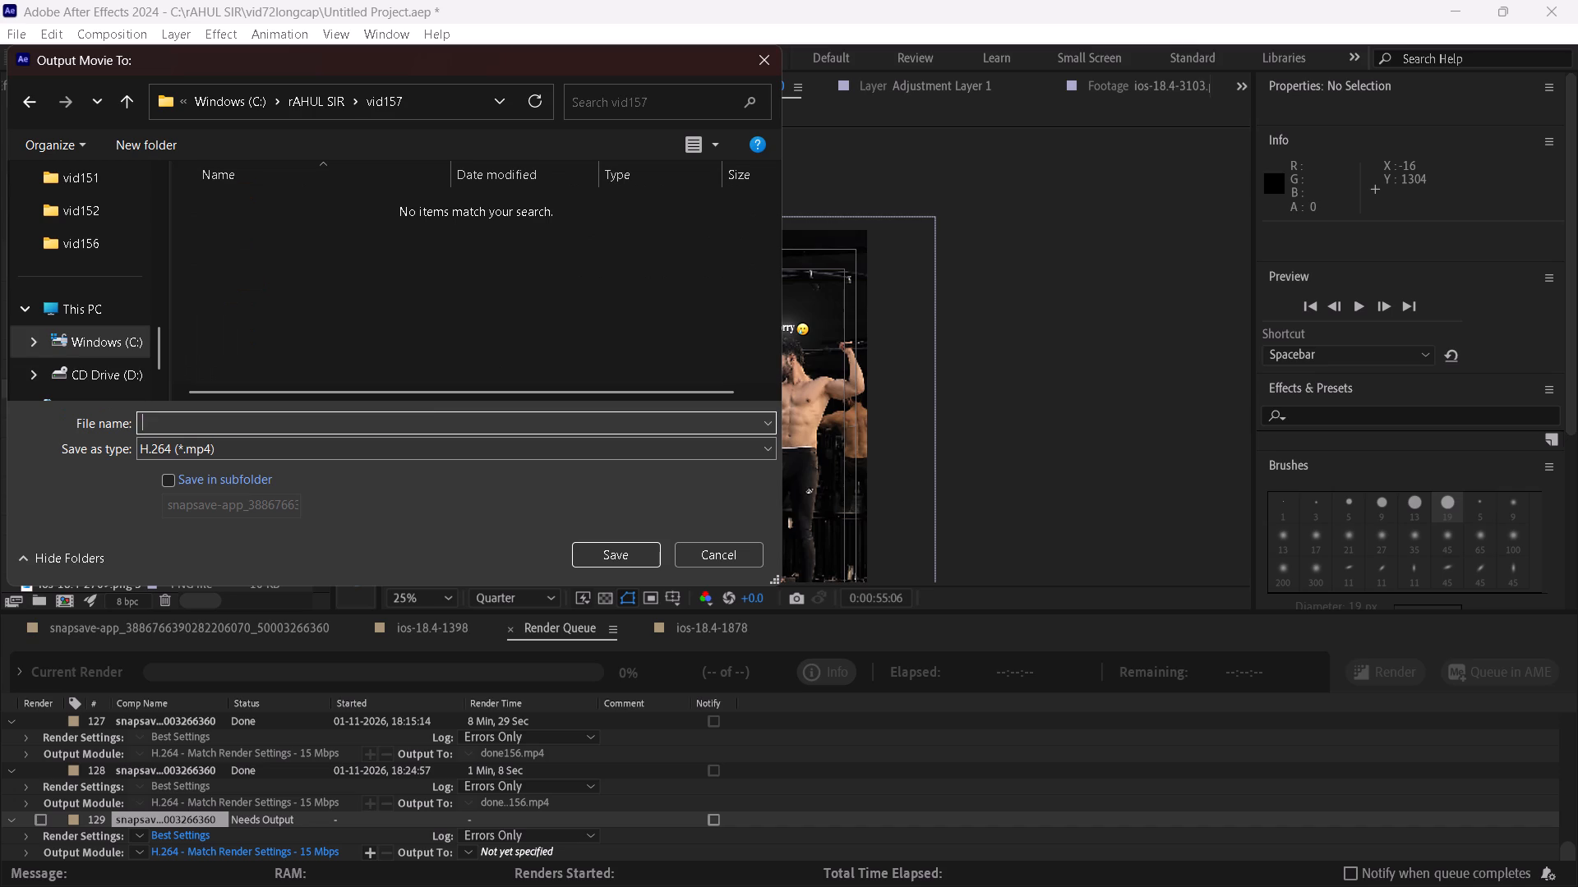
{"action": "type", "text": "don"}
{"action": "type", "text": "e15"}
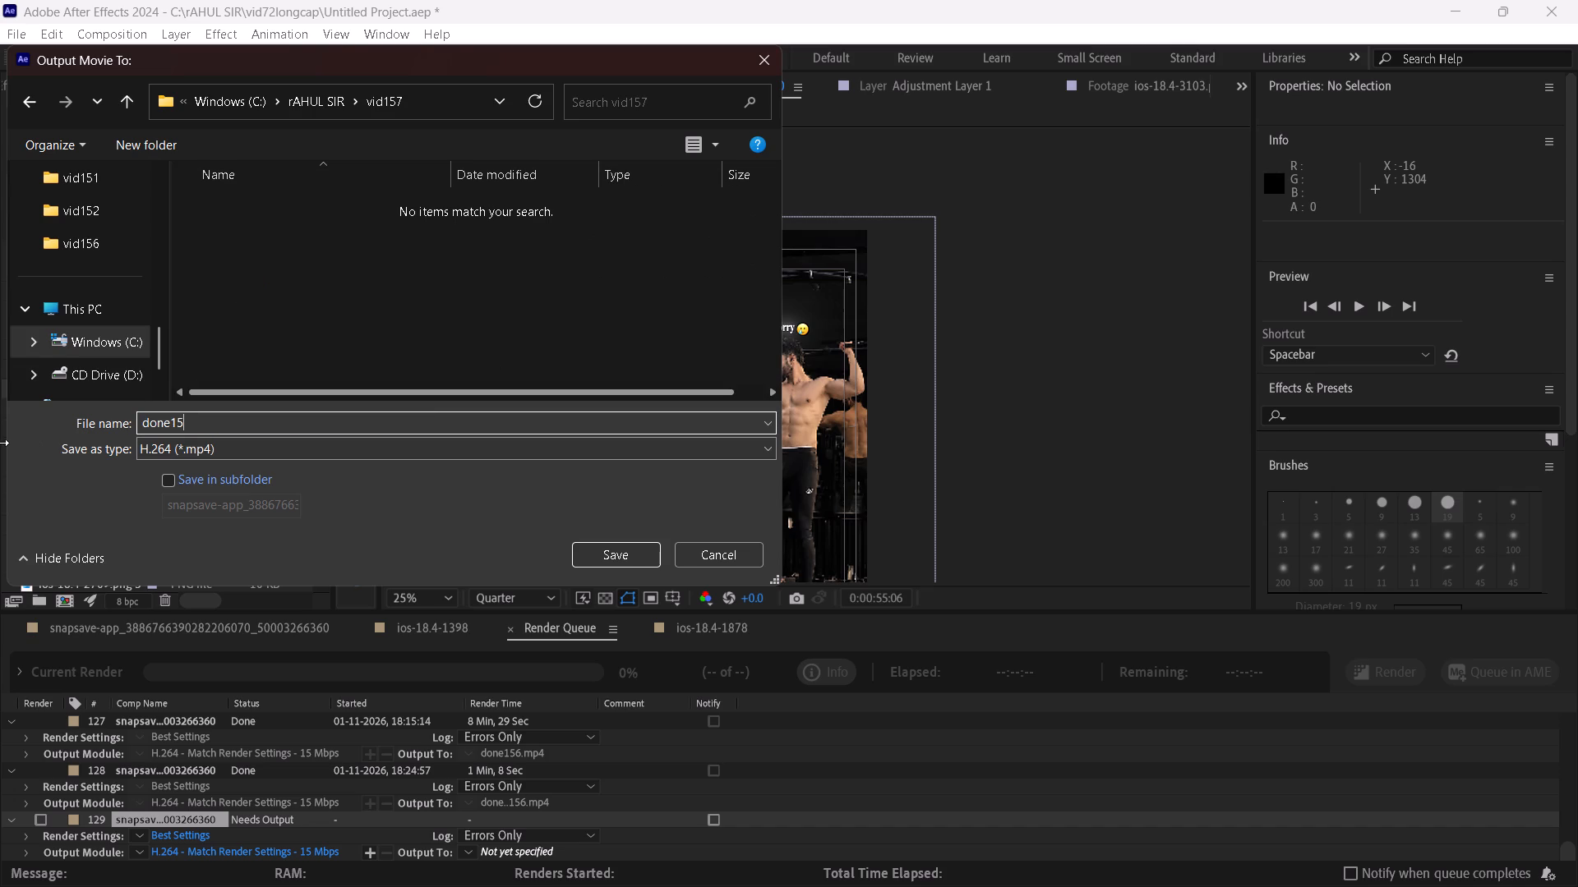
{"action": "key", "text": "7"}
{"action": "key", "text": "Return"}
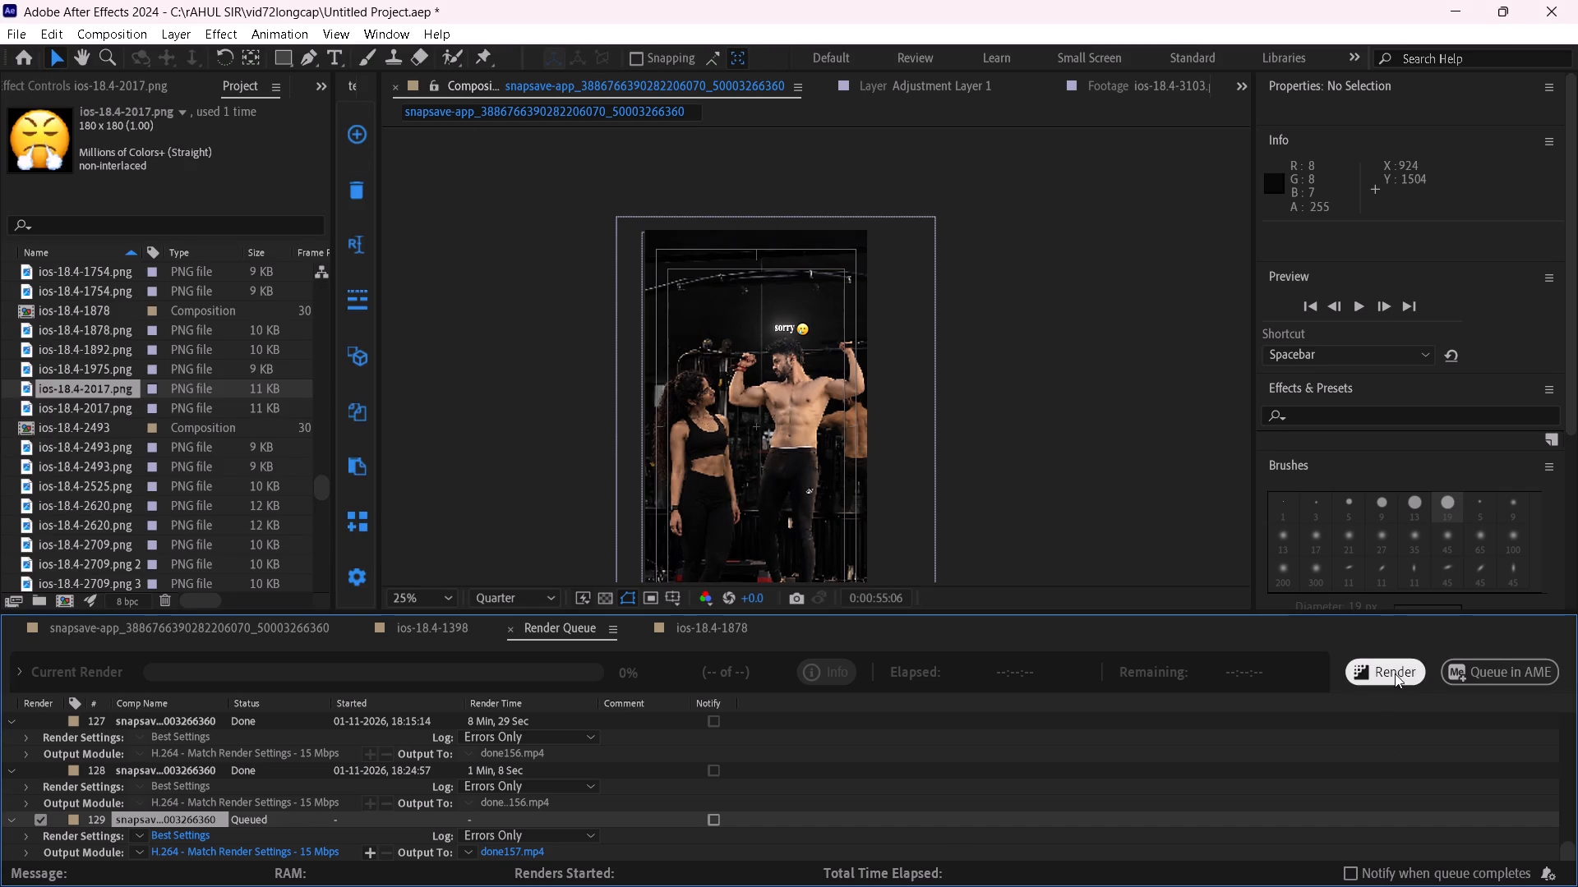
Start rendering the queued composition to done157.mp4.
{"action": "left_click", "coordinate": [1395, 673]}
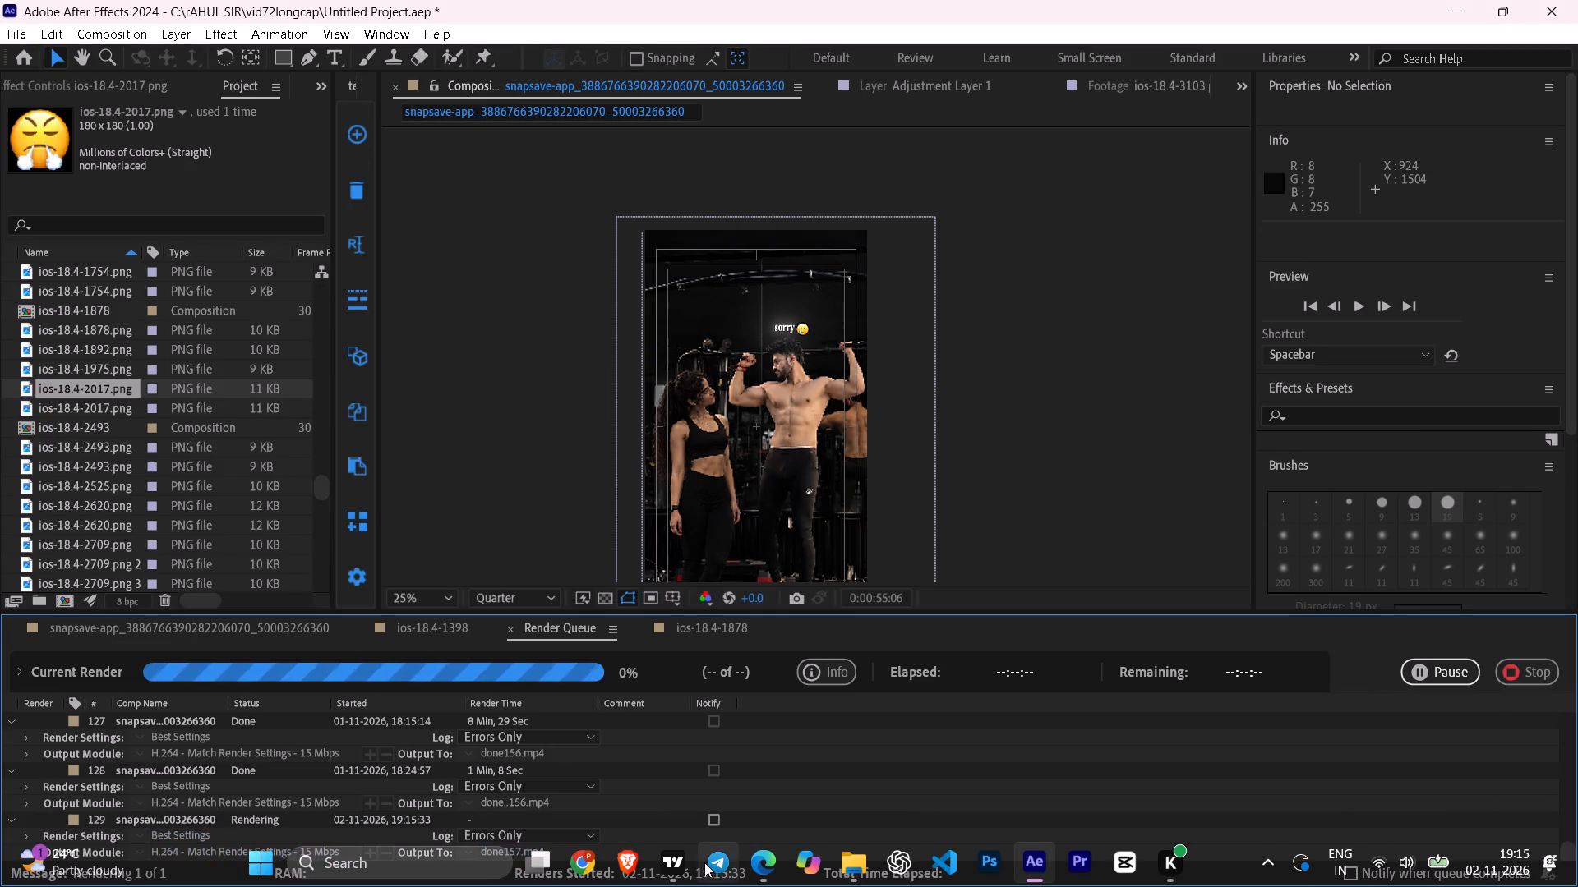
Switch to TradingView and examine the latest price action on the 5-minute XAUUSD chart around the red zones.
{"action": "left_click", "coordinate": [678, 867]}
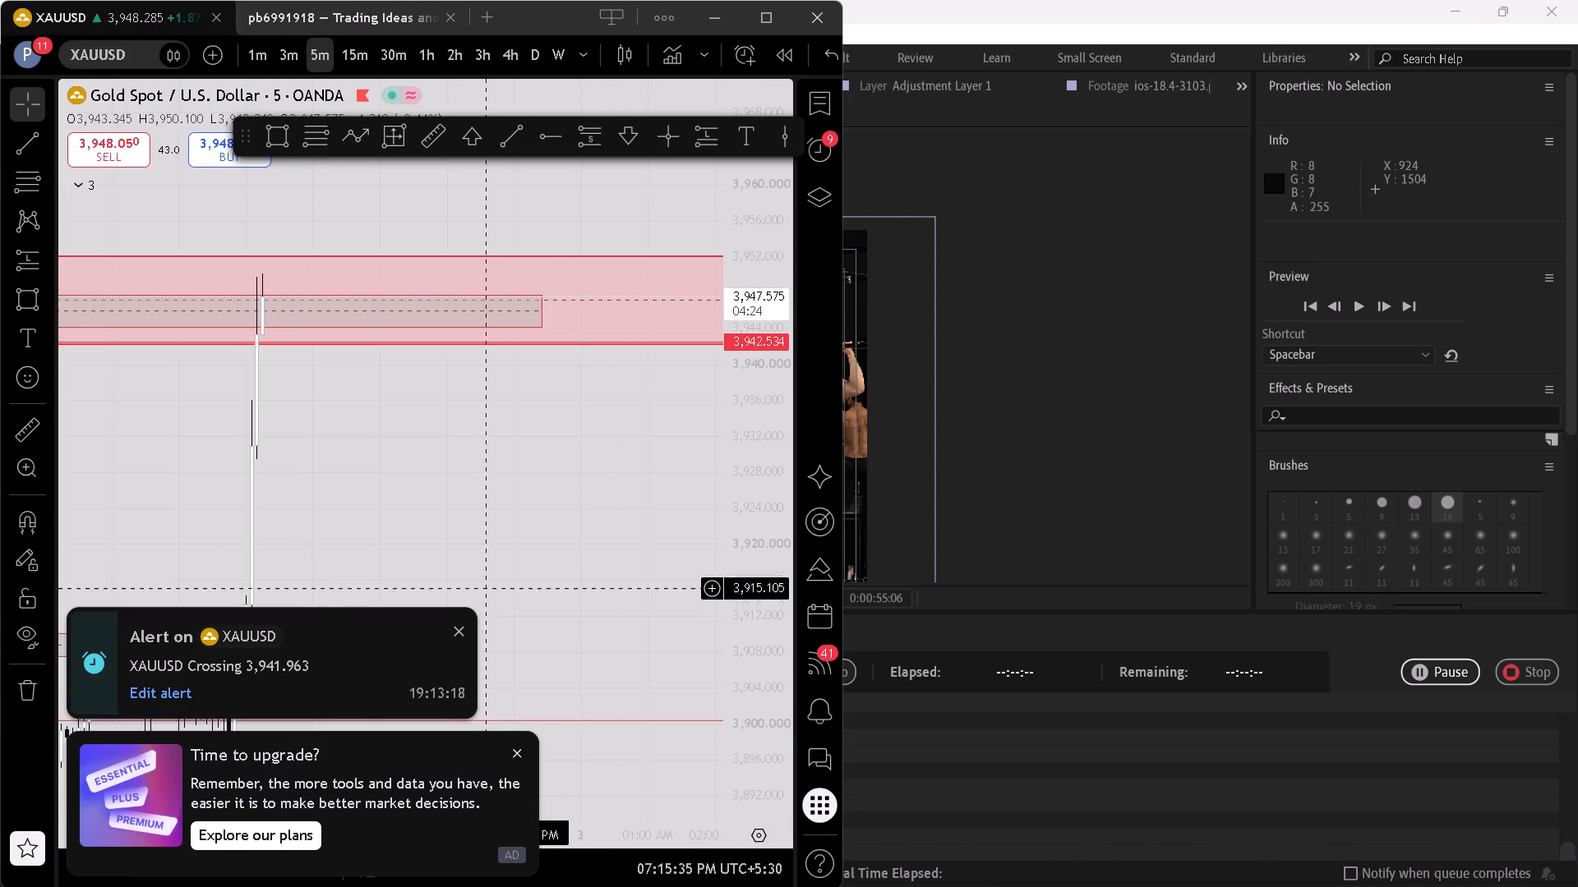
{"action": "left_click_drag", "start_coordinate": [482, 548], "coordinate": [533, 488]}
{"action": "left_click_drag", "start_coordinate": [737, 324], "coordinate": [733, 384]}
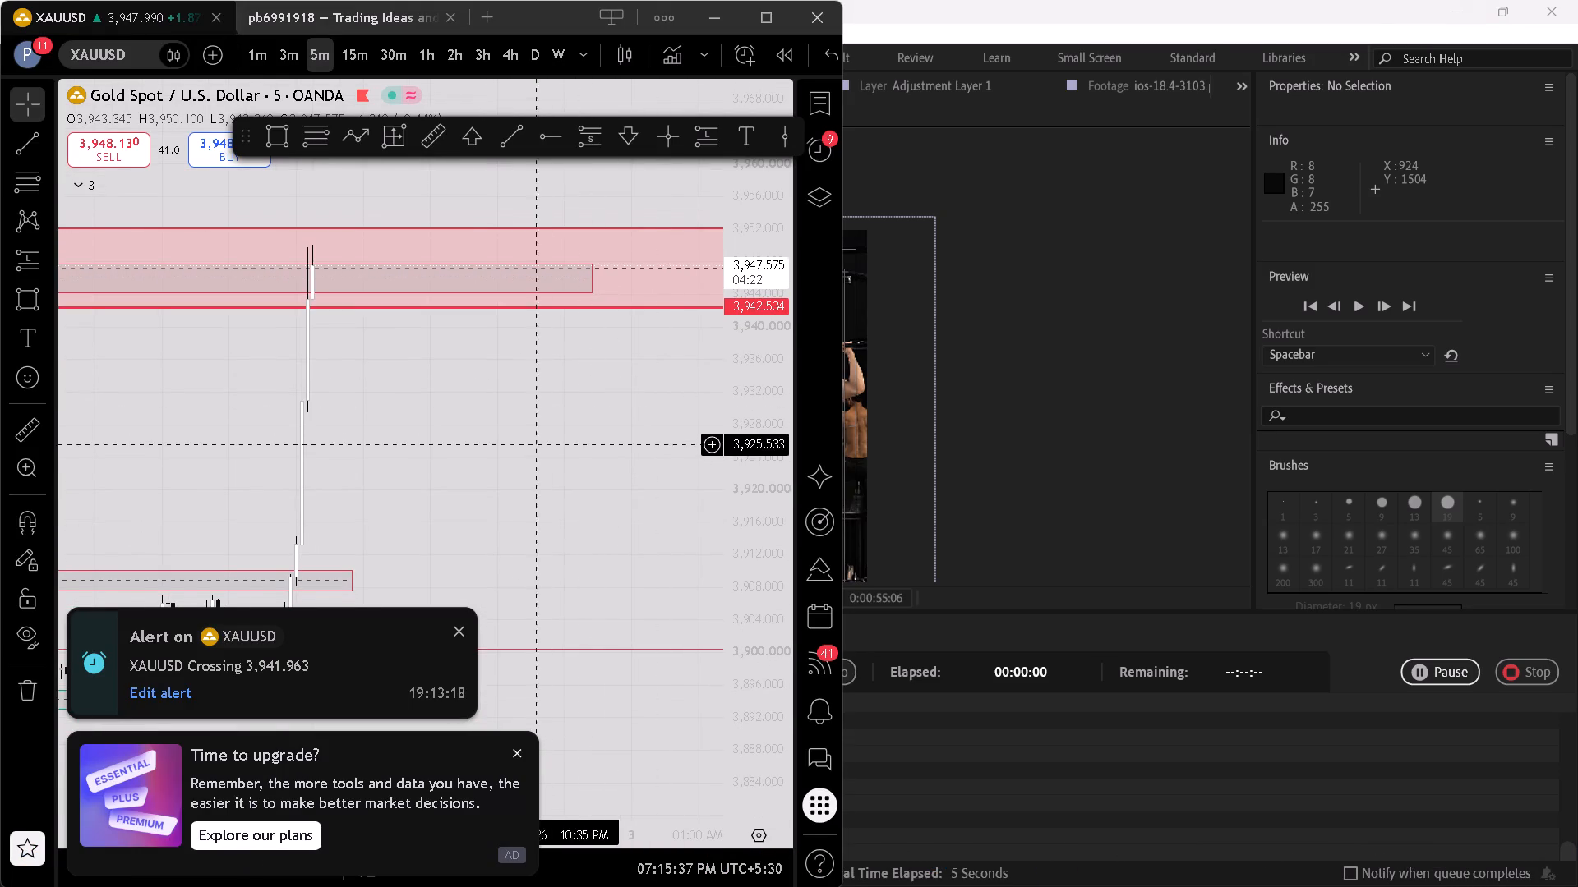
{"action": "left_click_drag", "start_coordinate": [359, 462], "coordinate": [556, 457]}
{"action": "scroll", "coordinate": [556, 457], "scroll_direction": "up", "scroll_amount": 3}
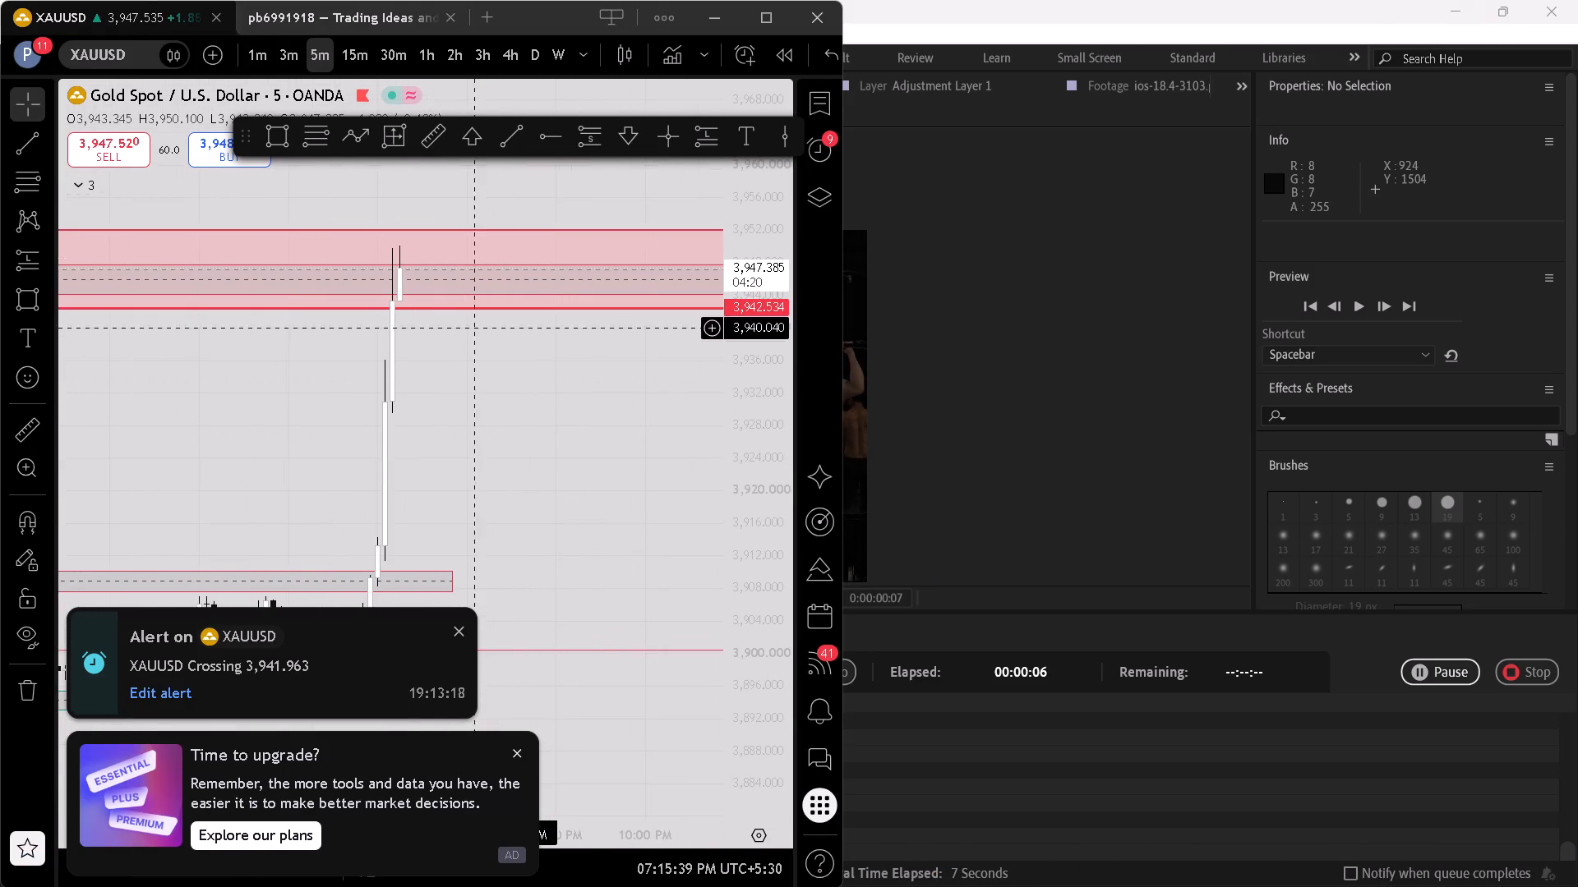
Change the XAUUSD chart to the 1-minute timeframe, dismiss the price alert and upgrade notices, and return to After Effects.
{"action": "left_click", "coordinate": [266, 55]}
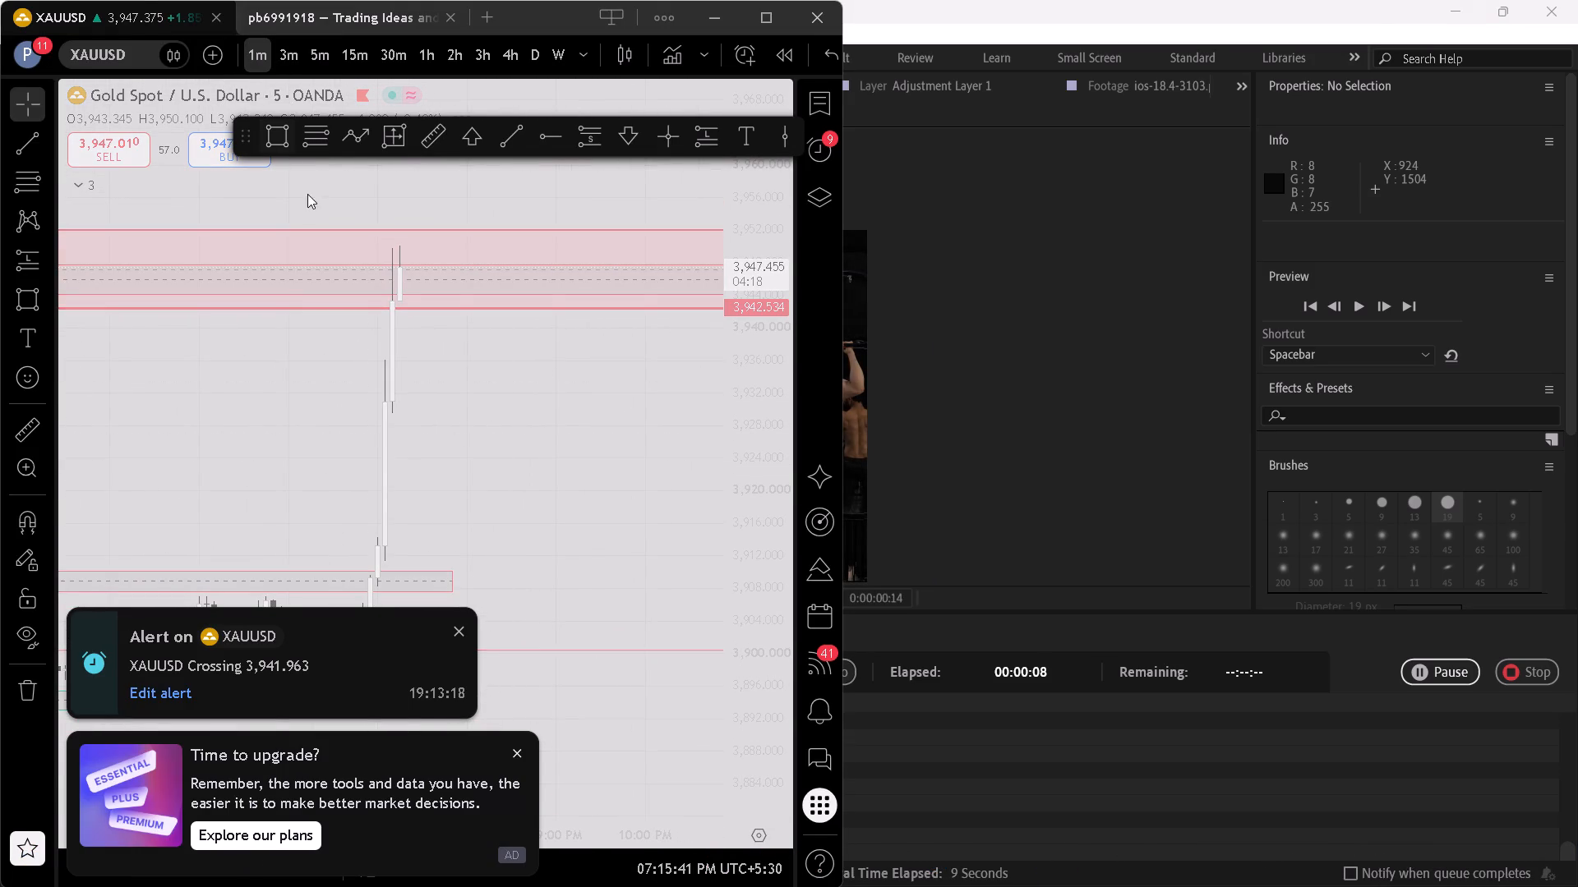
{"action": "left_click", "coordinate": [459, 627]}
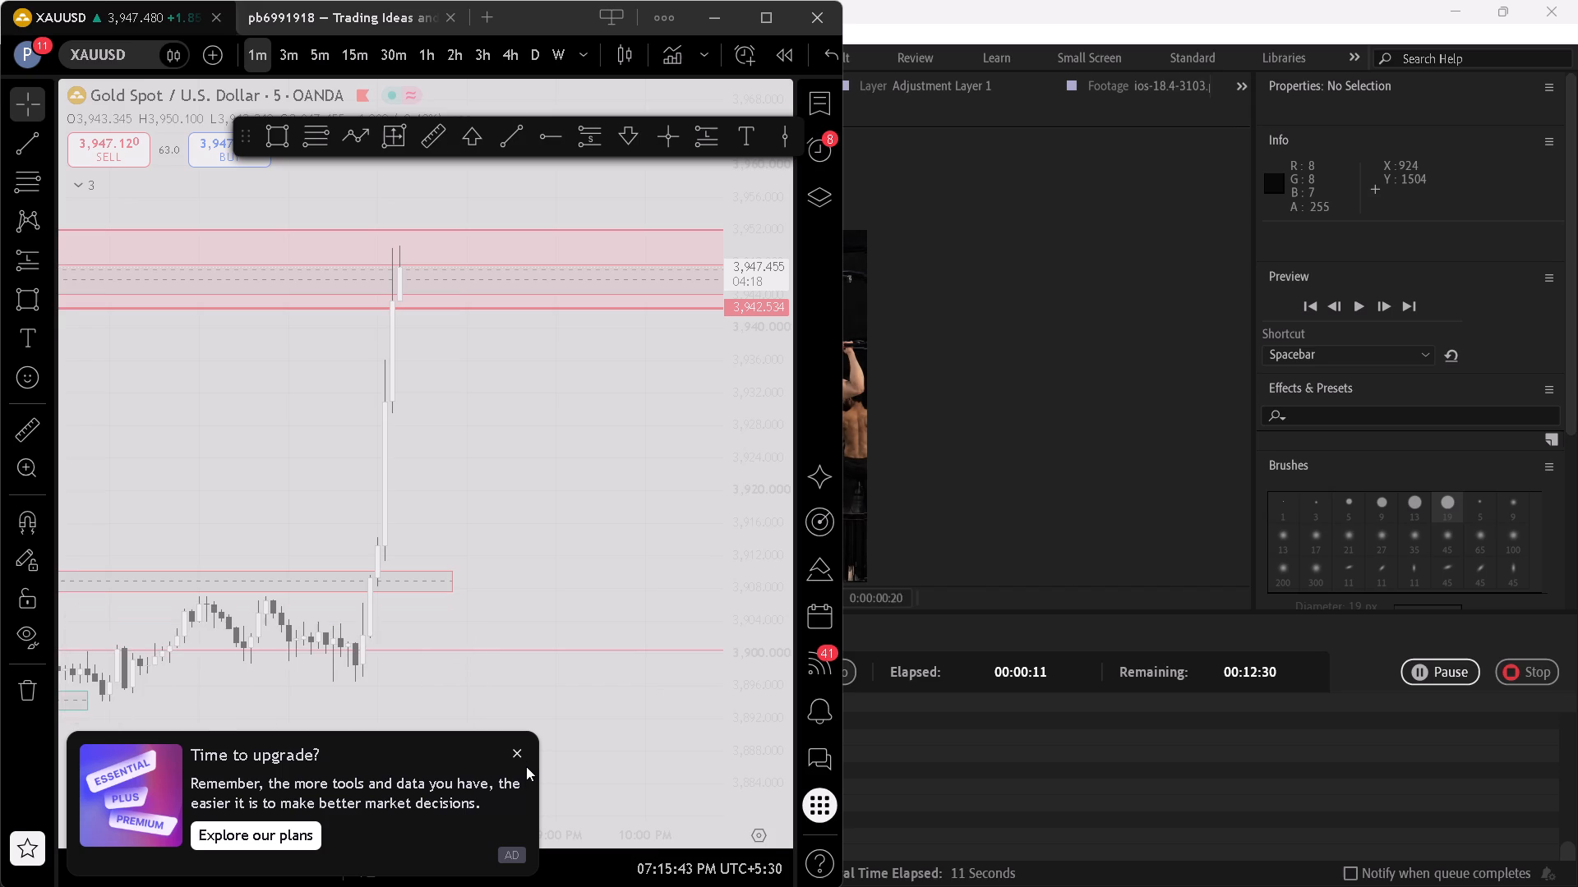
{"action": "left_click", "coordinate": [509, 751]}
{"action": "left_click_drag", "start_coordinate": [256, 458], "coordinate": [385, 485]}
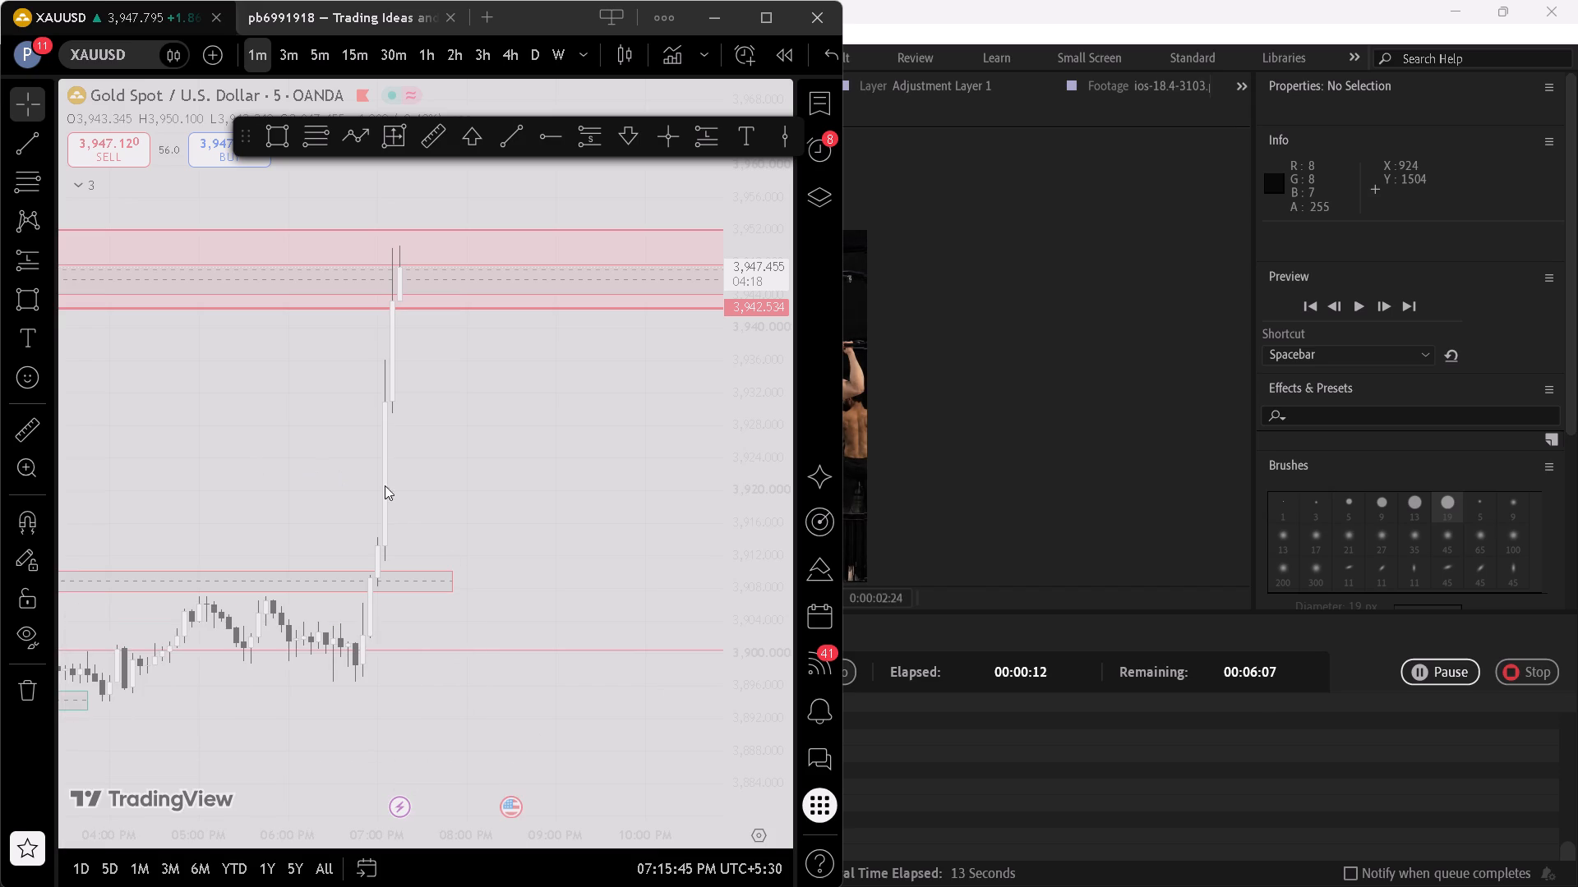
{"action": "left_click_drag", "start_coordinate": [385, 485], "coordinate": [473, 506]}
{"action": "left_click", "coordinate": [705, 30]}
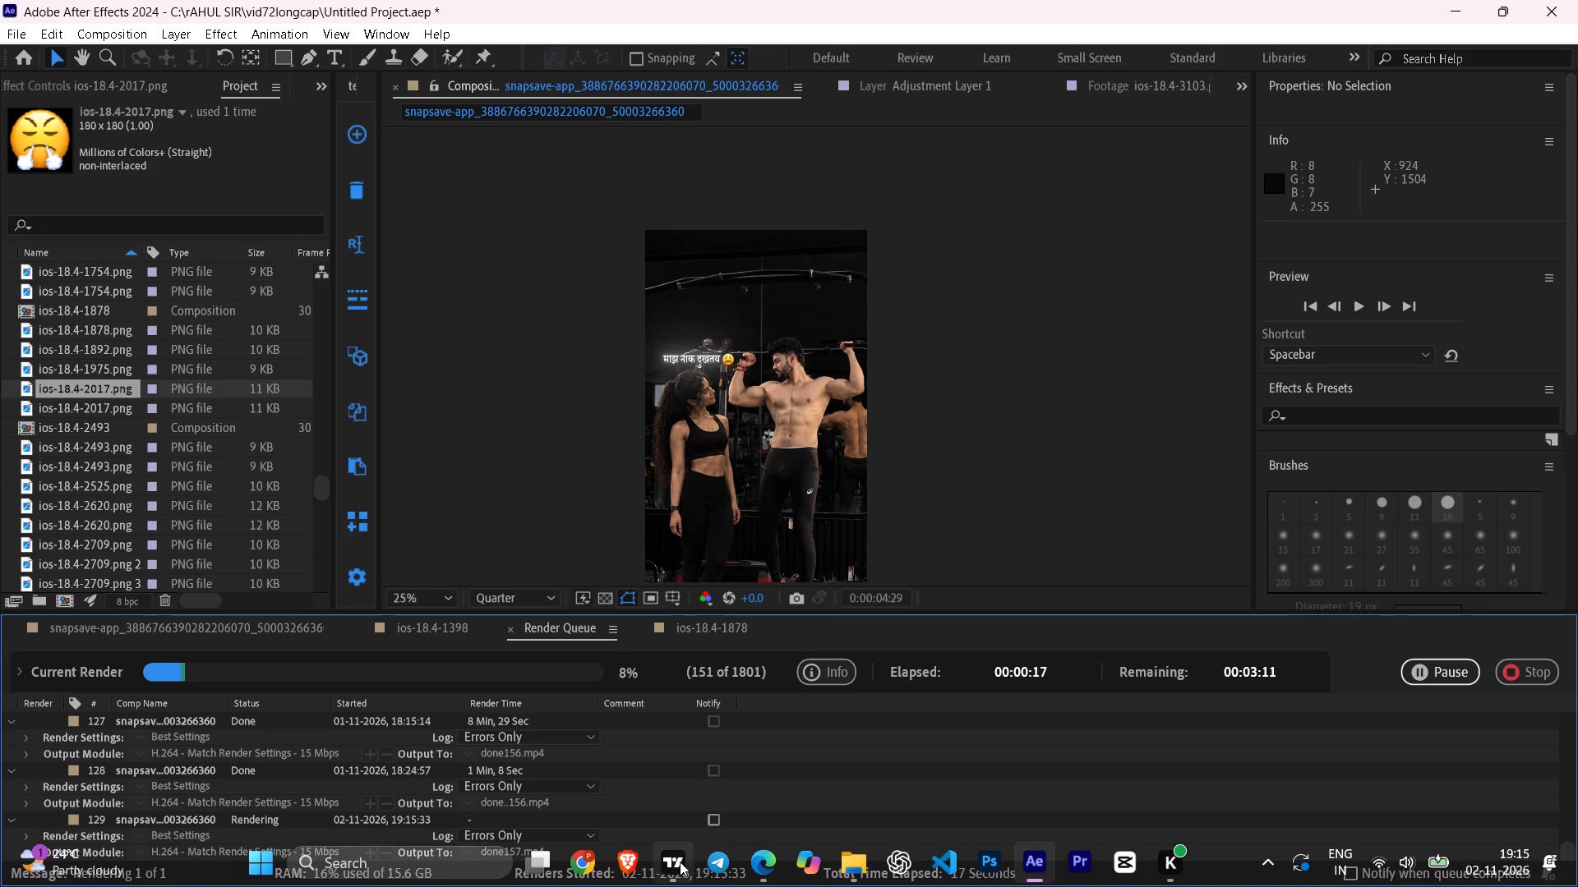
Check the XAUUSD chart in TradingView again and return to the render in After Effects.
{"action": "left_click", "coordinate": [680, 862]}
{"action": "left_click_drag", "start_coordinate": [421, 394], "coordinate": [518, 475]}
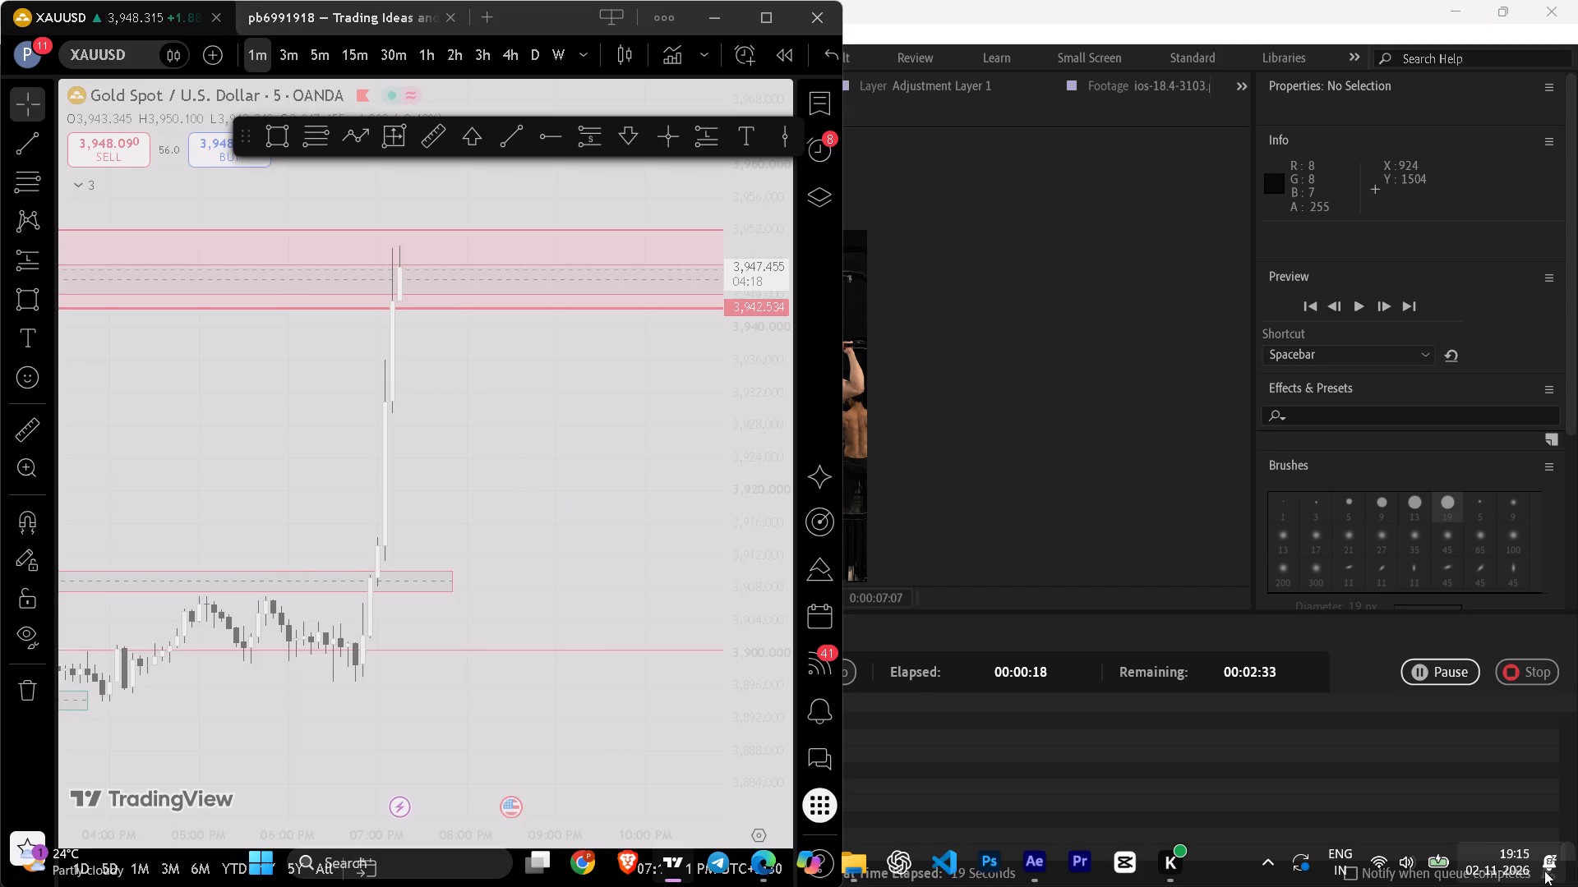
{"action": "left_click", "coordinate": [697, 24]}
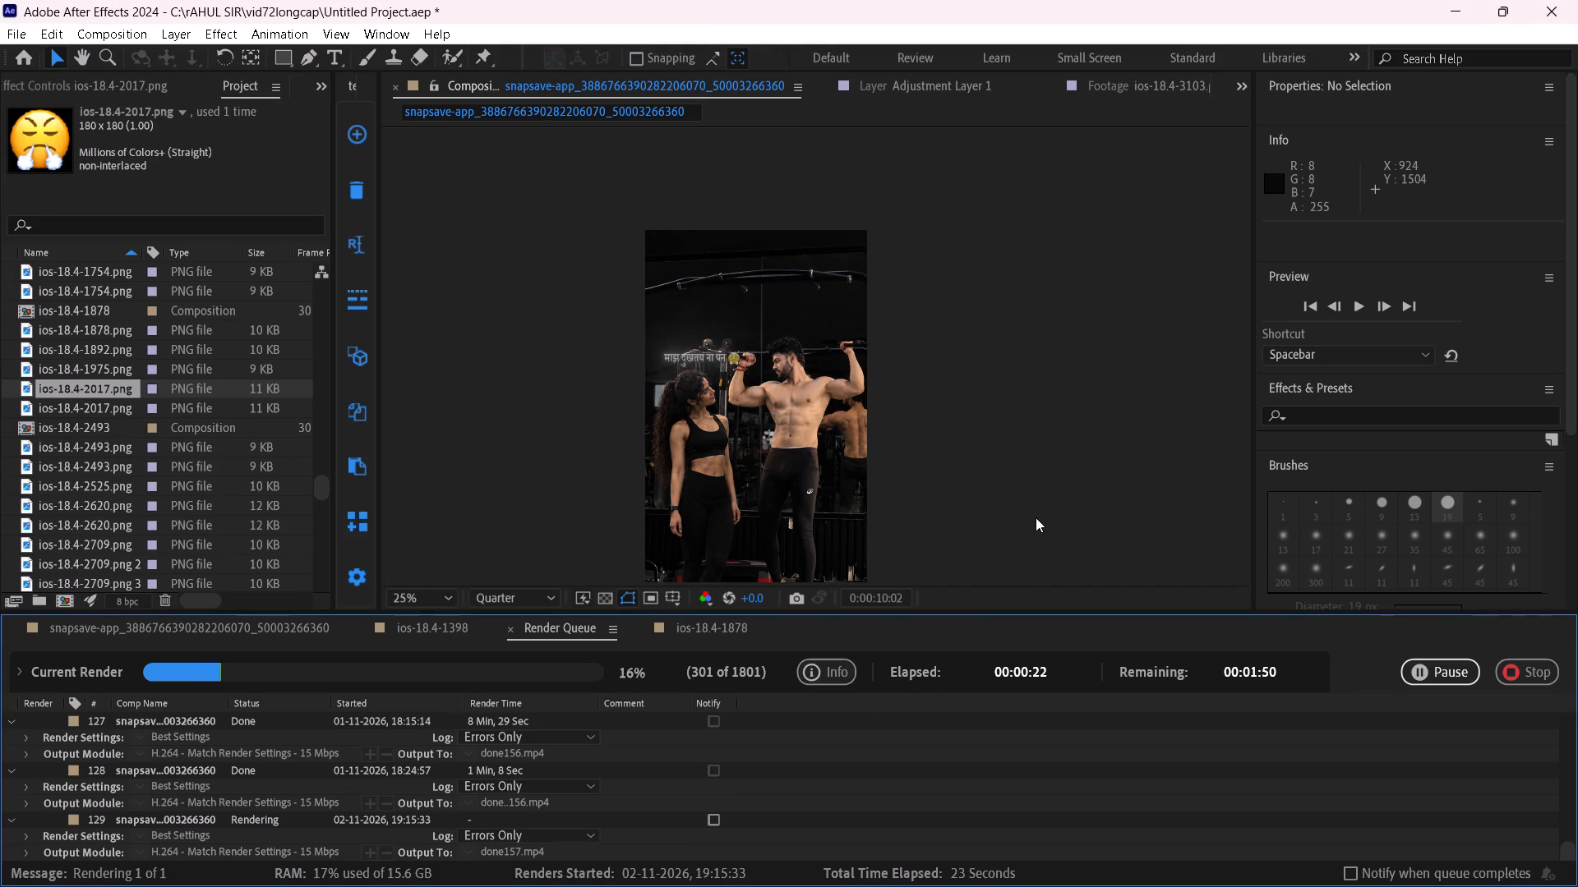
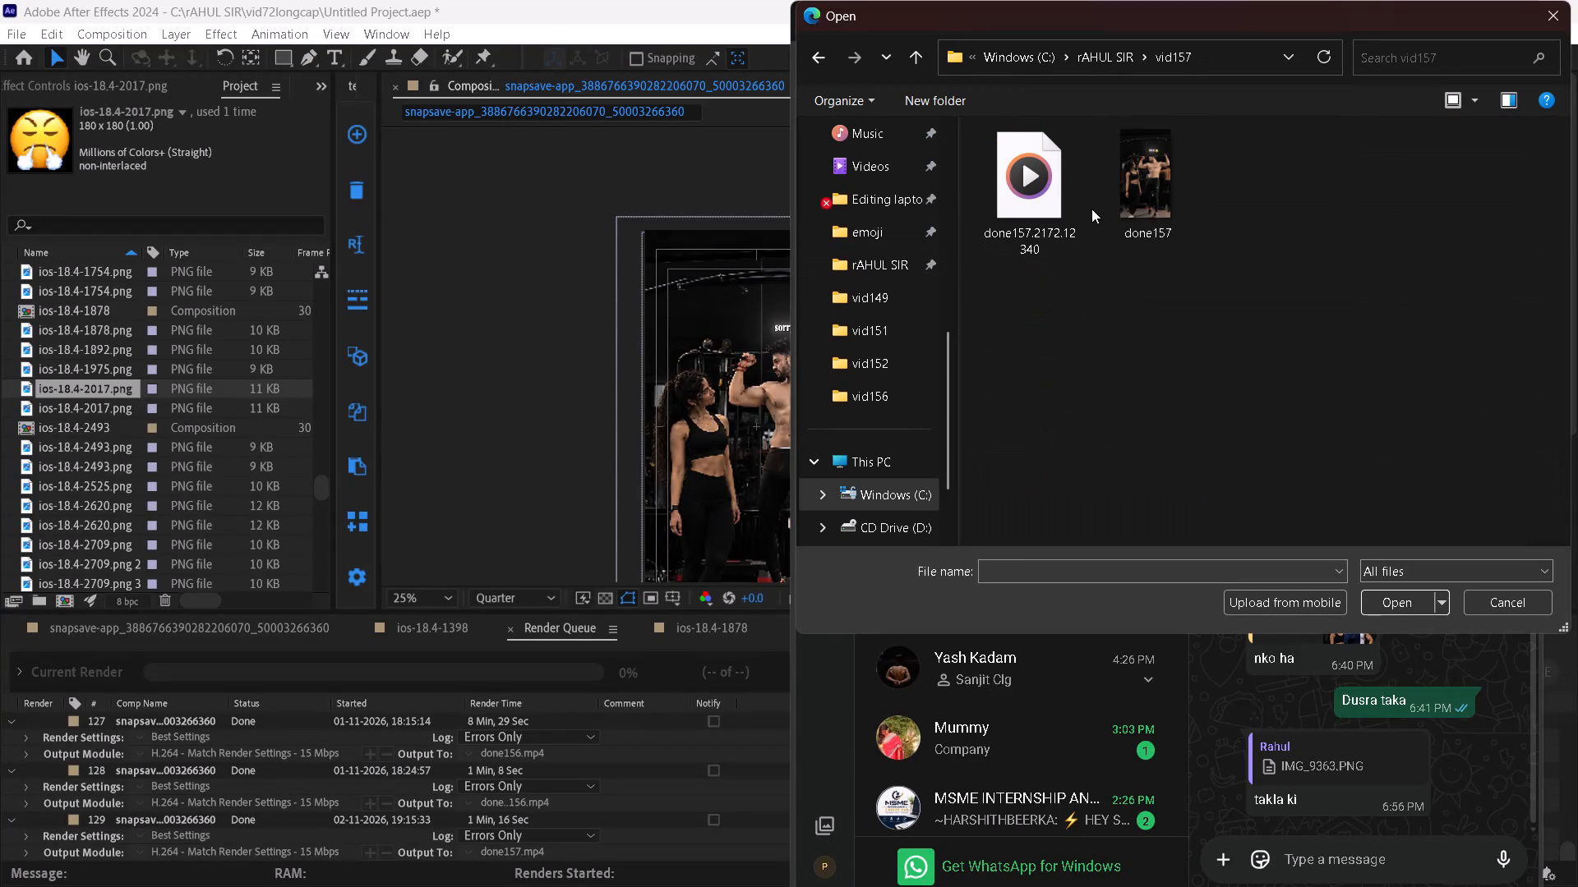
Select the rendered done157 video in the vid157 folder as the file to attach.
{"action": "left_click", "coordinate": [1127, 185]}
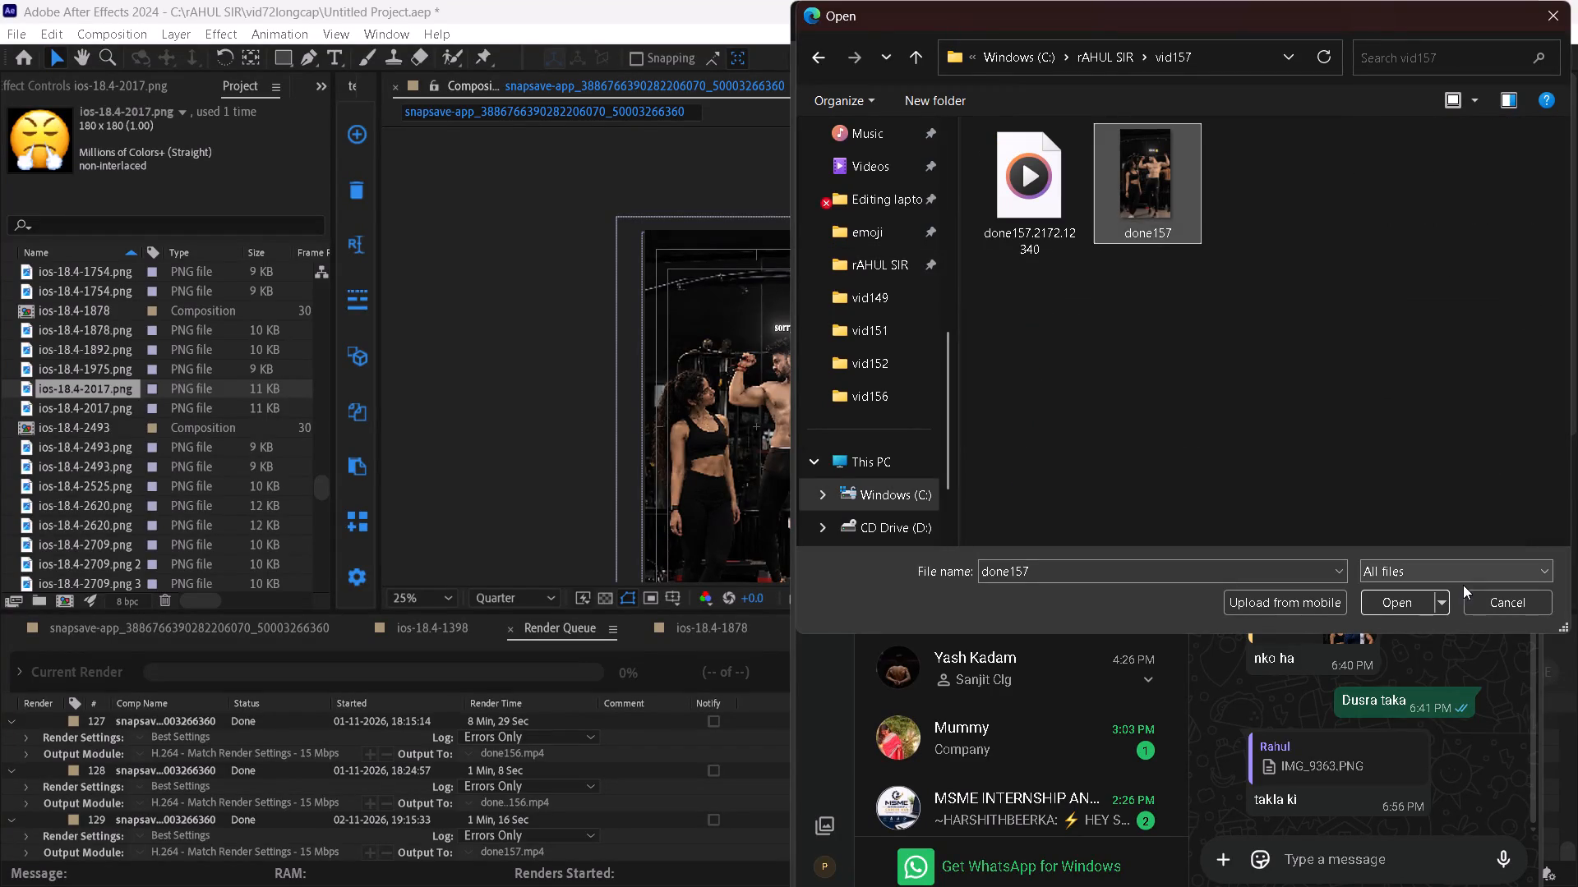